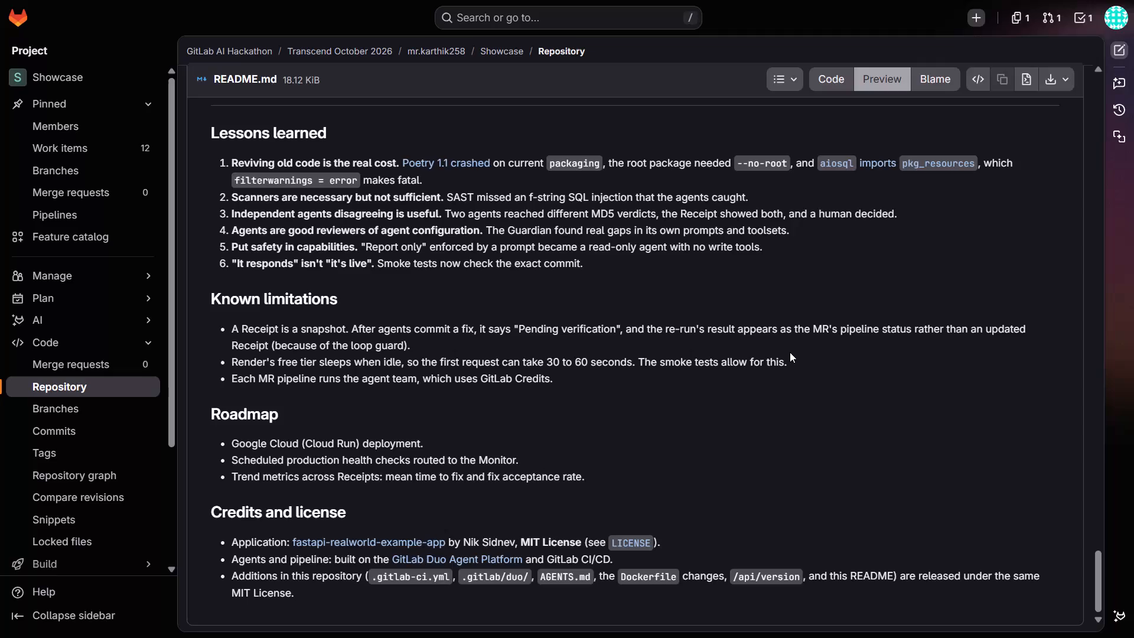
{"action": "key", "text": "Escape"}
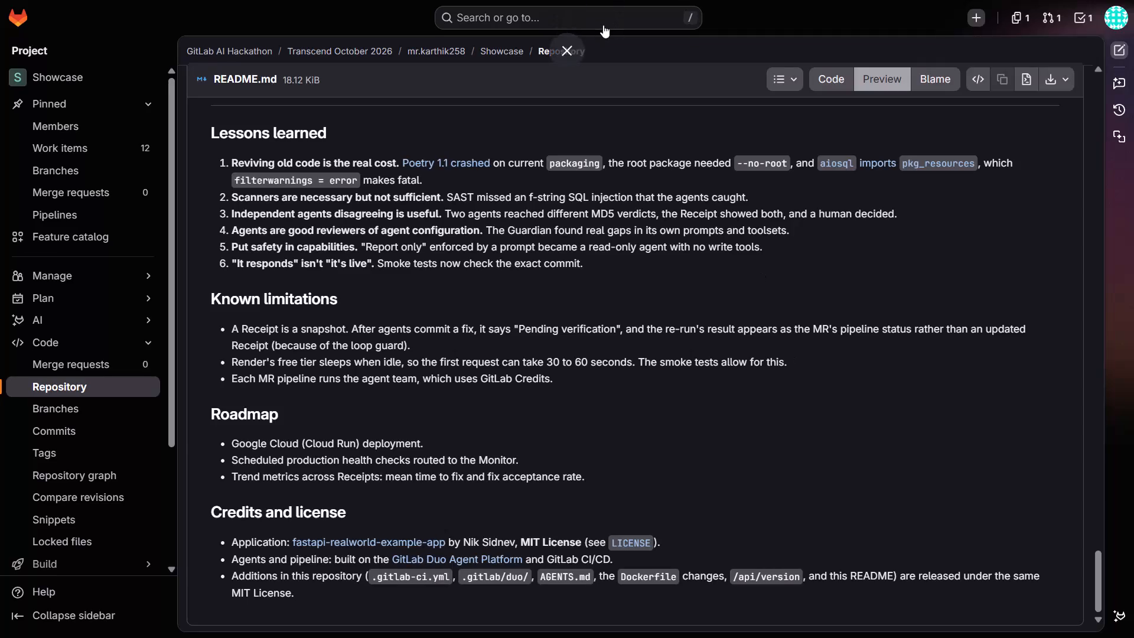
{"action": "left_click", "coordinate": [579, 37]}
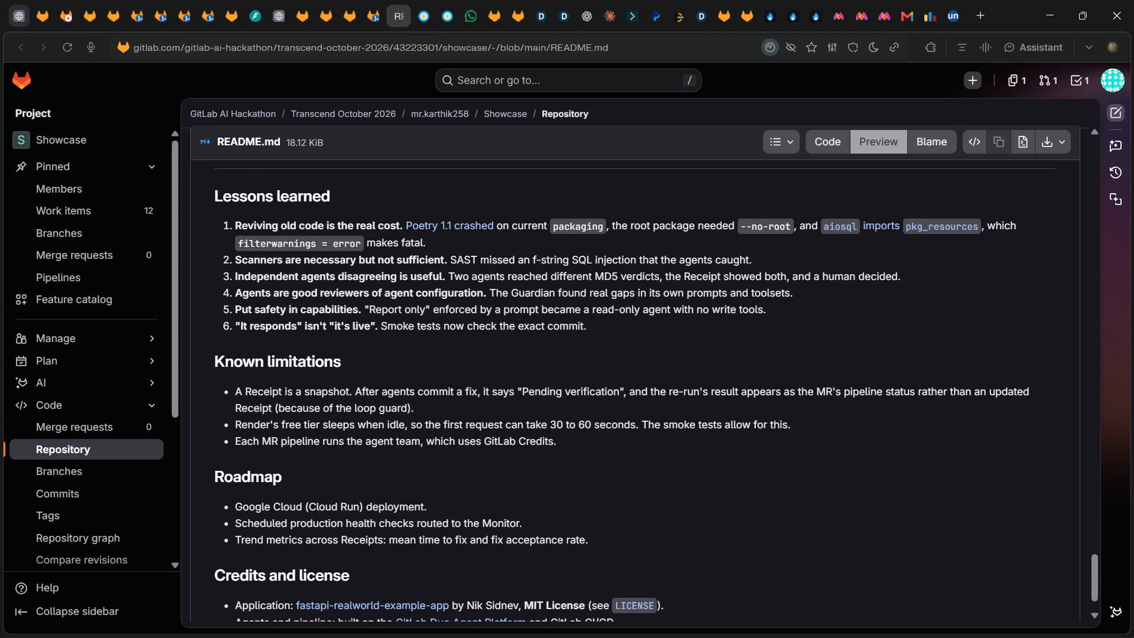
{"action": "left_click", "coordinate": [600, 0]}
{"action": "left_click", "coordinate": [590, 0]}
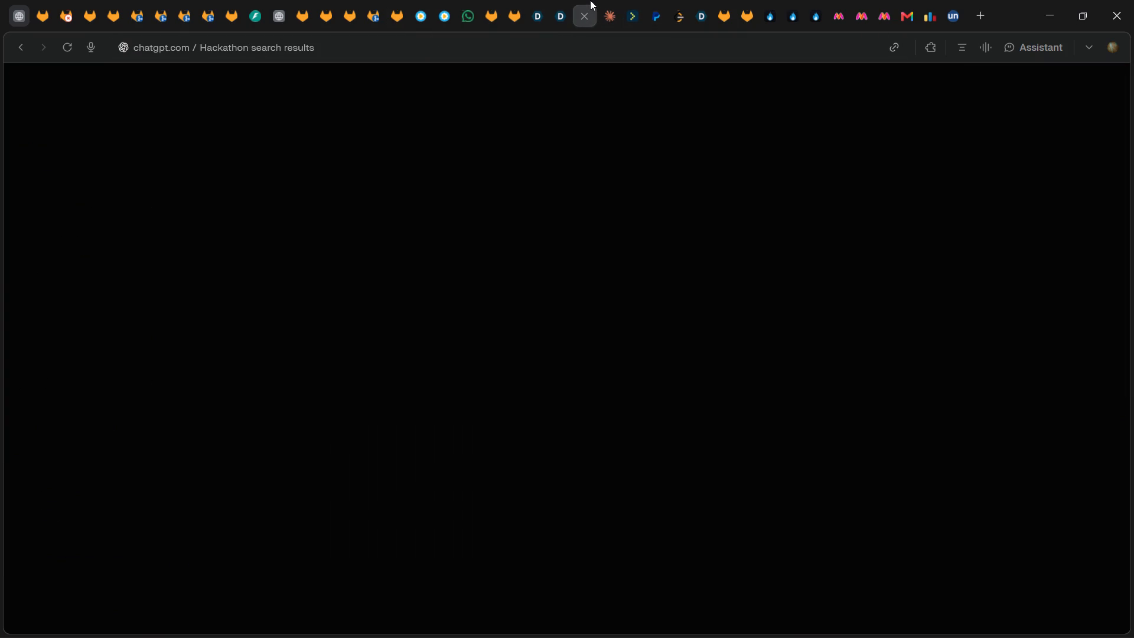
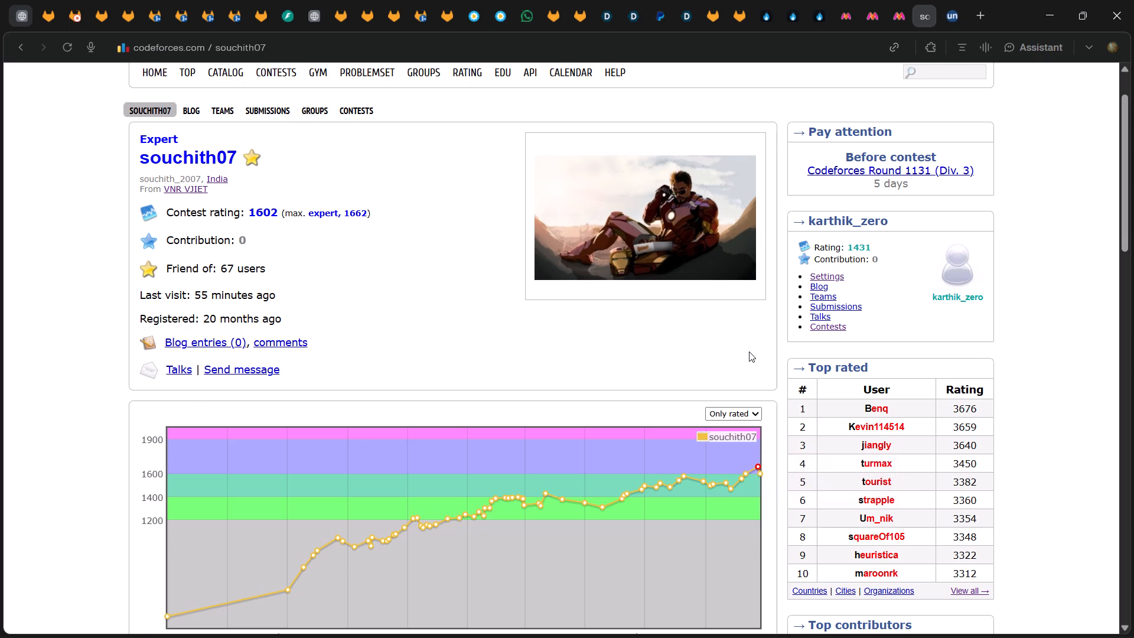
Close the Codeforces profile tab.
{"action": "scroll", "coordinate": [749, 351], "scroll_direction": "up", "scroll_amount": 5}
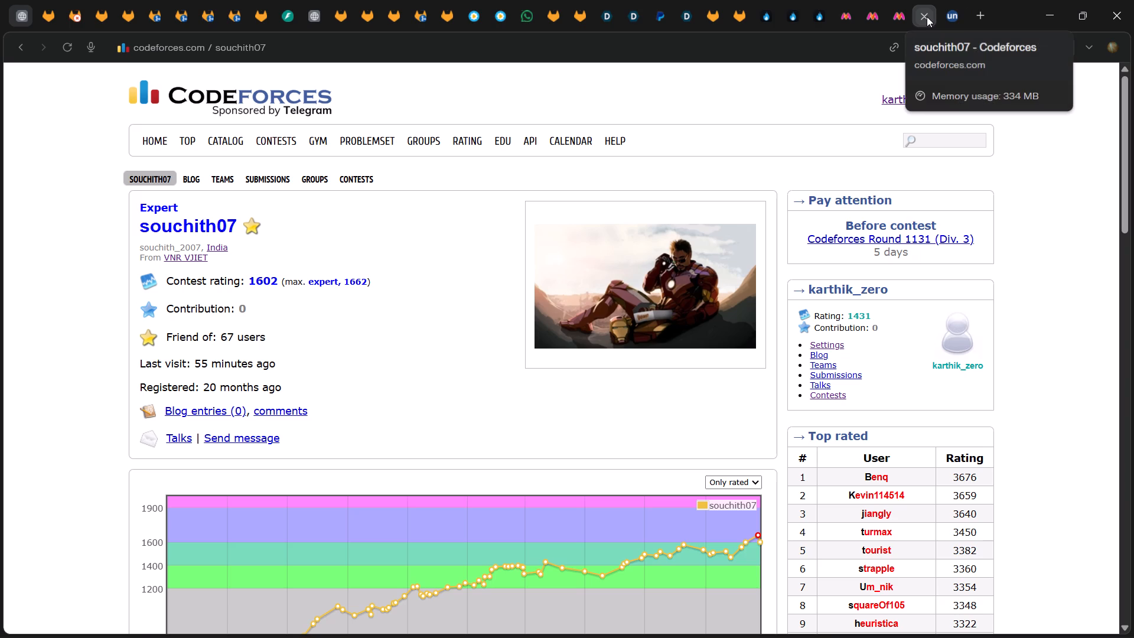
{"action": "left_click", "coordinate": [927, 17]}
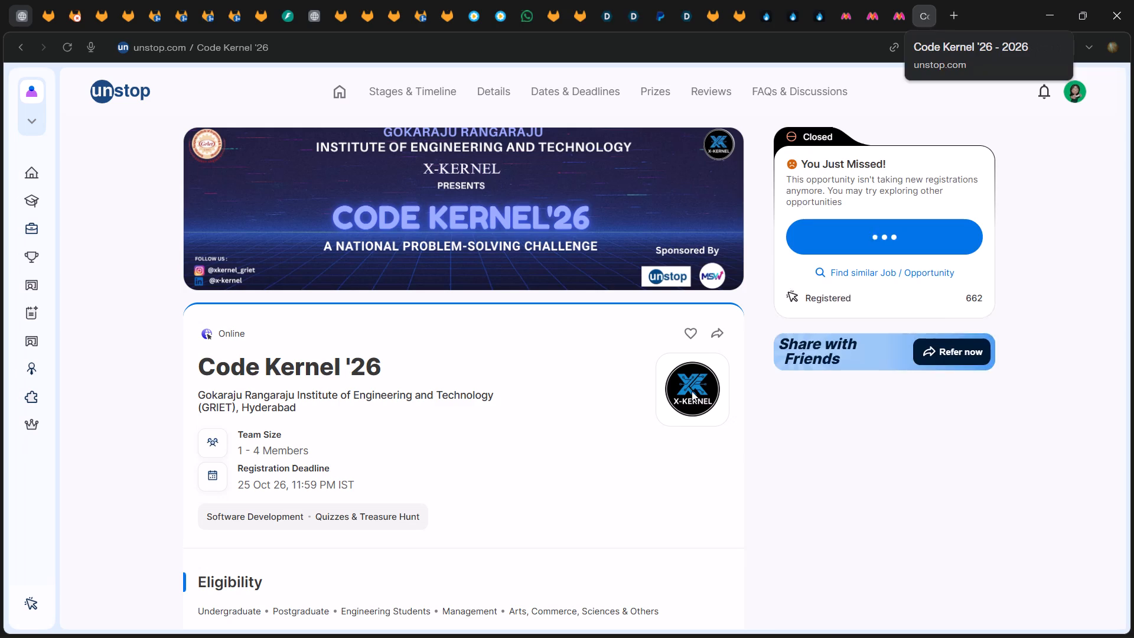
Examine the stages and timeline of Code Kernel '26 on its Unstop page.
{"action": "scroll", "coordinate": [673, 419], "scroll_direction": "down", "scroll_amount": 2}
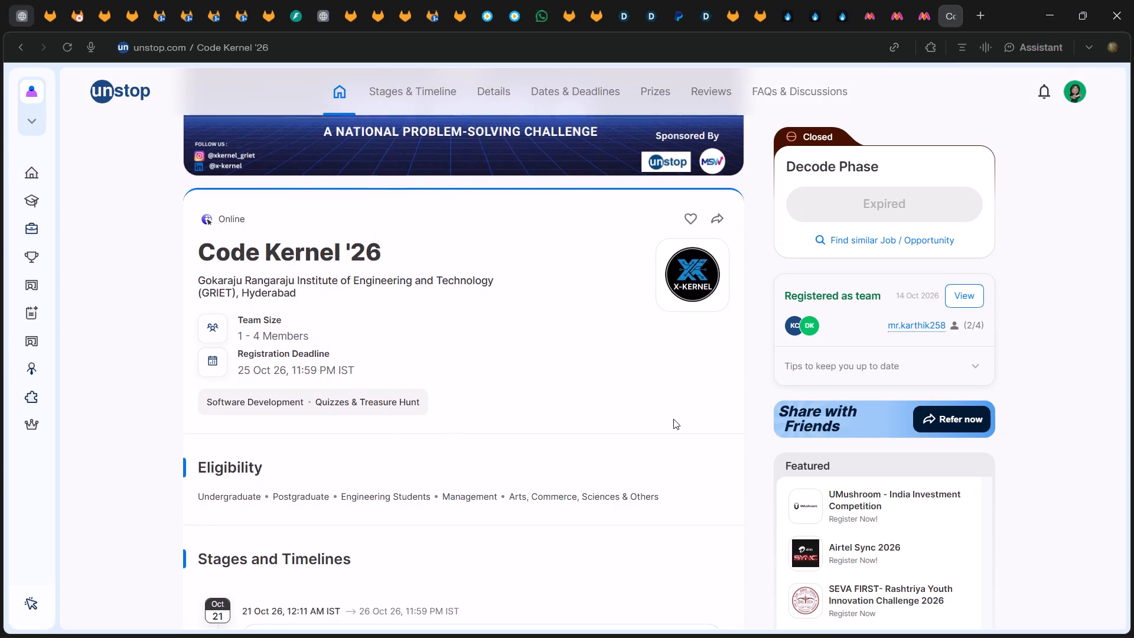
{"action": "scroll", "coordinate": [673, 419], "scroll_direction": "down", "scroll_amount": 3}
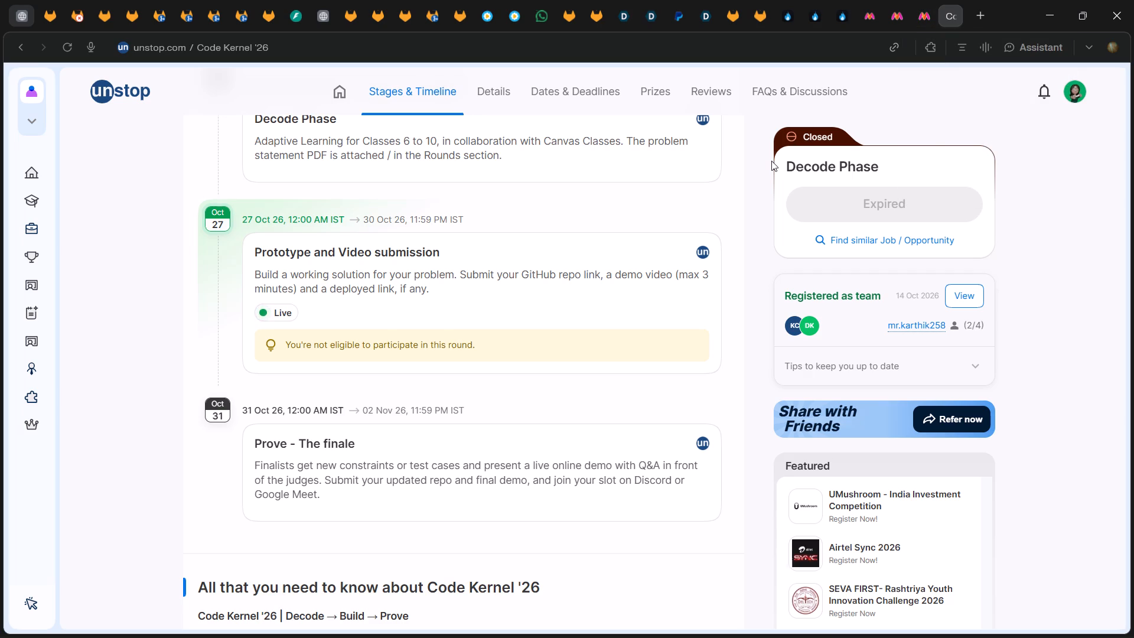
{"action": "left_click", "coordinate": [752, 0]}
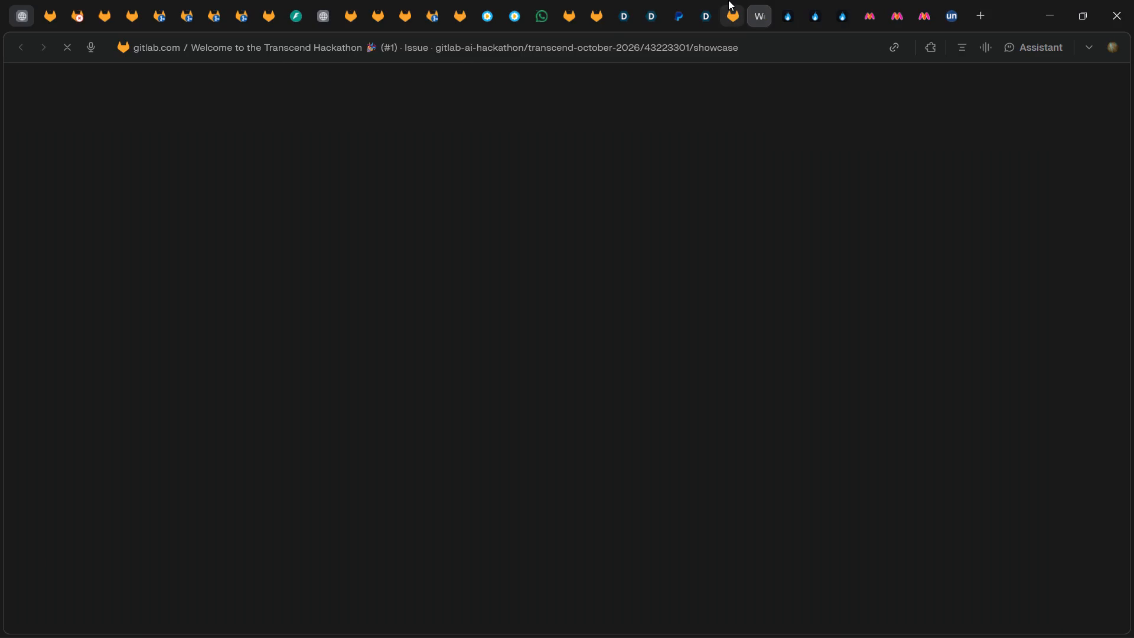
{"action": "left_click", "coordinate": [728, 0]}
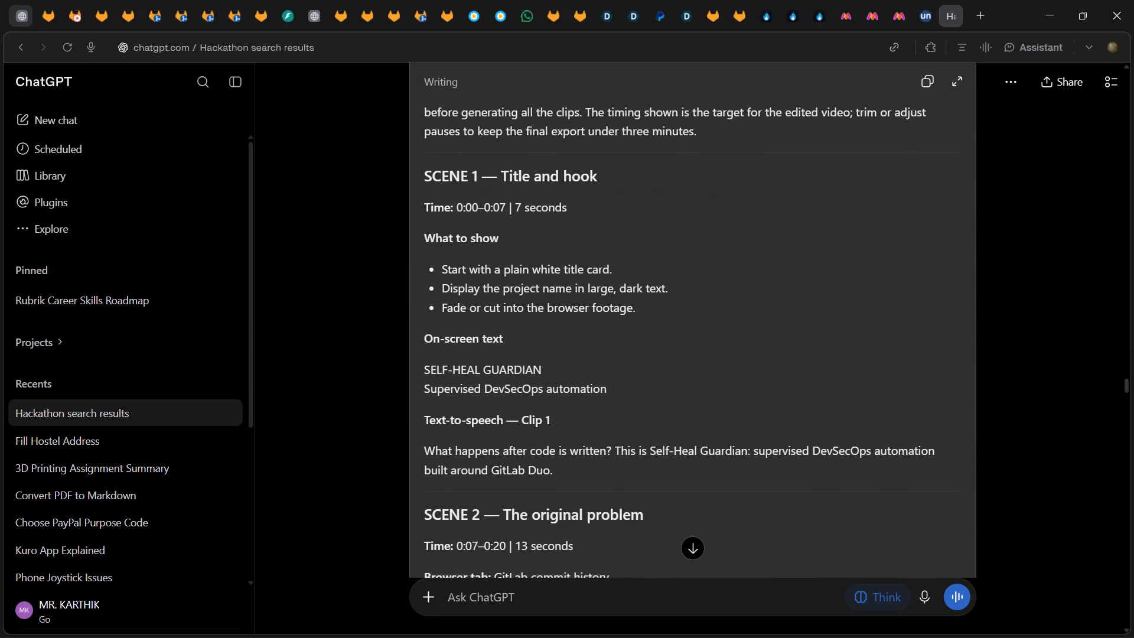
{"action": "left_click_drag", "start_coordinate": [558, 476], "coordinate": [421, 452]}
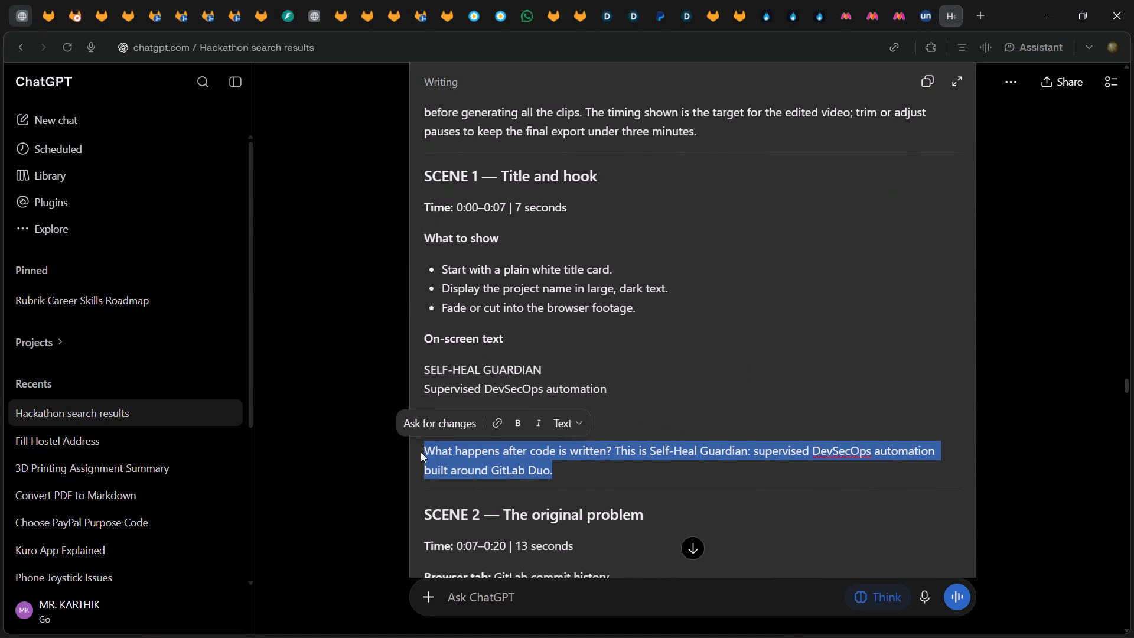
{"action": "left_click_drag", "start_coordinate": [421, 452], "coordinate": [421, 451]}
{"action": "key", "text": "ctrl+c"}
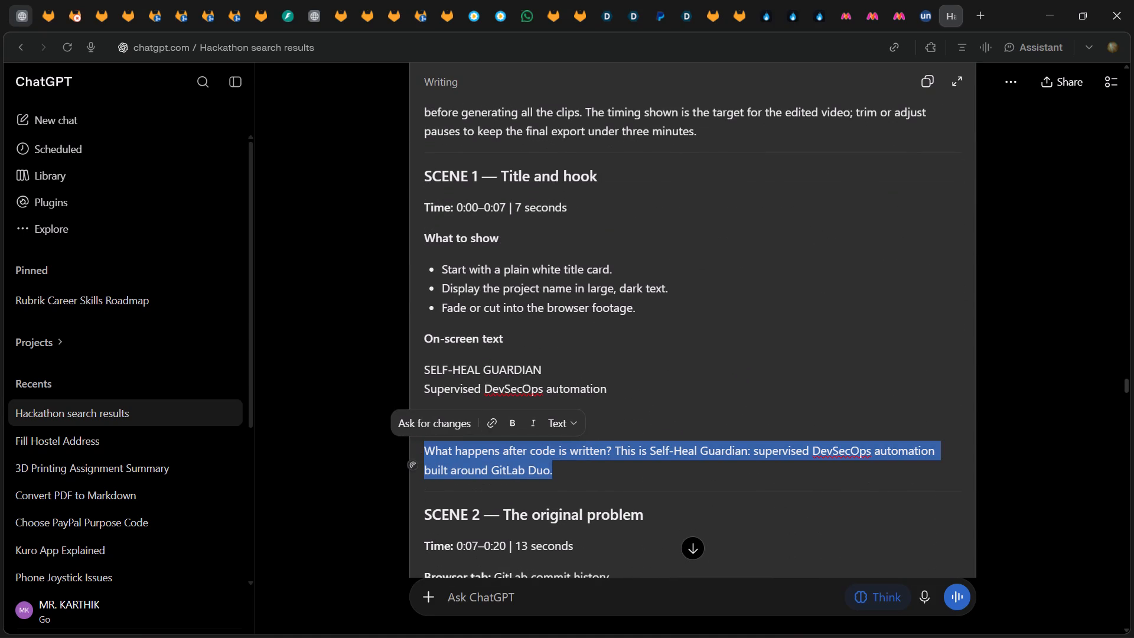
{"action": "left_click", "coordinate": [607, 386]}
Switch to Clipchamp, split the screen recording at about 0:01 where the title card shows, and delete the opening piece before it.
{"action": "key", "text": "alt+Tab"}
{"action": "key", "text": "alt+Tab"}
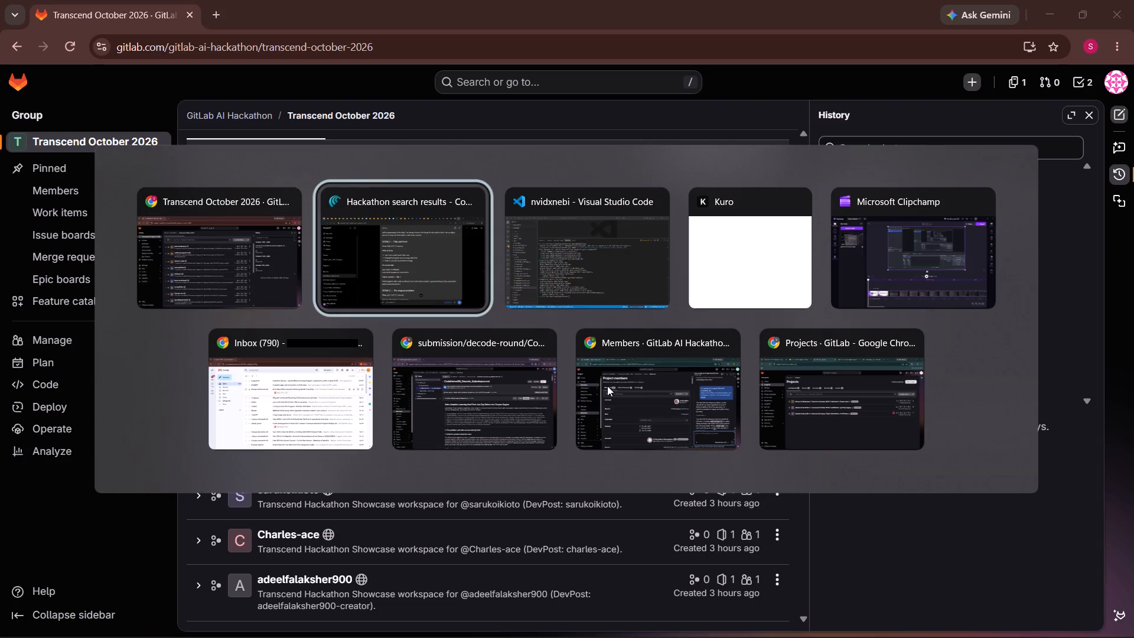
{"action": "key", "text": "alt+Tab"}
{"action": "key", "text": "alt+Tab"}
{"action": "key", "text": "alt+Tab"}
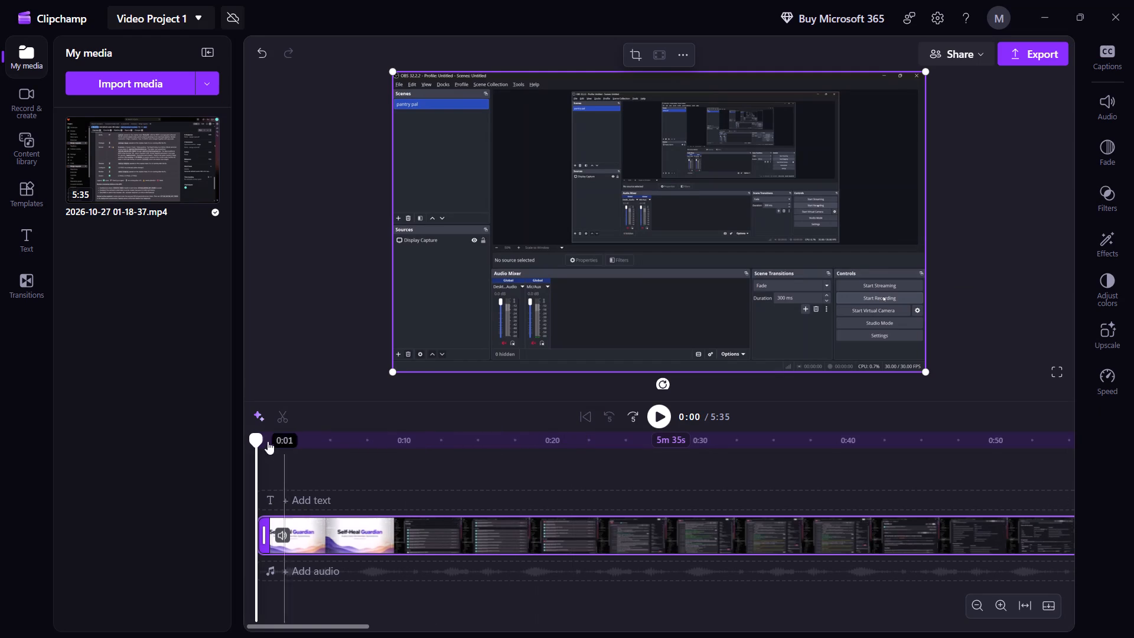
{"action": "left_click", "coordinate": [656, 419]}
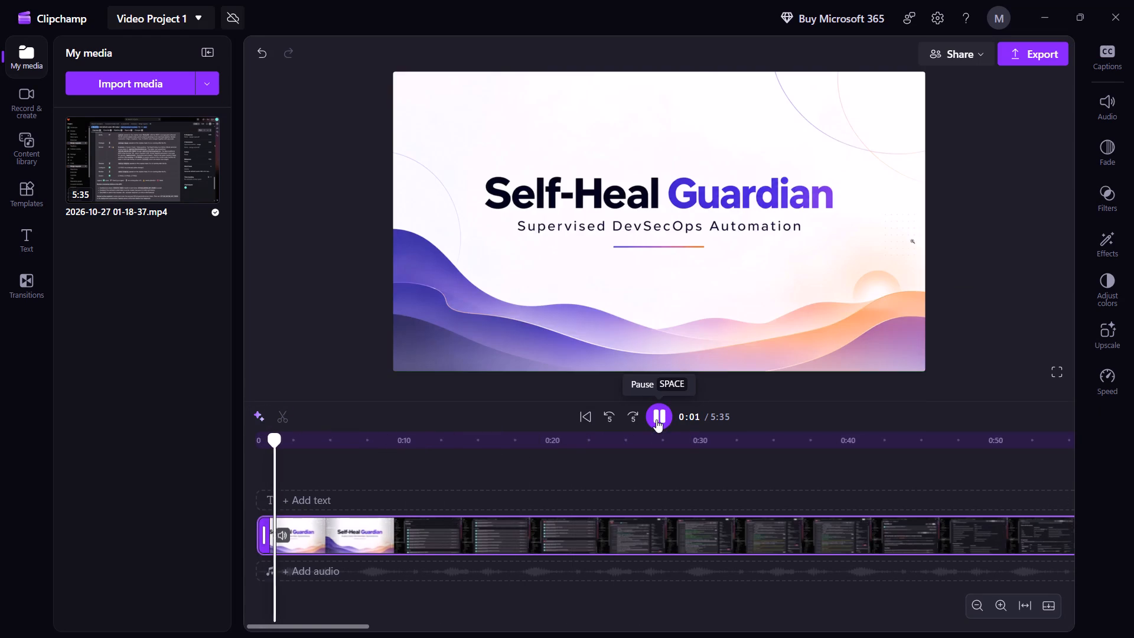
{"action": "key", "text": "space"}
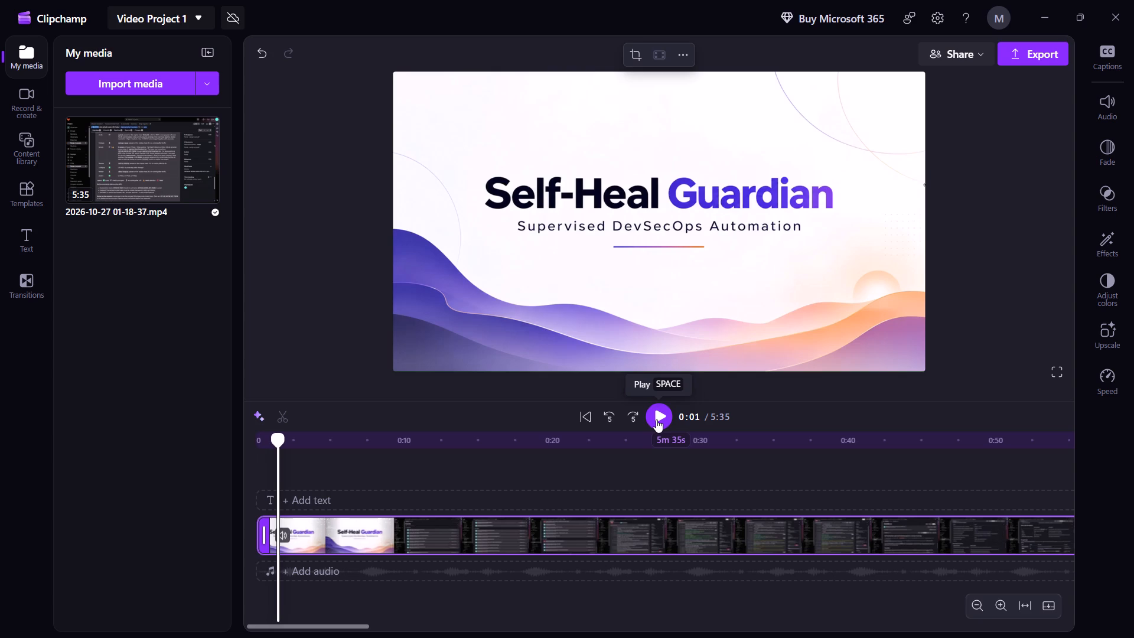
{"action": "left_click", "coordinate": [282, 413]}
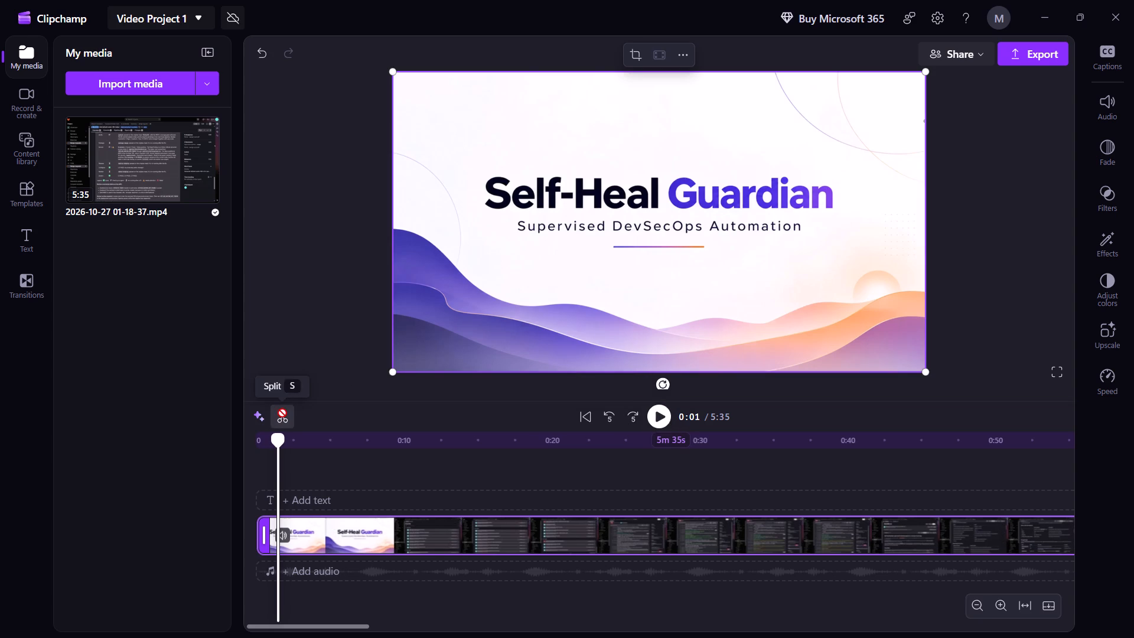
{"action": "left_click", "coordinate": [262, 536]}
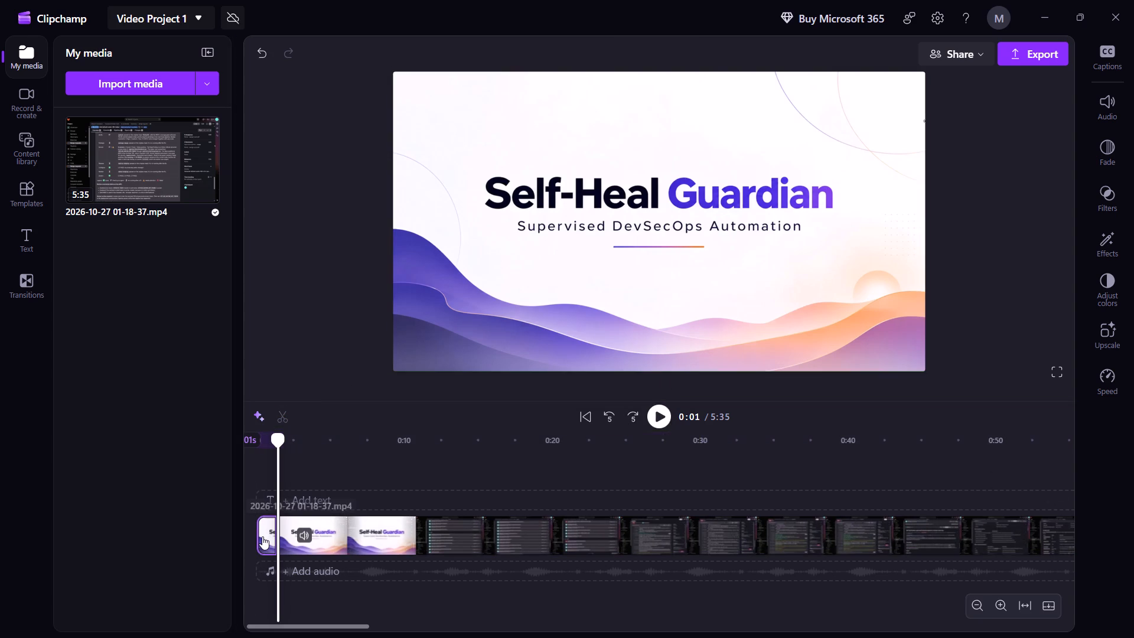
{"action": "key", "text": "Delete"}
{"action": "left_click", "coordinate": [262, 536]}
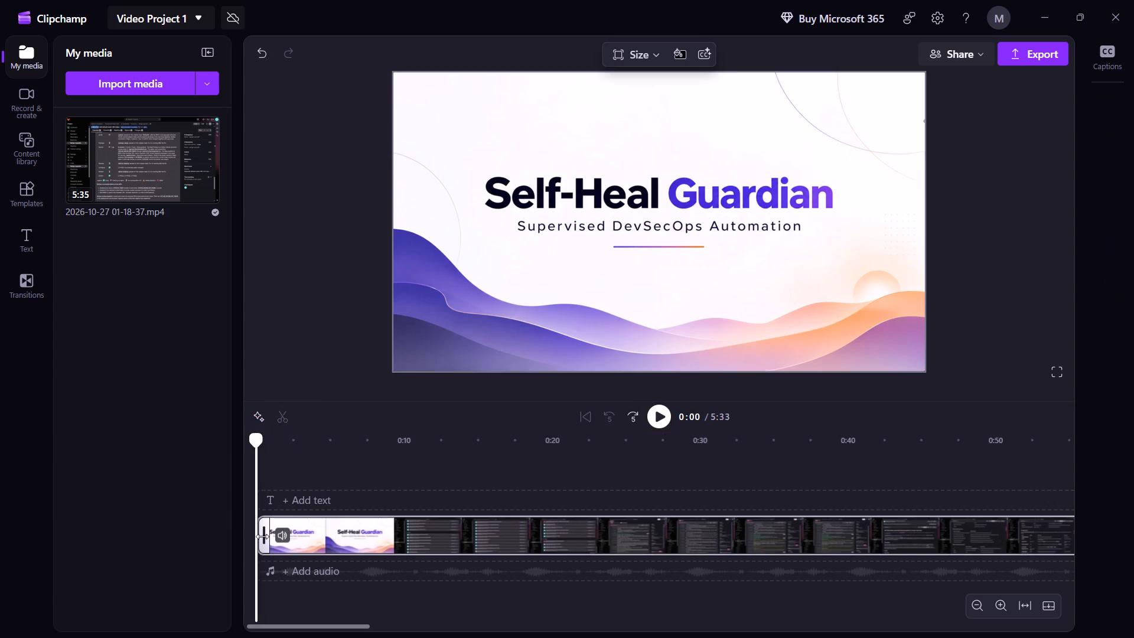
Play the opening title card of the trimmed video to about 0:05 and return the playhead to the start.
{"action": "left_click", "coordinate": [659, 419]}
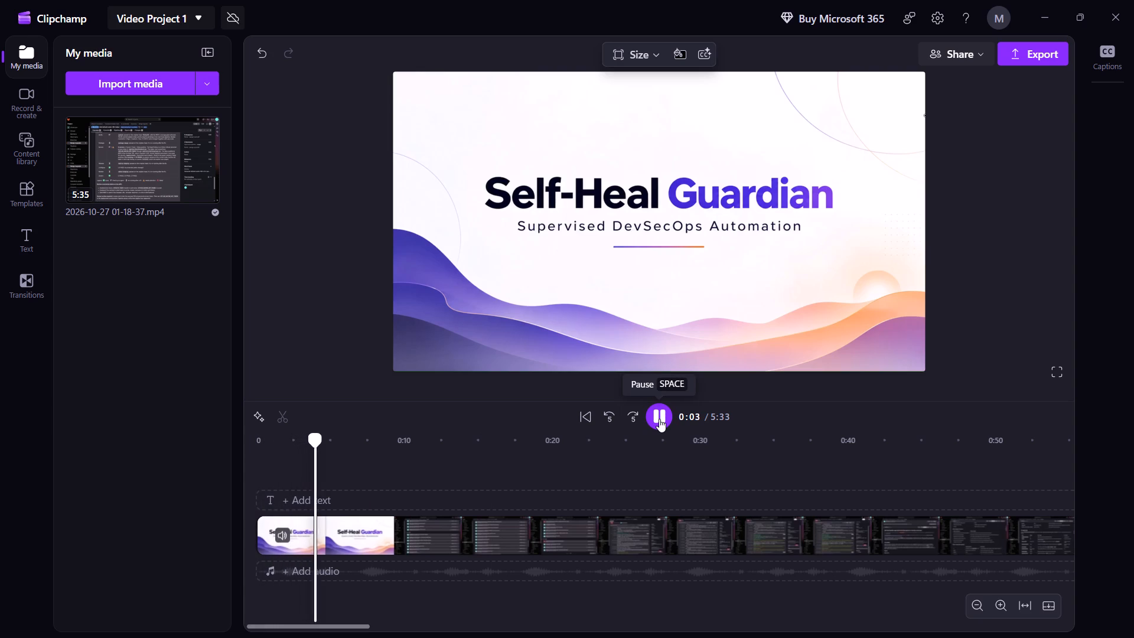
{"action": "key", "text": "space"}
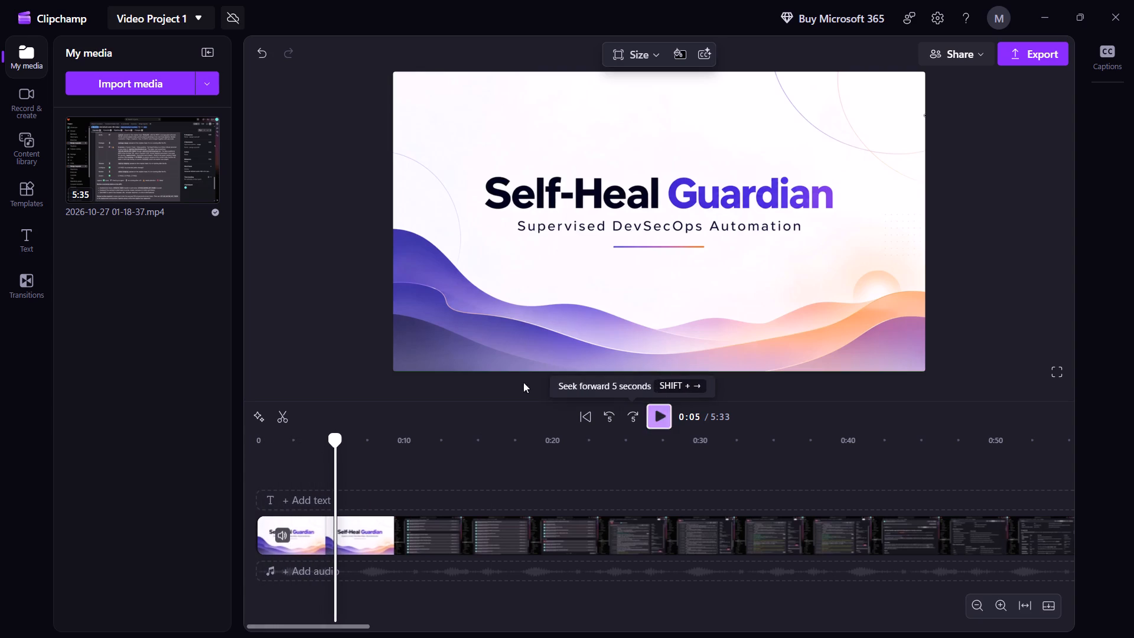
{"action": "left_click", "coordinate": [585, 416]}
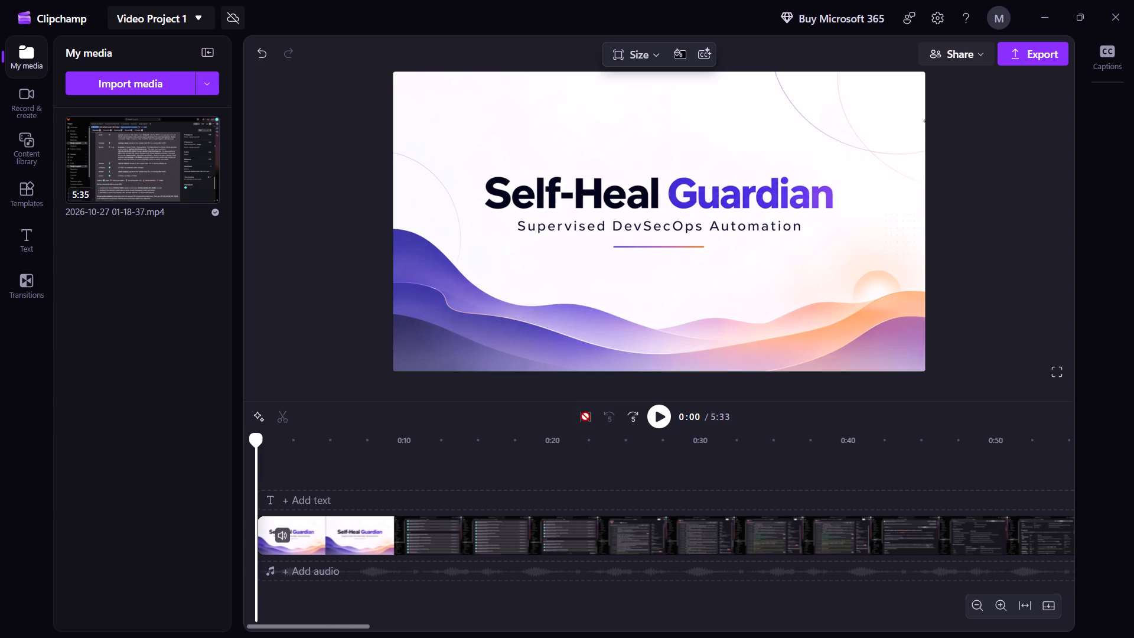
Add a text-to-speech clip at the start of the timeline with the copied Scene 1 narration and save it.
{"action": "left_click", "coordinate": [204, 87]}
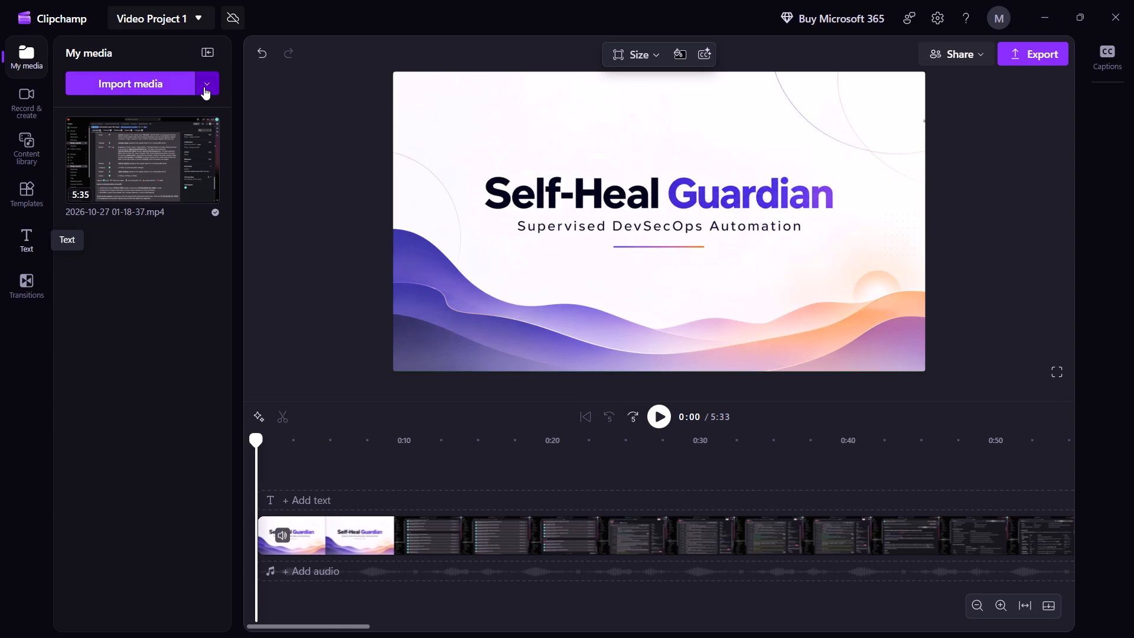
{"action": "left_click", "coordinate": [155, 174]}
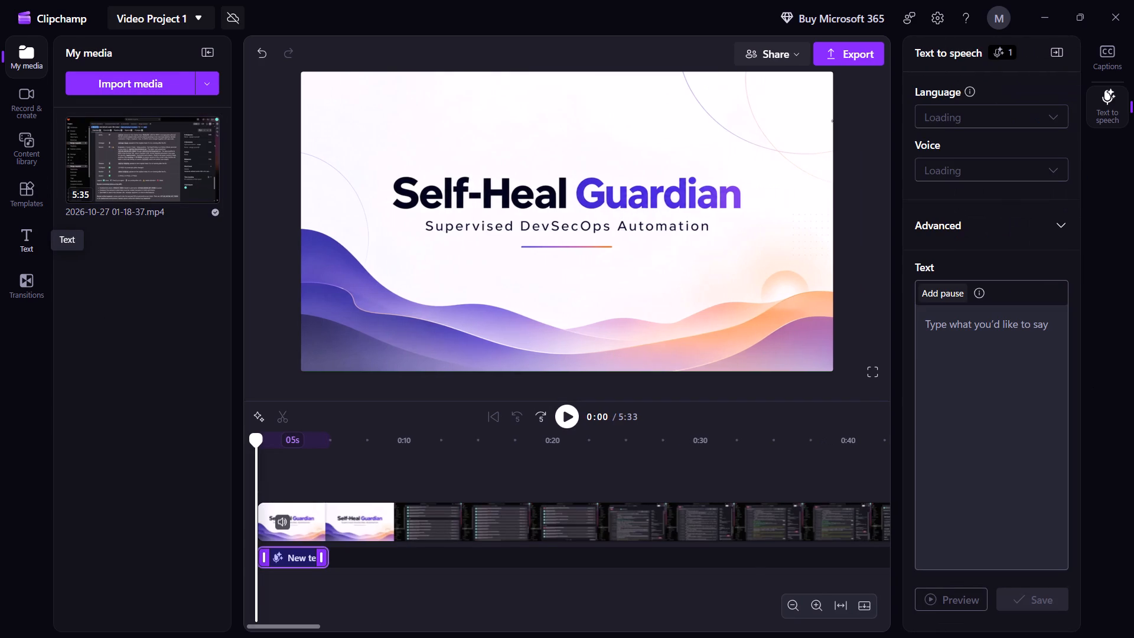
{"action": "left_click", "coordinate": [1031, 349]}
{"action": "key", "text": "ctrl+v"}
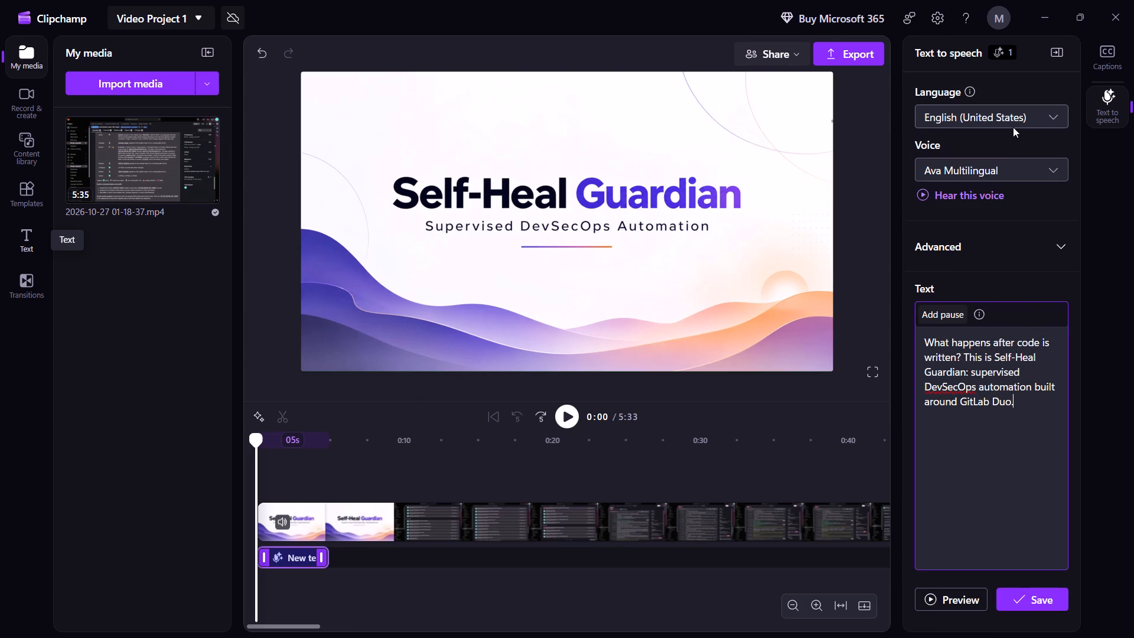
{"action": "left_click", "coordinate": [1011, 166]}
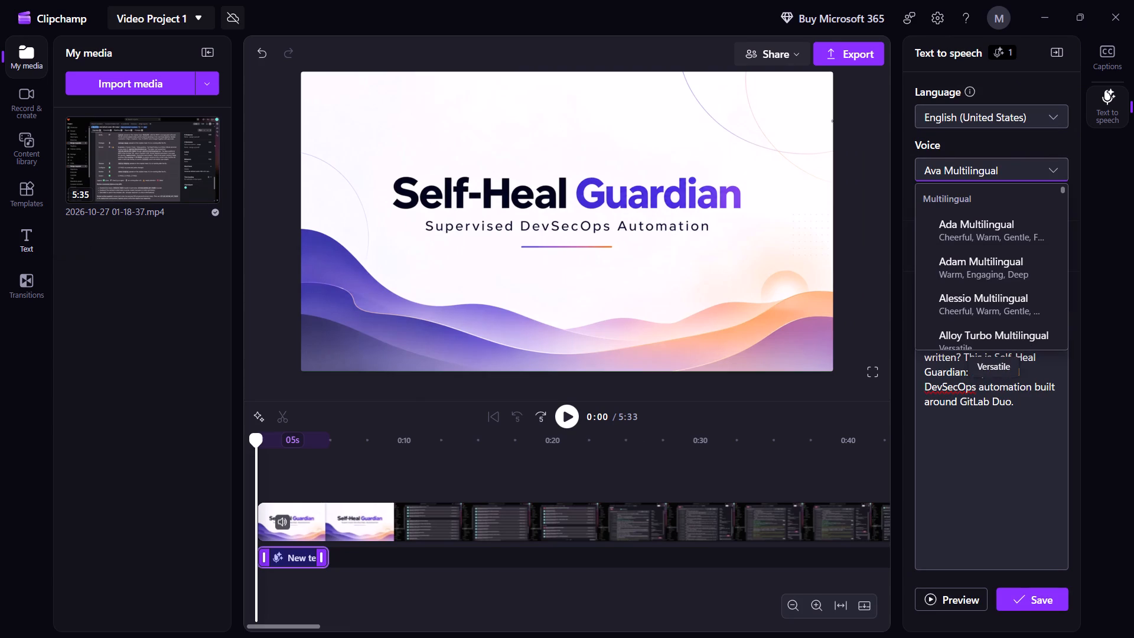
{"action": "left_click", "coordinate": [1015, 598]}
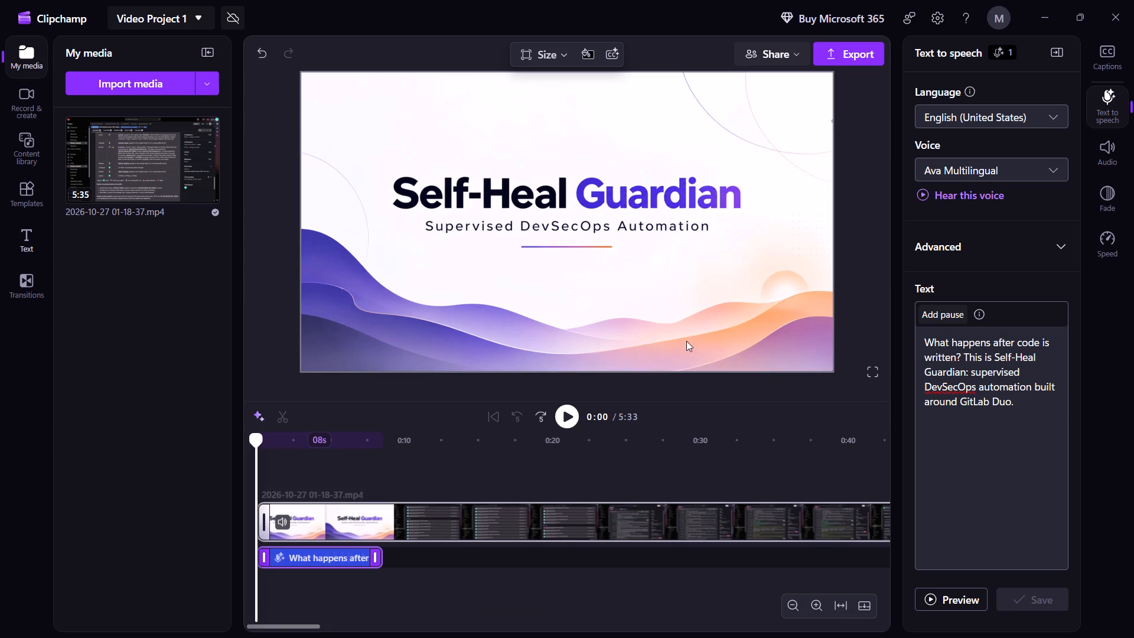
Play the title scene with its narration up to about 0:09, where the Commits page appears.
{"action": "left_click", "coordinate": [564, 418]}
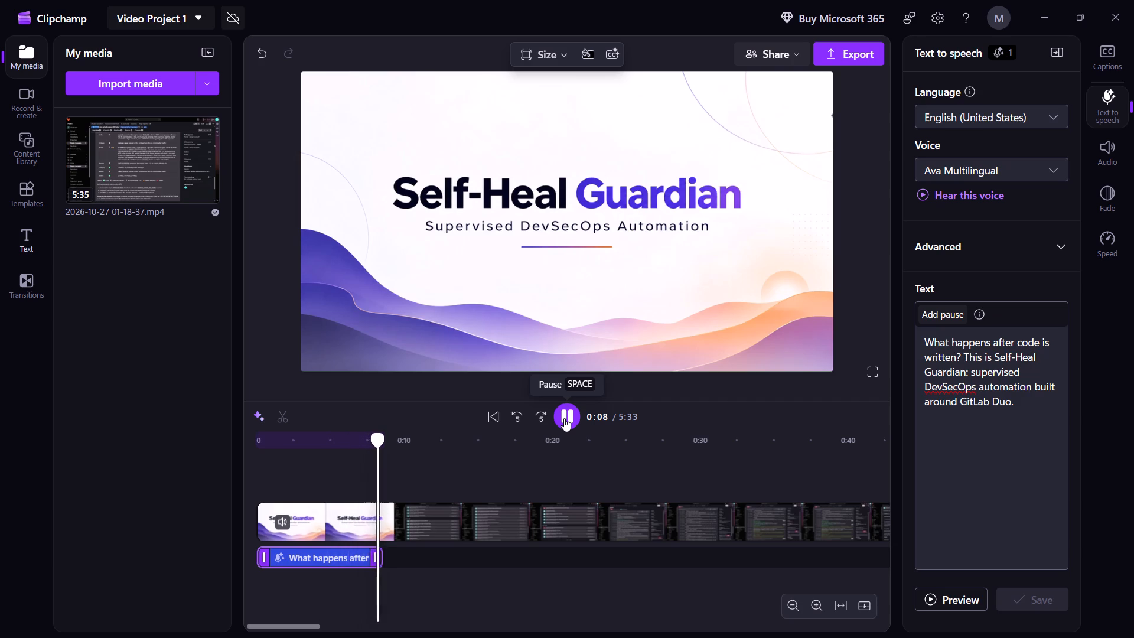
{"action": "left_click", "coordinate": [564, 418]}
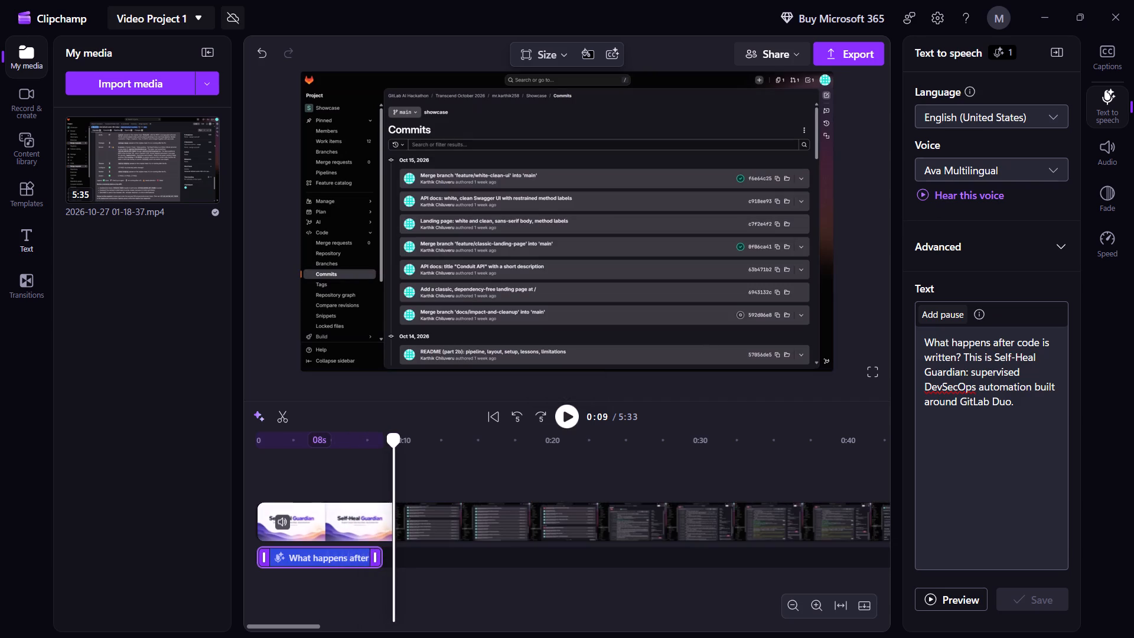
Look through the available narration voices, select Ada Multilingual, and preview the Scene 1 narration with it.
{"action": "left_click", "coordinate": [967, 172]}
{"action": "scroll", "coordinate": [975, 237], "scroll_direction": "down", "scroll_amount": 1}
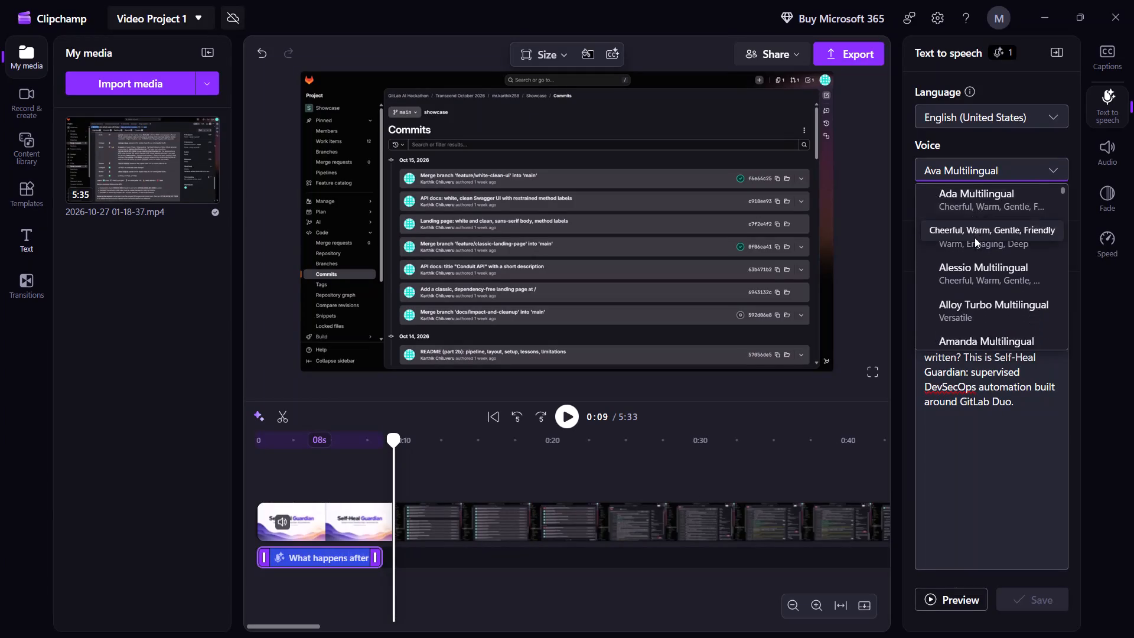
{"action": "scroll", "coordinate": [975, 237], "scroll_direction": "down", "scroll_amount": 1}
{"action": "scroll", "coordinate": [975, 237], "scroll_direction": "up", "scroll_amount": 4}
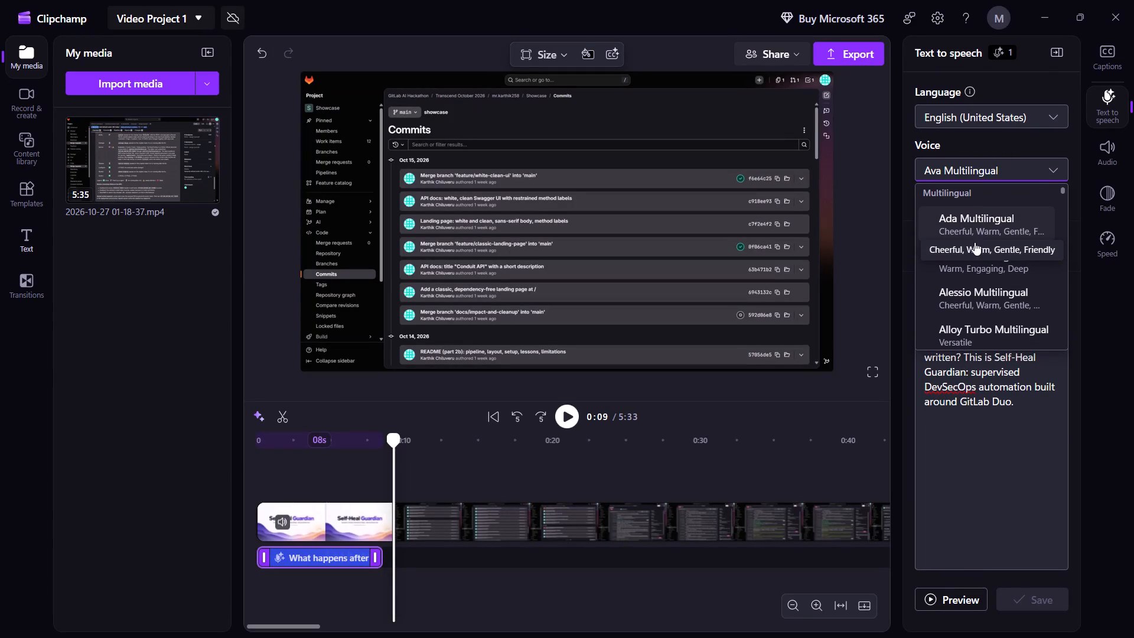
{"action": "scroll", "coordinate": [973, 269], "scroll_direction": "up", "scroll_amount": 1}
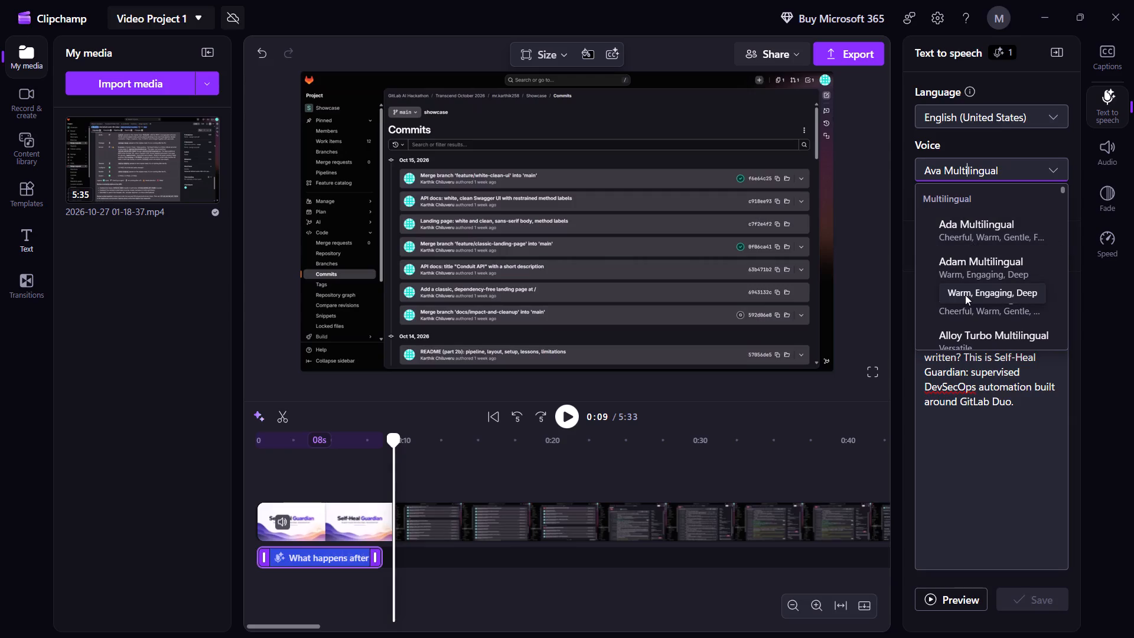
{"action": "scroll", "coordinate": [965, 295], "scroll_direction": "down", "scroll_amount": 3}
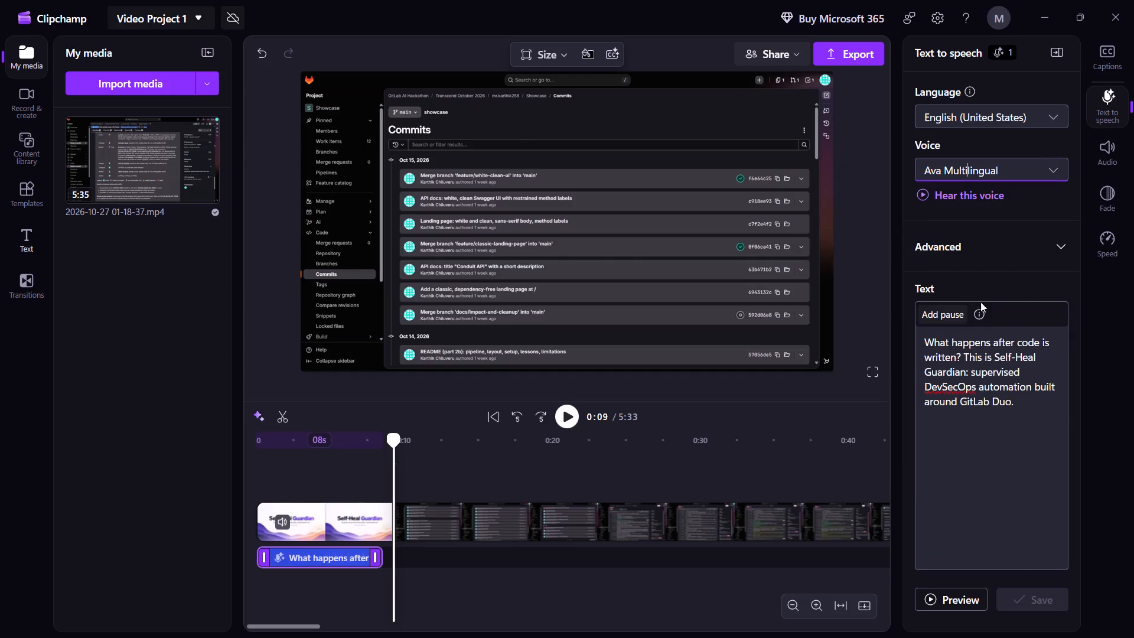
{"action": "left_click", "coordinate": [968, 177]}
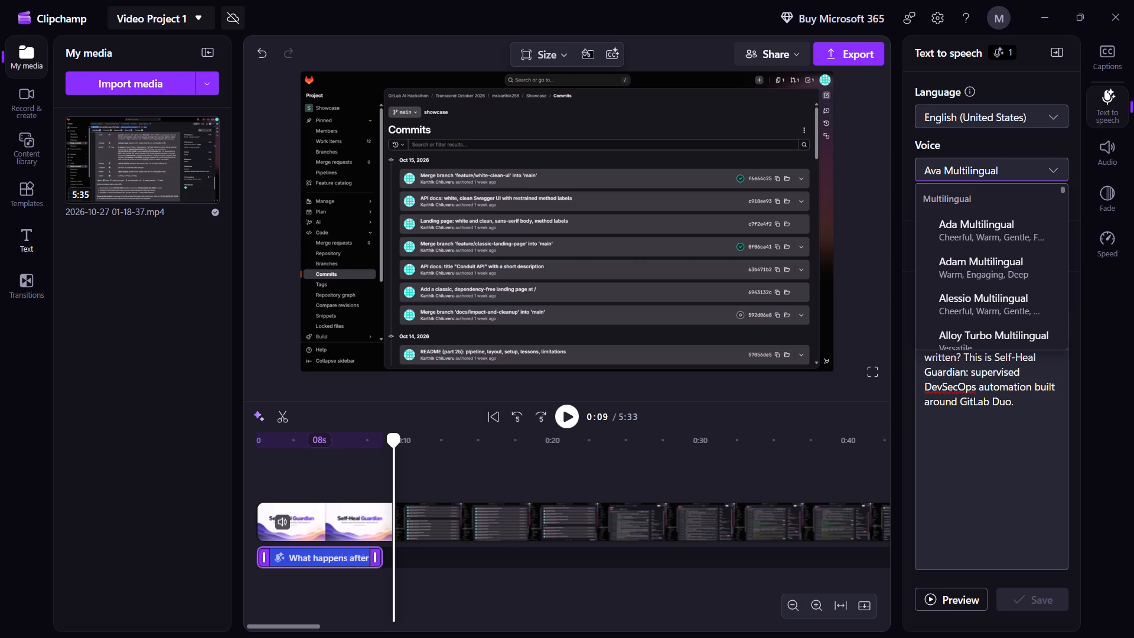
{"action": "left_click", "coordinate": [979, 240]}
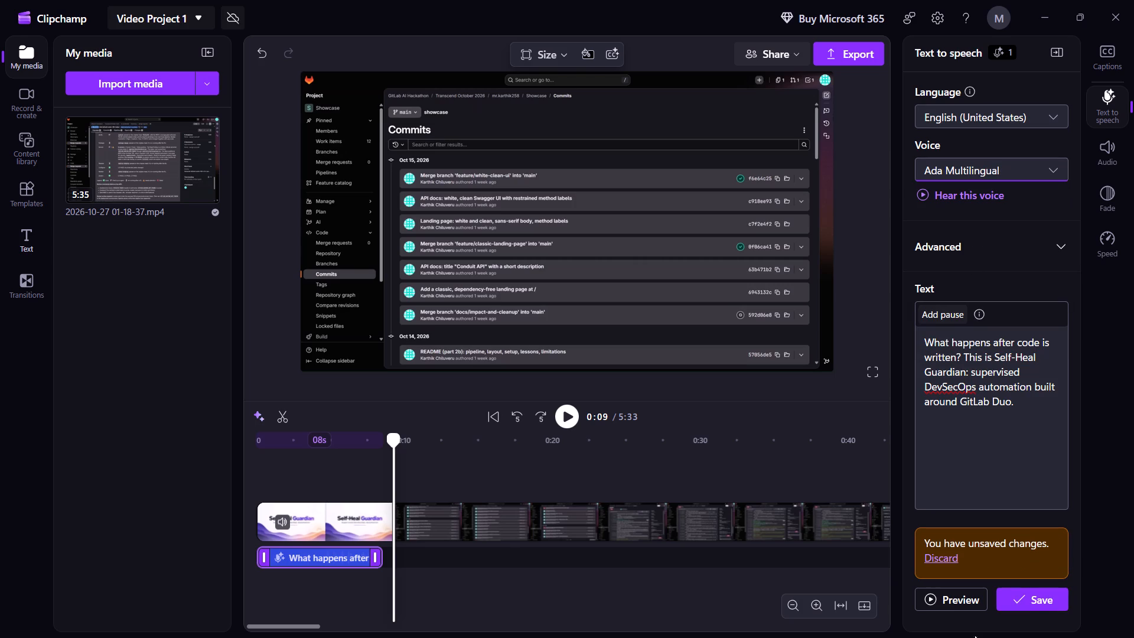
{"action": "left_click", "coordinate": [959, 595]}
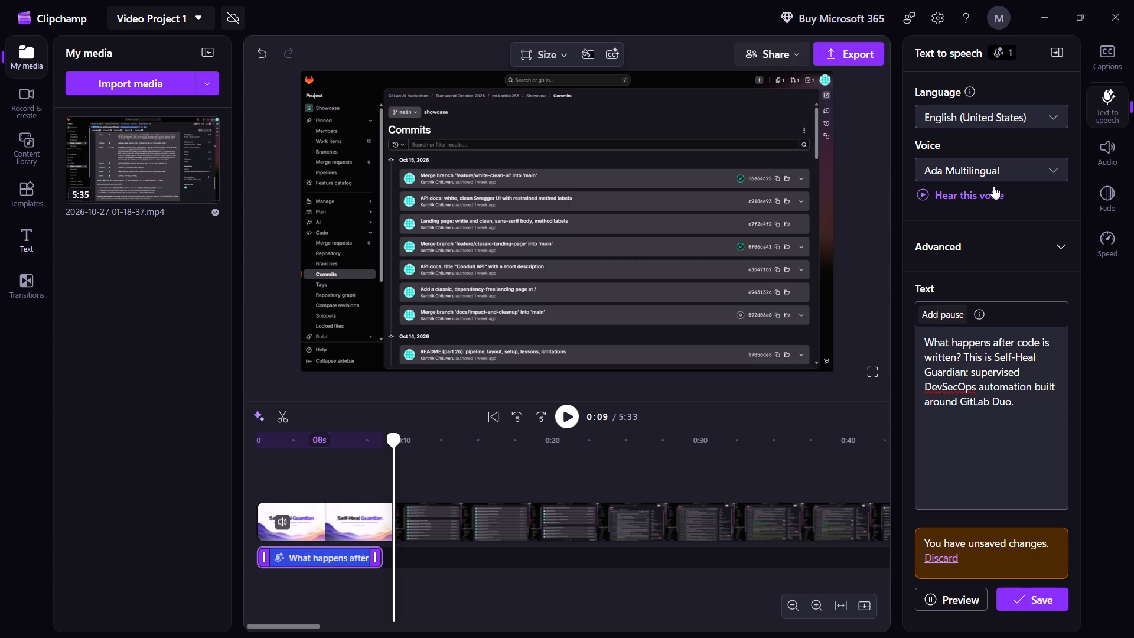
Set the Scene 1 narration voice to Ava Multilingual and save the text-to-speech clip.
{"action": "left_click", "coordinate": [992, 168]}
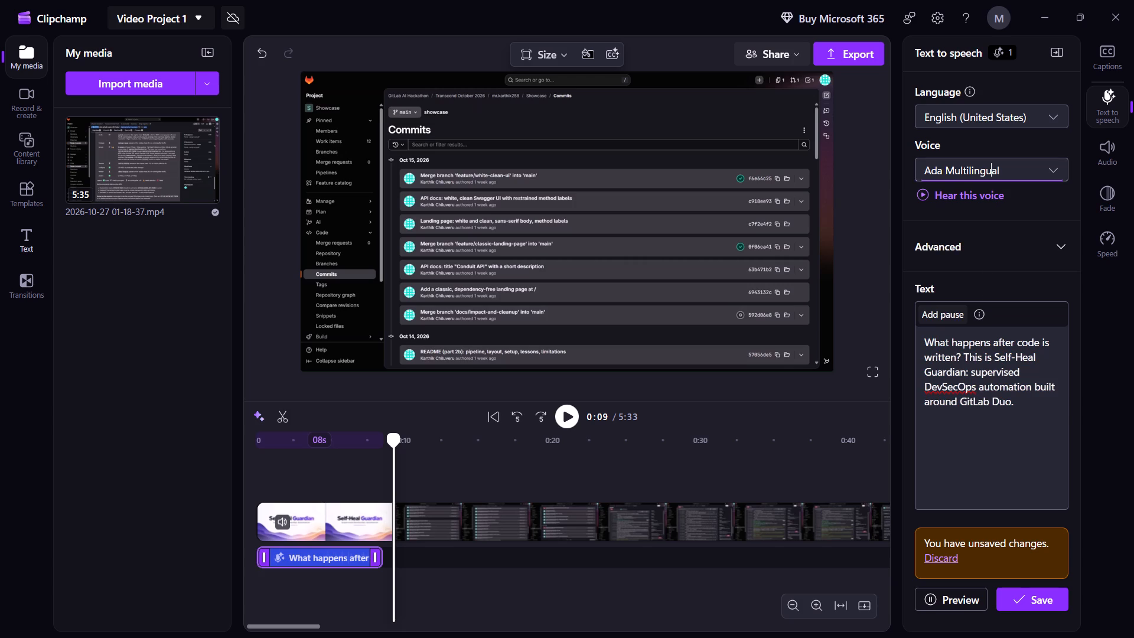
{"action": "scroll", "coordinate": [977, 263], "scroll_direction": "down", "scroll_amount": 1}
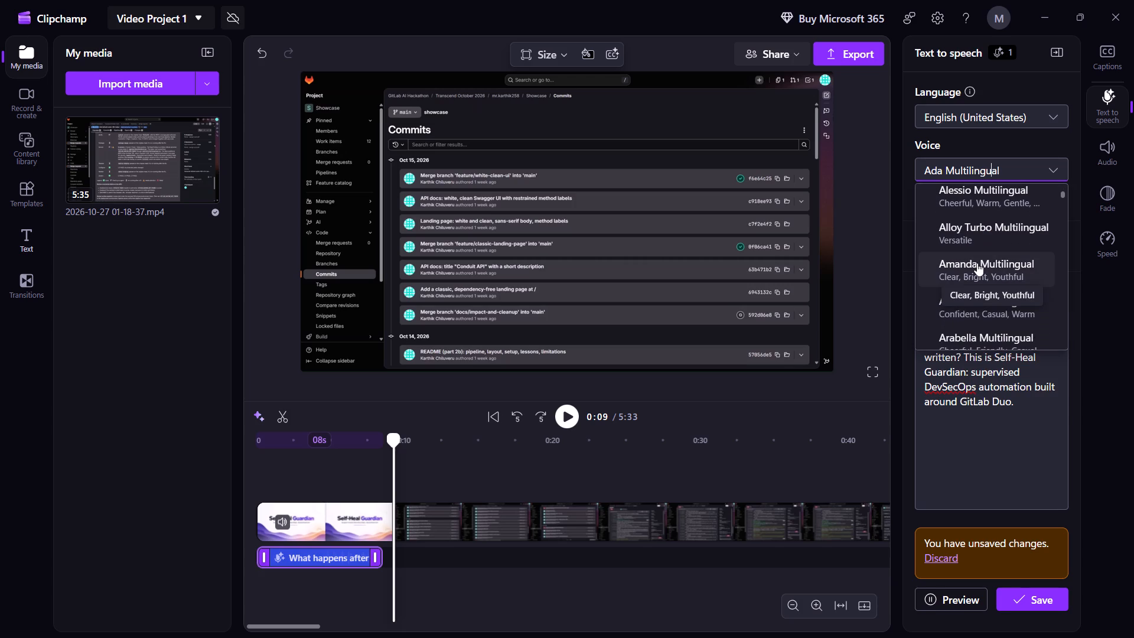
{"action": "scroll", "coordinate": [977, 263], "scroll_direction": "down", "scroll_amount": 1}
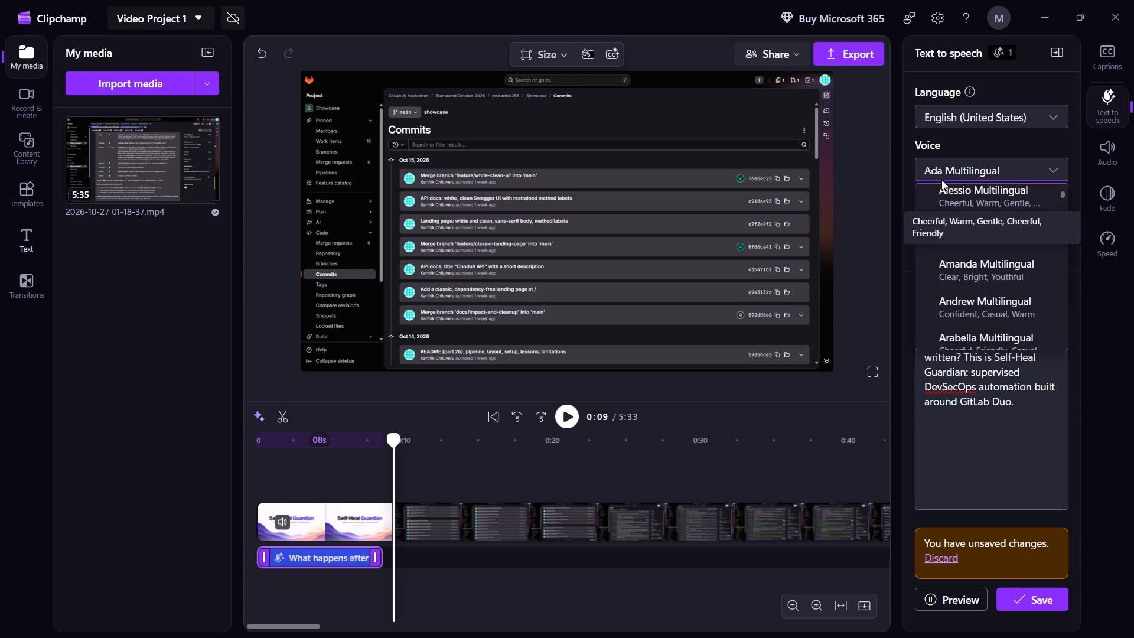
{"action": "left_click", "coordinate": [937, 168]}
{"action": "key", "text": "BackSpace"}
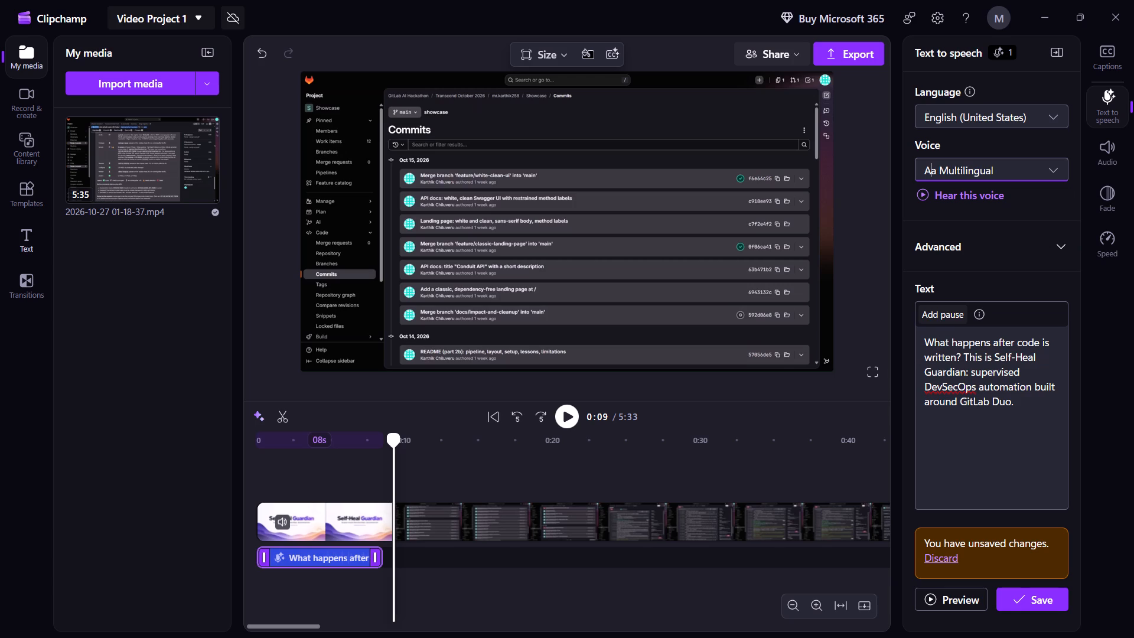
{"action": "key", "text": "v"}
{"action": "left_click", "coordinate": [964, 214]}
{"action": "left_click", "coordinate": [1013, 603]}
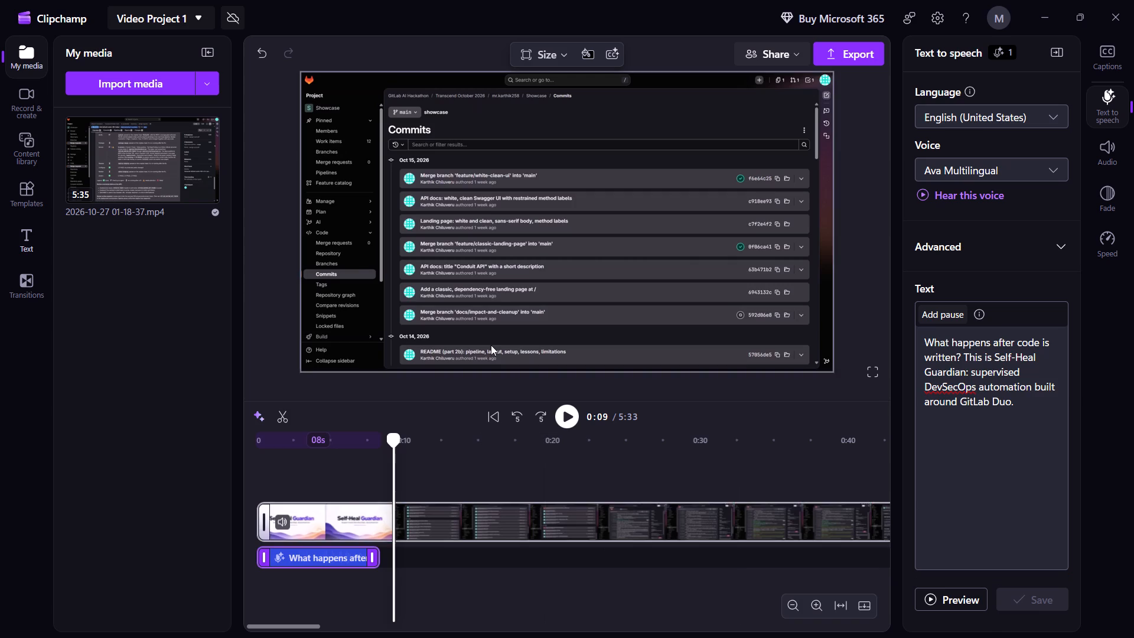
Play the title scene with the Ava Multilingual narration from the start of the timeline.
{"action": "left_click", "coordinate": [254, 438]}
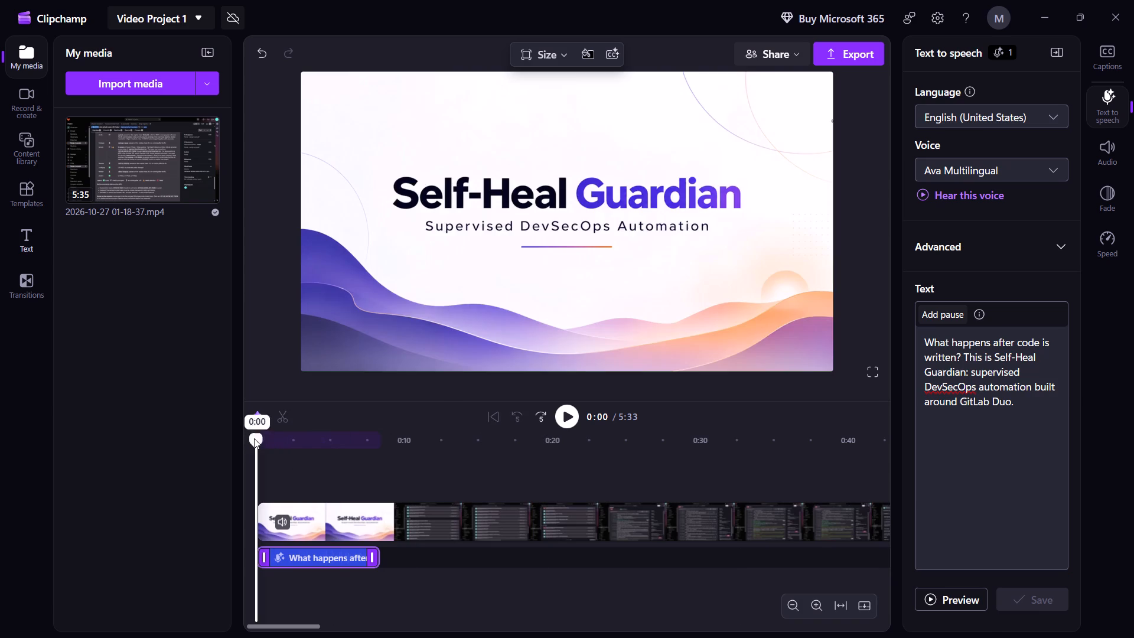
{"action": "key", "text": "space"}
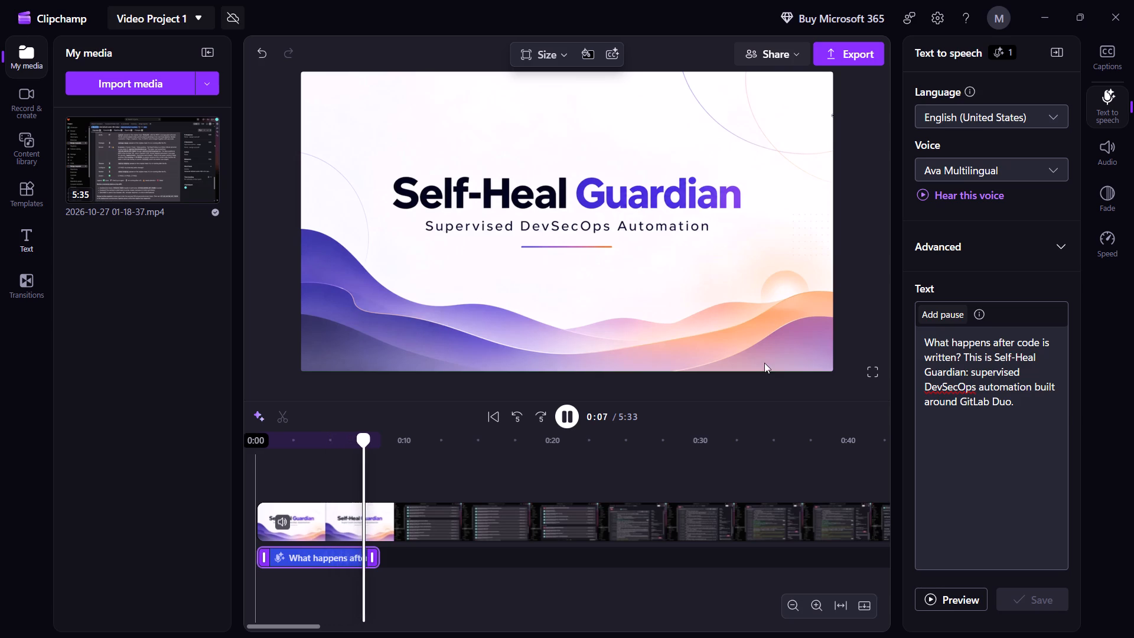
Set the Scene 1 narration clip's speed to 0.9.
{"action": "left_click", "coordinate": [1113, 239]}
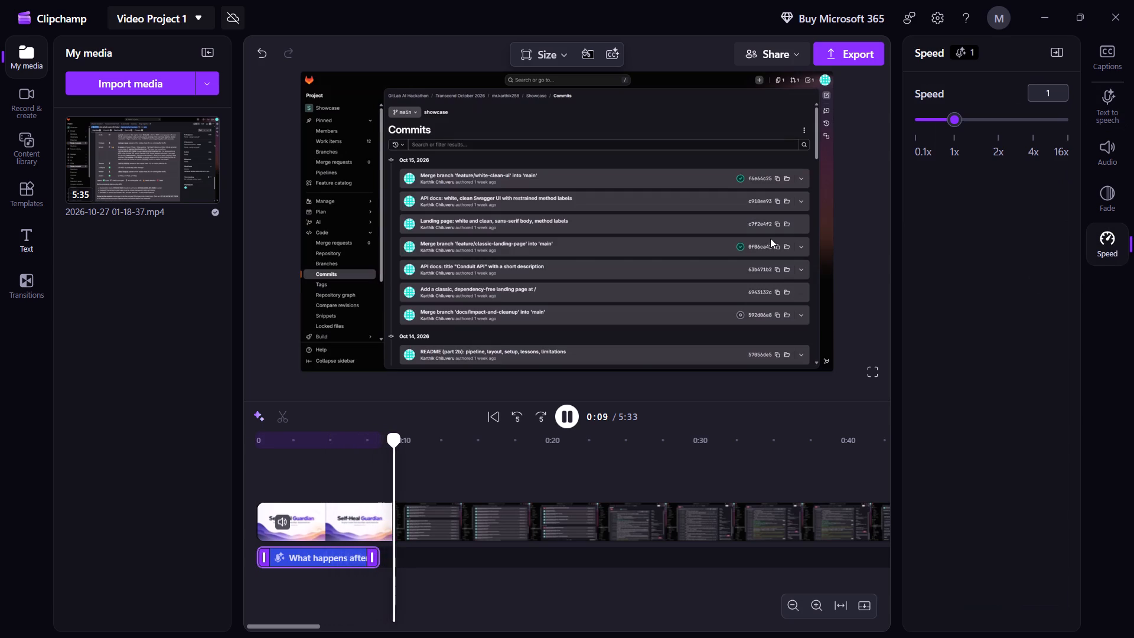
{"action": "left_click", "coordinate": [566, 412]}
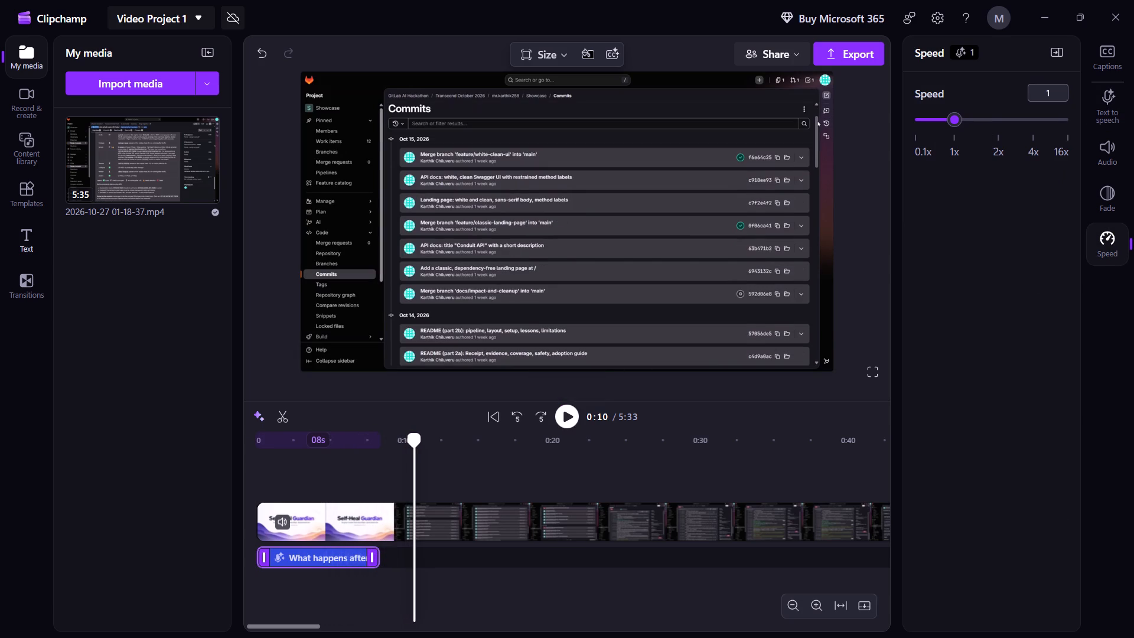
{"action": "left_click", "coordinate": [1052, 89]}
{"action": "type", "text": "0.9"}
{"action": "key", "text": "Return"}
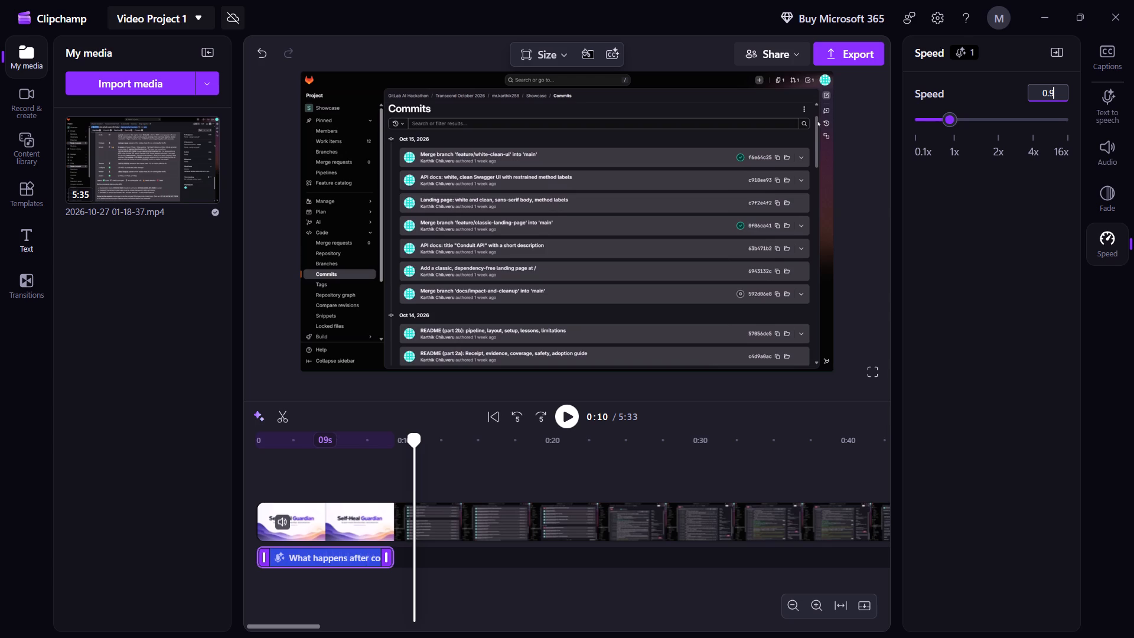
Play the title scene with the slowed narration from the start to about 0:10.
{"action": "left_click", "coordinate": [1103, 145]}
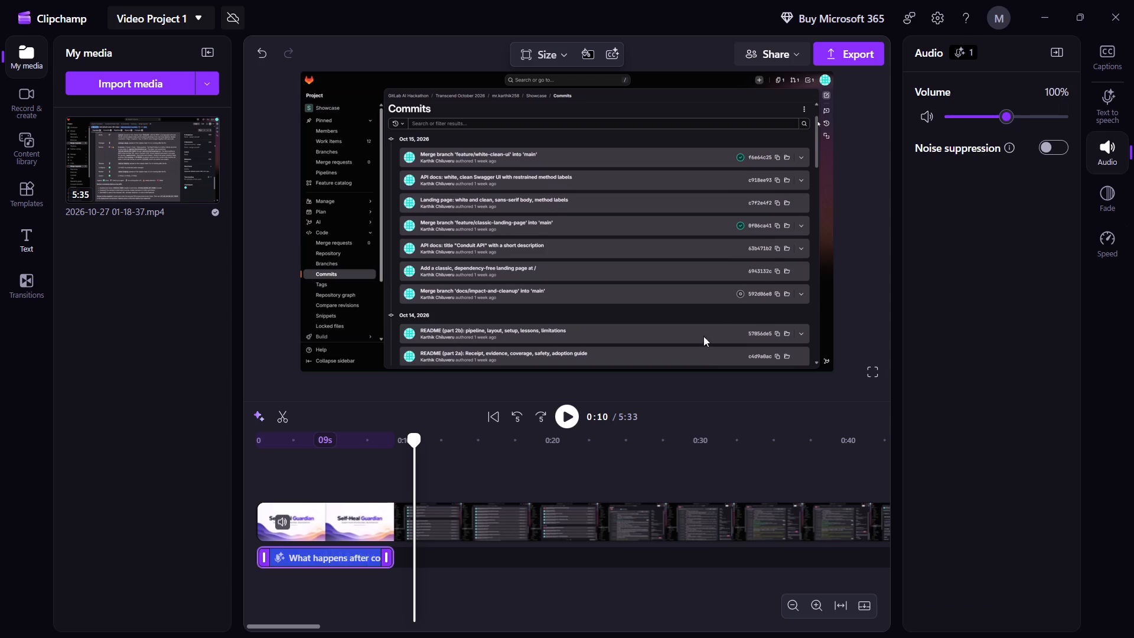
{"action": "left_click", "coordinate": [250, 441]}
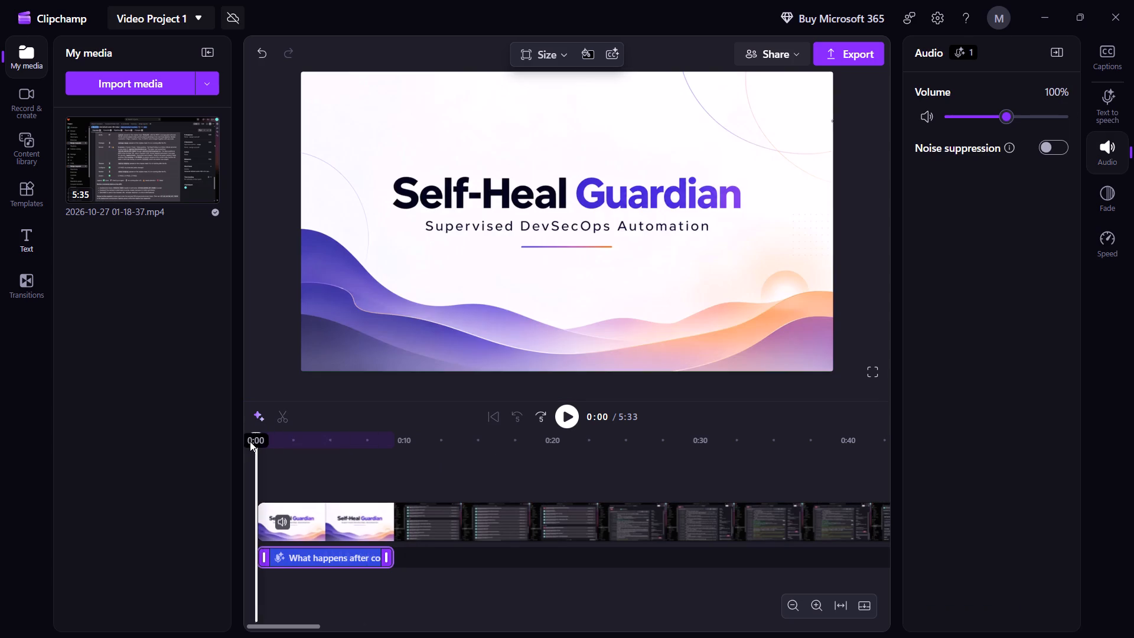
{"action": "key", "text": "space"}
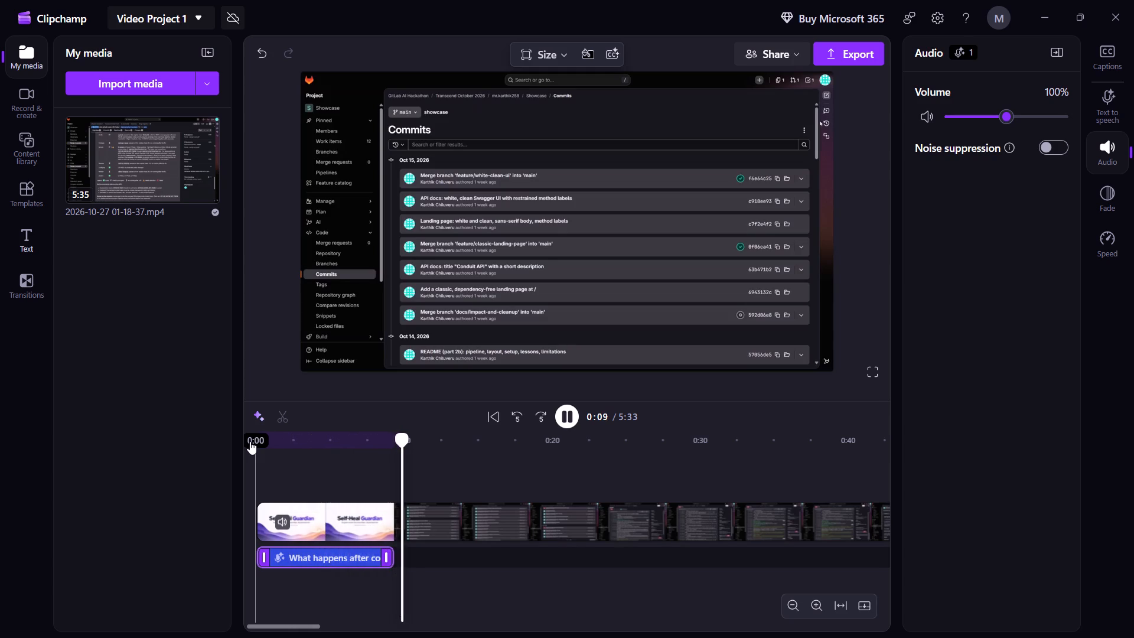
{"action": "key", "text": "space"}
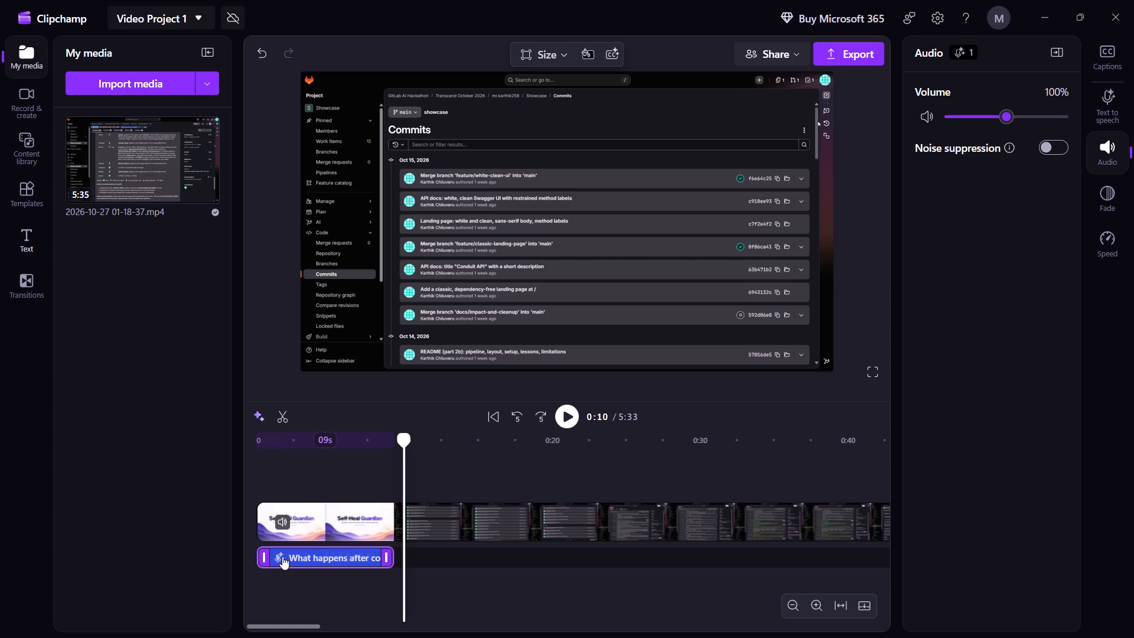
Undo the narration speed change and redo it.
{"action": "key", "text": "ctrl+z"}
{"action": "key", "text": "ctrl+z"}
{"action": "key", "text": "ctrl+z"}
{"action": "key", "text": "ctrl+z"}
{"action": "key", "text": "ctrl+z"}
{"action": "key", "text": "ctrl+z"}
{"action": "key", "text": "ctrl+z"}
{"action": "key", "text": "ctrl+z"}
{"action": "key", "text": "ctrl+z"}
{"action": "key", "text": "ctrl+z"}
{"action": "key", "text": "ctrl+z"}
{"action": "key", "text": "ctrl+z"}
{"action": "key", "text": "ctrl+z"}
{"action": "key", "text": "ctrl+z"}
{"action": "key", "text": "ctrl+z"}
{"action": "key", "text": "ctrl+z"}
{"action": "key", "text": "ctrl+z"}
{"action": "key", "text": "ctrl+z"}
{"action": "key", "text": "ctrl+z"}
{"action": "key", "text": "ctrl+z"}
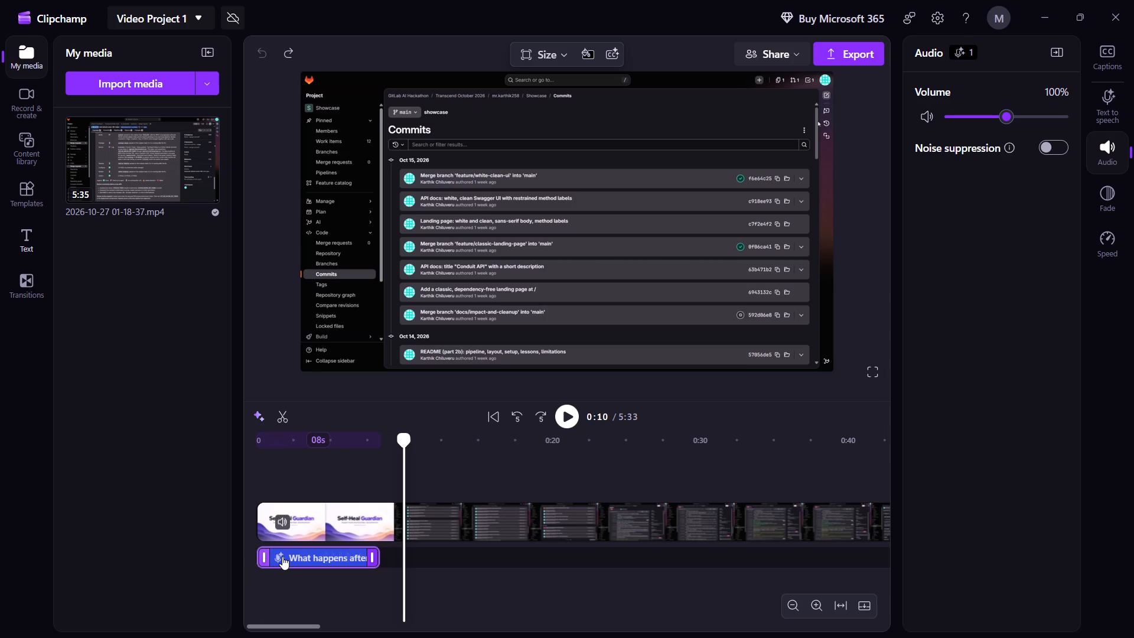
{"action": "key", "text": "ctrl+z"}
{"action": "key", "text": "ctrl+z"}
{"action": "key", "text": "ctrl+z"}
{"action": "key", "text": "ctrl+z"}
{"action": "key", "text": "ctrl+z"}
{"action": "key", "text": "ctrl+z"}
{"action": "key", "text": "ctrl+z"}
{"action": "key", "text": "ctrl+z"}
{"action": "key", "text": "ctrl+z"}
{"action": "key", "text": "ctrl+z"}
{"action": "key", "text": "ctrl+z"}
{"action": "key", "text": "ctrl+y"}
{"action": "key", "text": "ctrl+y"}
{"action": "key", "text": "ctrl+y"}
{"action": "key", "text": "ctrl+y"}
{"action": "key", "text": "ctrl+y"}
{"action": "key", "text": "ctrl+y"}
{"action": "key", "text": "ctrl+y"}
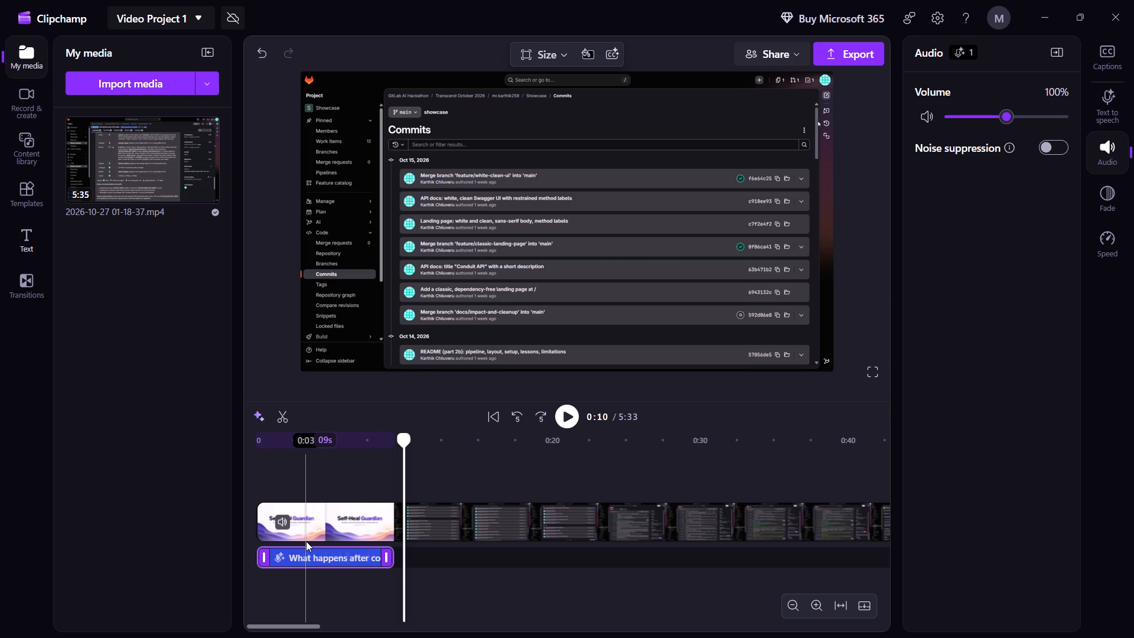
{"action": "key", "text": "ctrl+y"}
Replay the title scene from the start to about 0:10 to check the narration against the switch to the Commits page.
{"action": "left_click", "coordinate": [565, 411]}
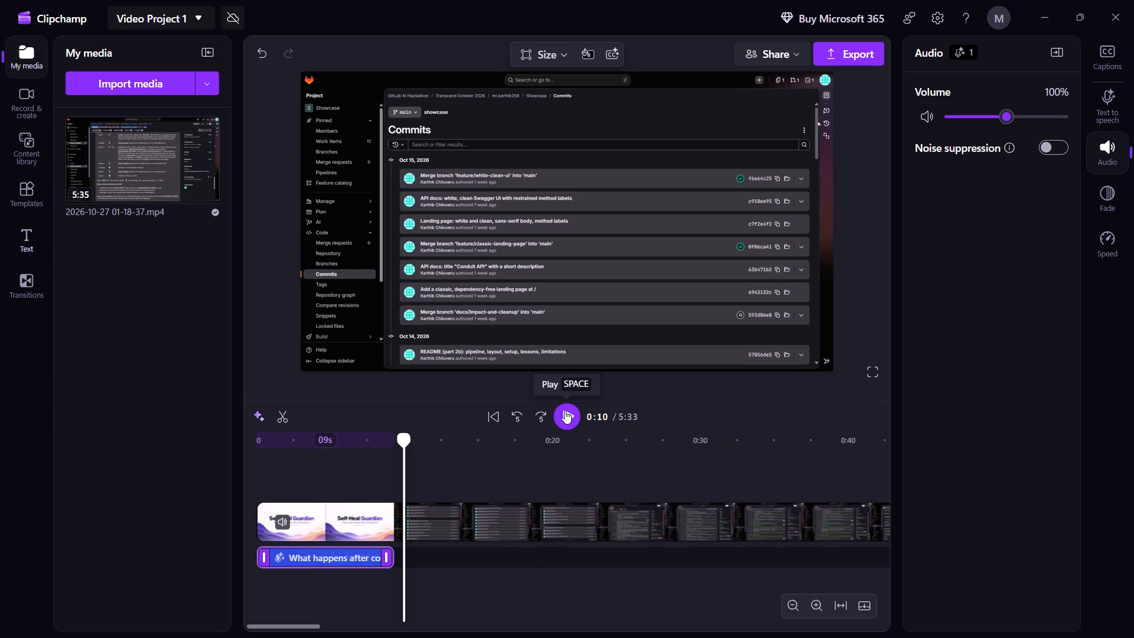
{"action": "left_click", "coordinate": [250, 444]}
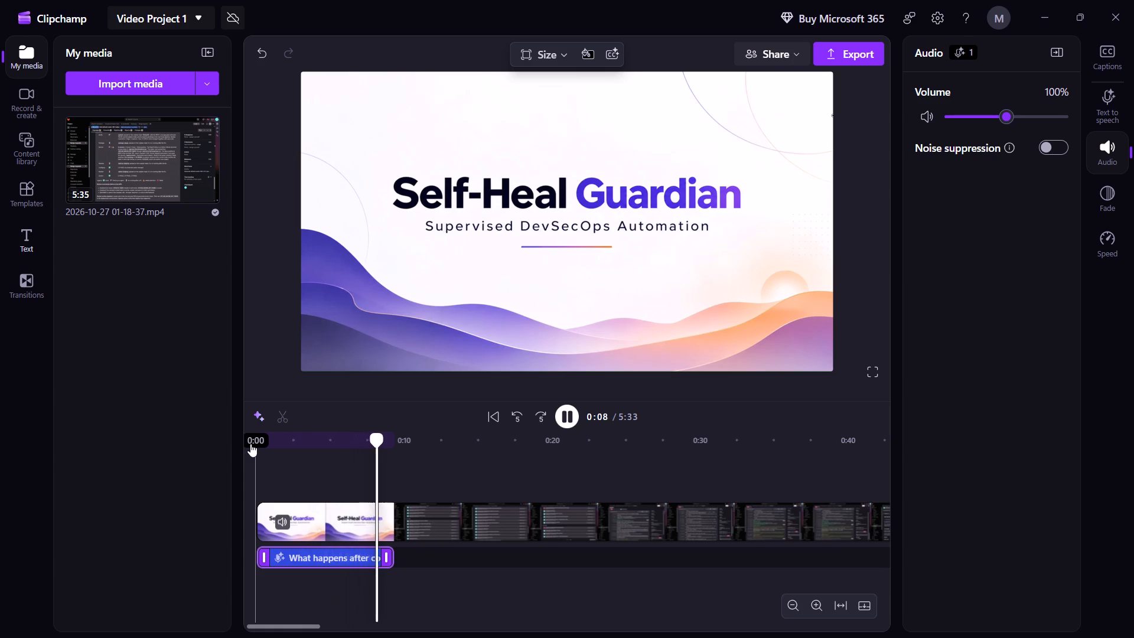
{"action": "key", "text": "space"}
{"action": "key", "text": "space"}
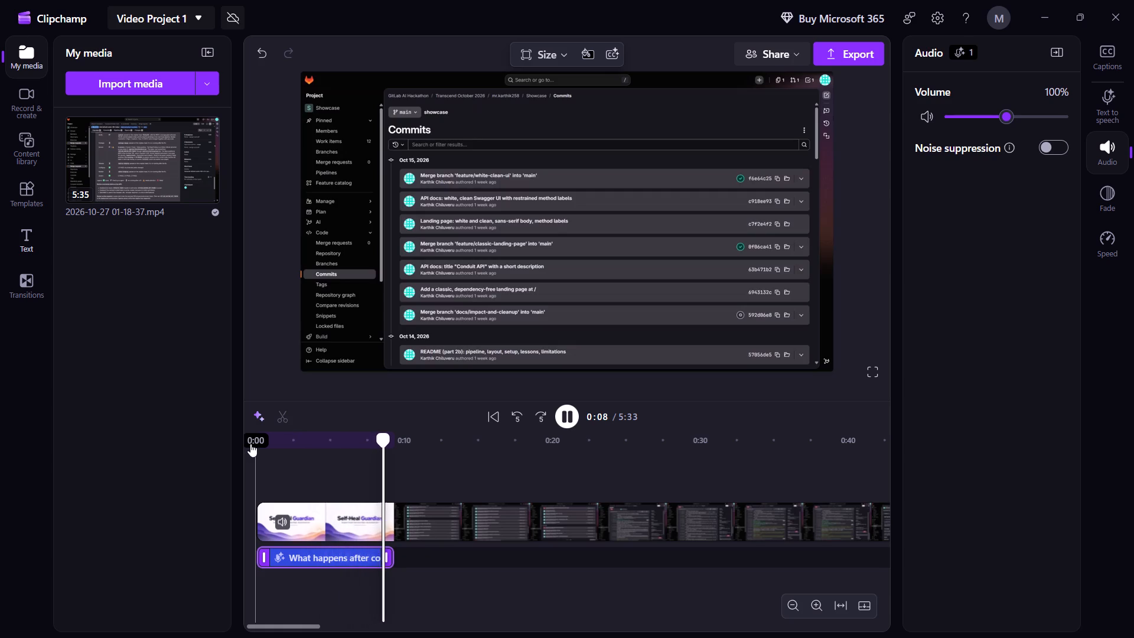
{"action": "key", "text": "space"}
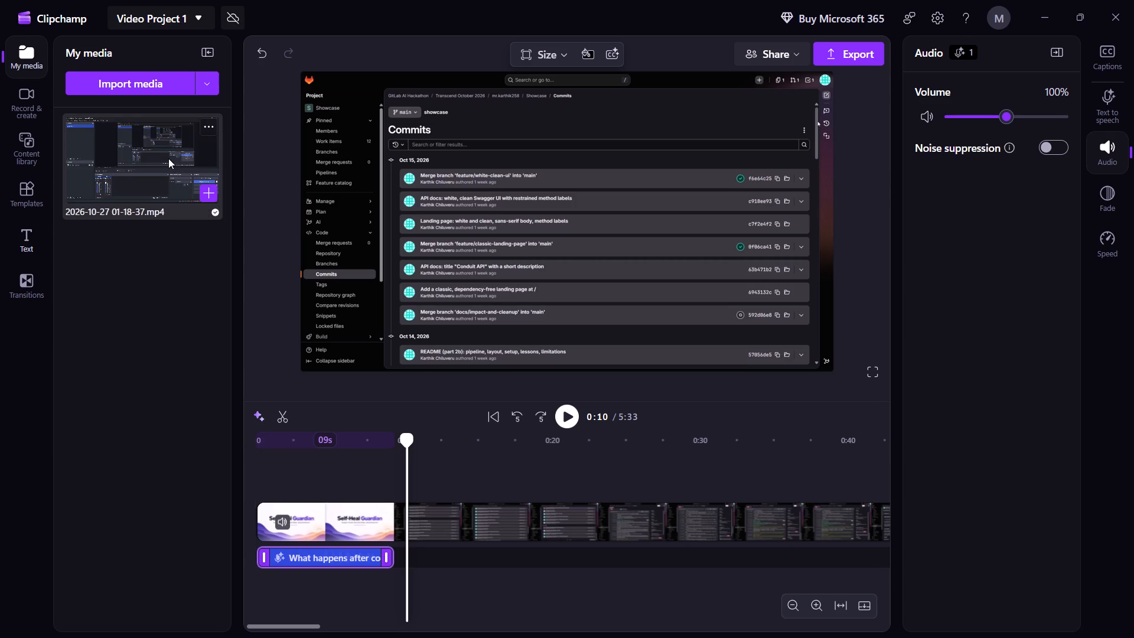
Delete the trimmed screen recording clip from the timeline.
{"action": "left_click_drag", "start_coordinate": [345, 295], "coordinate": [351, 309]}
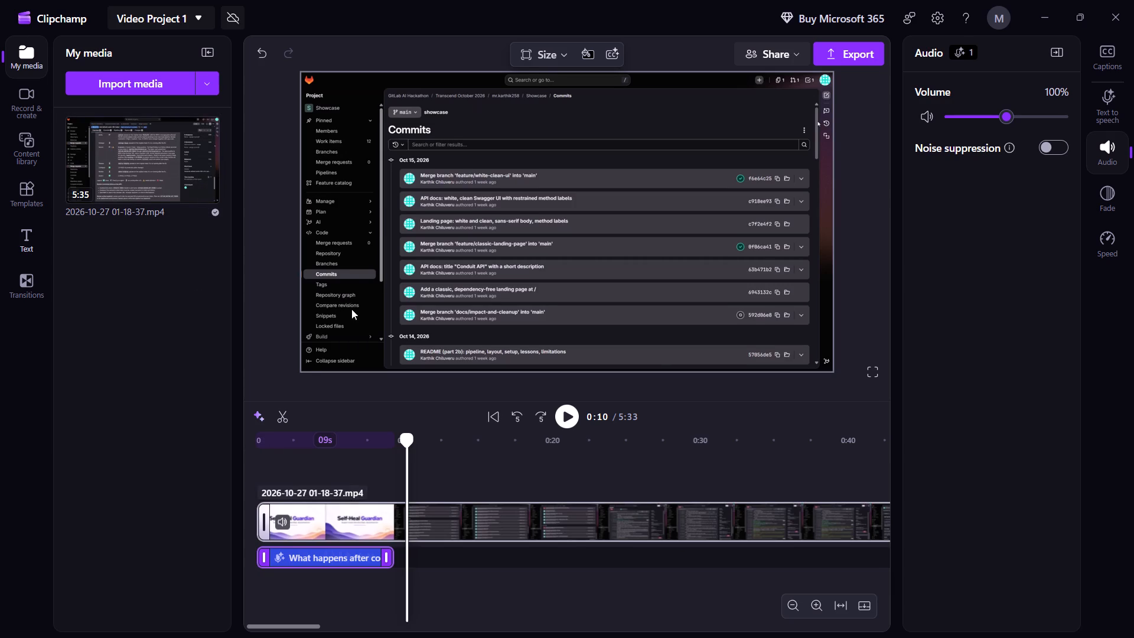
{"action": "left_click_drag", "start_coordinate": [351, 309], "coordinate": [364, 337]}
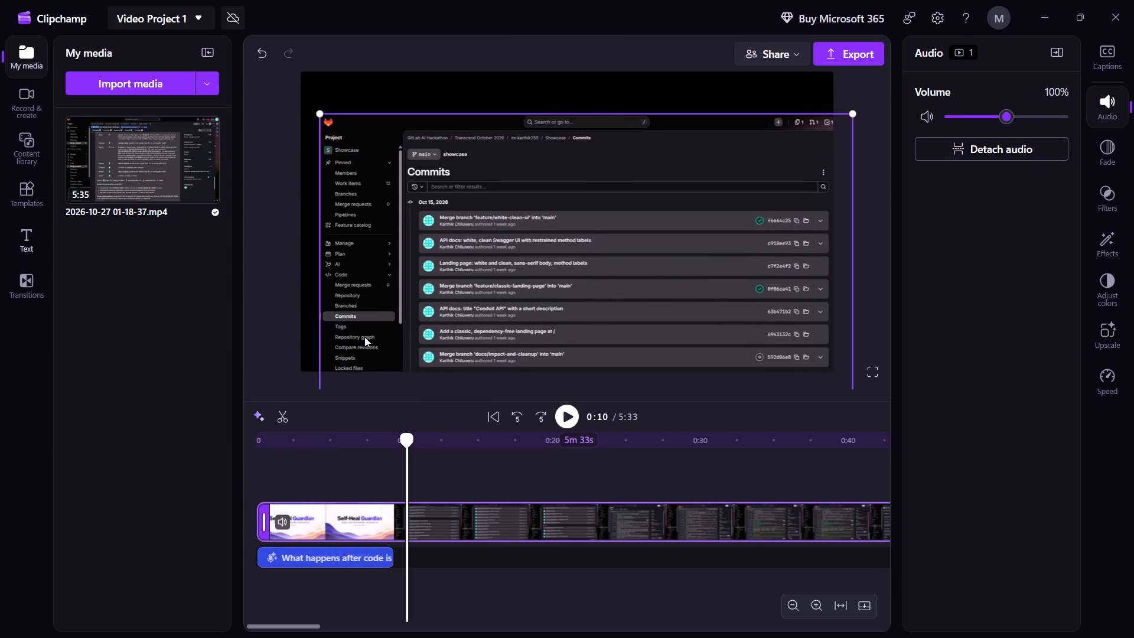
{"action": "key", "text": "Delete"}
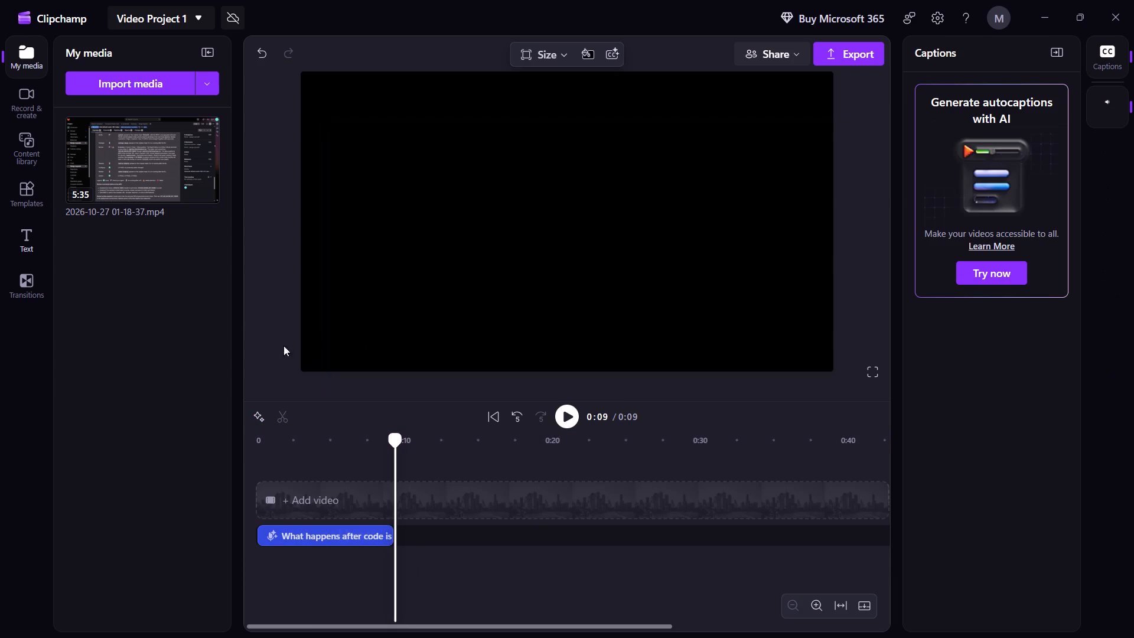
{"action": "left_click_drag", "start_coordinate": [135, 170], "coordinate": [383, 211]}
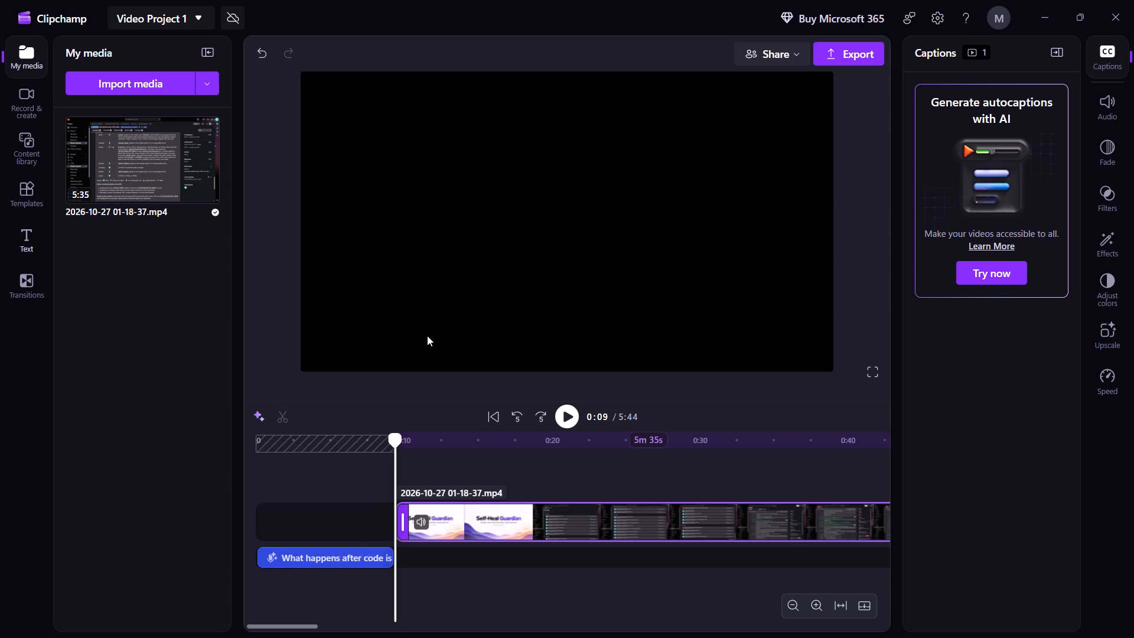
{"action": "left_click", "coordinate": [327, 523]}
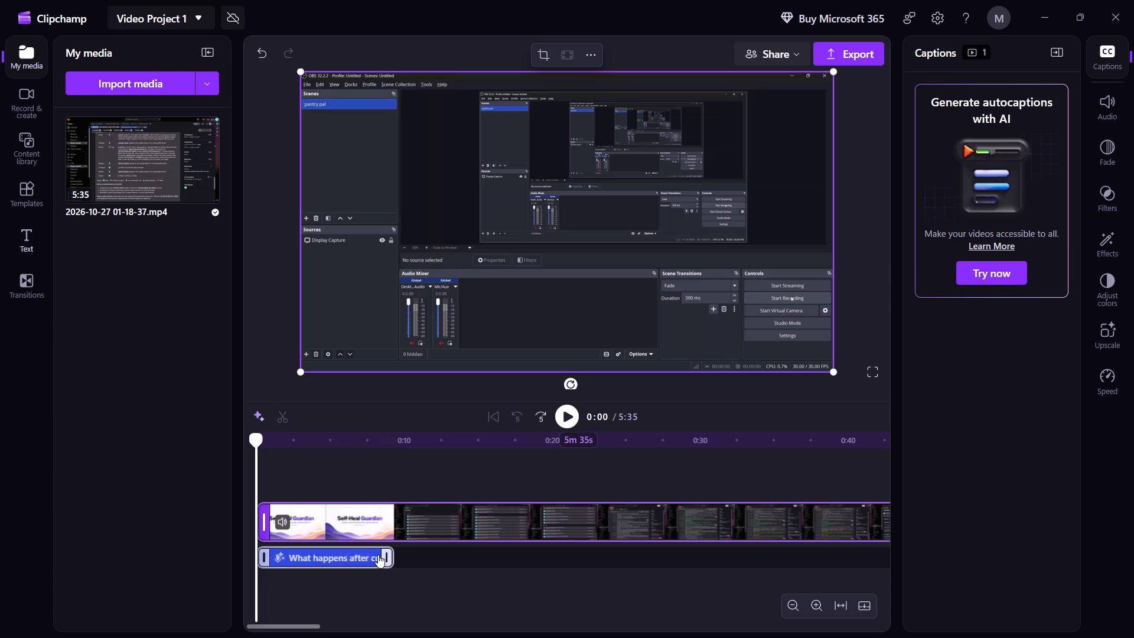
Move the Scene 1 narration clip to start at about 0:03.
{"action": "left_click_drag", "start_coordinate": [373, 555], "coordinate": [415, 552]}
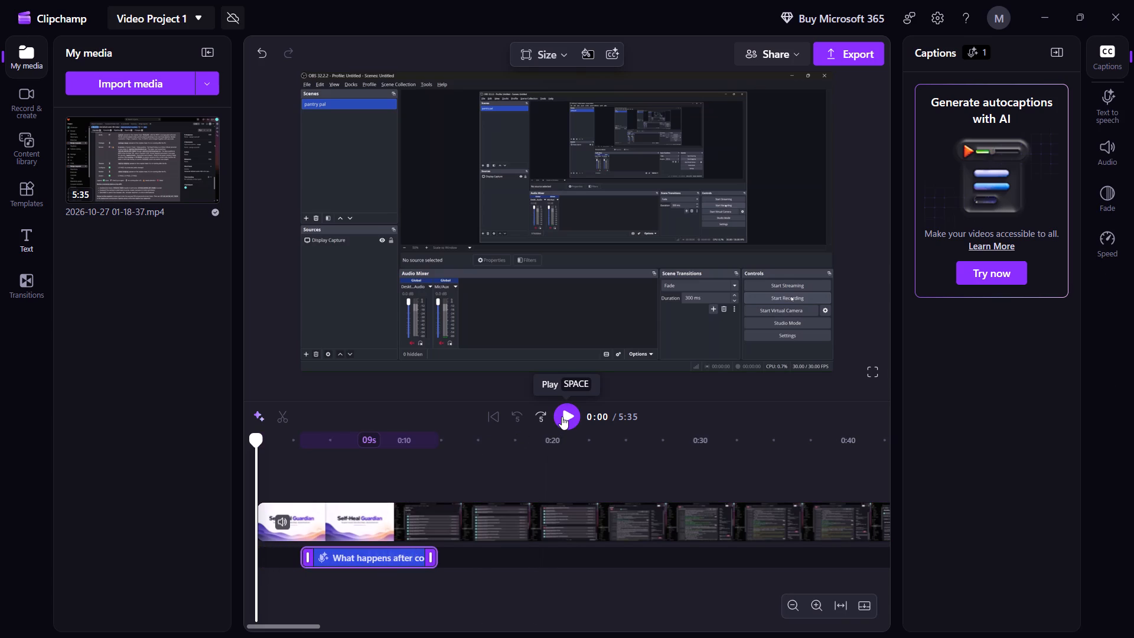
Split the recording at about 0:01 where the title slide appears, delete the OBS opening part, and close the gap.
{"action": "key", "text": "space"}
{"action": "key", "text": "space"}
{"action": "key", "text": "space"}
{"action": "key", "text": "space"}
{"action": "key", "text": "space"}
{"action": "key", "text": "space"}
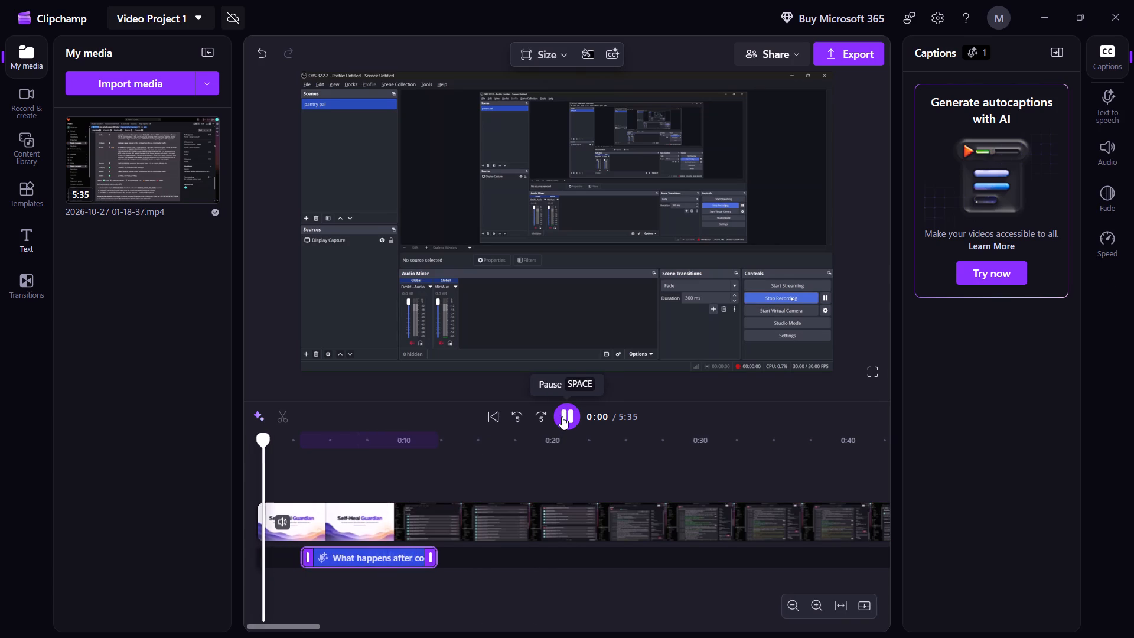
{"action": "key", "text": "space"}
{"action": "key", "text": "space"}
{"action": "key", "text": "space"}
{"action": "key", "text": "space"}
{"action": "key", "text": "space"}
{"action": "key", "text": "space"}
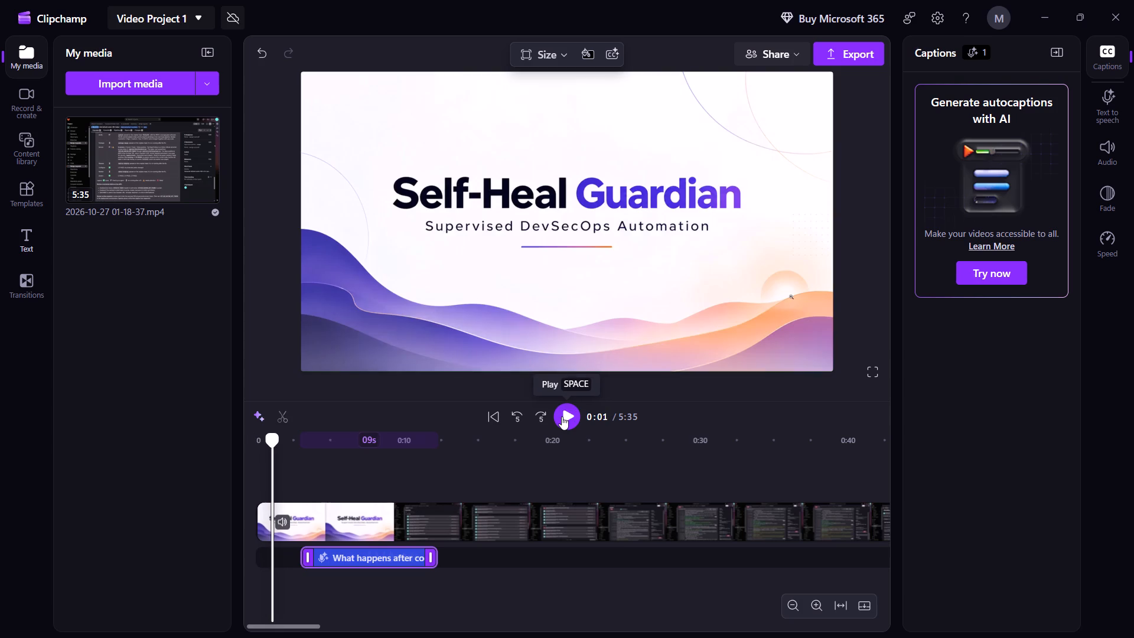
{"action": "left_click", "coordinate": [283, 417]}
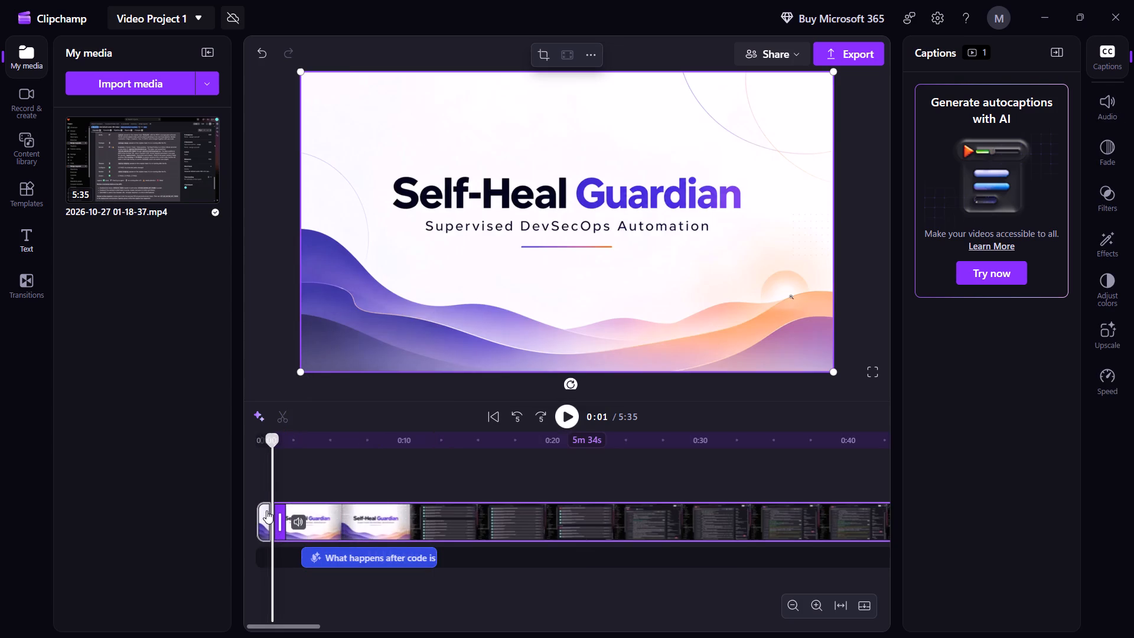
{"action": "left_click", "coordinate": [260, 517]}
{"action": "key", "text": "Delete"}
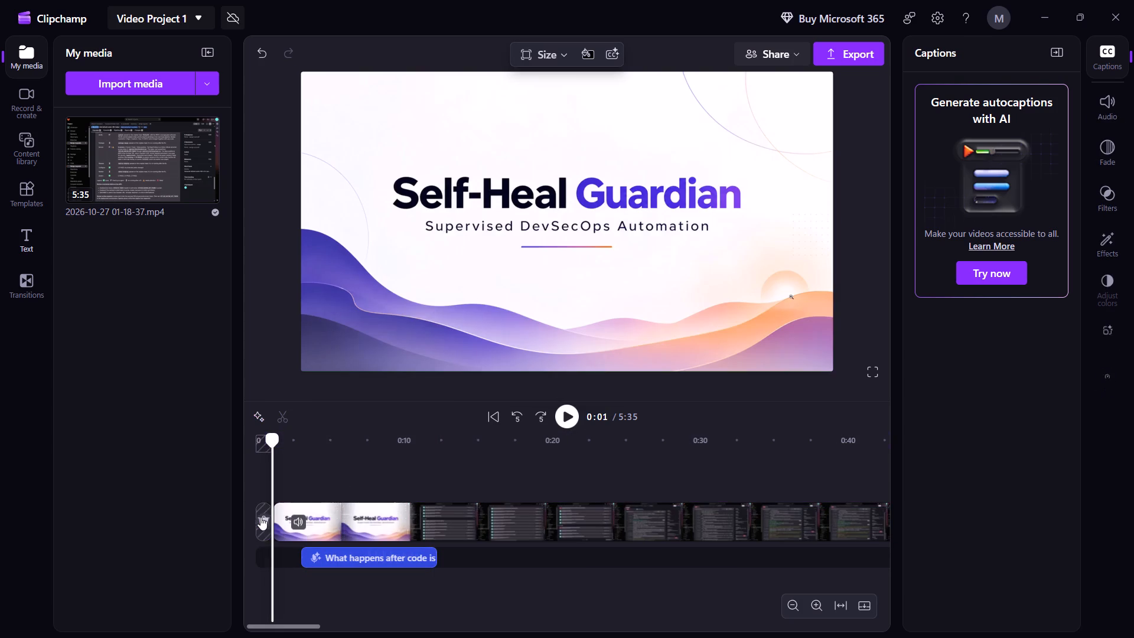
{"action": "left_click", "coordinate": [262, 521]}
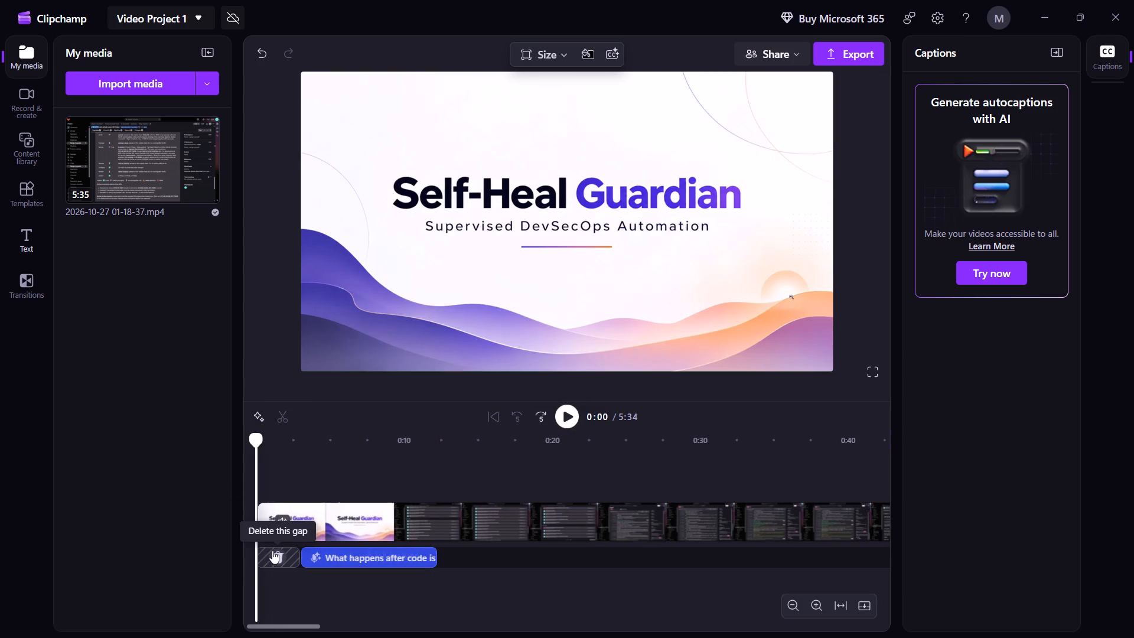
Remove the gap in front of the Scene 1 narration so it starts at 0:00.
{"action": "left_click", "coordinate": [272, 551]}
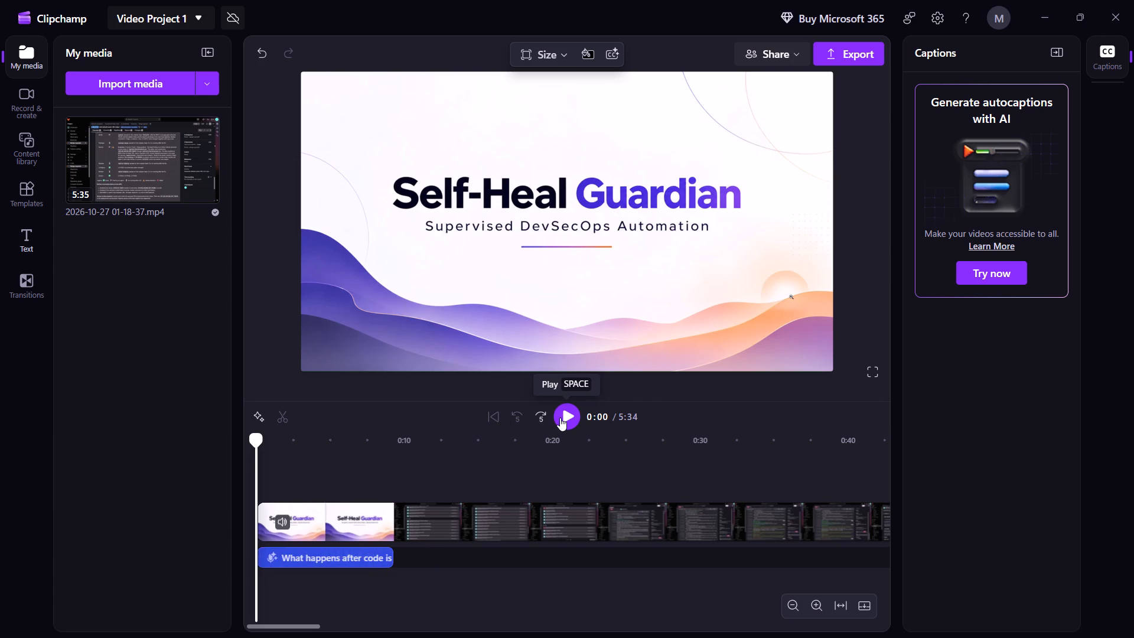
Play the retrimmed title scene with its narration from the start to about 0:11.
{"action": "key", "text": "space"}
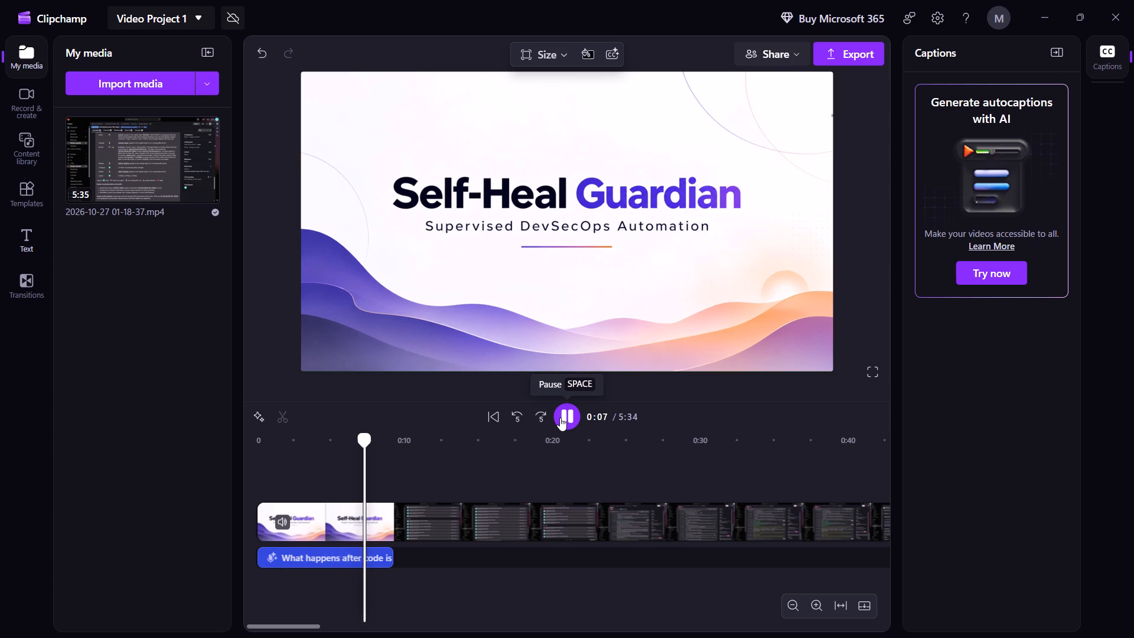
{"action": "key", "text": "space"}
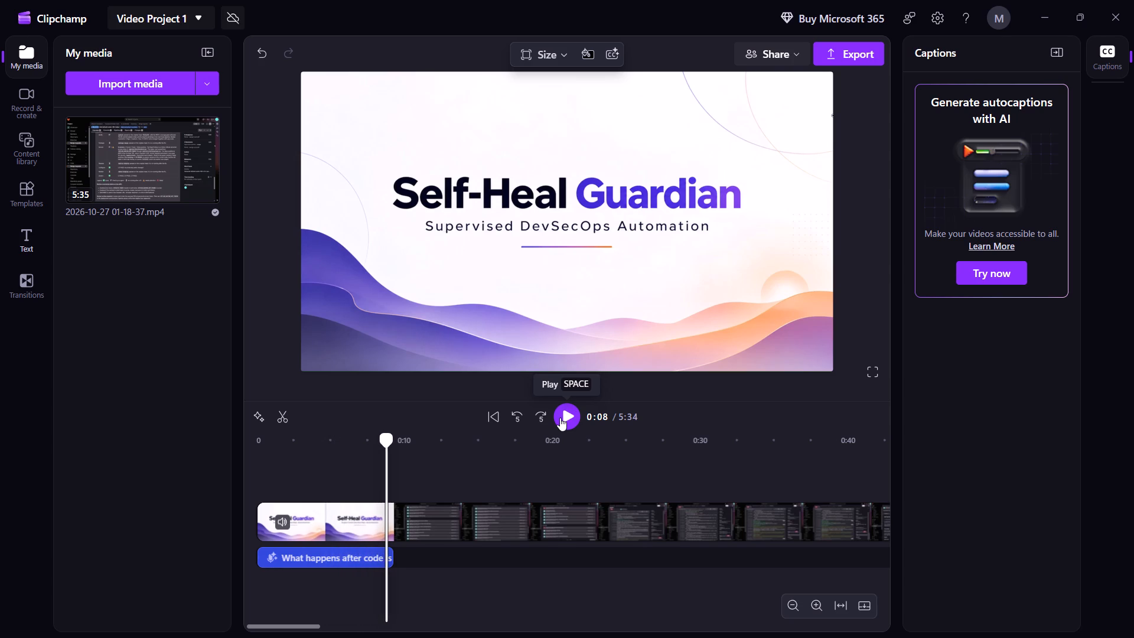
{"action": "key", "text": "space"}
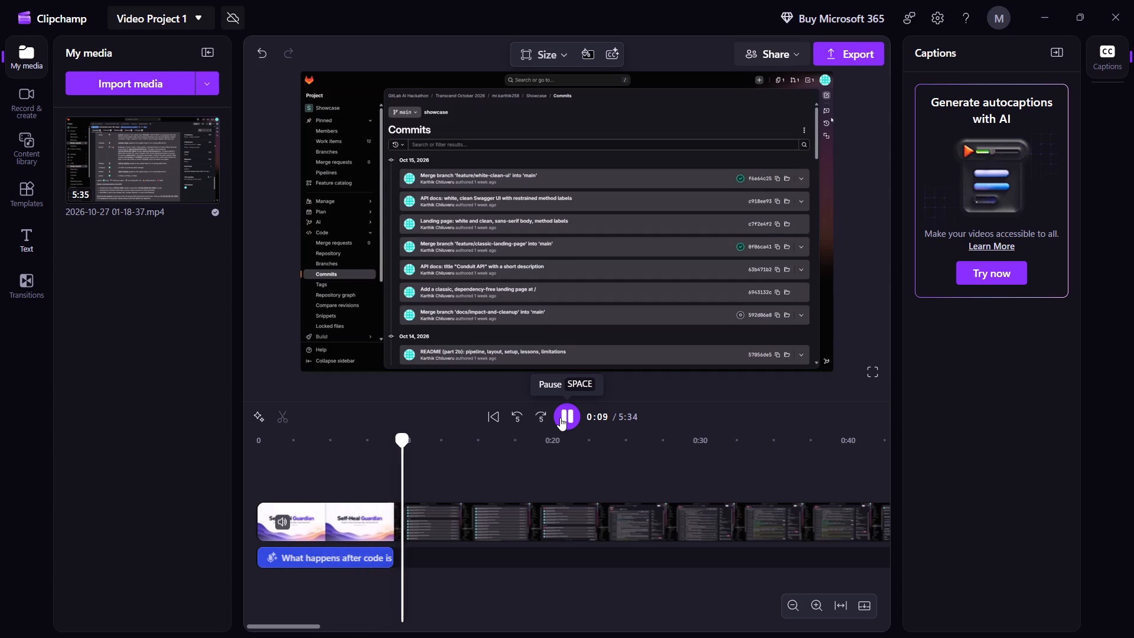
{"action": "left_click", "coordinate": [569, 404]}
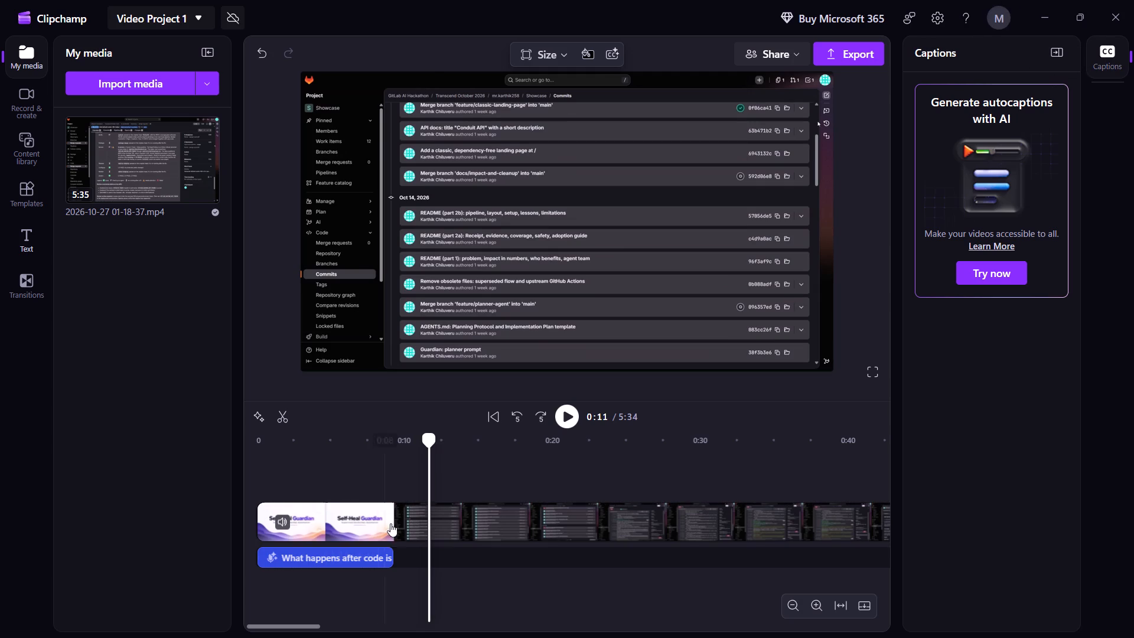
Set the speed of the Scene 1 narration clip to 0.93.
{"action": "left_click", "coordinate": [337, 548]}
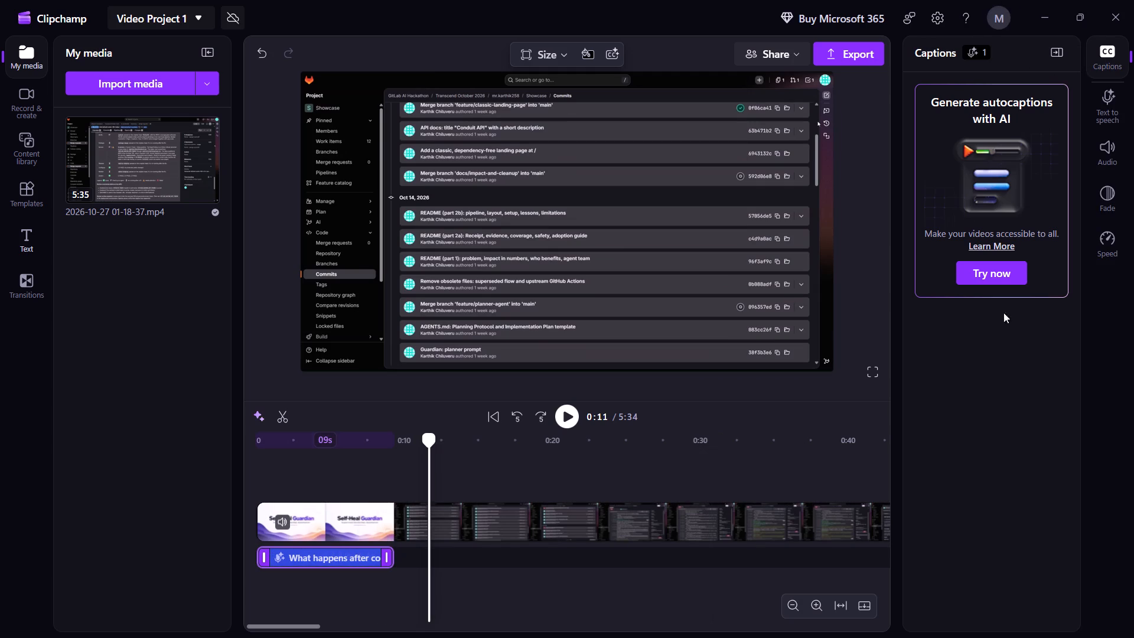
{"action": "left_click", "coordinate": [1096, 240]}
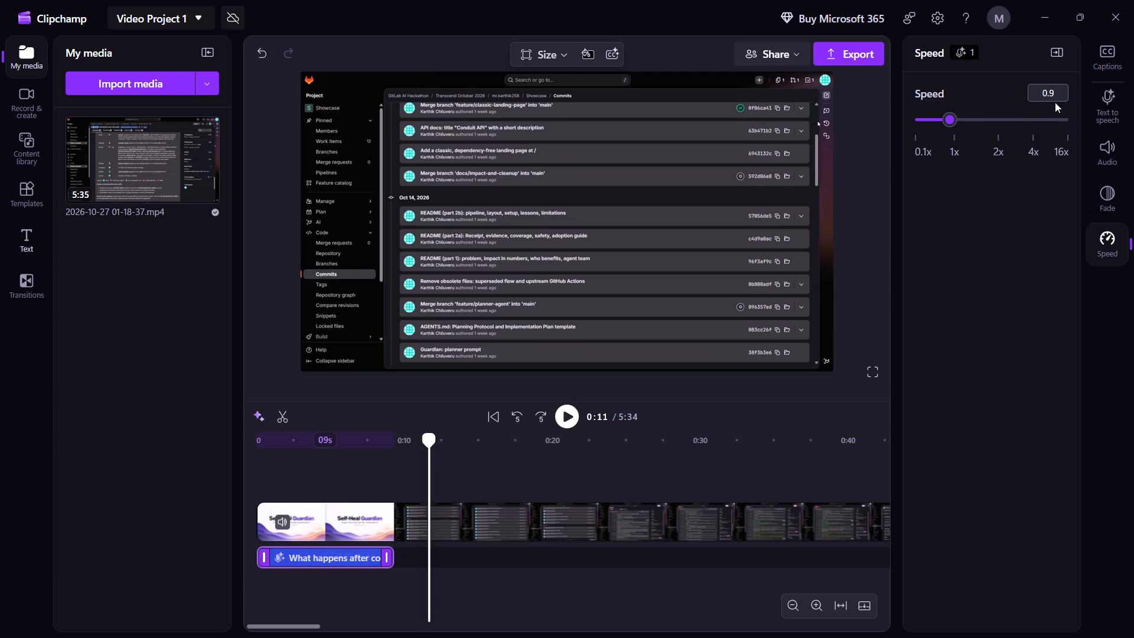
{"action": "left_click", "coordinate": [1055, 95]}
{"action": "left_click", "coordinate": [1055, 95]}
{"action": "key", "text": "3"}
{"action": "key", "text": "Return"}
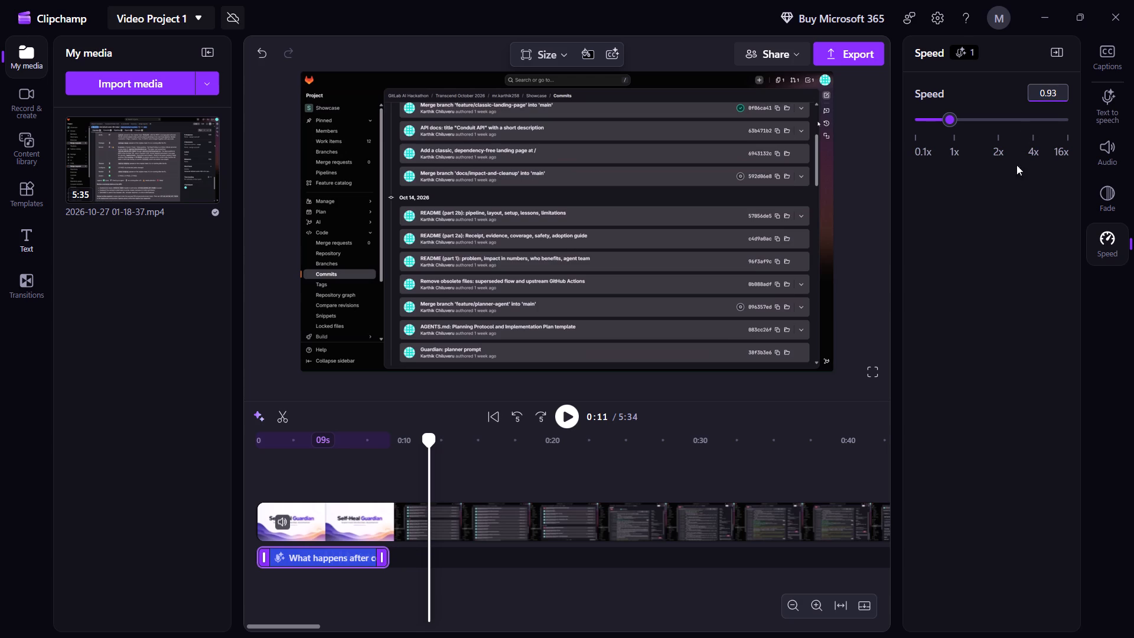
{"action": "left_click", "coordinate": [1014, 249]}
{"action": "key", "text": "Return"}
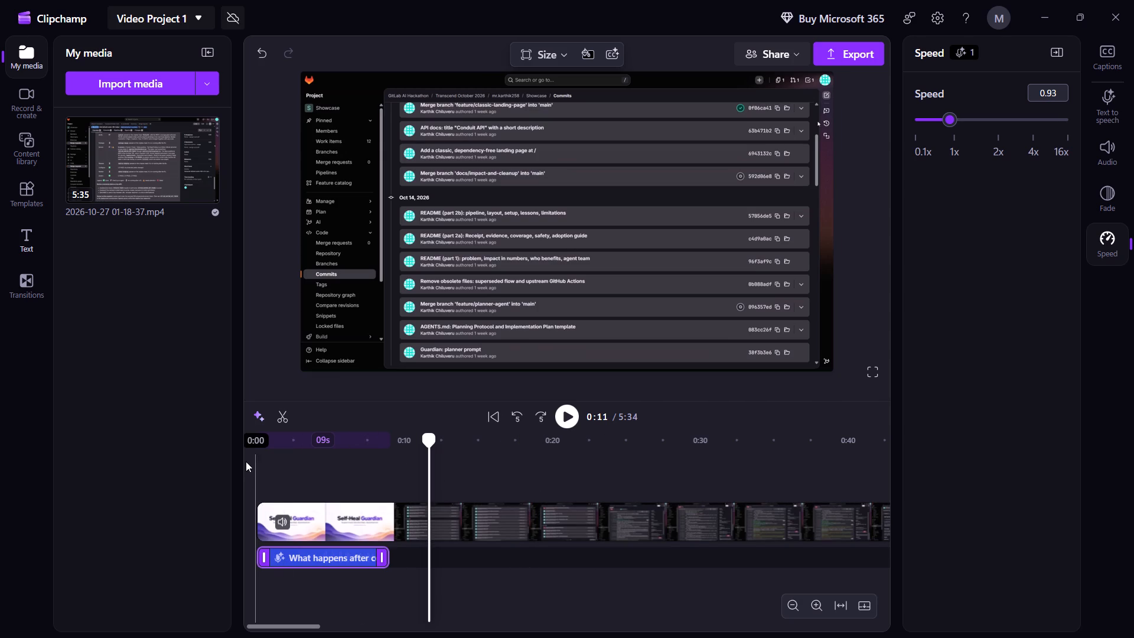
Play the title scene with its retimed narration from the start to about 0:09.
{"action": "left_click", "coordinate": [258, 446]}
{"action": "key", "text": "space"}
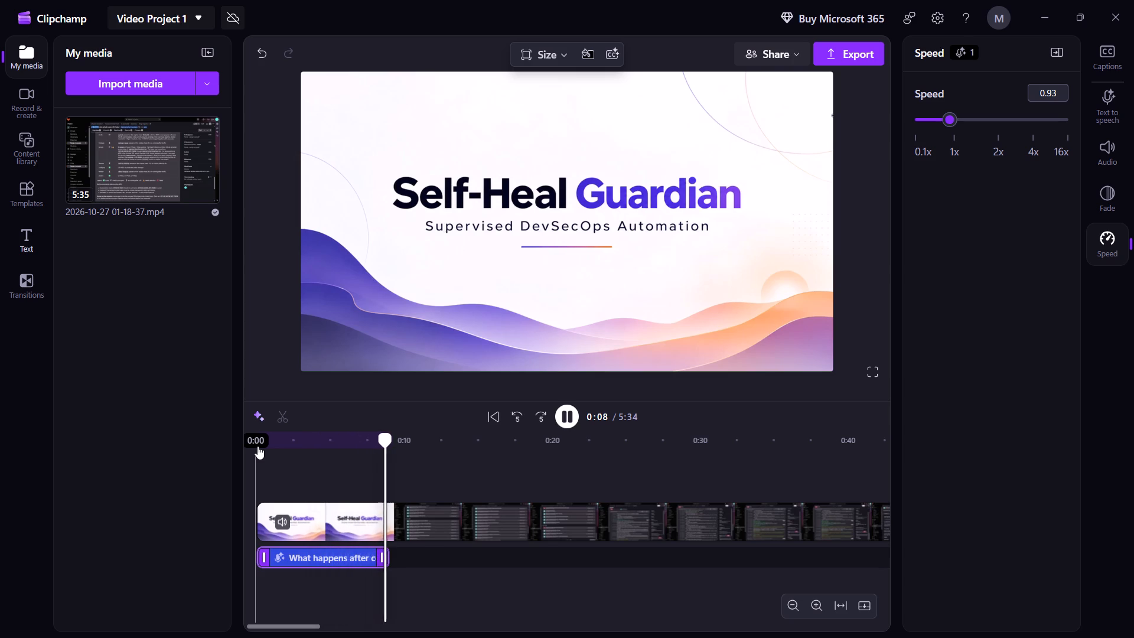
{"action": "key", "text": "space"}
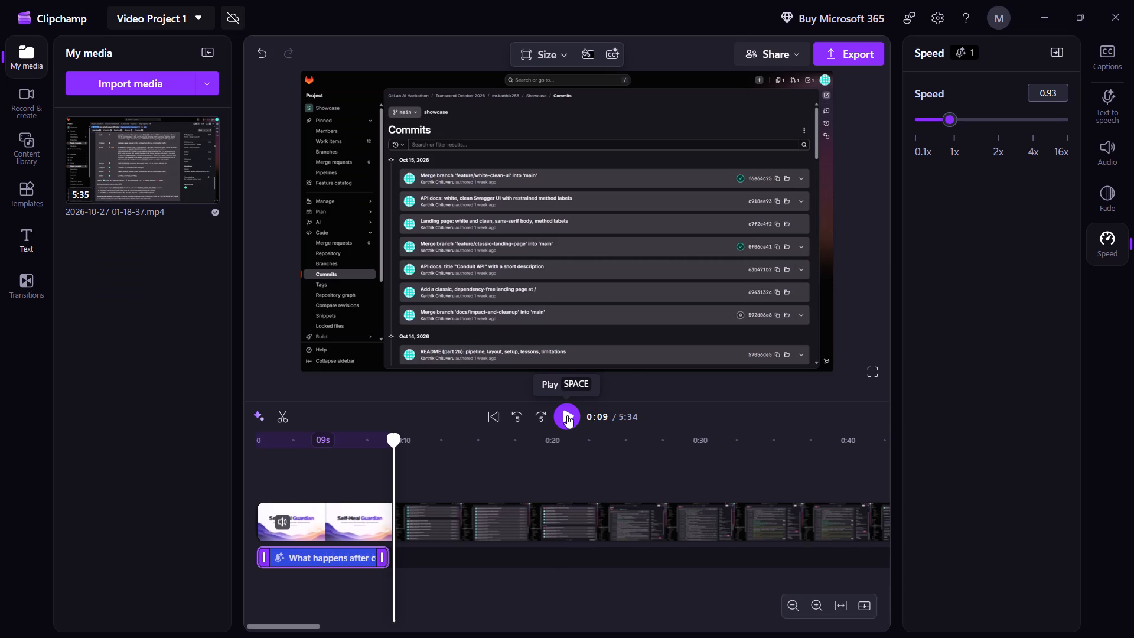
Split the recording and the narration clip at about 0:08, where the title slide changes to the commit history.
{"action": "key", "text": "space"}
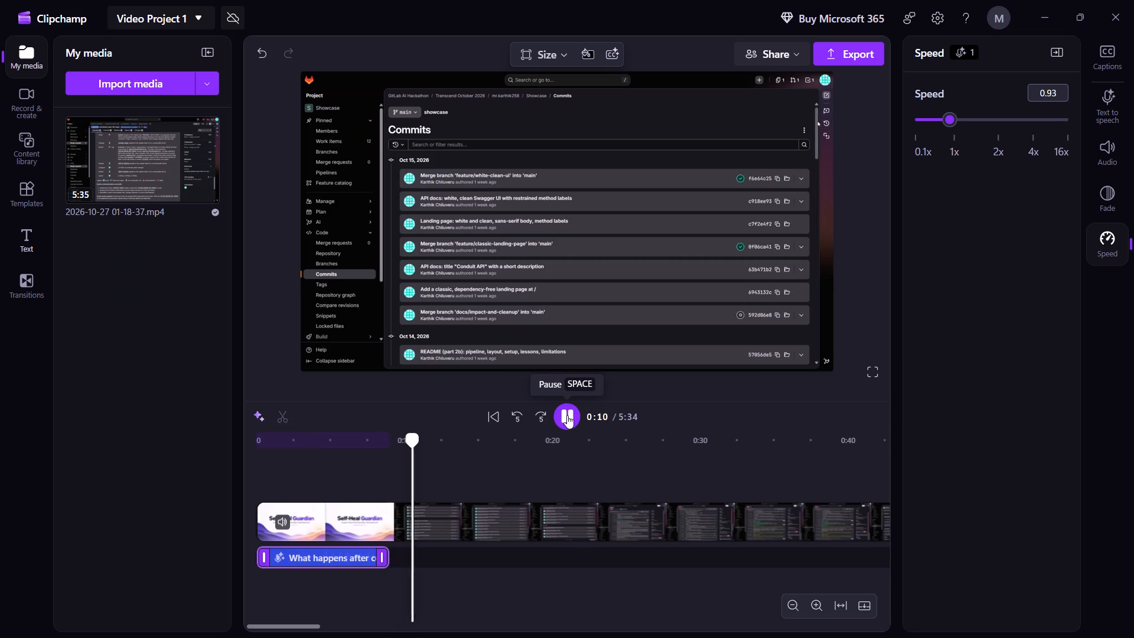
{"action": "key", "text": "space"}
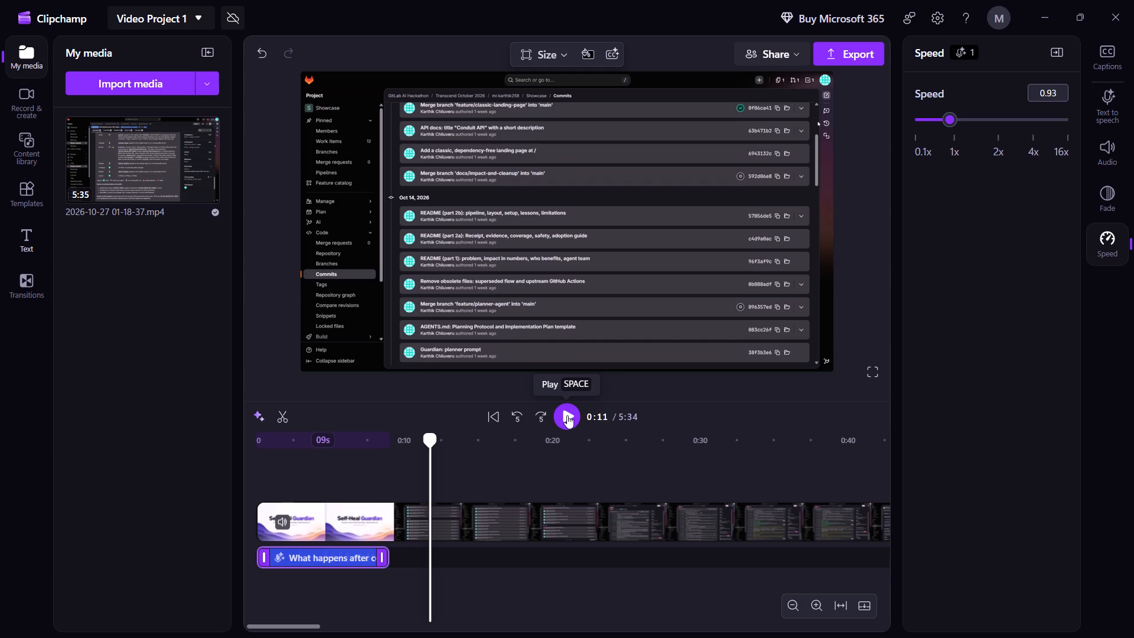
{"action": "left_click", "coordinate": [510, 415]}
{"action": "key", "text": "space"}
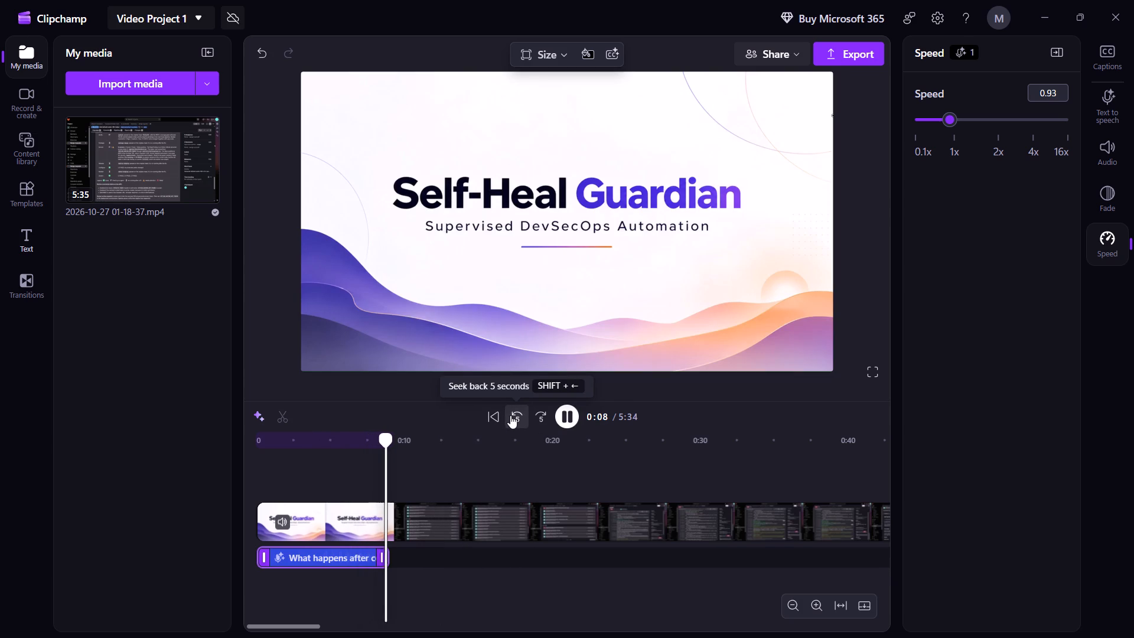
{"action": "key", "text": "space"}
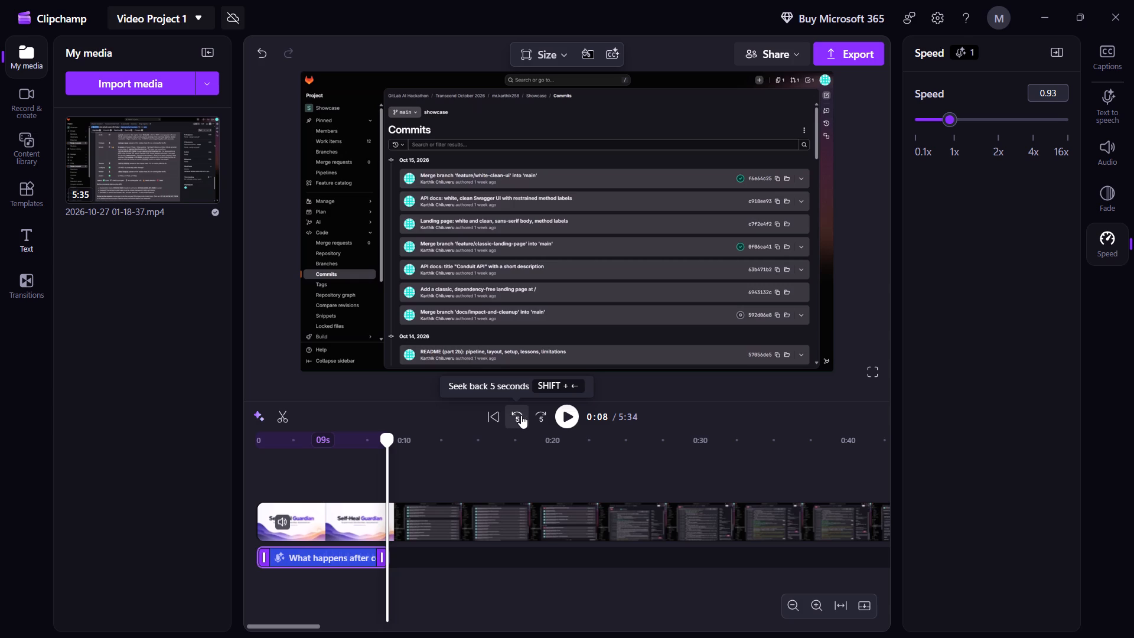
{"action": "left_click", "coordinate": [285, 412]}
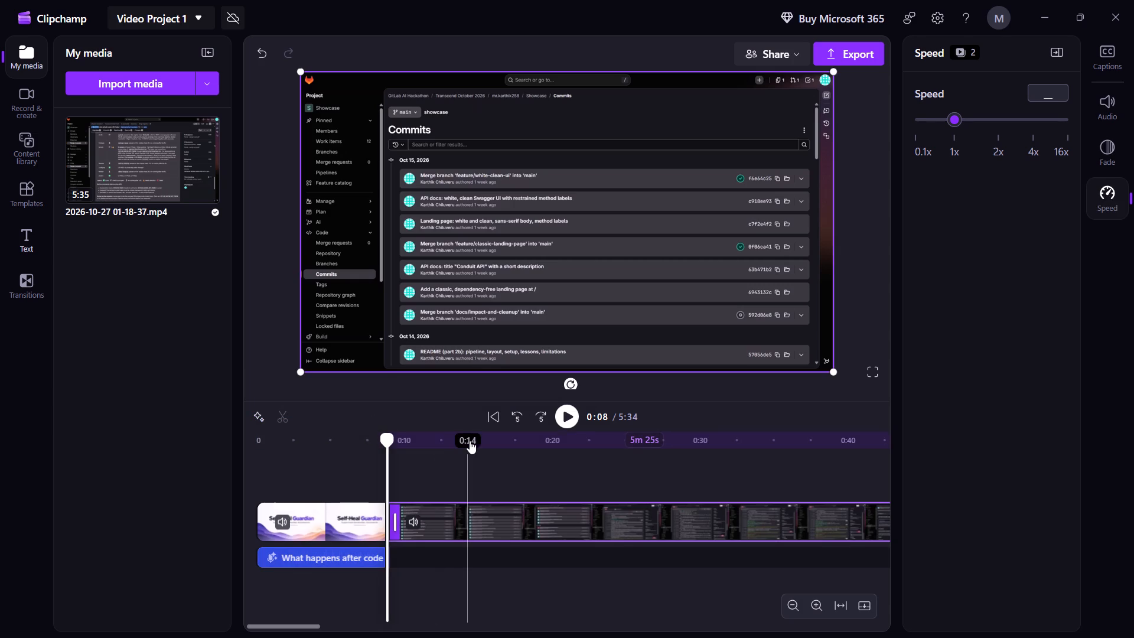
Play the Scene 2 footage from the commit history at about 0:08 to the failed pytest job at about 0:26.
{"action": "key", "text": "space"}
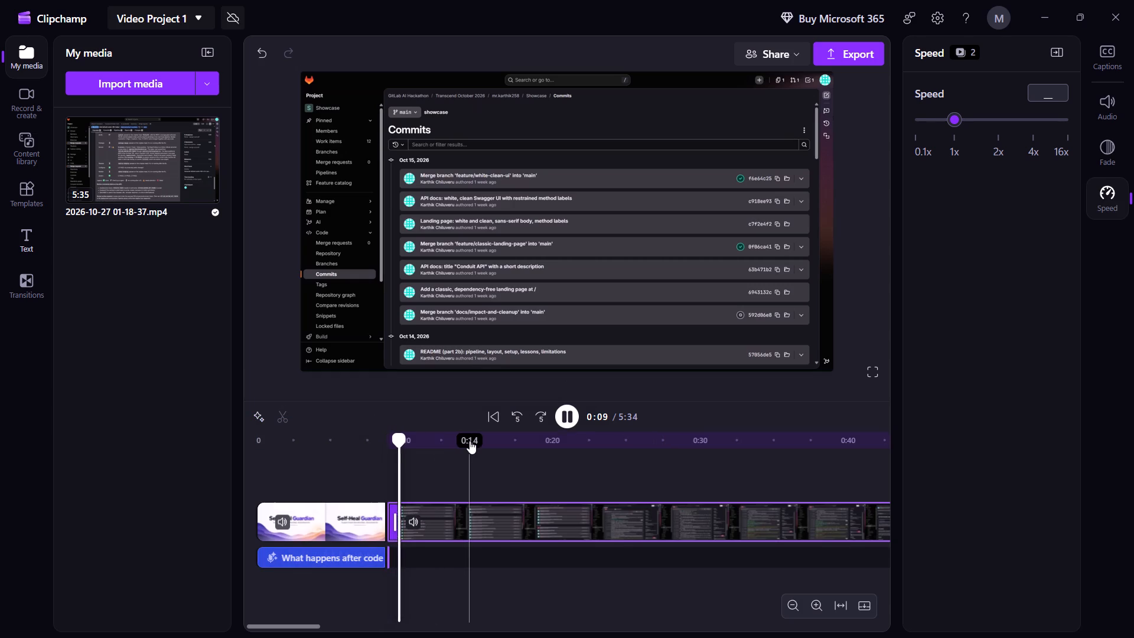
{"action": "key", "text": "space"}
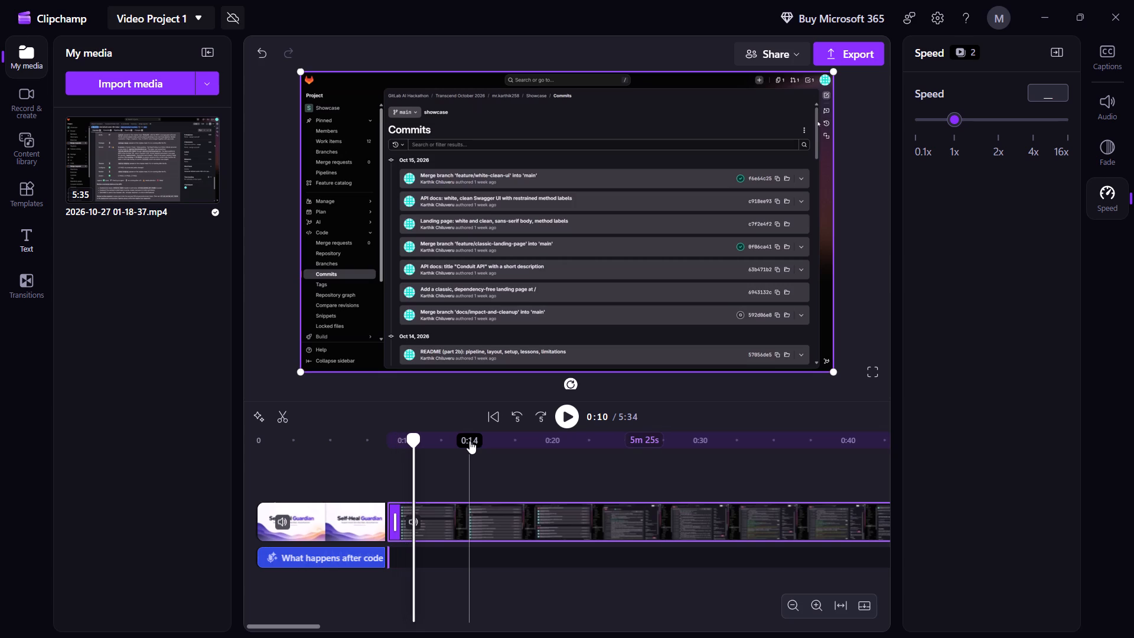
{"action": "key", "text": "space"}
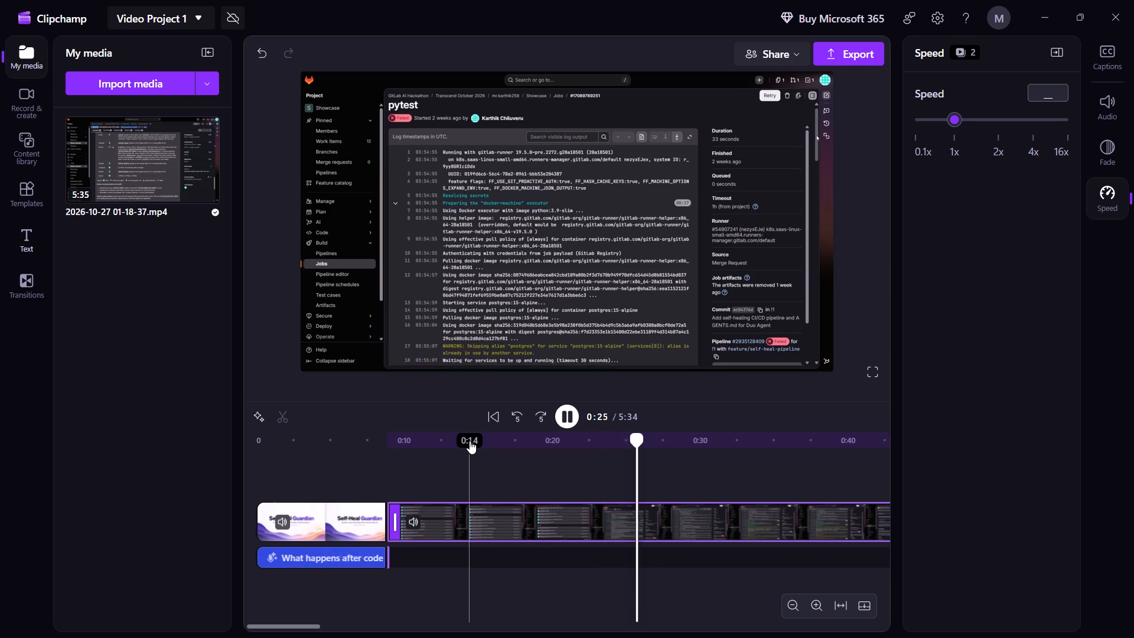
{"action": "key", "text": "space"}
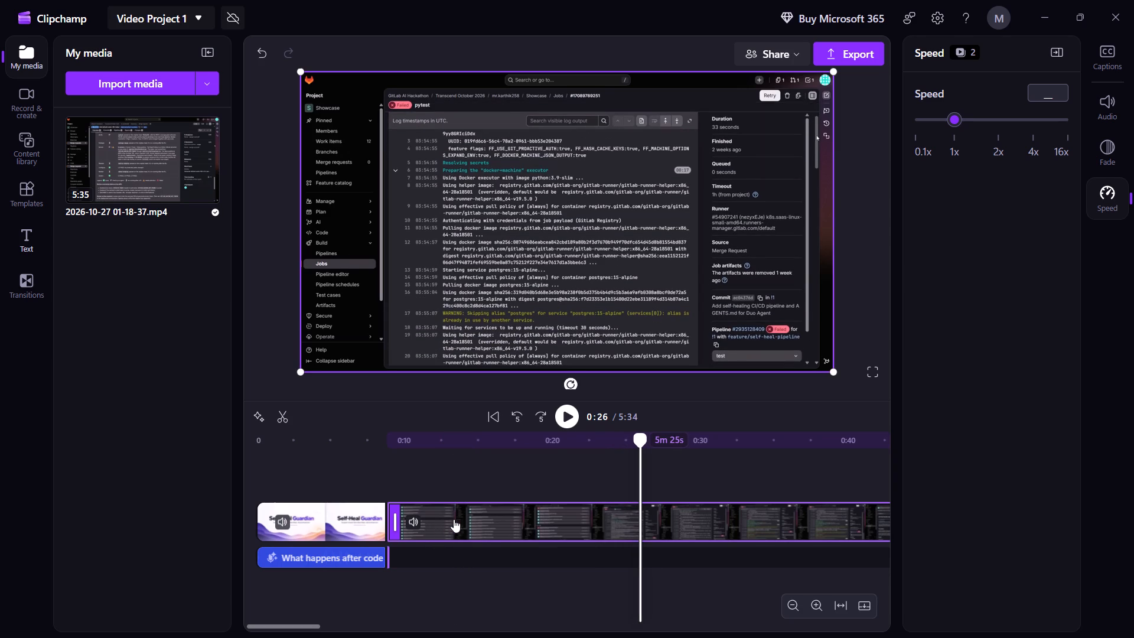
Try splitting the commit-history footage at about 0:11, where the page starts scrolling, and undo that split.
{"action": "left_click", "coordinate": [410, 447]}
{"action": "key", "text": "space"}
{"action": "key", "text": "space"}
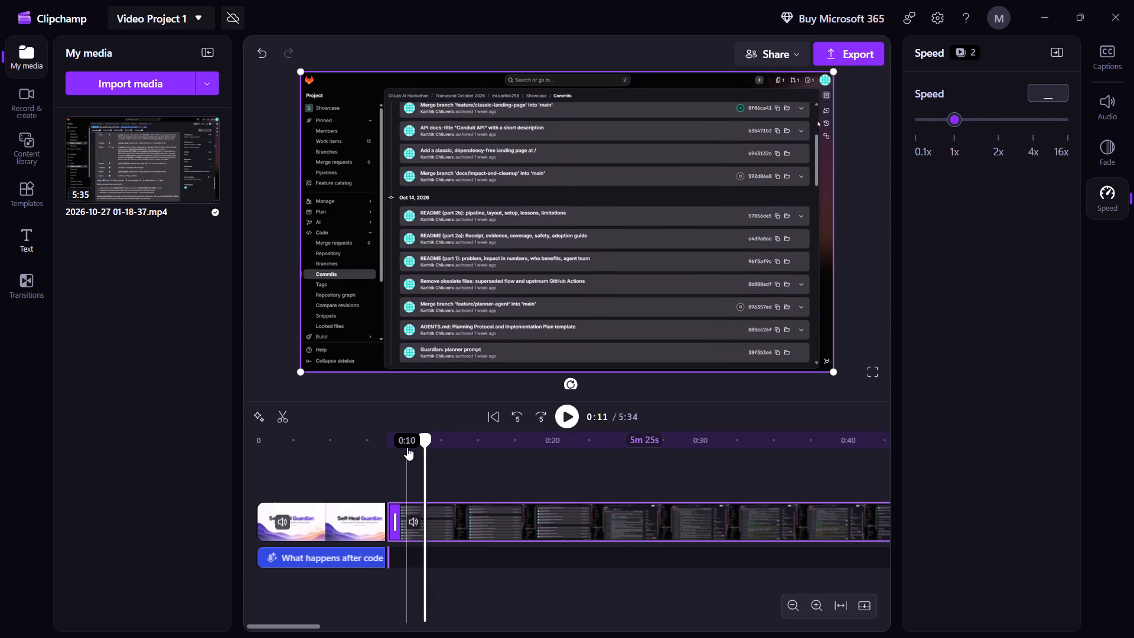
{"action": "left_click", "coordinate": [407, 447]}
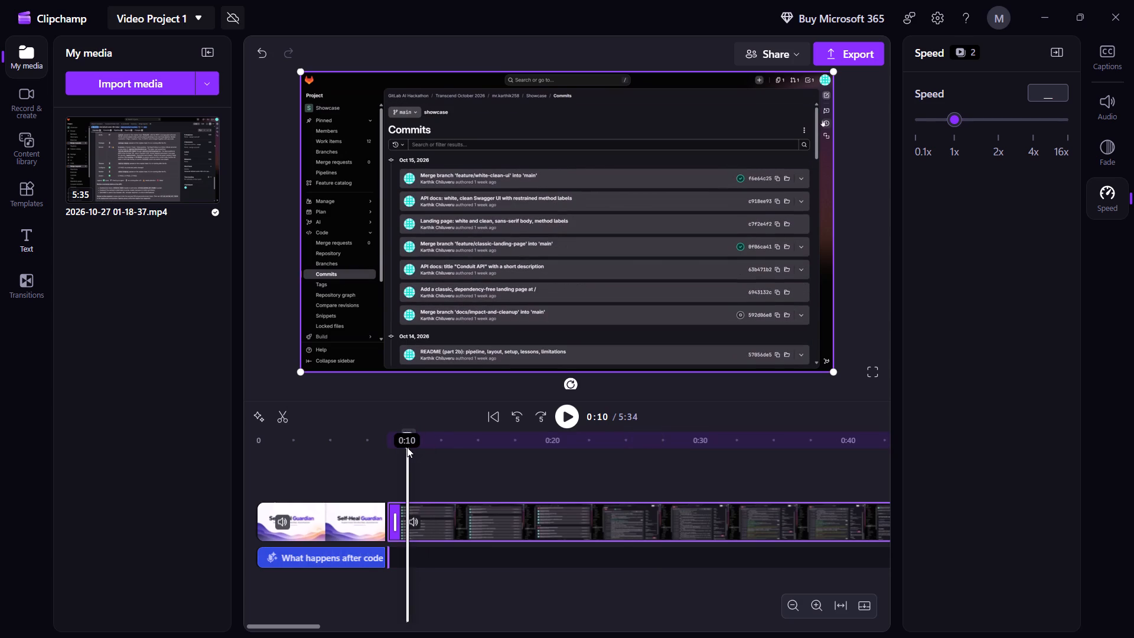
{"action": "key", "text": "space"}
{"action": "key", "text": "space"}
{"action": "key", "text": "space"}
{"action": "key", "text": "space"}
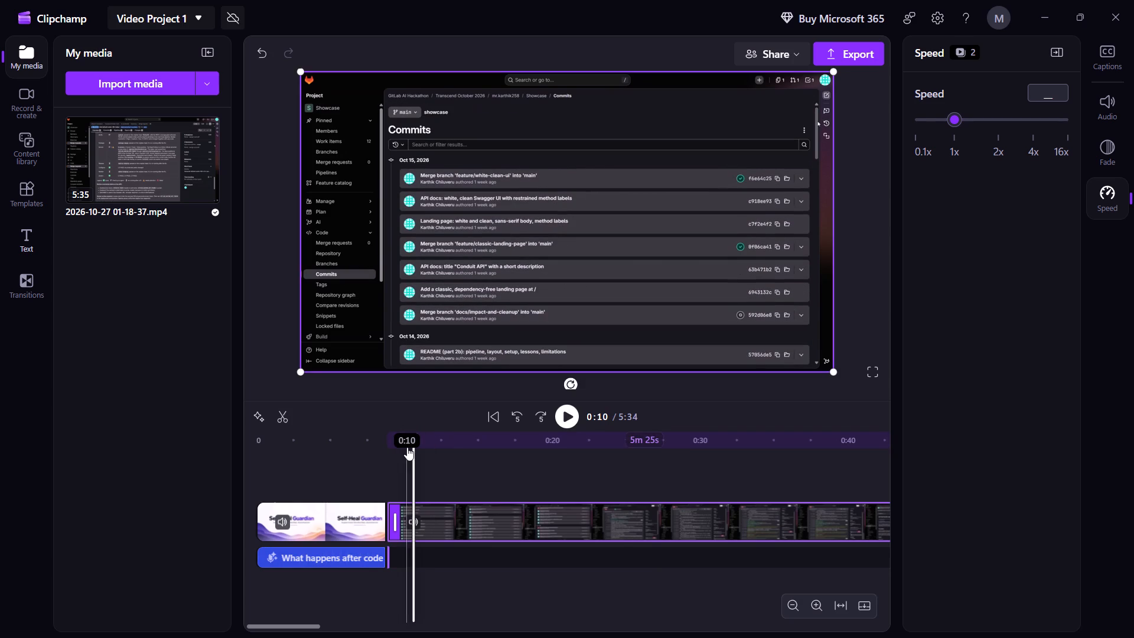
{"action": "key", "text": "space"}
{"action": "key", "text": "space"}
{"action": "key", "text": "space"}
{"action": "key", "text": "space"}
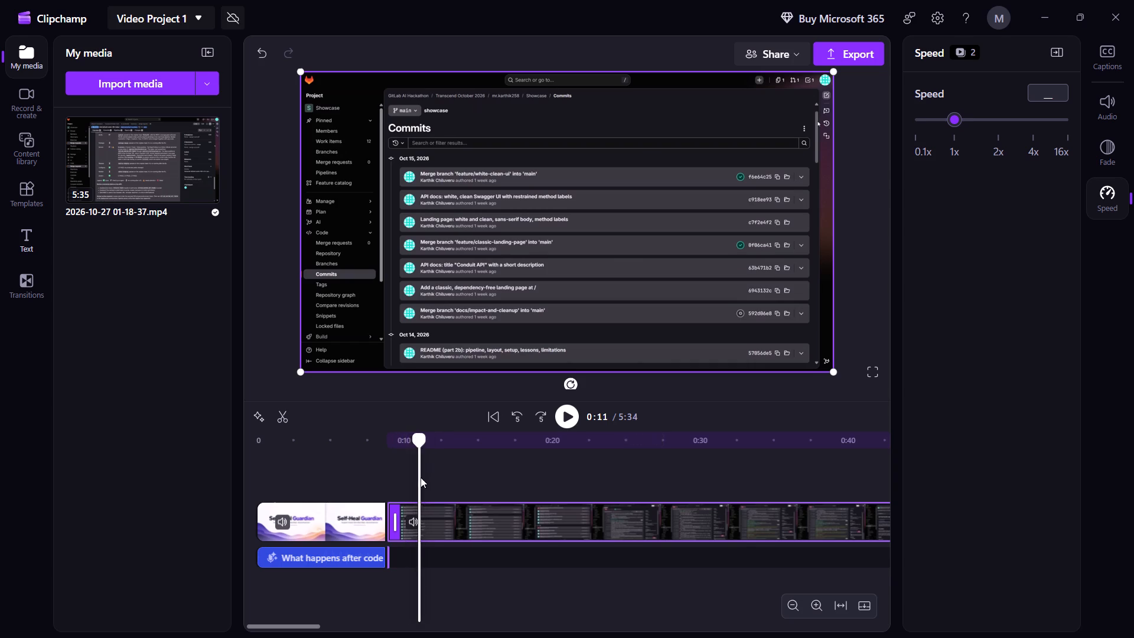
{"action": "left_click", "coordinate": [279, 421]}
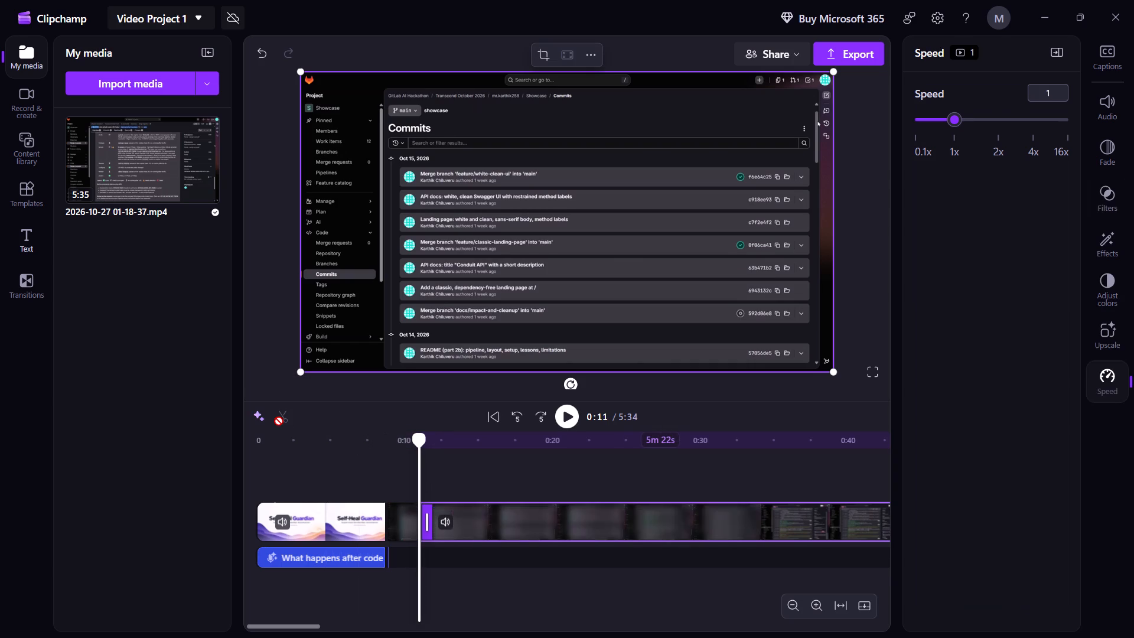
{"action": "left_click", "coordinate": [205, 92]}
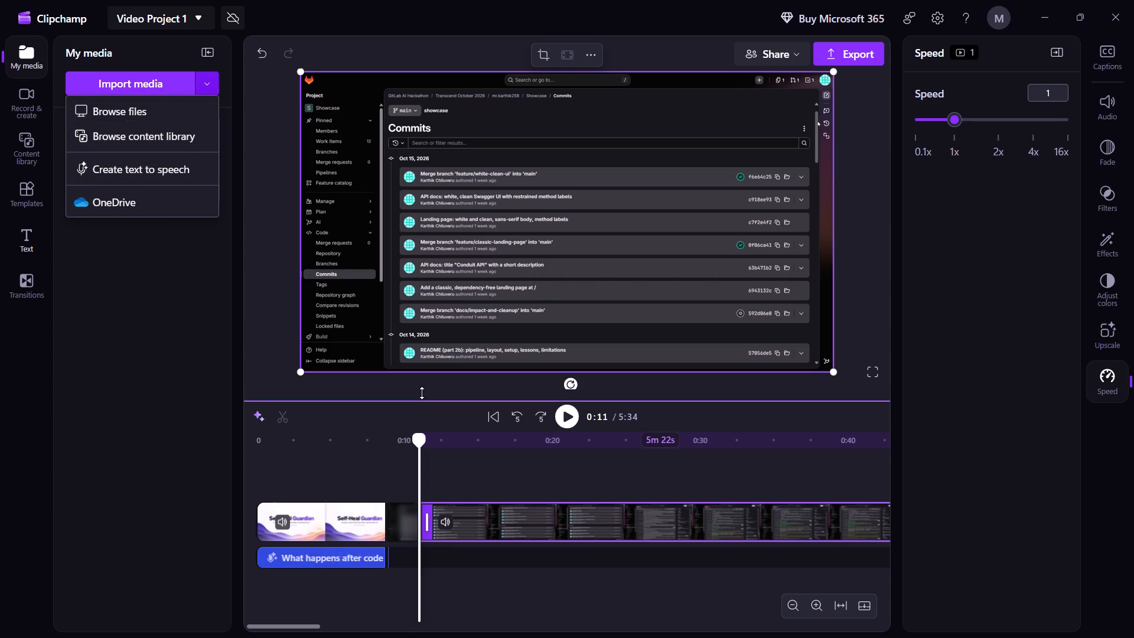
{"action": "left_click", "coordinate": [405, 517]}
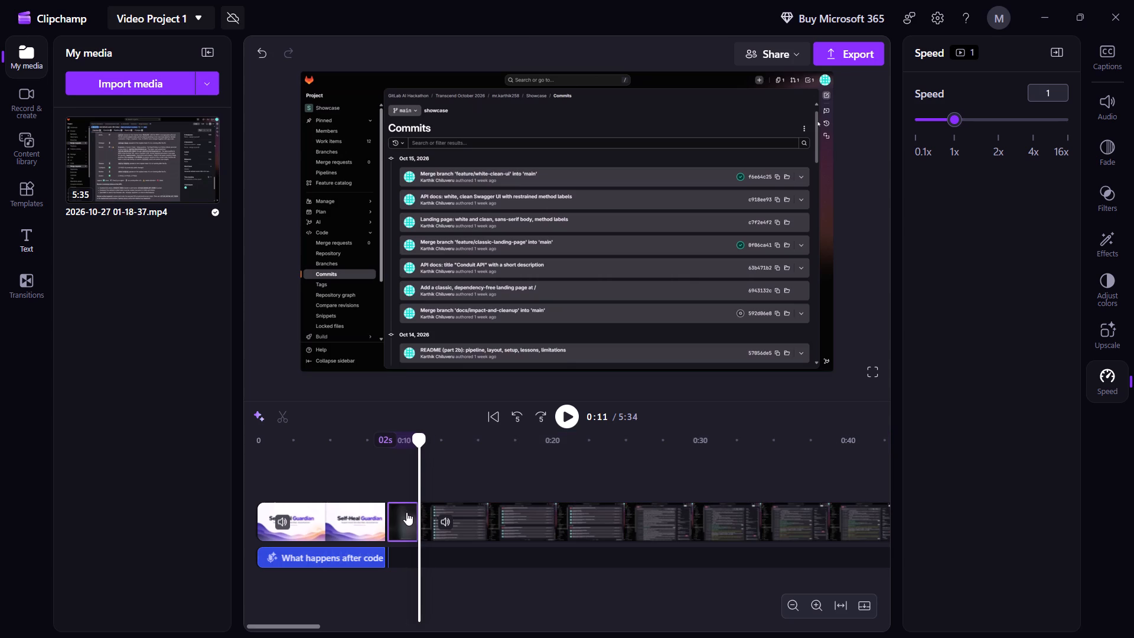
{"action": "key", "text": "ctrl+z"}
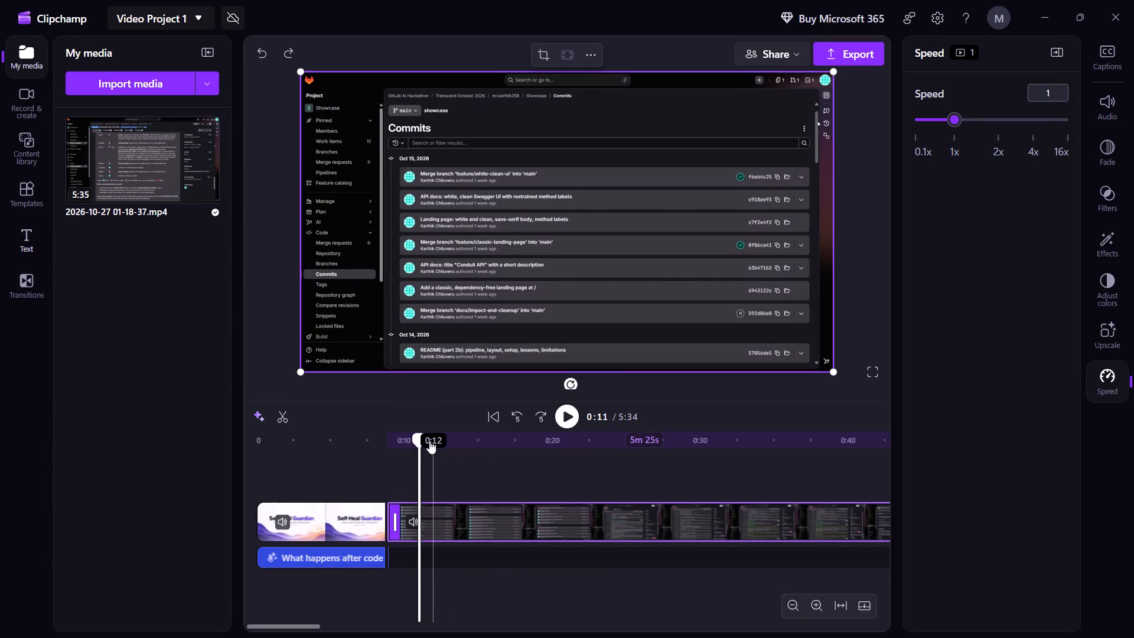
Play the transition from the title slide to the commit history, from about 0:07 to 0:09.
{"action": "left_click", "coordinate": [406, 437]}
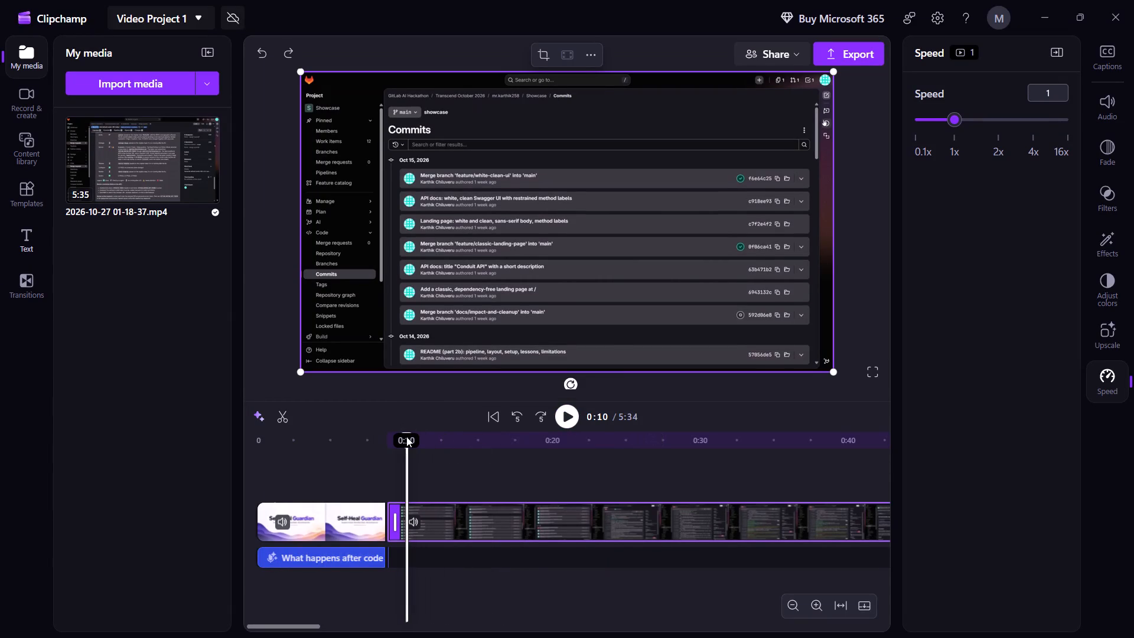
{"action": "left_click", "coordinate": [371, 435]}
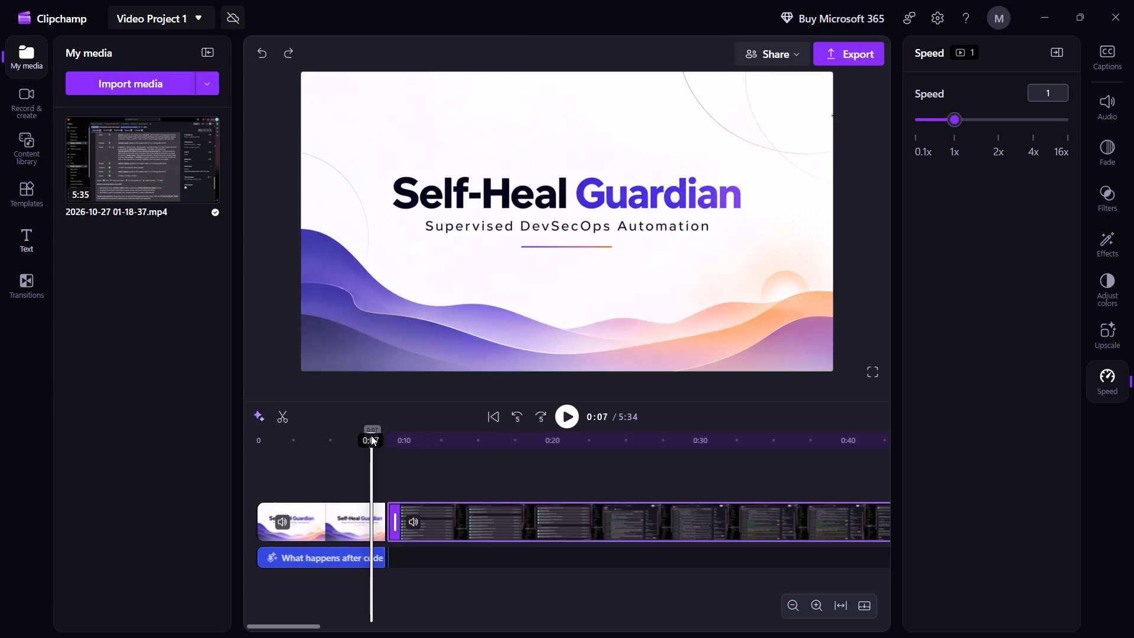
{"action": "key", "text": "space"}
{"action": "key", "text": "space"}
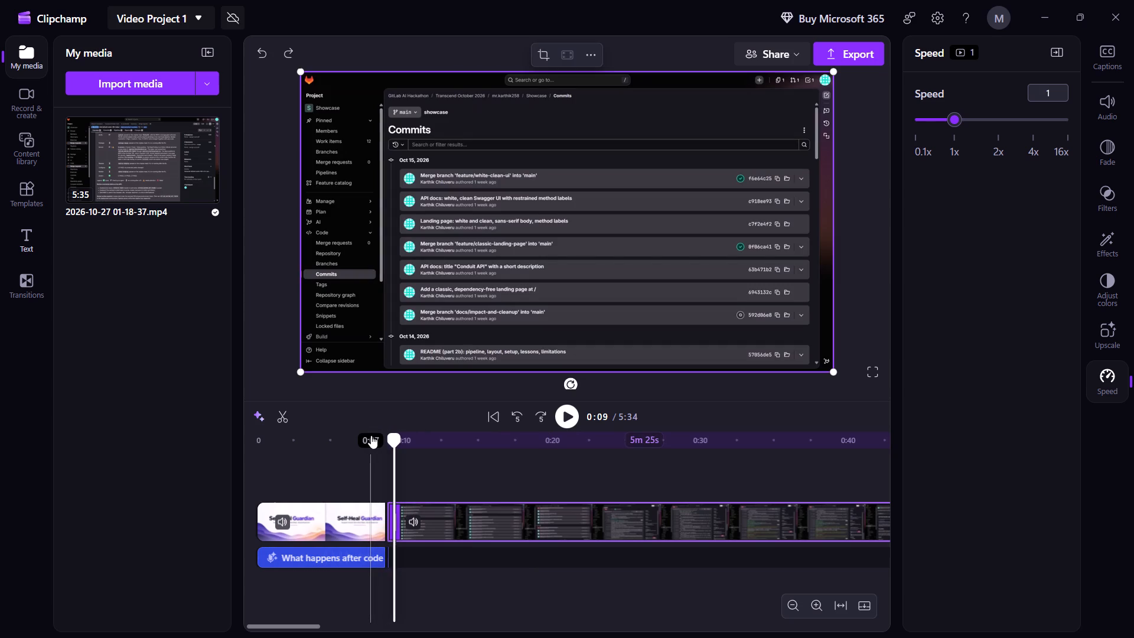
Split the recording at about 0:10, delete the leftover piece between 0:08 and 0:10, and close the gap.
{"action": "key", "text": "space"}
{"action": "key", "text": "space"}
{"action": "key", "text": "space"}
{"action": "key", "text": "space"}
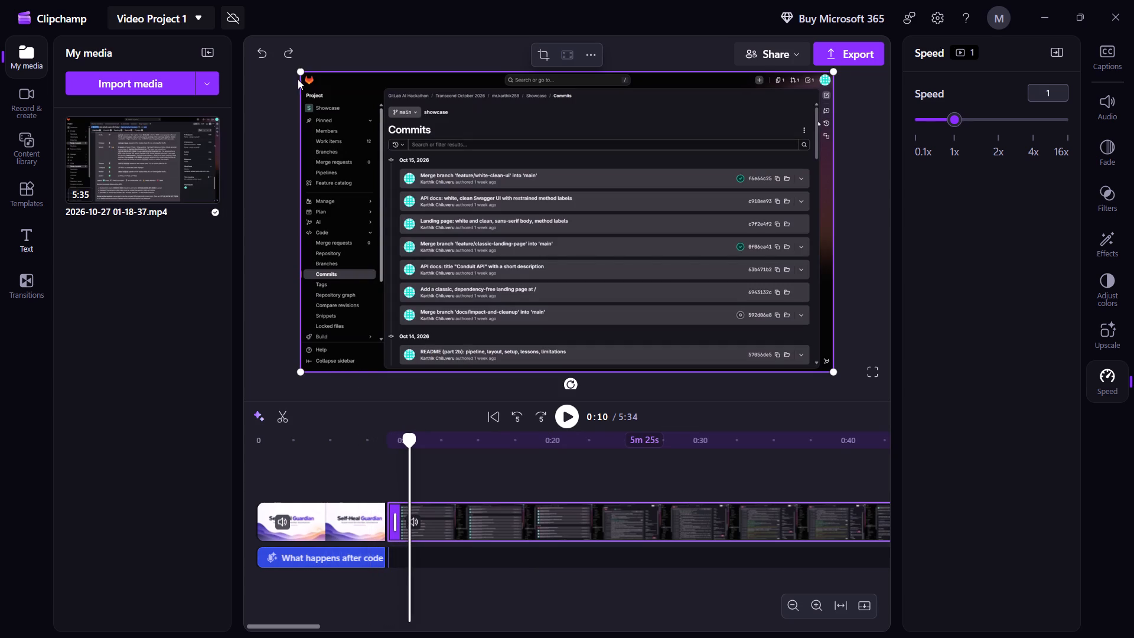
{"action": "left_click", "coordinate": [283, 411]}
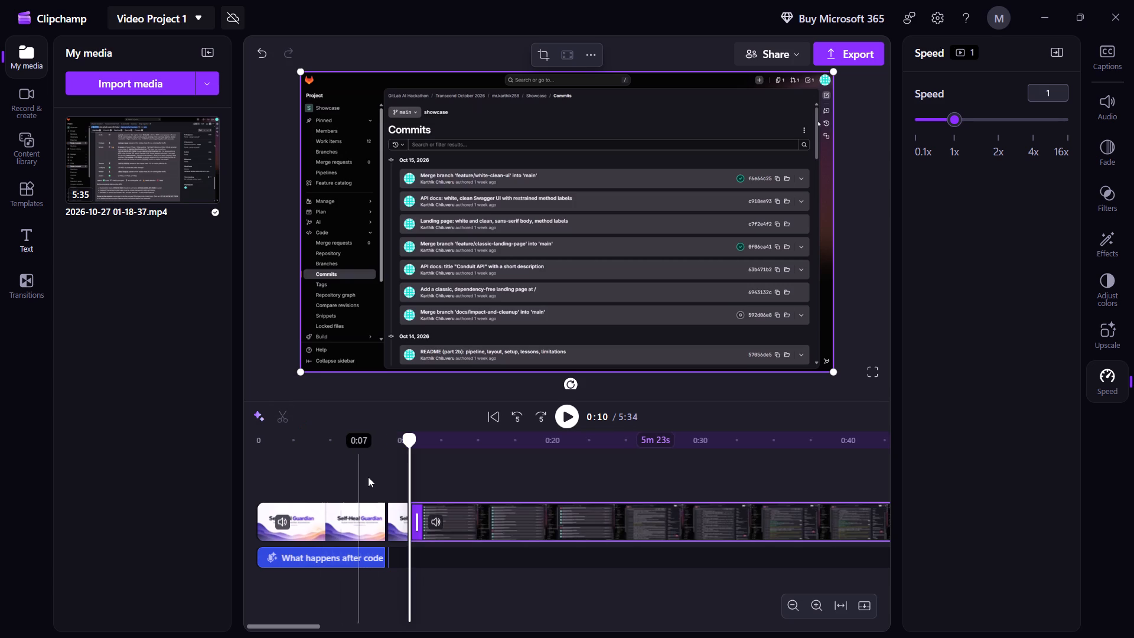
{"action": "left_click", "coordinate": [396, 507]}
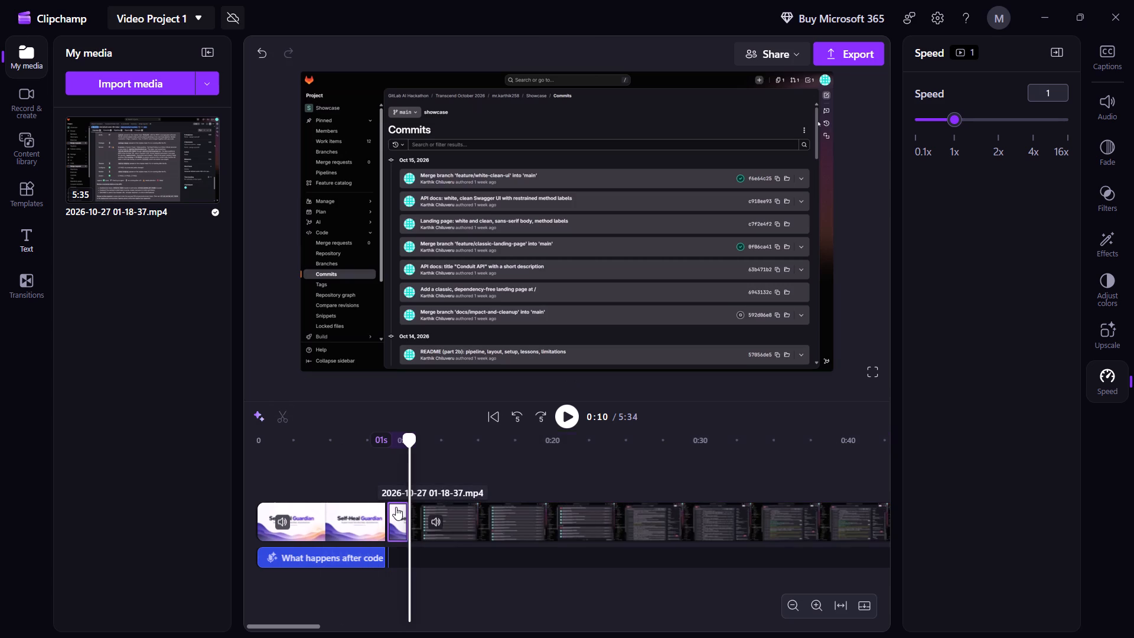
{"action": "key", "text": "Delete"}
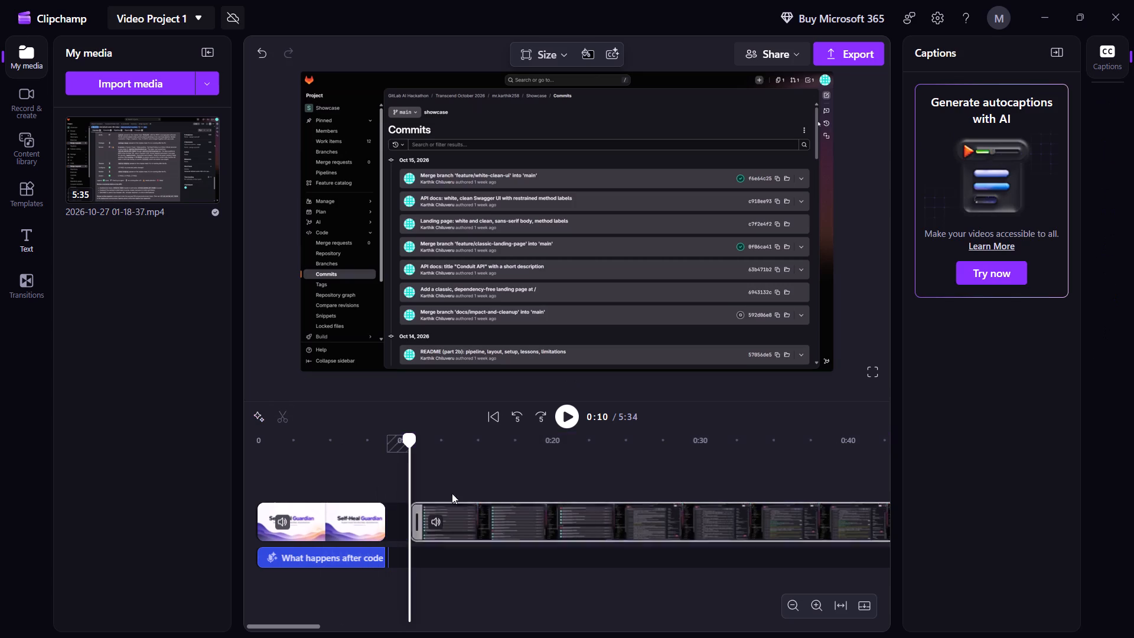
{"action": "left_click", "coordinate": [399, 523]}
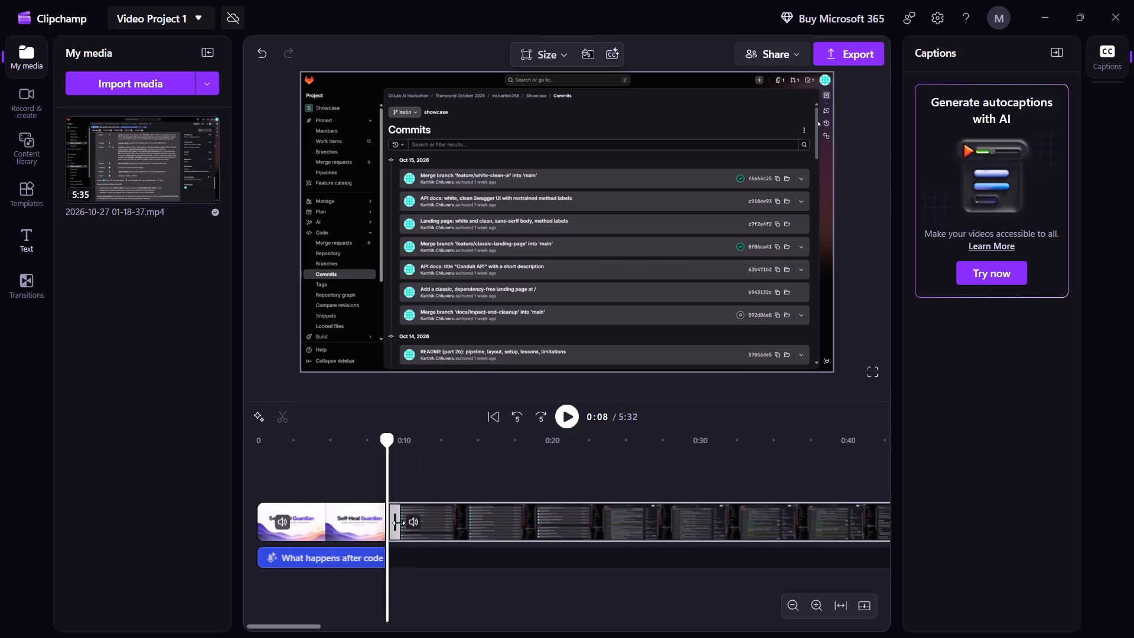
Play the video from the start to about 0:09 and open the first narration clip's text-to-speech settings.
{"action": "left_click", "coordinate": [267, 446]}
{"action": "key", "text": "space"}
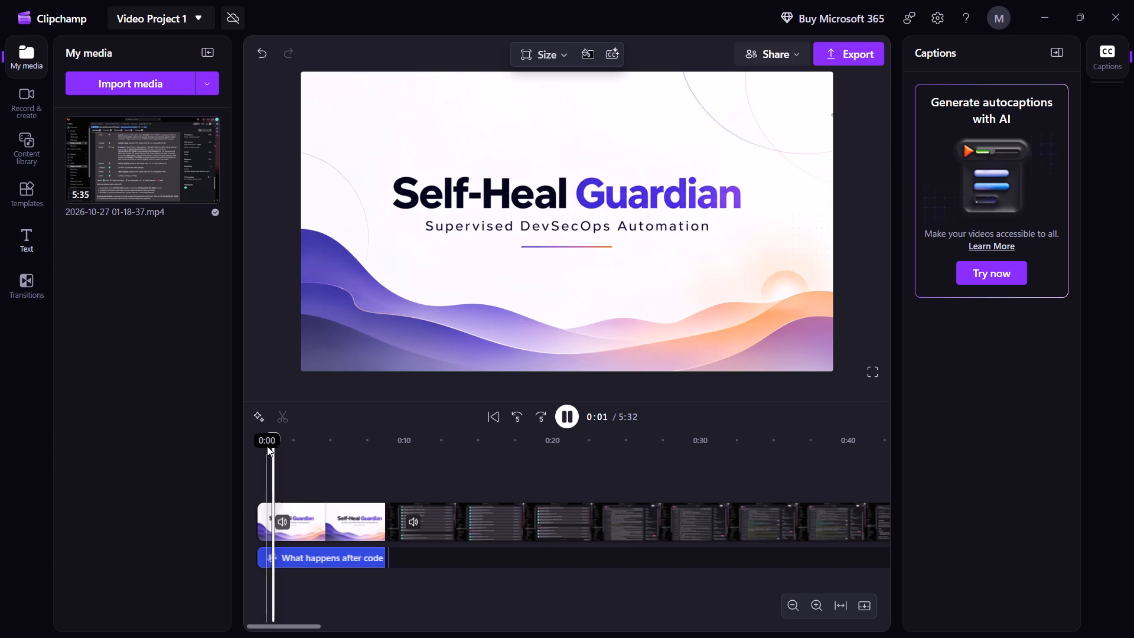
{"action": "left_click", "coordinate": [283, 557]}
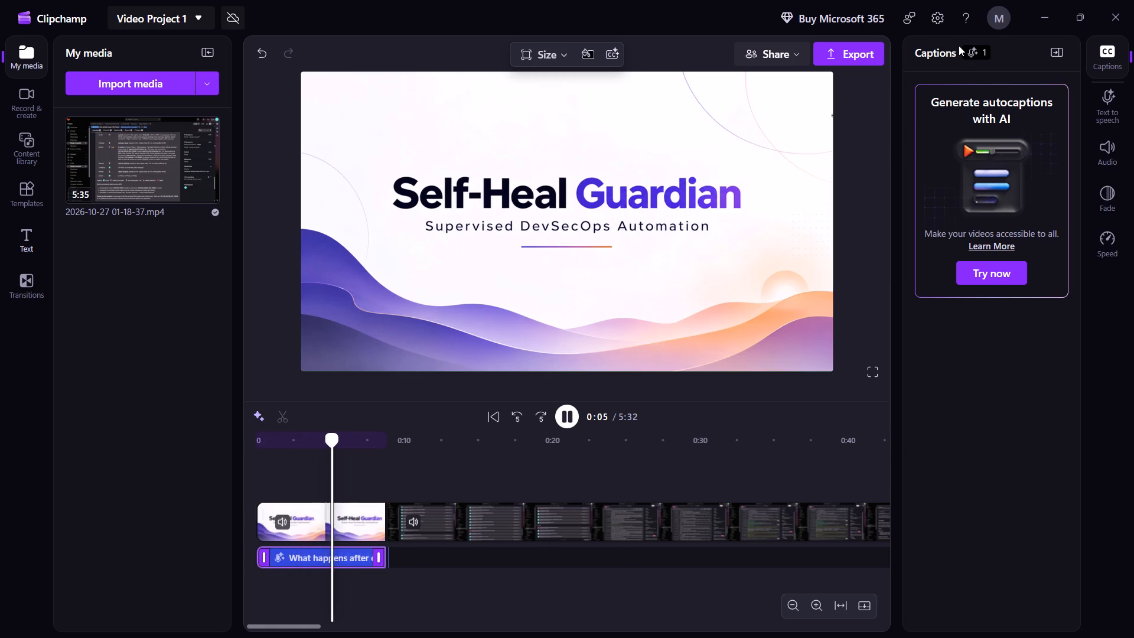
{"action": "left_click", "coordinate": [1102, 100]}
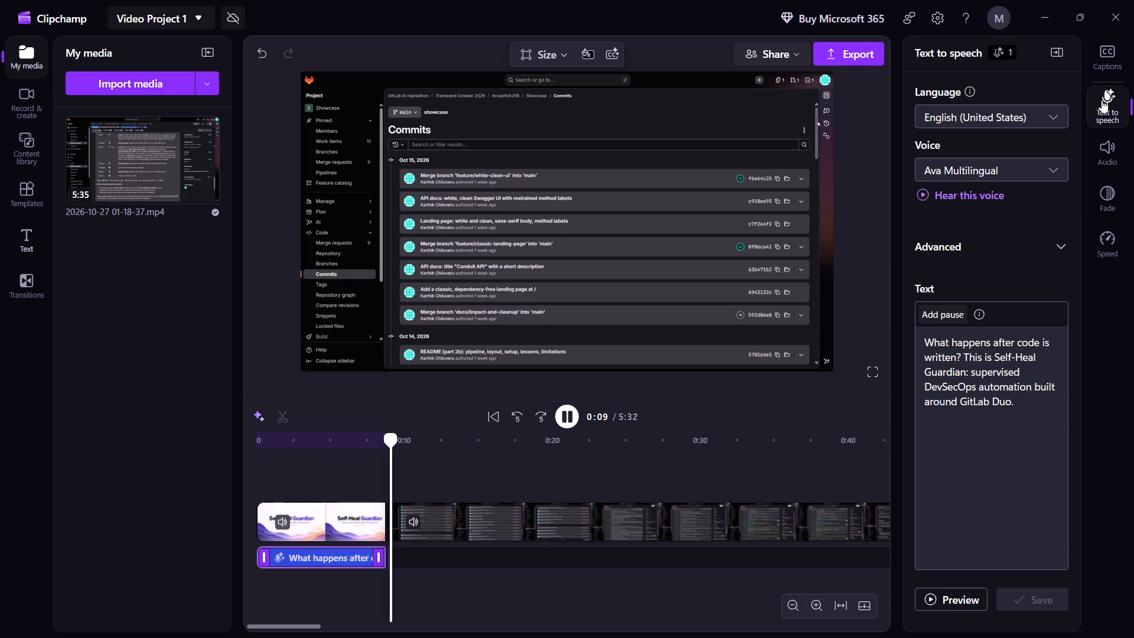
{"action": "key", "text": "space"}
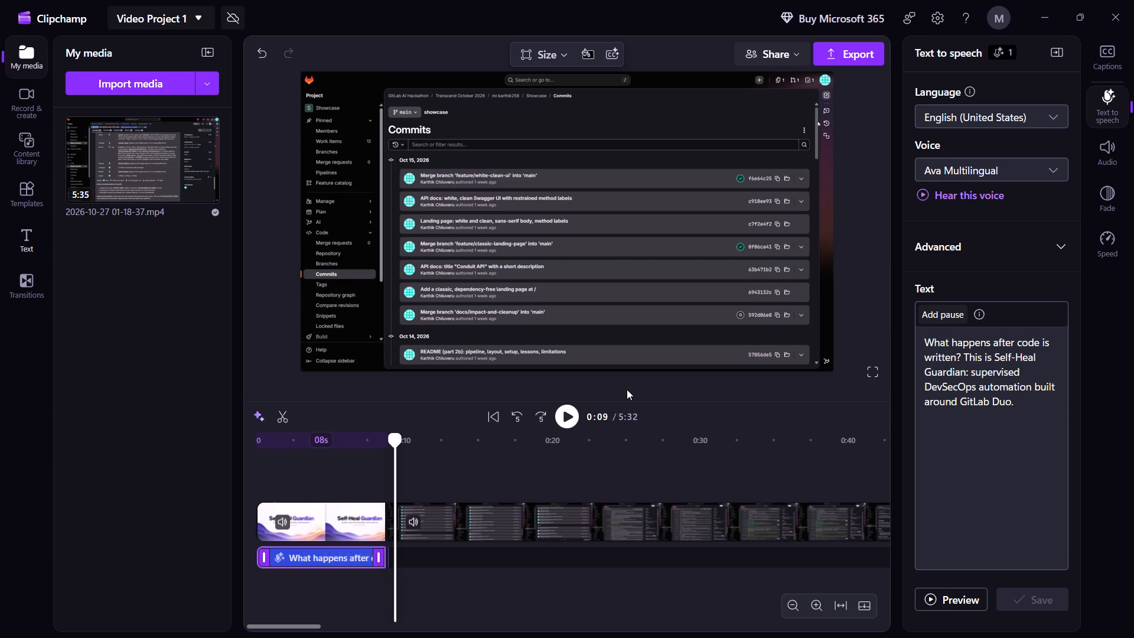
Add and save a text-to-speech clip at about 0:09 with the Scene 2 narration beginning "The original FastAPI RealWorld repository was archived in August 2022".
{"action": "left_click", "coordinate": [204, 73]}
{"action": "left_click", "coordinate": [160, 171]}
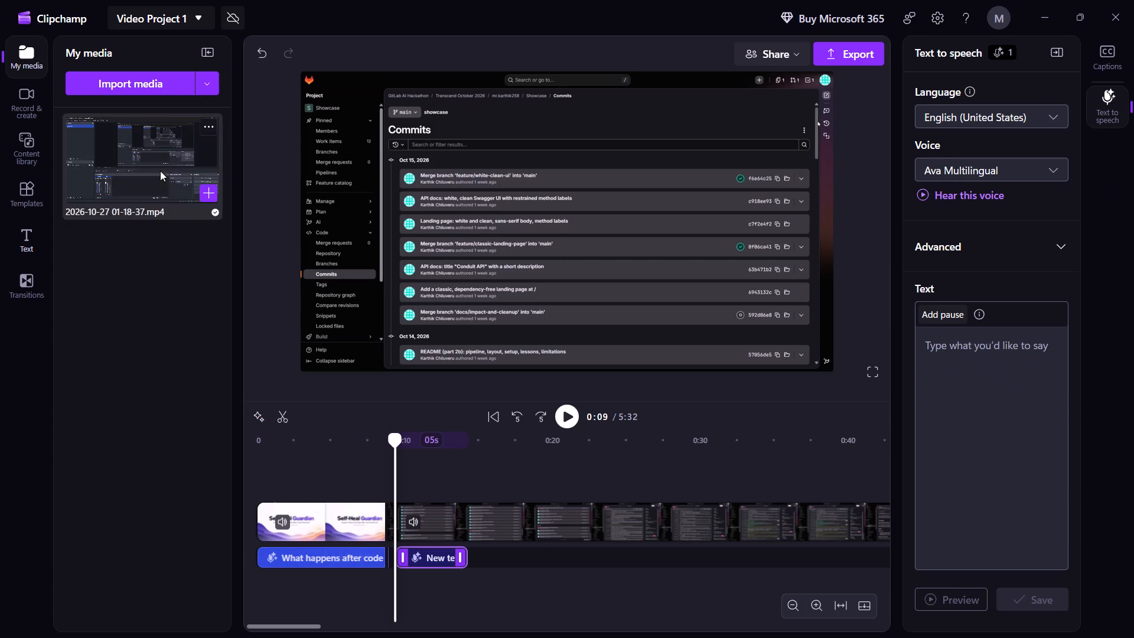
{"action": "left_click", "coordinate": [978, 395]}
{"action": "key", "text": "ctrl+v"}
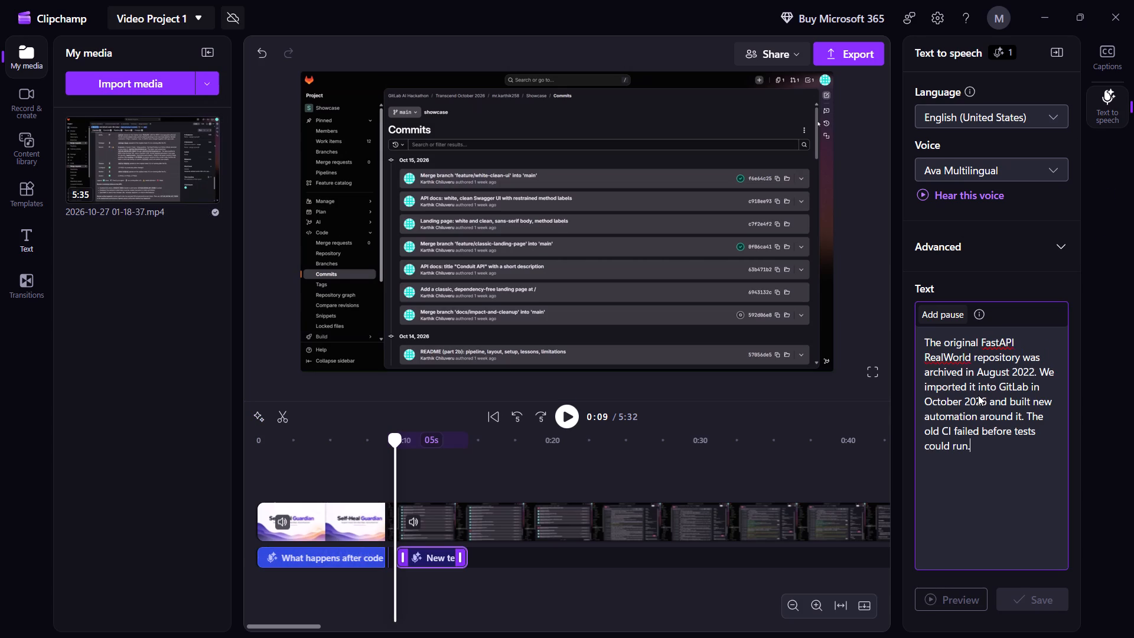
{"action": "left_click", "coordinate": [1045, 587]}
{"action": "left_click", "coordinate": [1040, 595]}
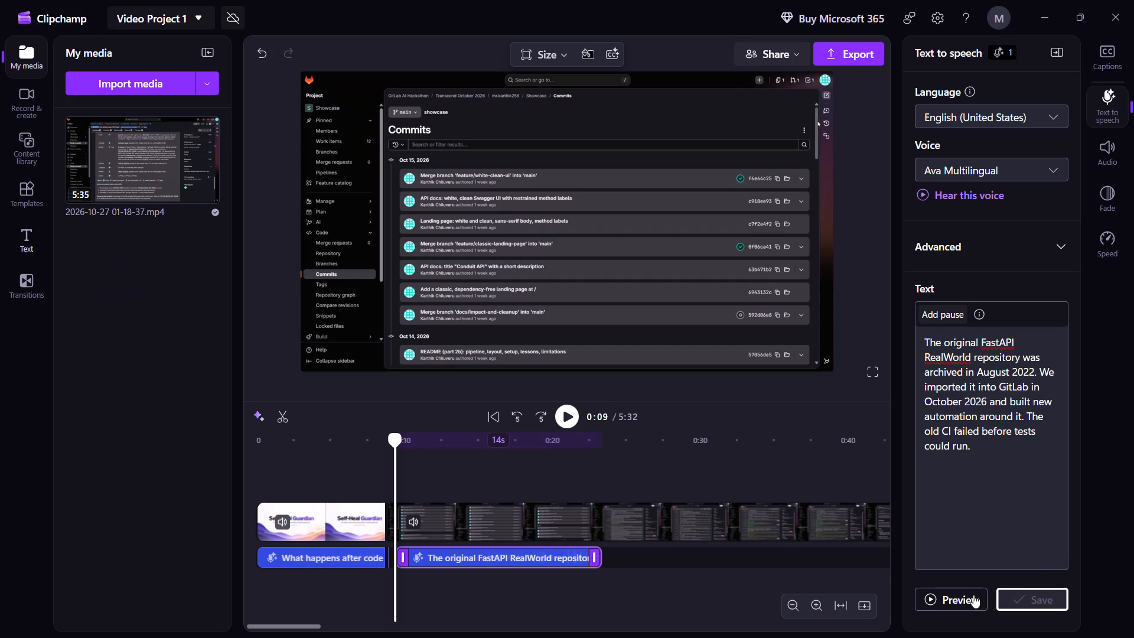
Set the Scene 2 narration clip's speed to 0.93.
{"action": "left_click", "coordinate": [1107, 243]}
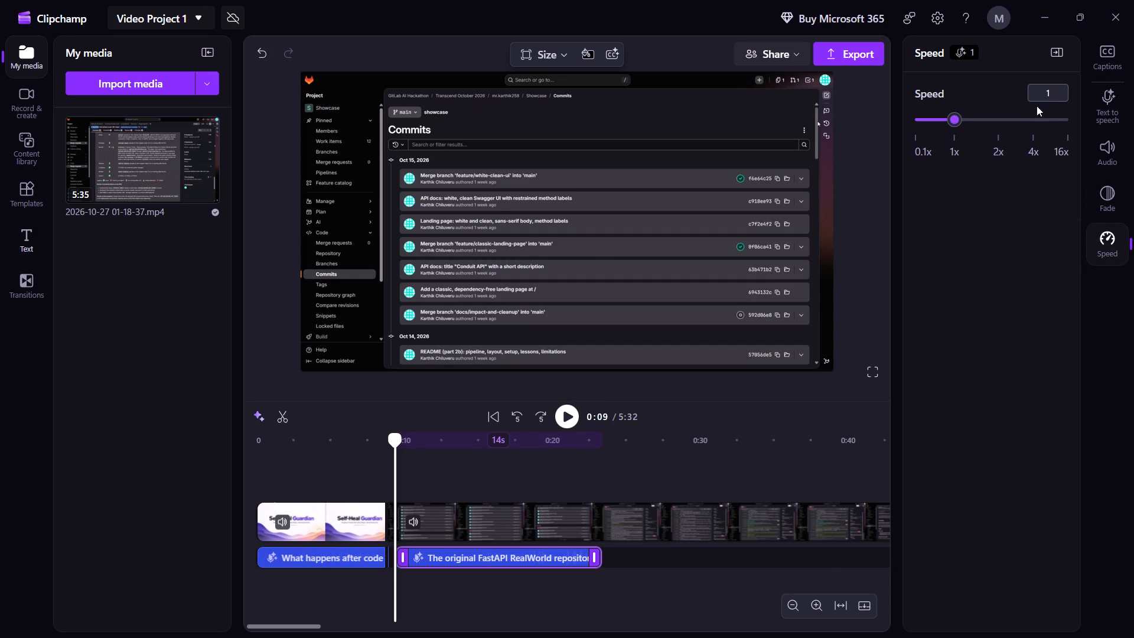
{"action": "left_click", "coordinate": [1042, 94]}
{"action": "type", "text": "0."}
{"action": "type", "text": "93"}
{"action": "key", "text": "Return"}
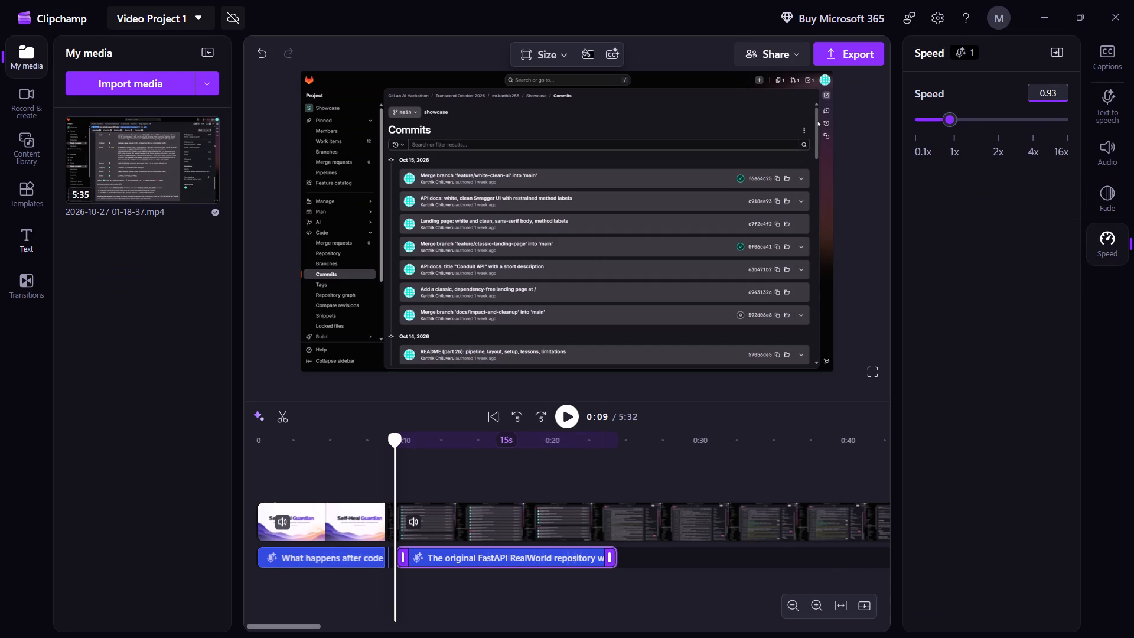
Play the Scene 2 footage with its narration from about 0:09 to the end of the failed pytest job log at about 0:31.
{"action": "key", "text": "space"}
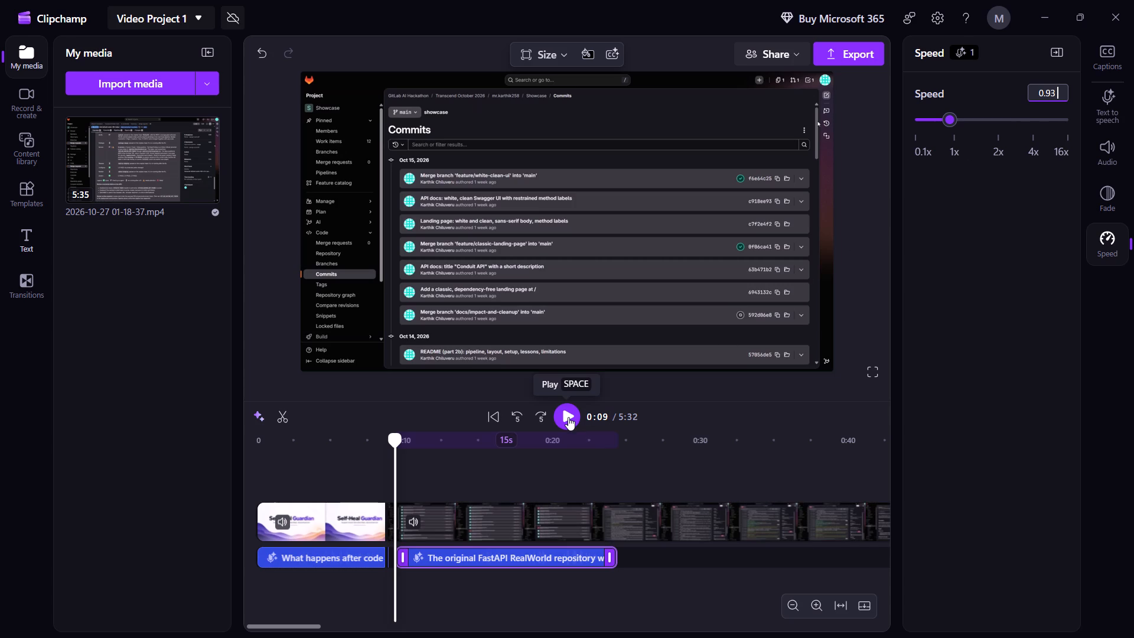
{"action": "key", "text": "space"}
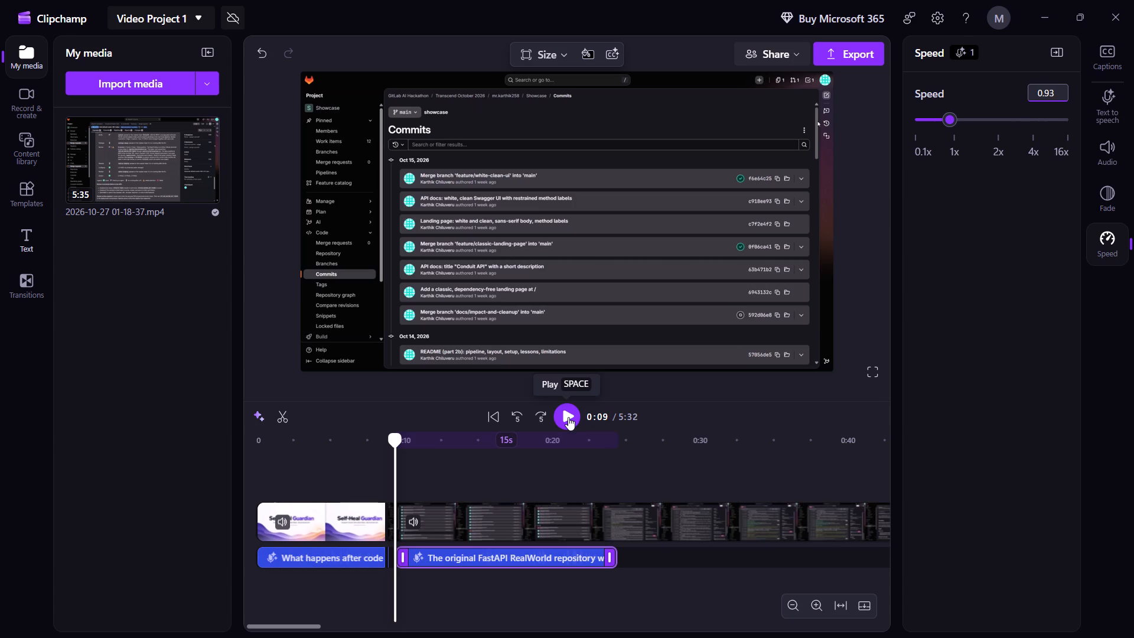
{"action": "left_click", "coordinate": [568, 417]}
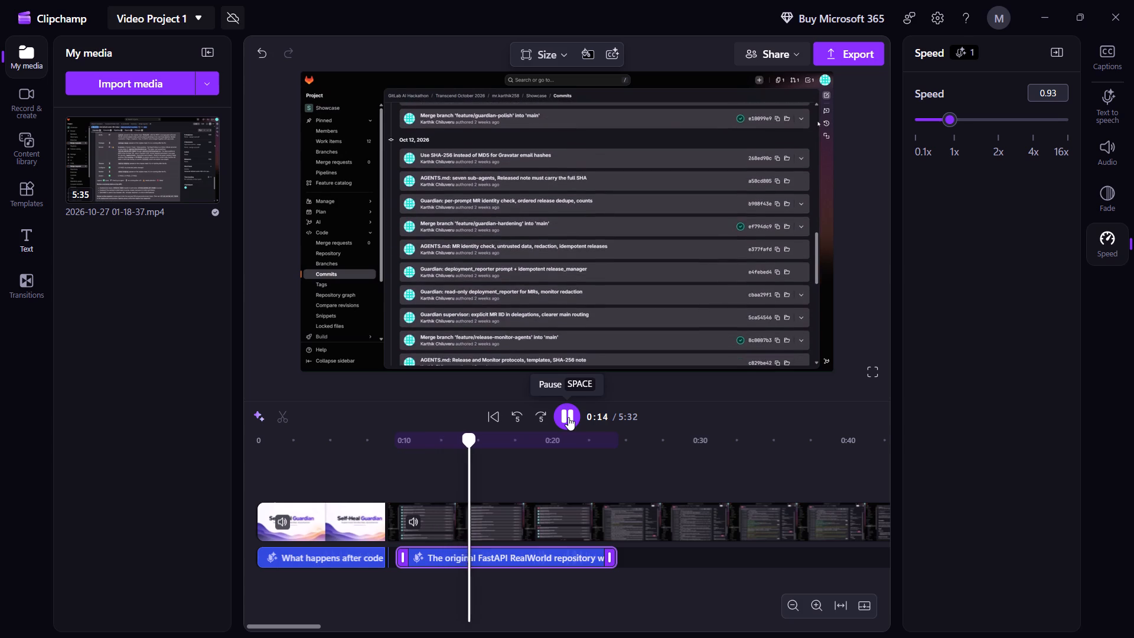
{"action": "key", "text": "space"}
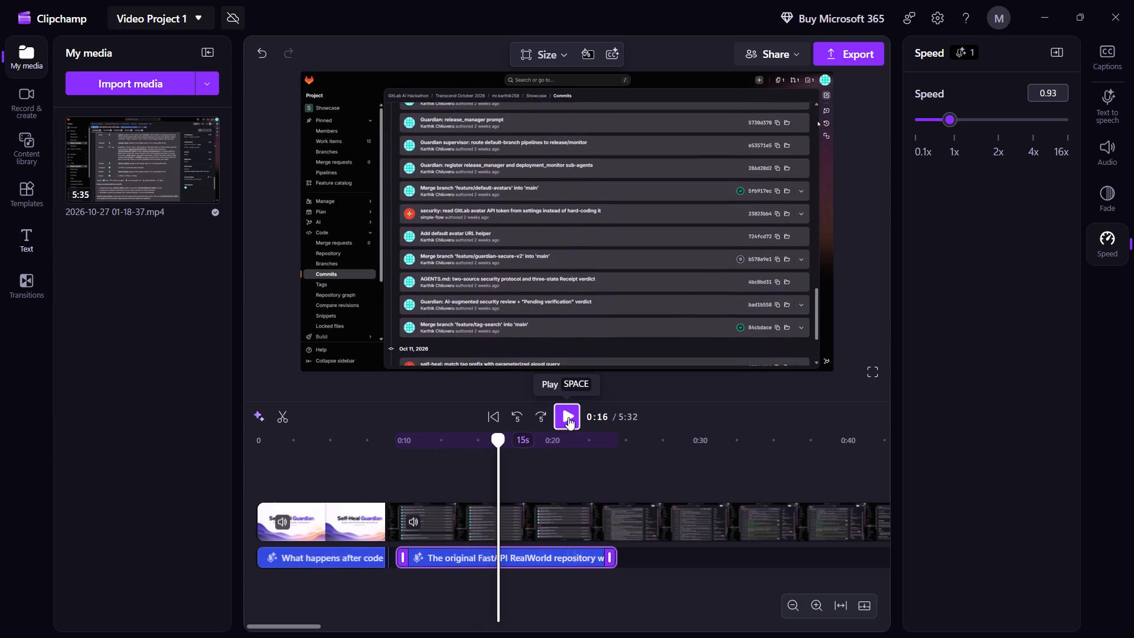
{"action": "key", "text": "space"}
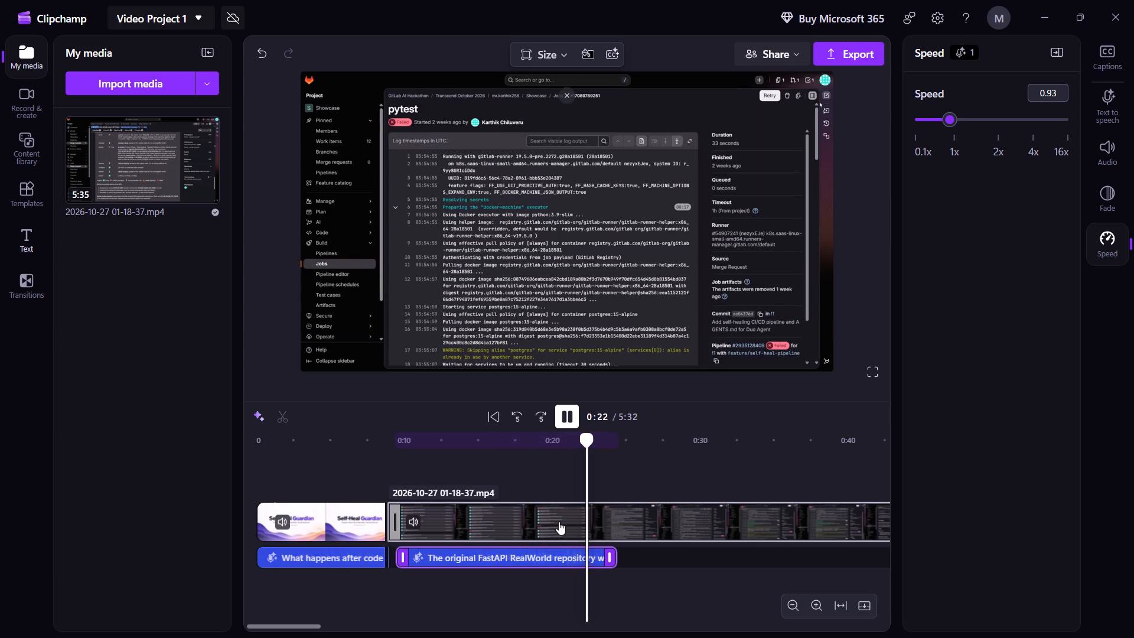
{"action": "key", "text": "space"}
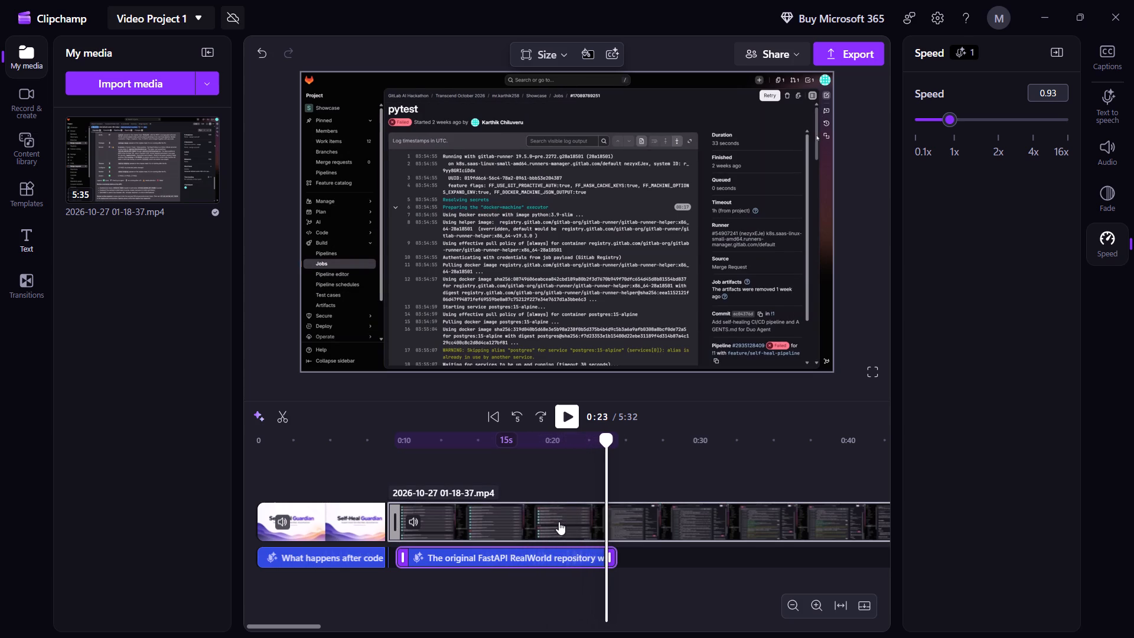
{"action": "key", "text": "space"}
{"action": "key", "text": "space"}
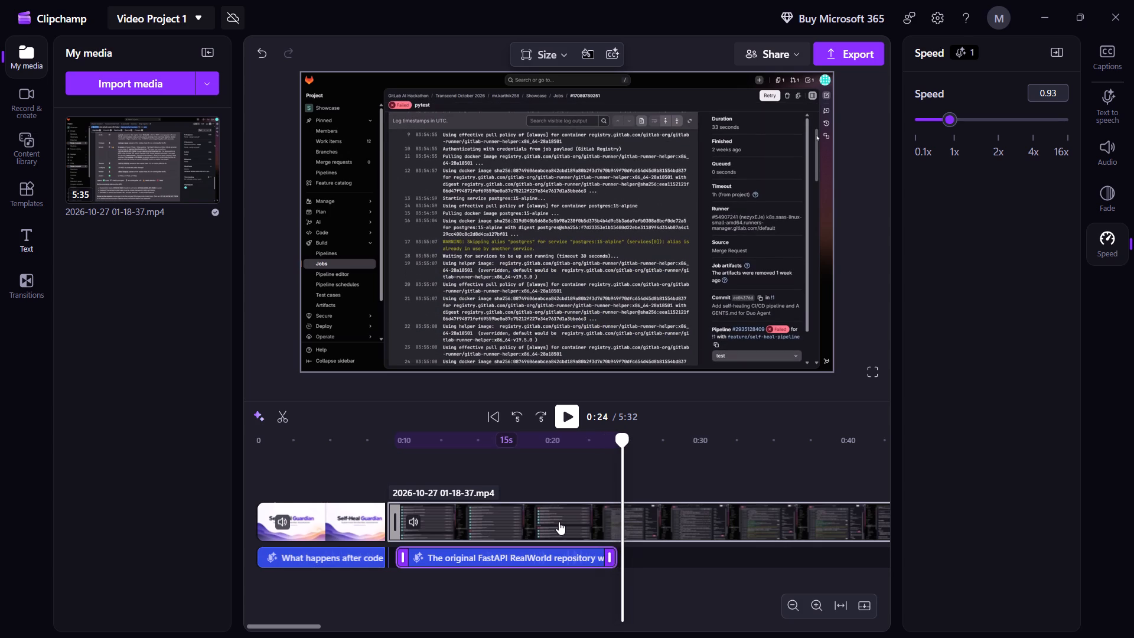
{"action": "key", "text": "space"}
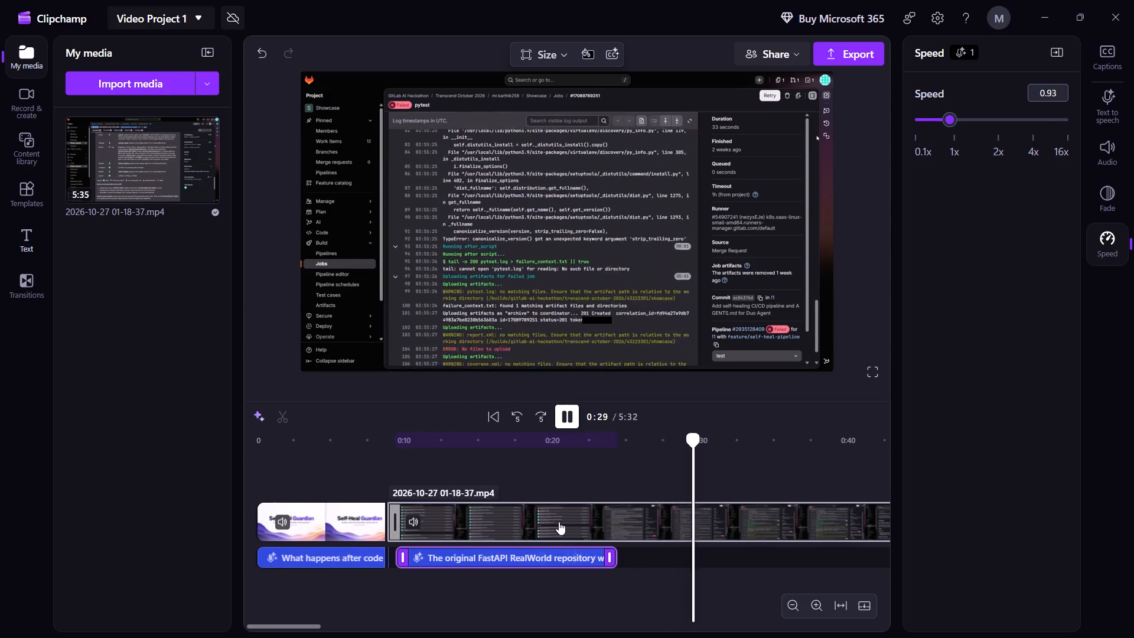
{"action": "key", "text": "space"}
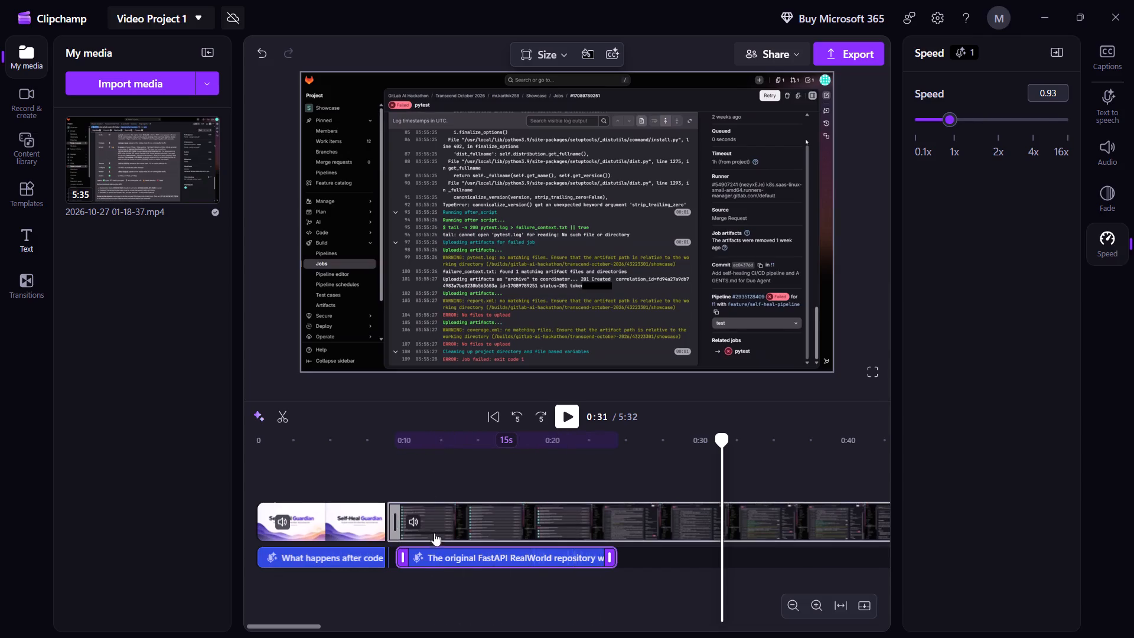
Move the Scene 2 narration clip onto its own track below the first narration, starting at about 0:31.
{"action": "left_click_drag", "start_coordinate": [439, 554], "coordinate": [428, 572]}
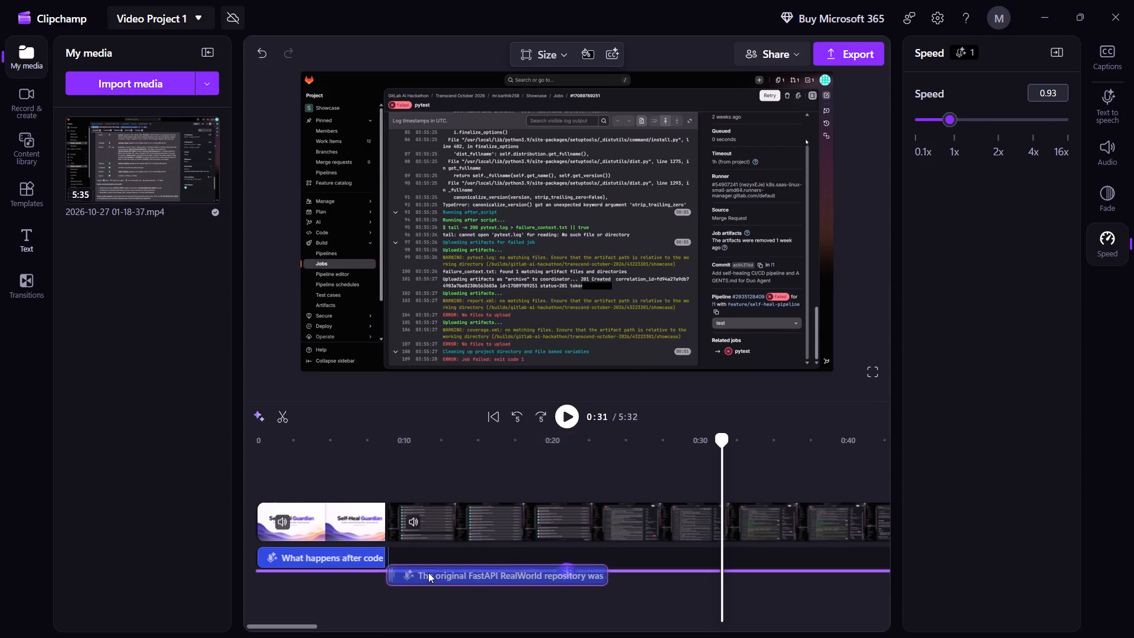
{"action": "left_click_drag", "start_coordinate": [428, 572], "coordinate": [400, 594]}
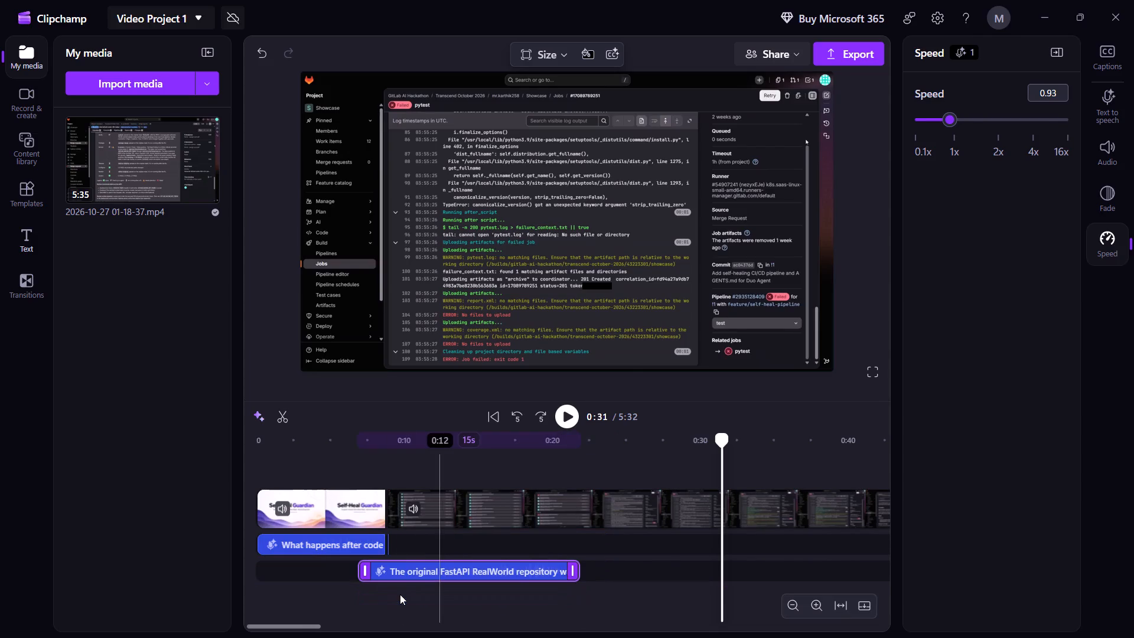
{"action": "left_click_drag", "start_coordinate": [427, 568], "coordinate": [412, 568]}
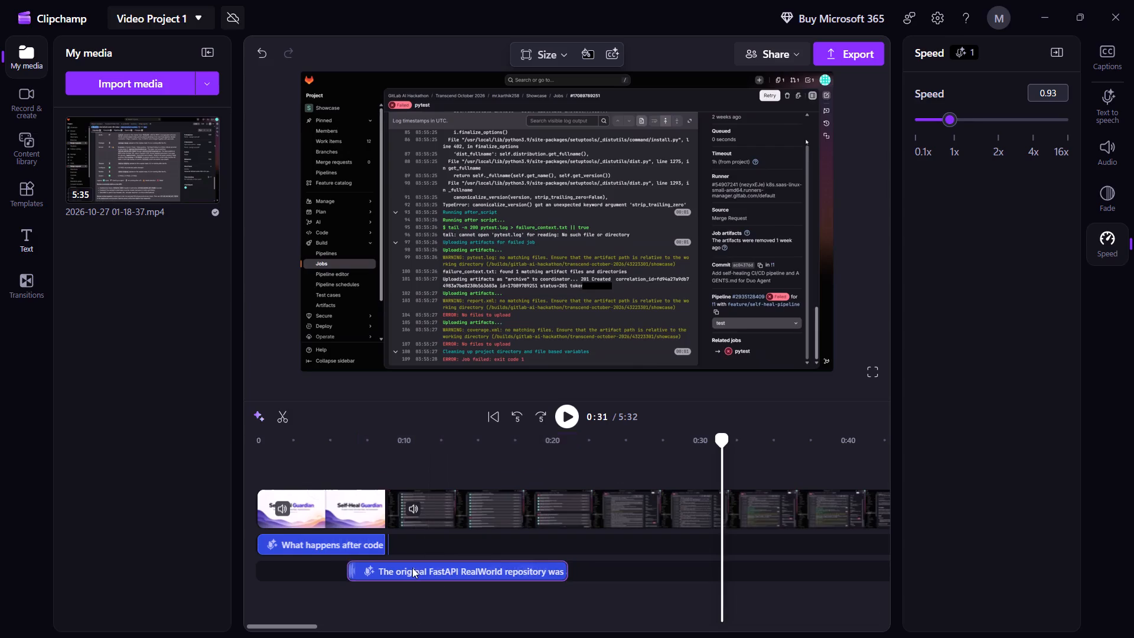
{"action": "left_click_drag", "start_coordinate": [412, 568], "coordinate": [323, 573]}
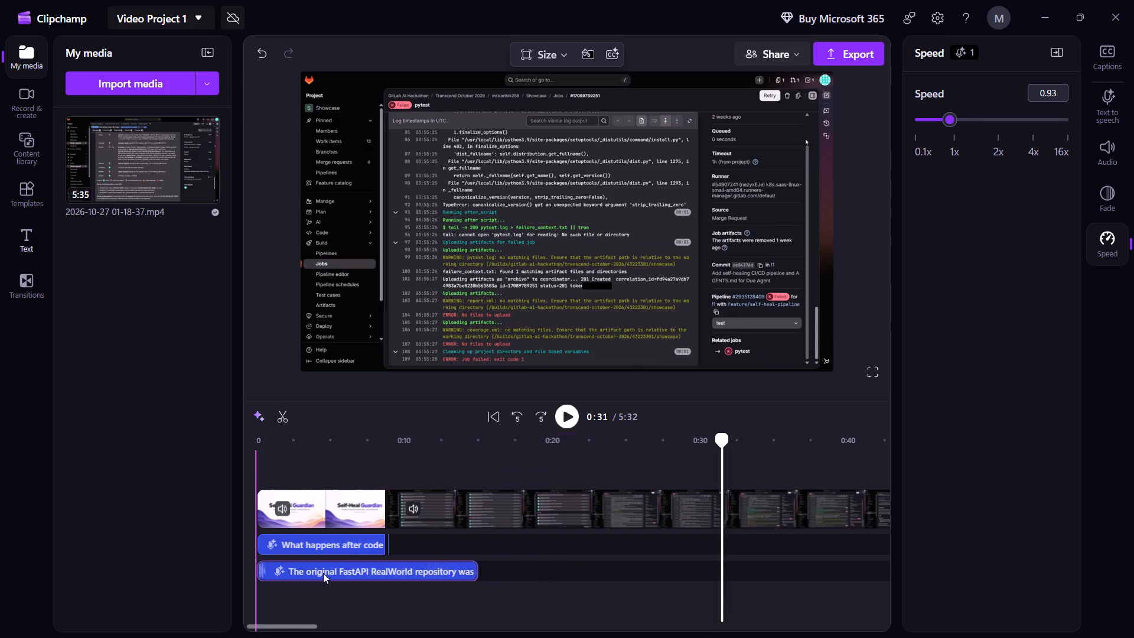
{"action": "left_click_drag", "start_coordinate": [323, 573], "coordinate": [704, 579]}
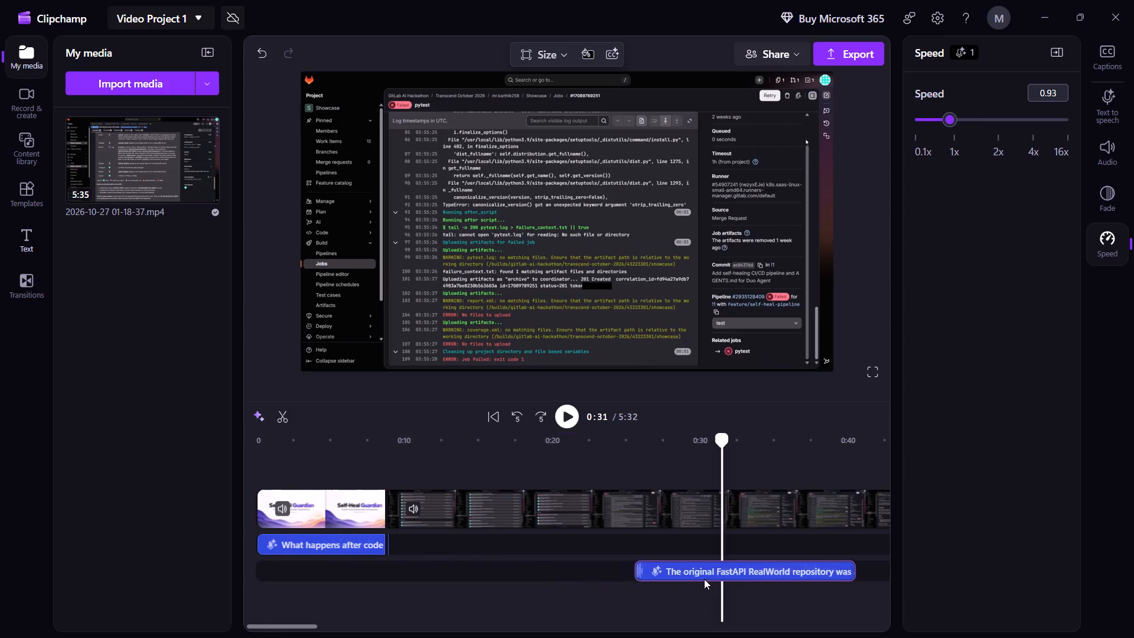
{"action": "left_click_drag", "start_coordinate": [704, 579], "coordinate": [787, 568]}
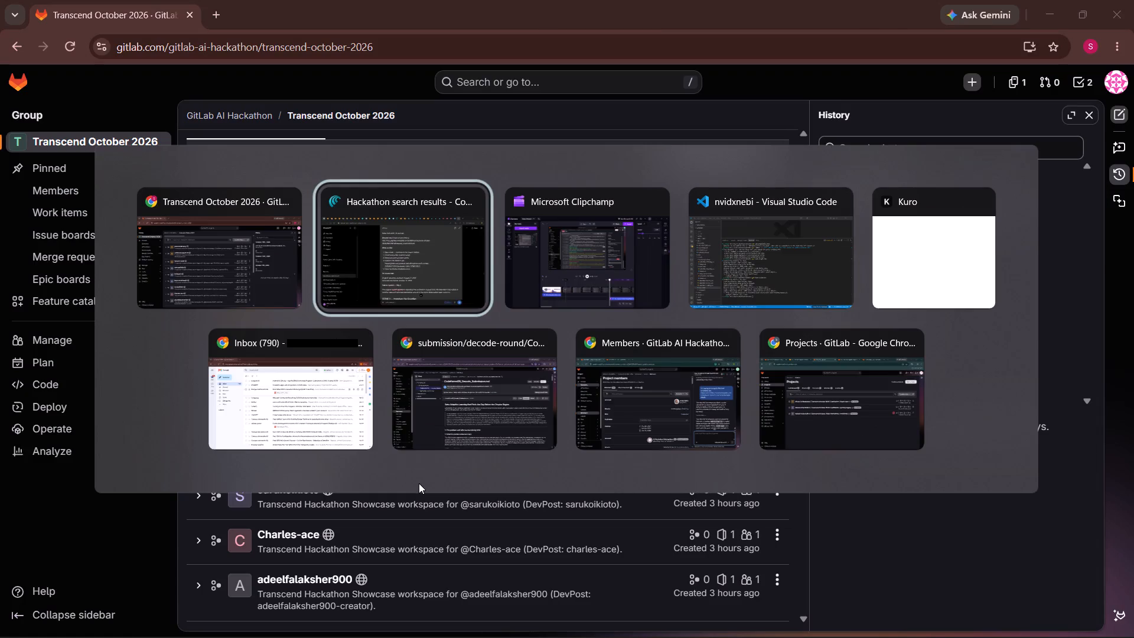
{"action": "key", "text": "alt+Tab"}
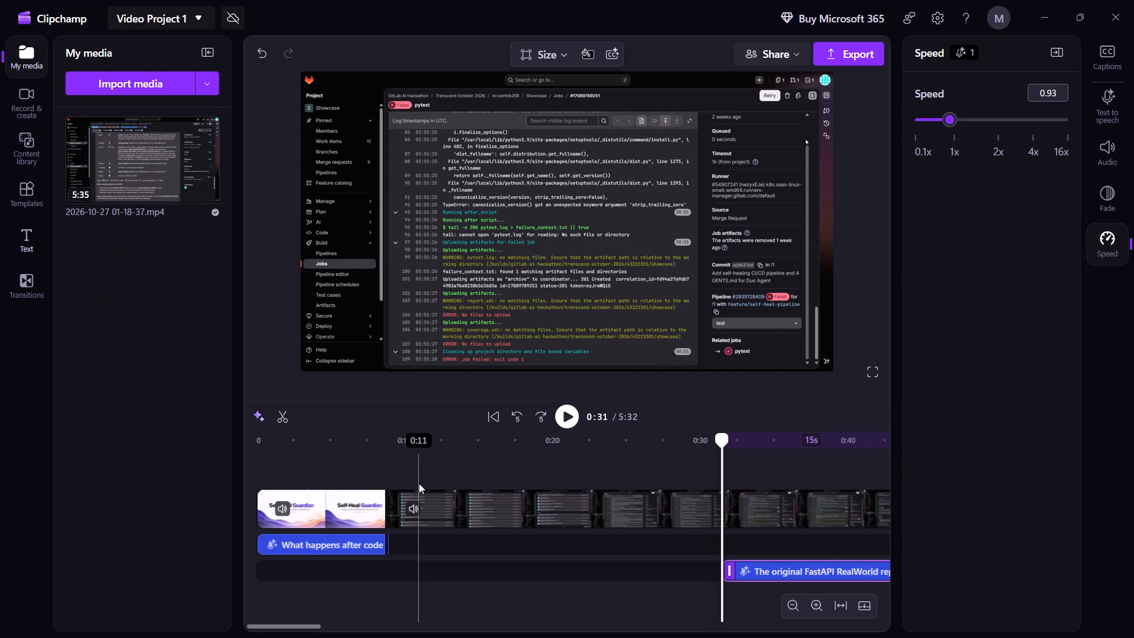
Split the screen recording at about 0:17, where the scroll through the commit history reaches the bottom of the page.
{"action": "left_click", "coordinate": [421, 475]}
{"action": "key", "text": "space"}
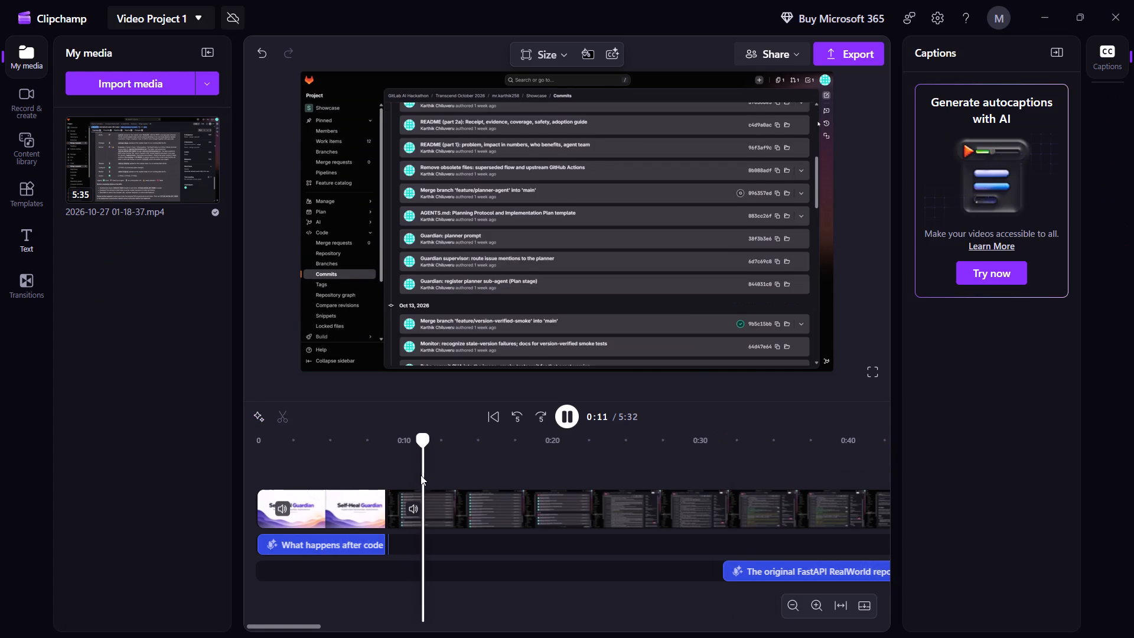
{"action": "key", "text": "space"}
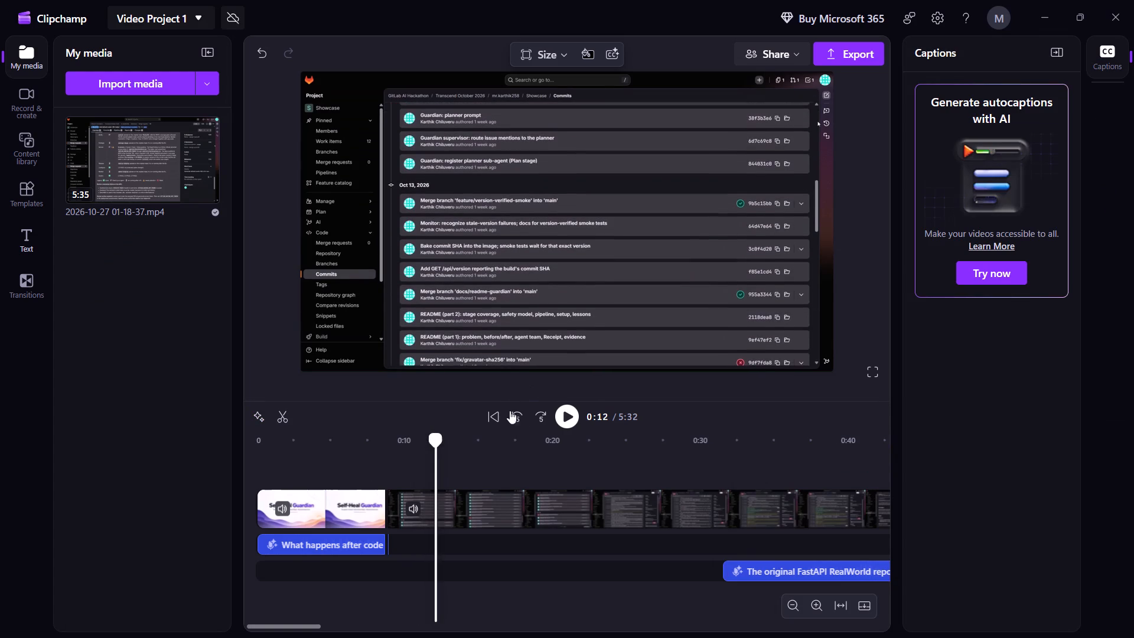
{"action": "left_click", "coordinate": [509, 412]}
{"action": "key", "text": "space"}
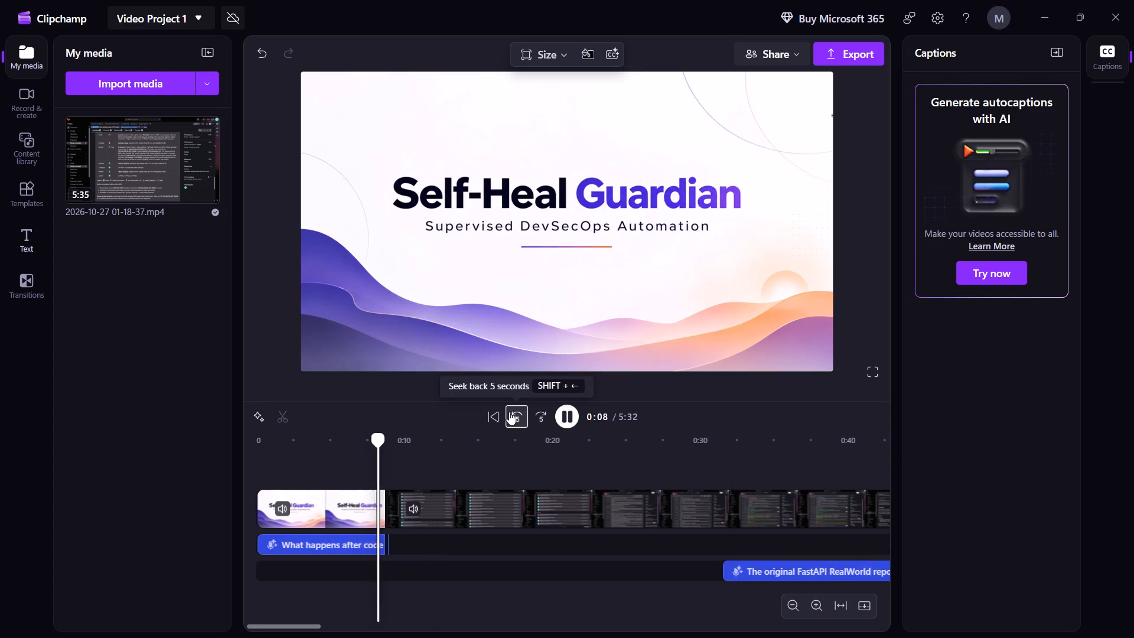
{"action": "key", "text": "space"}
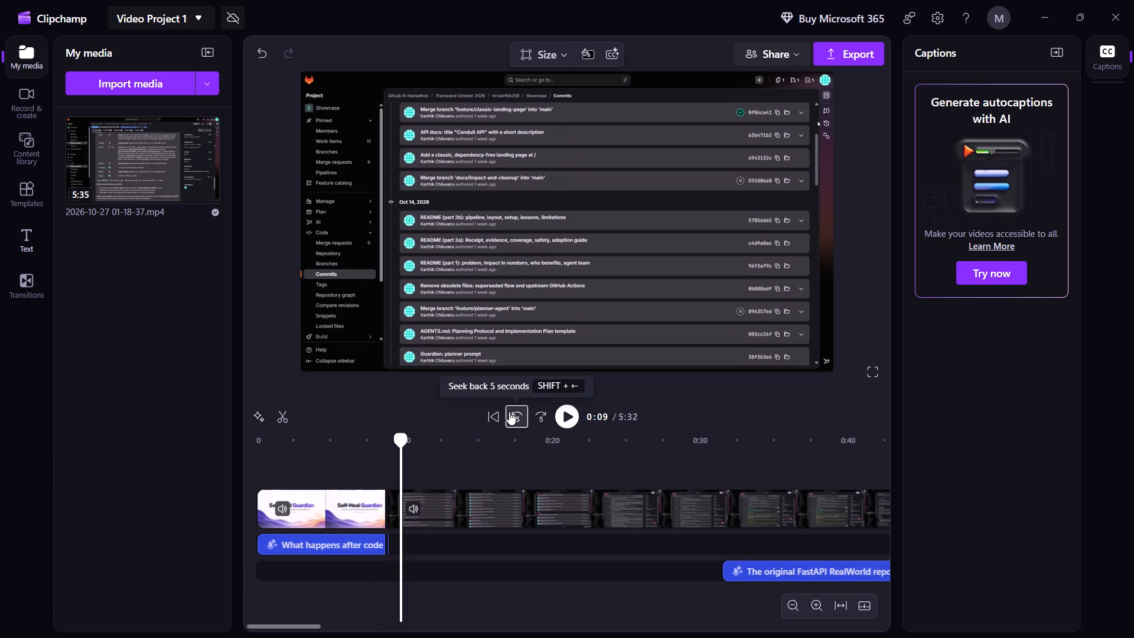
{"action": "left_click", "coordinate": [510, 411]}
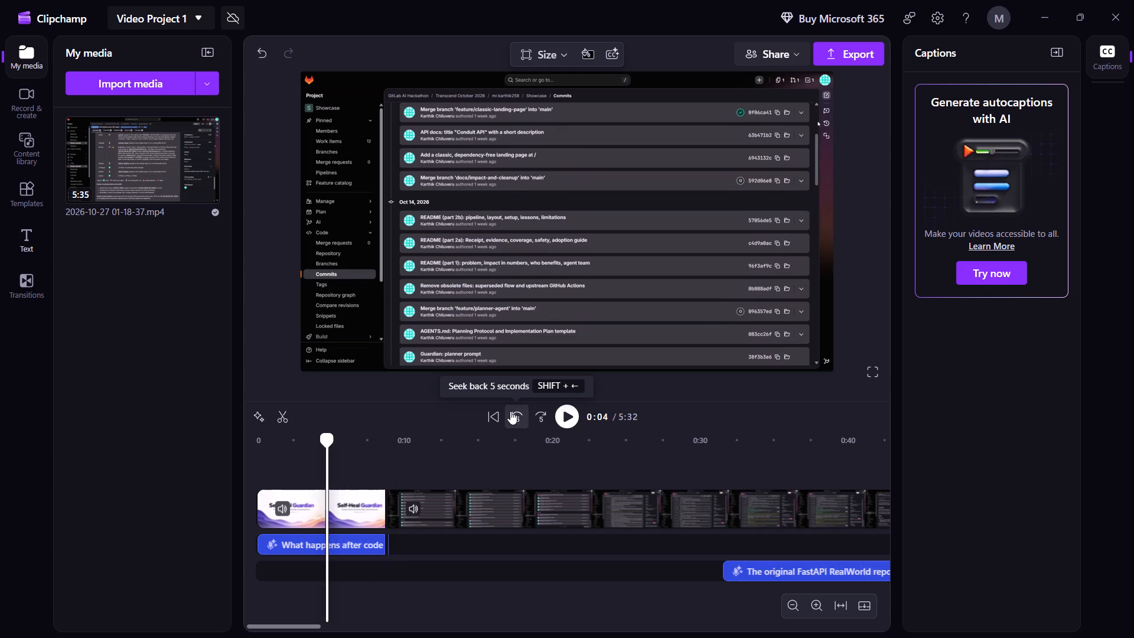
{"action": "key", "text": "space"}
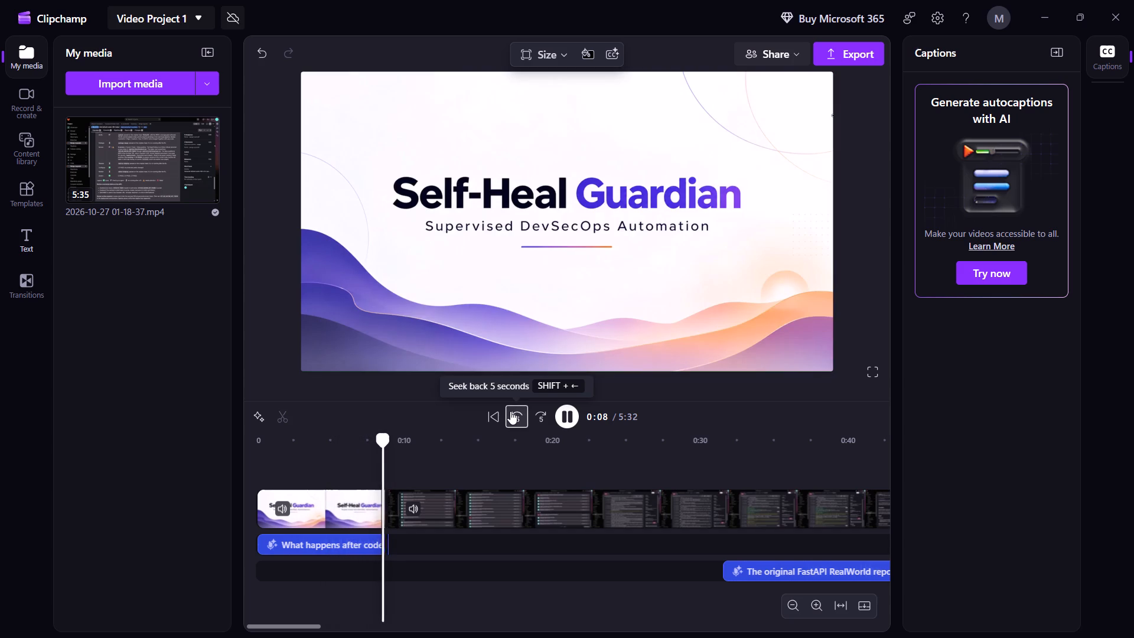
{"action": "key", "text": "space"}
{"action": "key", "text": "space"}
{"action": "key", "text": "space"}
{"action": "key", "text": "space"}
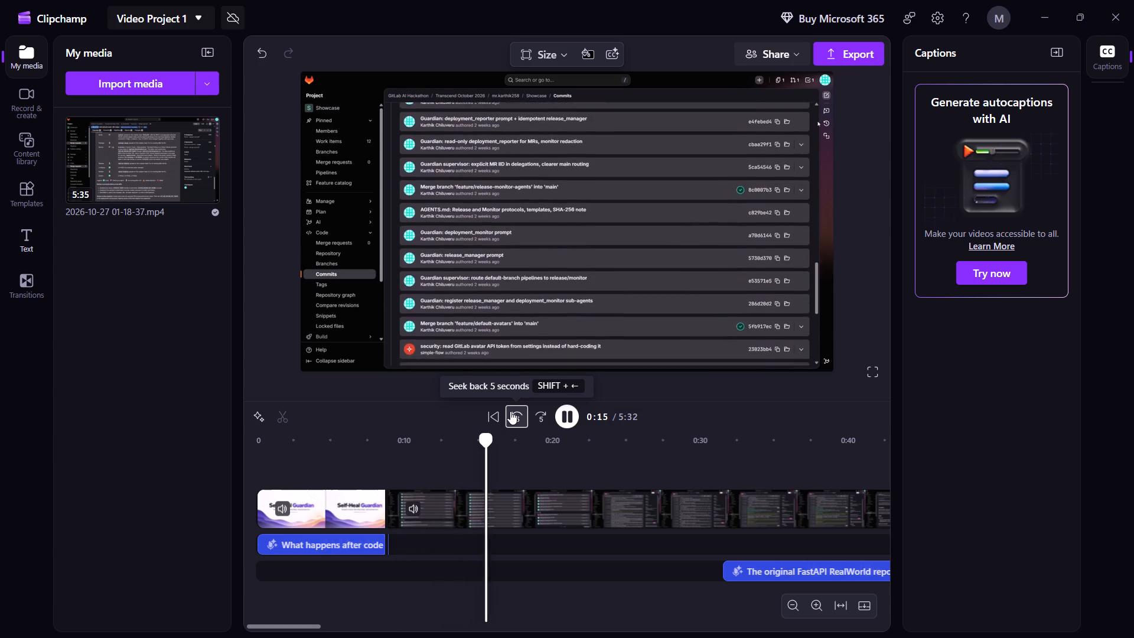
{"action": "key", "text": "space"}
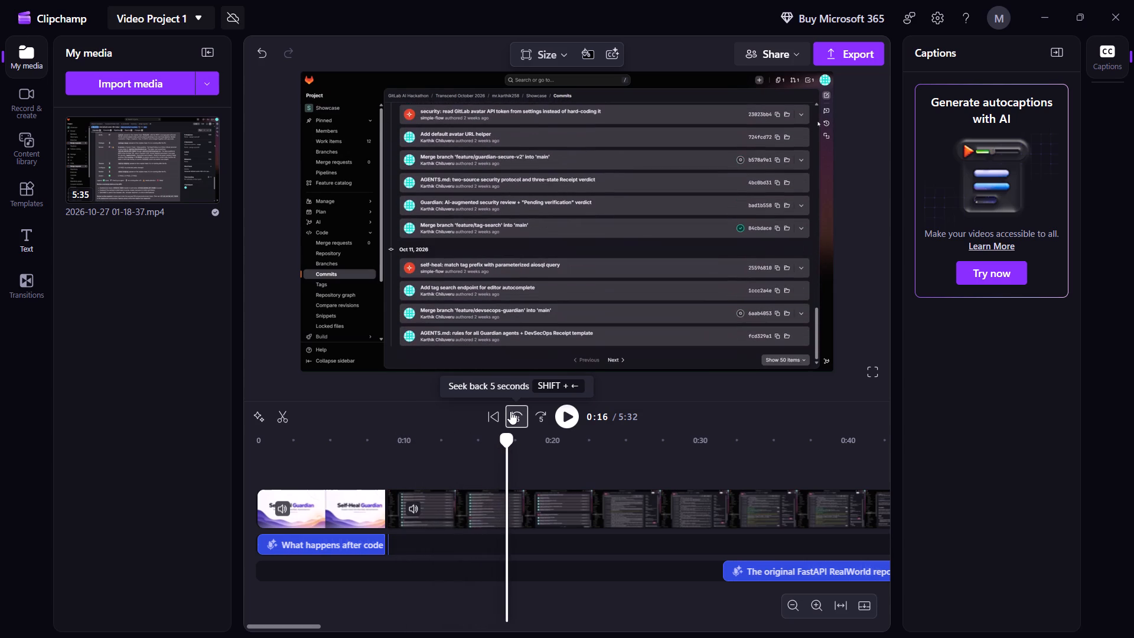
{"action": "key", "text": "space"}
{"action": "key", "text": "space"}
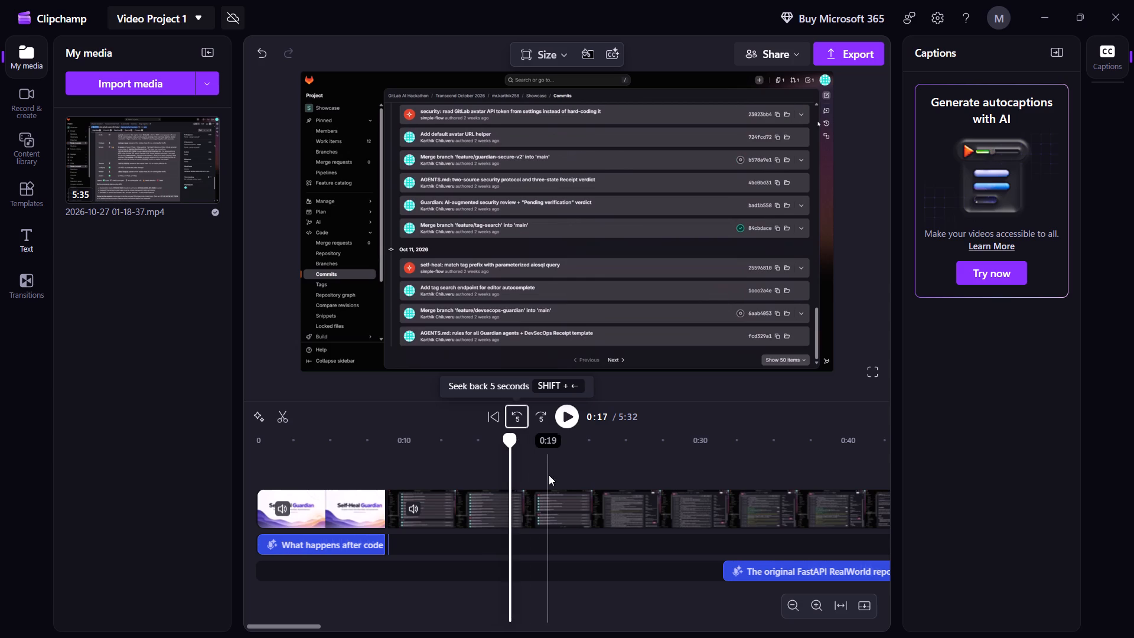
{"action": "left_click", "coordinate": [288, 414]}
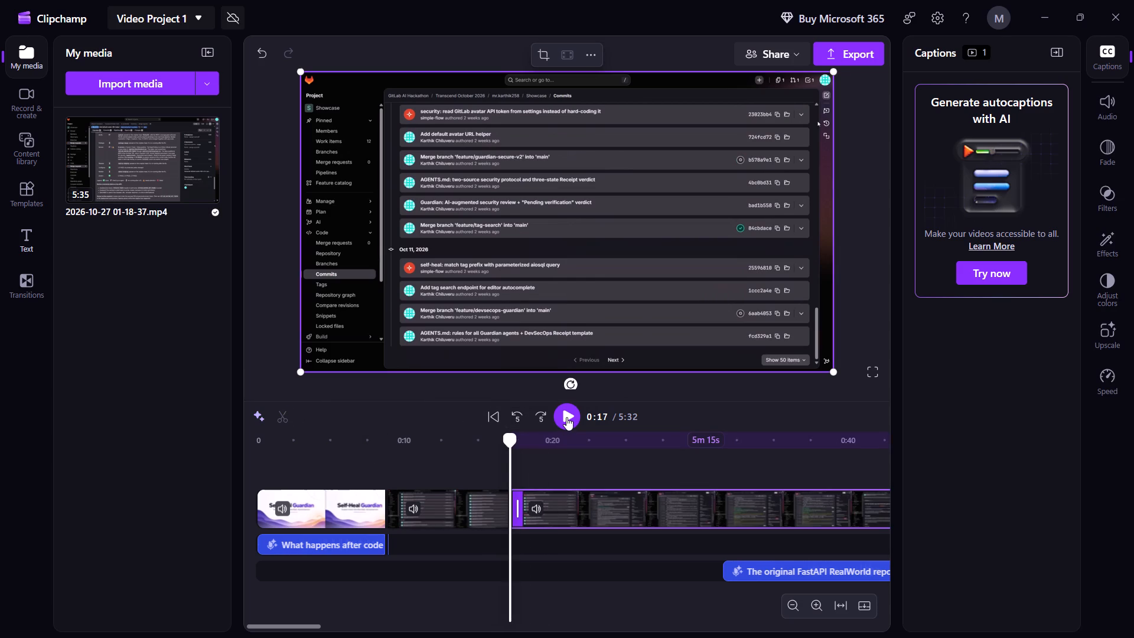
Split the recording again at about 0:21, where the pytest job page opens, and delete the static commit-history segment between the cuts.
{"action": "left_click", "coordinate": [566, 417]}
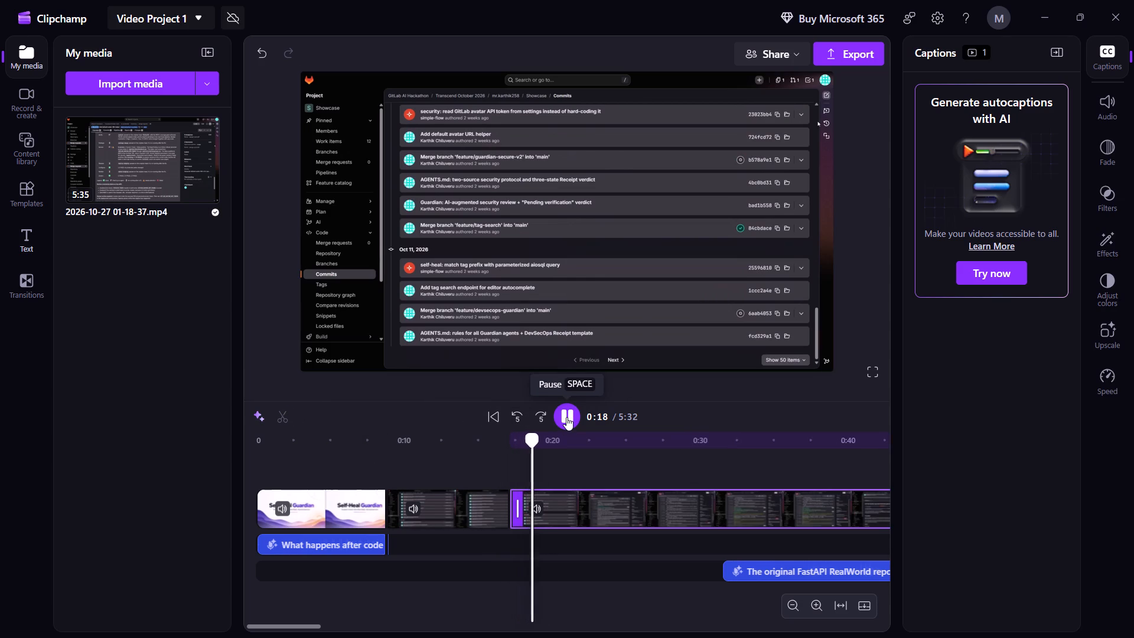
{"action": "key", "text": "space"}
{"action": "key", "text": "space"}
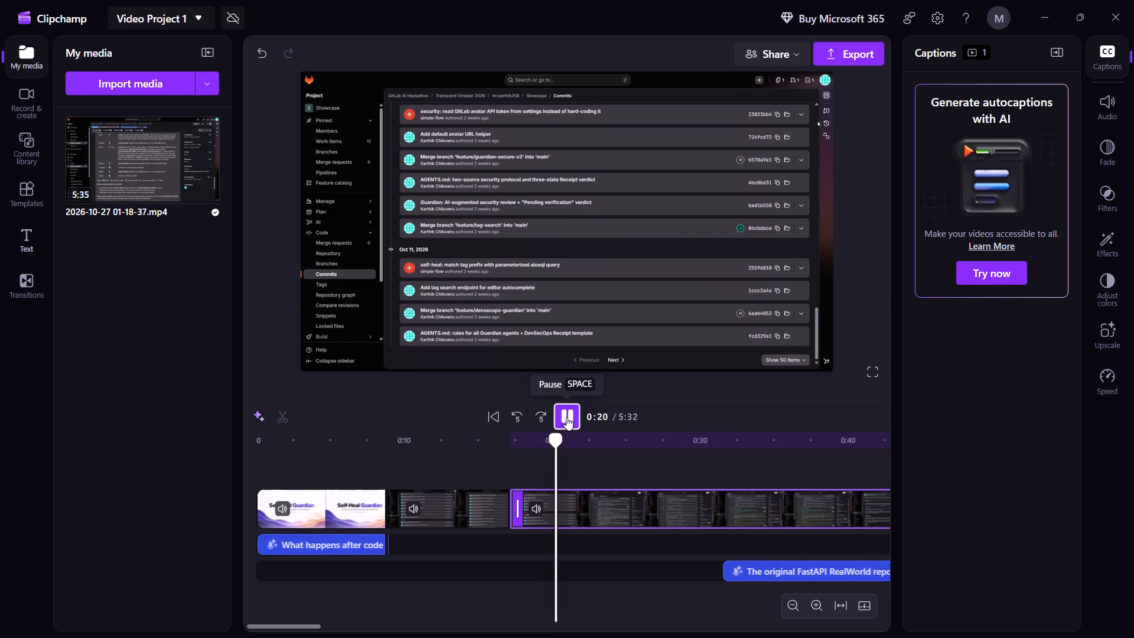
{"action": "key", "text": "space"}
{"action": "key", "text": "space"}
{"action": "key", "text": "space"}
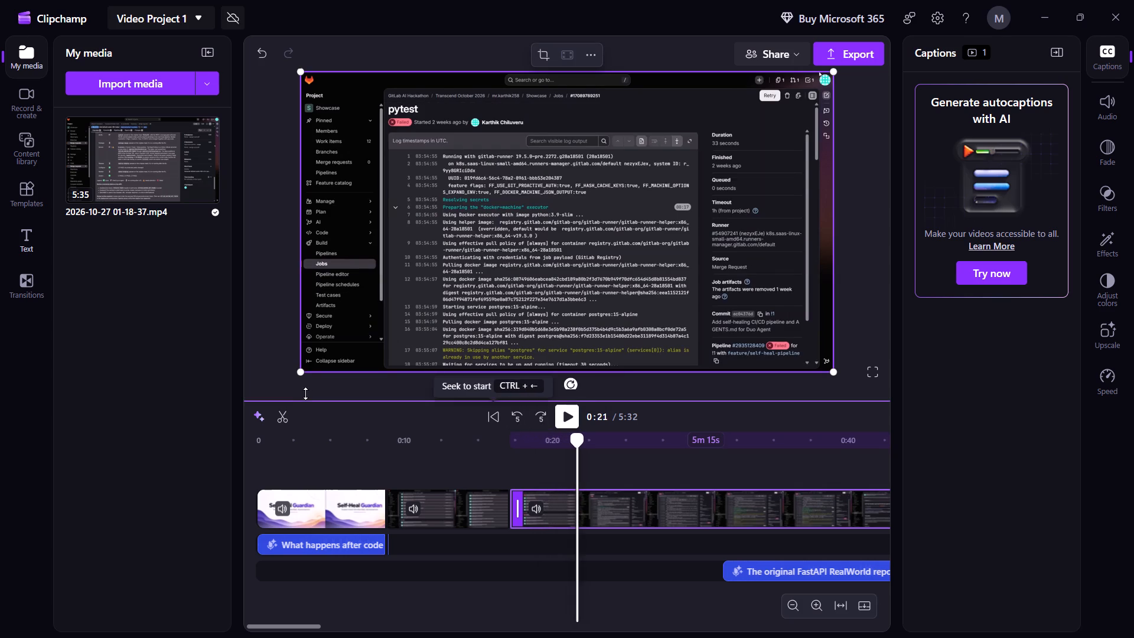
{"action": "left_click", "coordinate": [285, 418]}
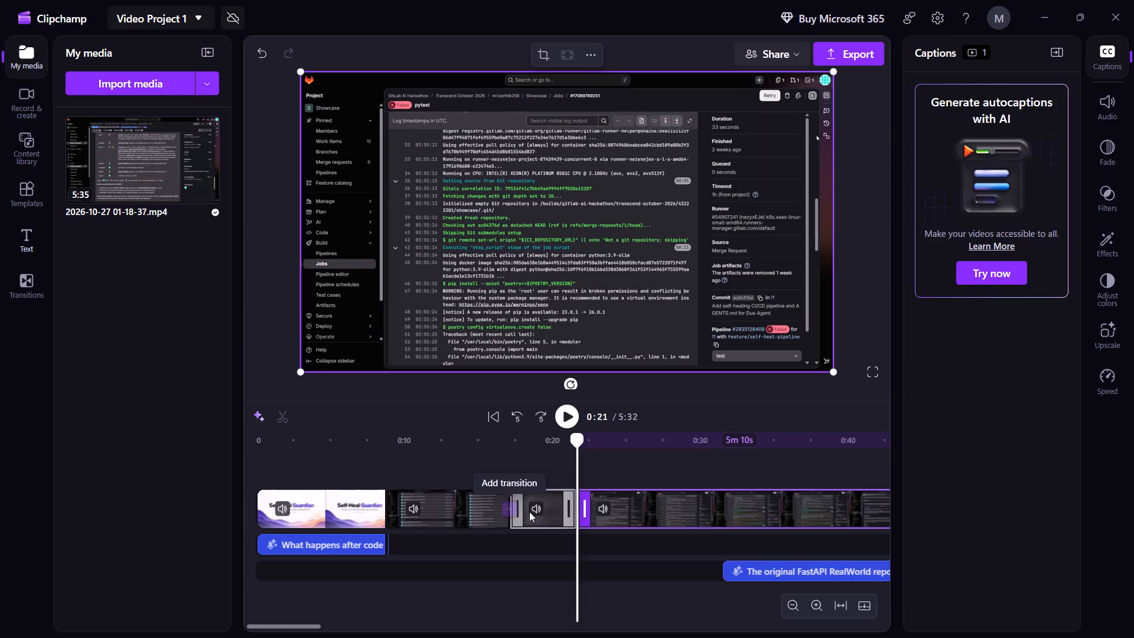
{"action": "left_click", "coordinate": [549, 513]}
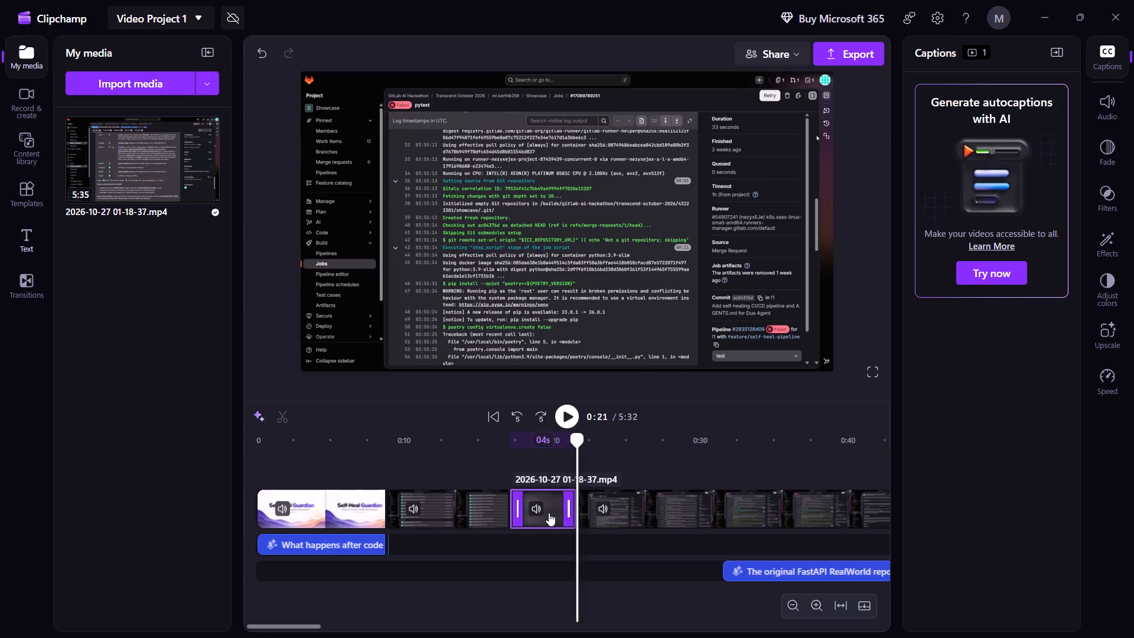
{"action": "key", "text": "Delete"}
{"action": "left_click", "coordinate": [546, 512]}
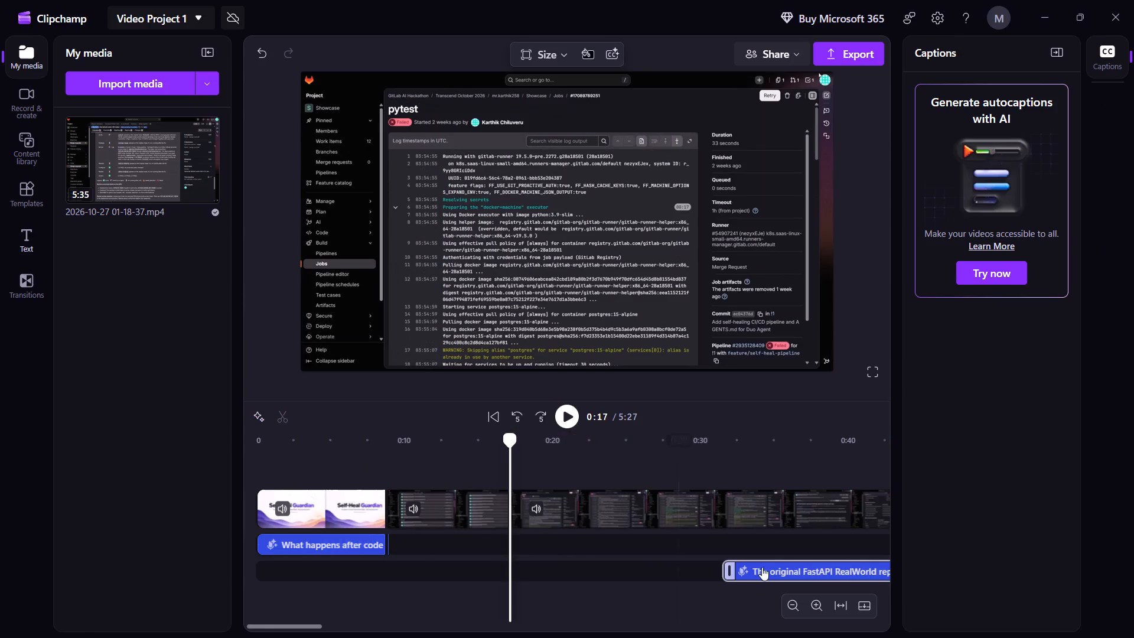
Move the Scene 2 narration clip onto the first narration's track, directly after it at about 0:09, and play the join.
{"action": "left_click_drag", "start_coordinate": [757, 567], "coordinate": [422, 539]}
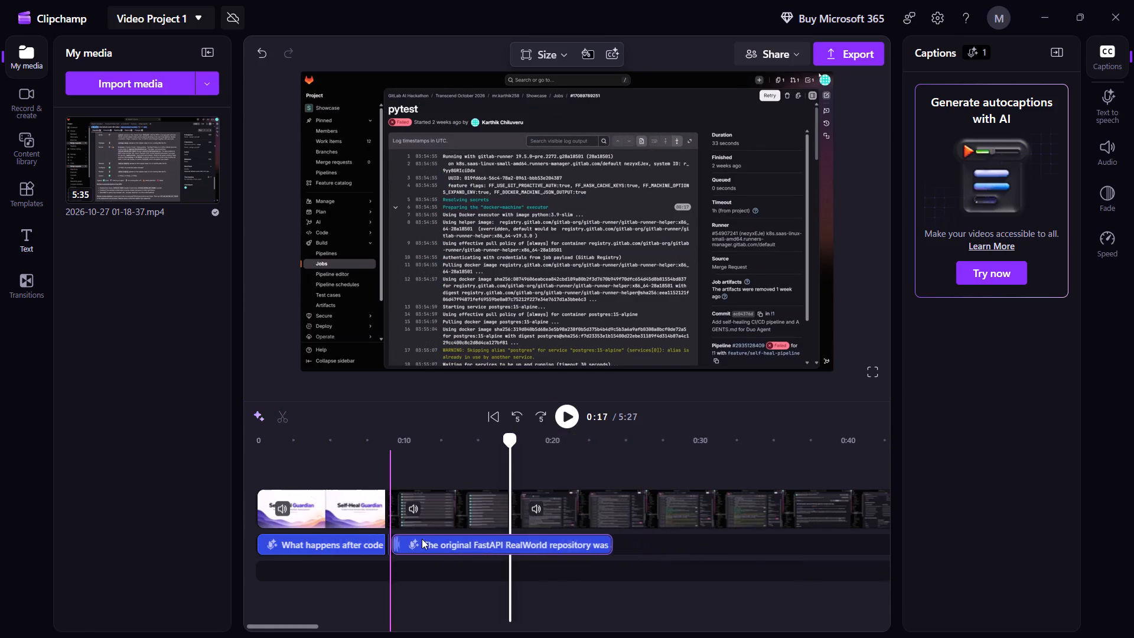
{"action": "left_click_drag", "start_coordinate": [422, 539], "coordinate": [422, 541]}
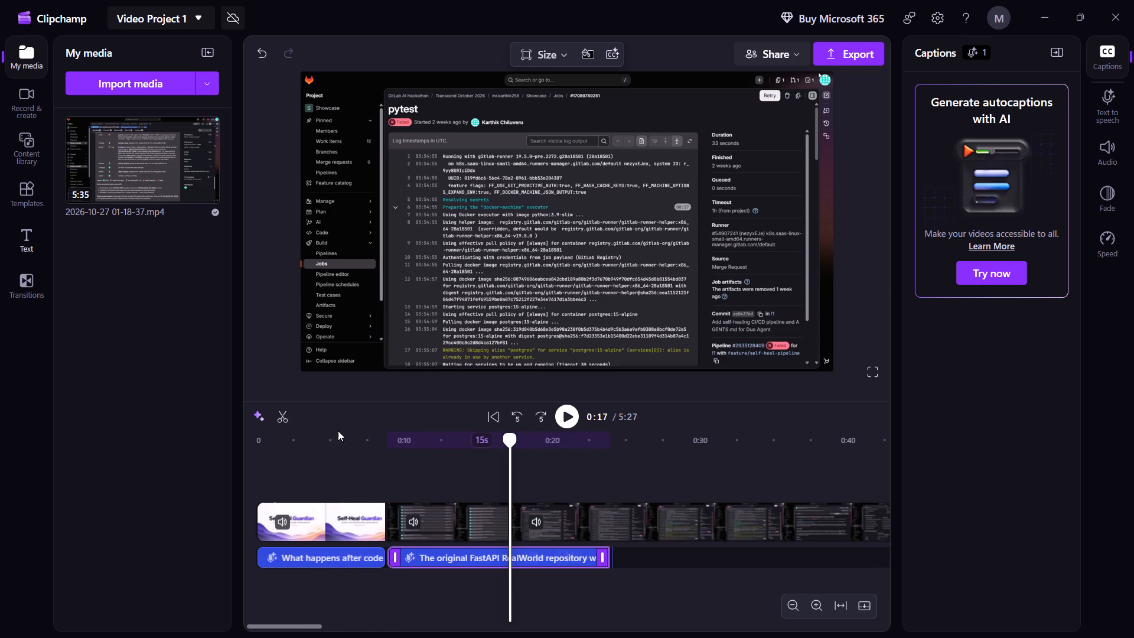
{"action": "left_click", "coordinate": [363, 438]}
{"action": "key", "text": "space"}
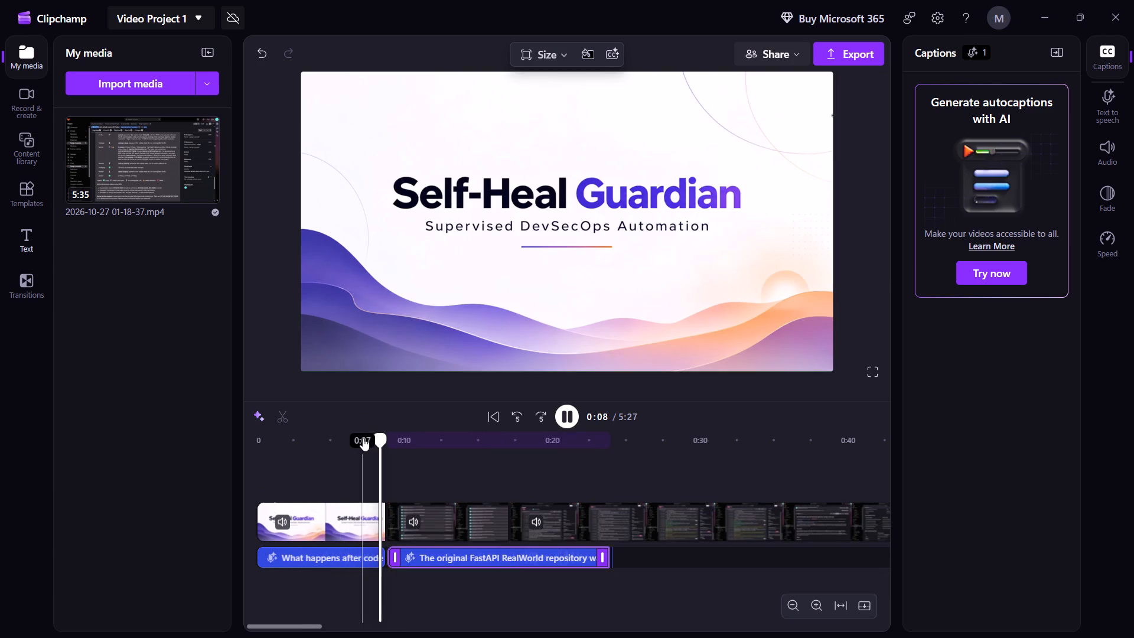
{"action": "key", "text": "space"}
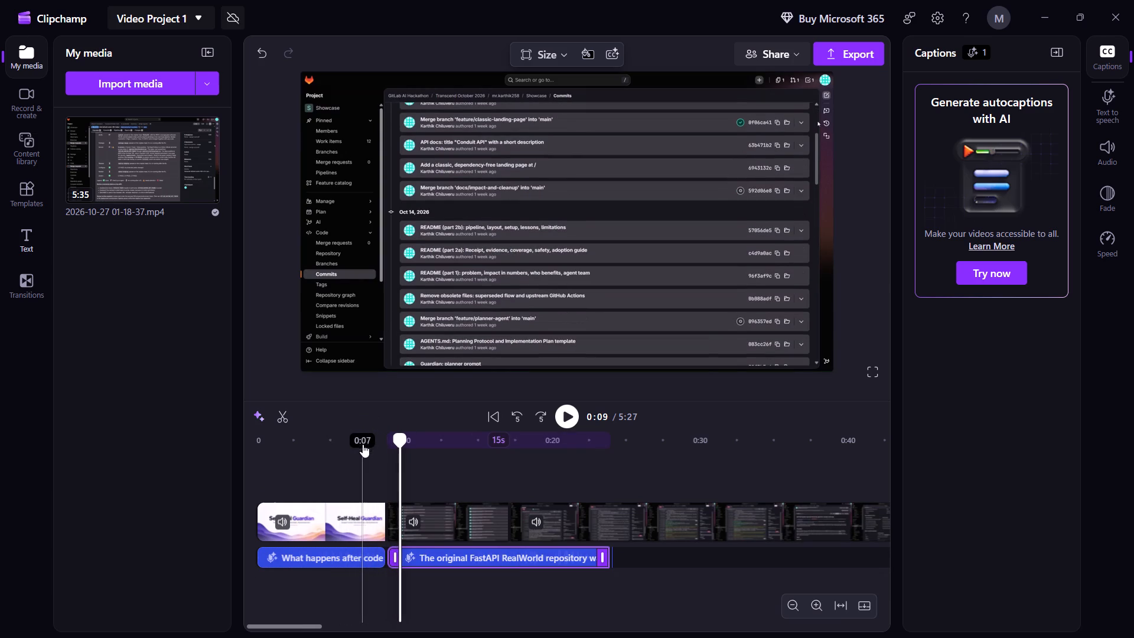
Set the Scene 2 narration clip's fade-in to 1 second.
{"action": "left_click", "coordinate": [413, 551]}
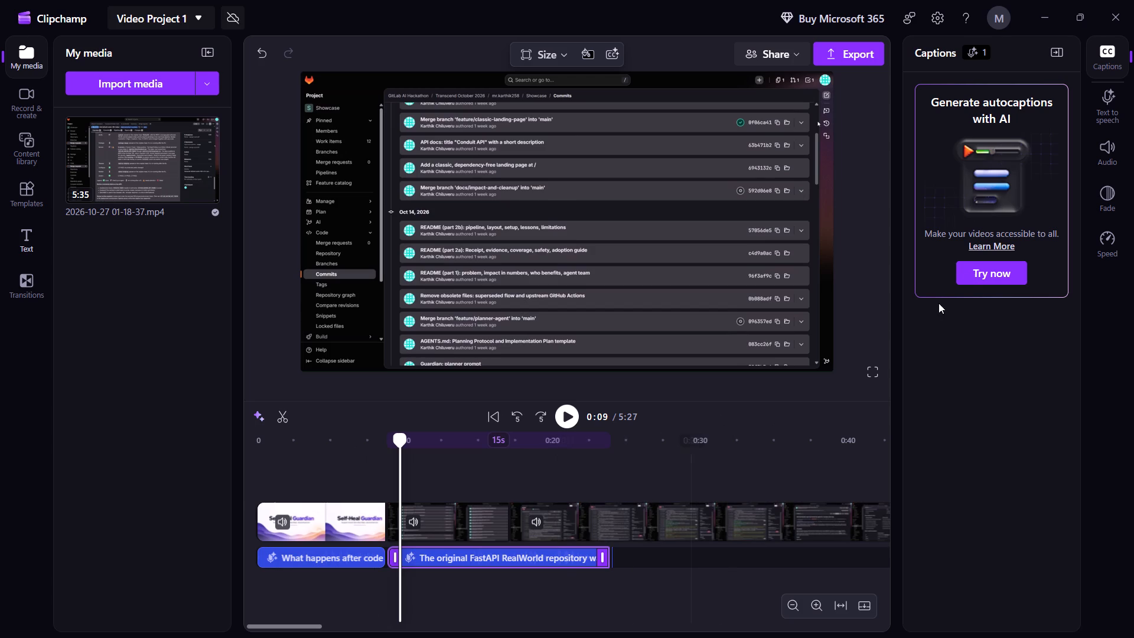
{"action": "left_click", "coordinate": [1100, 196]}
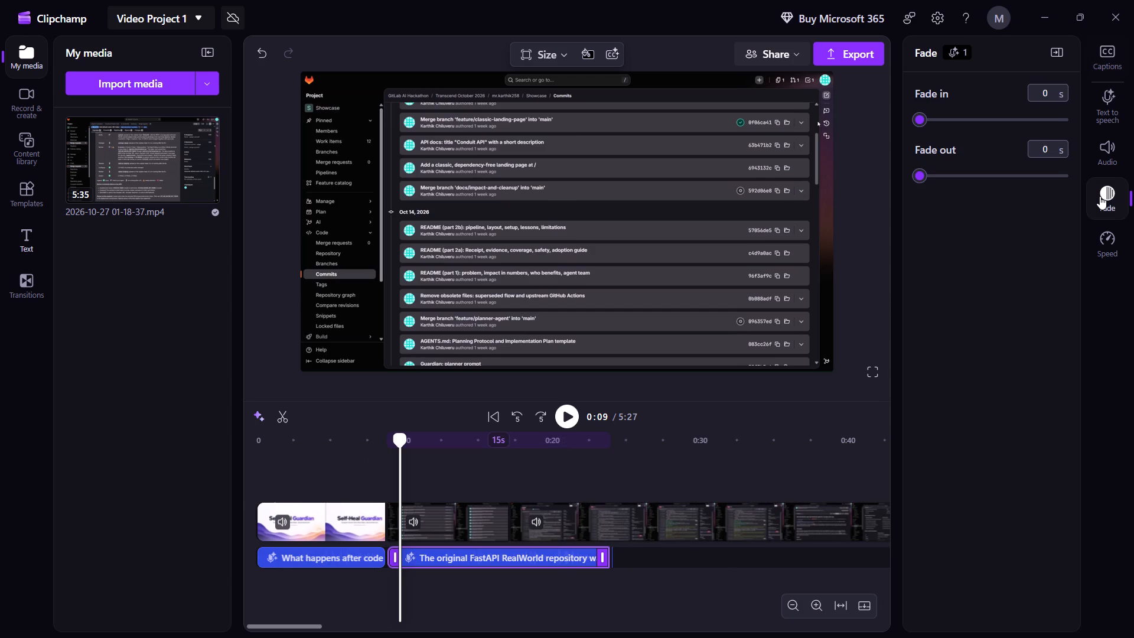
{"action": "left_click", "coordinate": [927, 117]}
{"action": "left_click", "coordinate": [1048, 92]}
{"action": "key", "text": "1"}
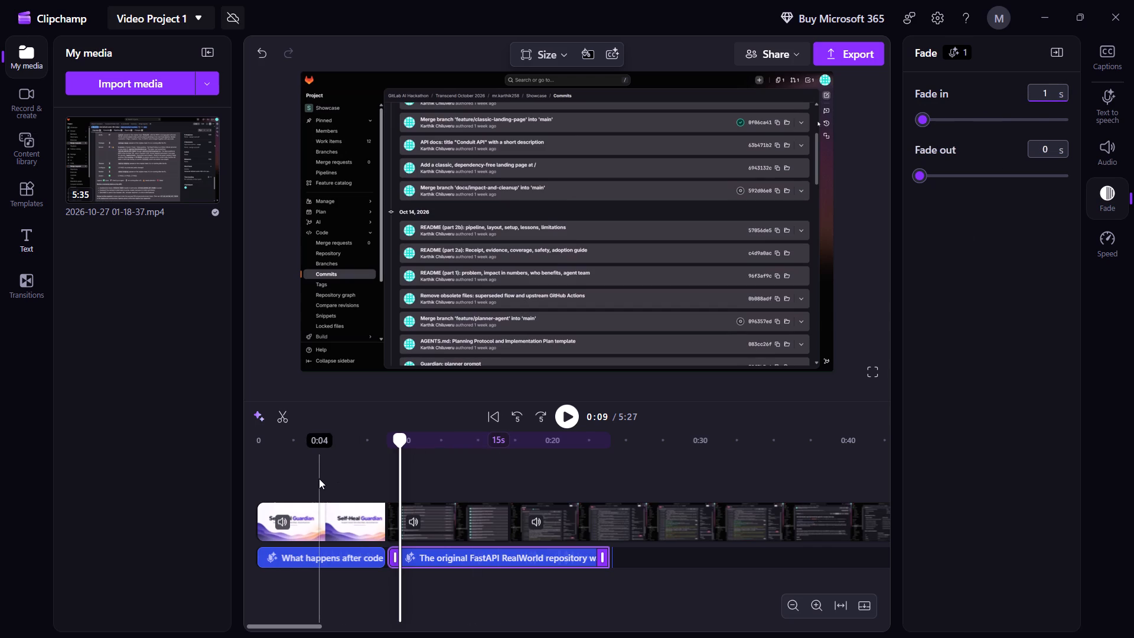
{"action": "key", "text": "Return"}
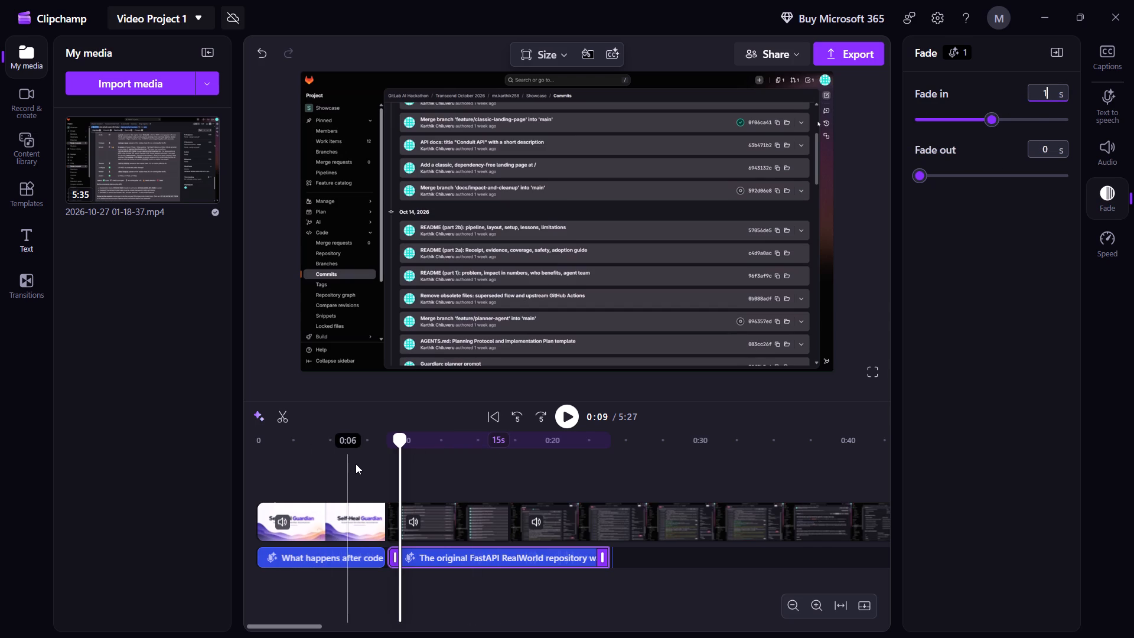
Play the video with its narration from about 0:05 to about 0:25, past the end of the Scene 2 narration.
{"action": "left_click", "coordinate": [339, 467]}
{"action": "key", "text": "space"}
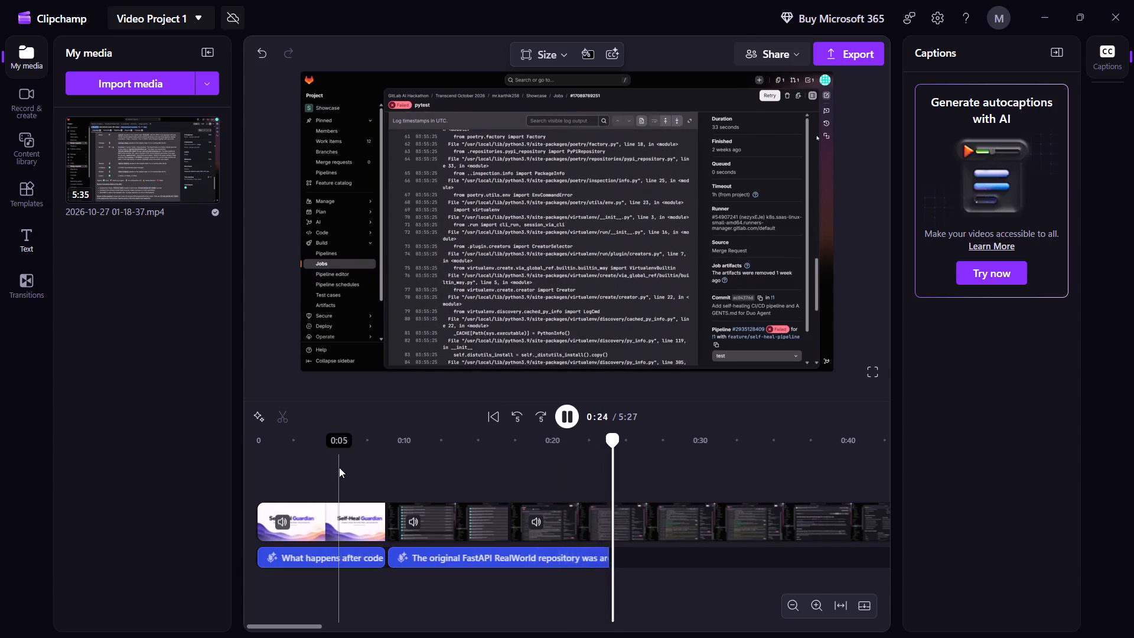
{"action": "key", "text": "space"}
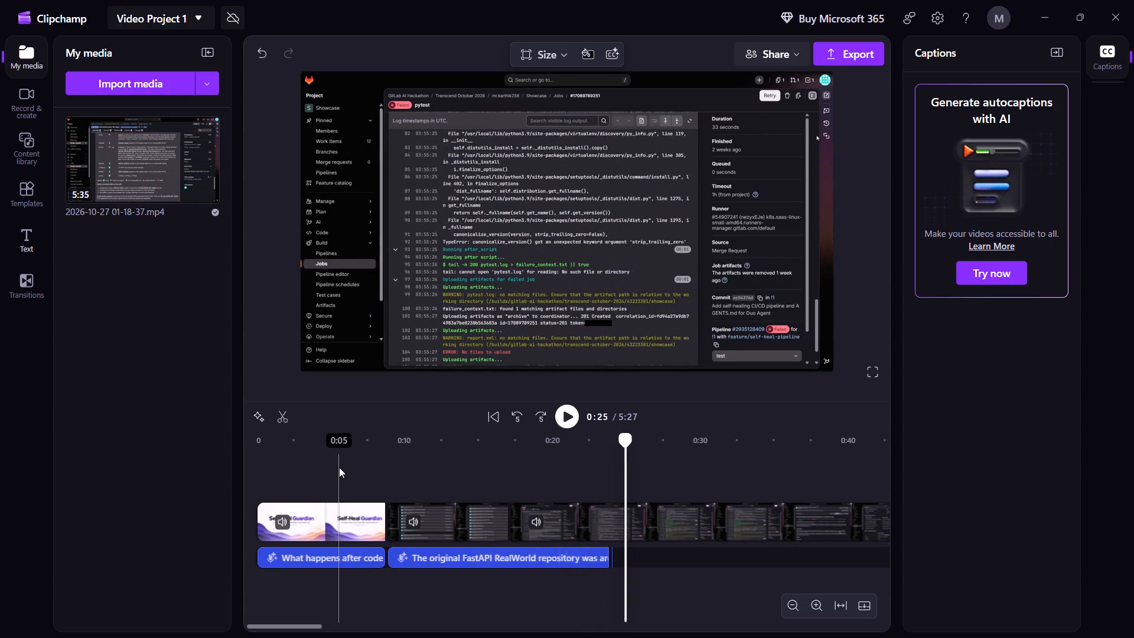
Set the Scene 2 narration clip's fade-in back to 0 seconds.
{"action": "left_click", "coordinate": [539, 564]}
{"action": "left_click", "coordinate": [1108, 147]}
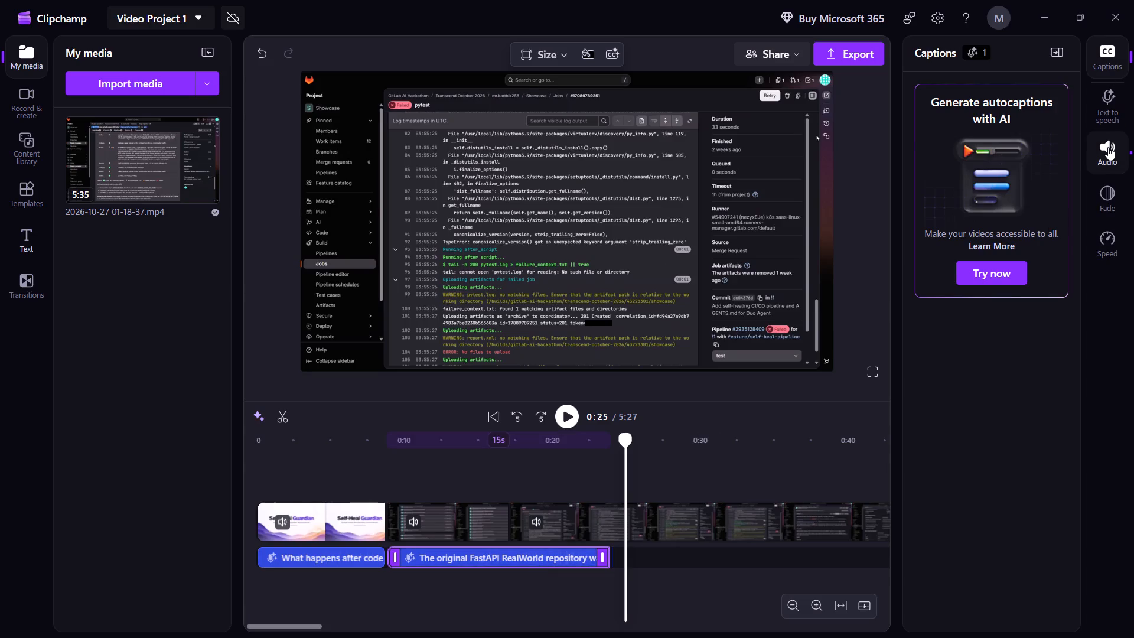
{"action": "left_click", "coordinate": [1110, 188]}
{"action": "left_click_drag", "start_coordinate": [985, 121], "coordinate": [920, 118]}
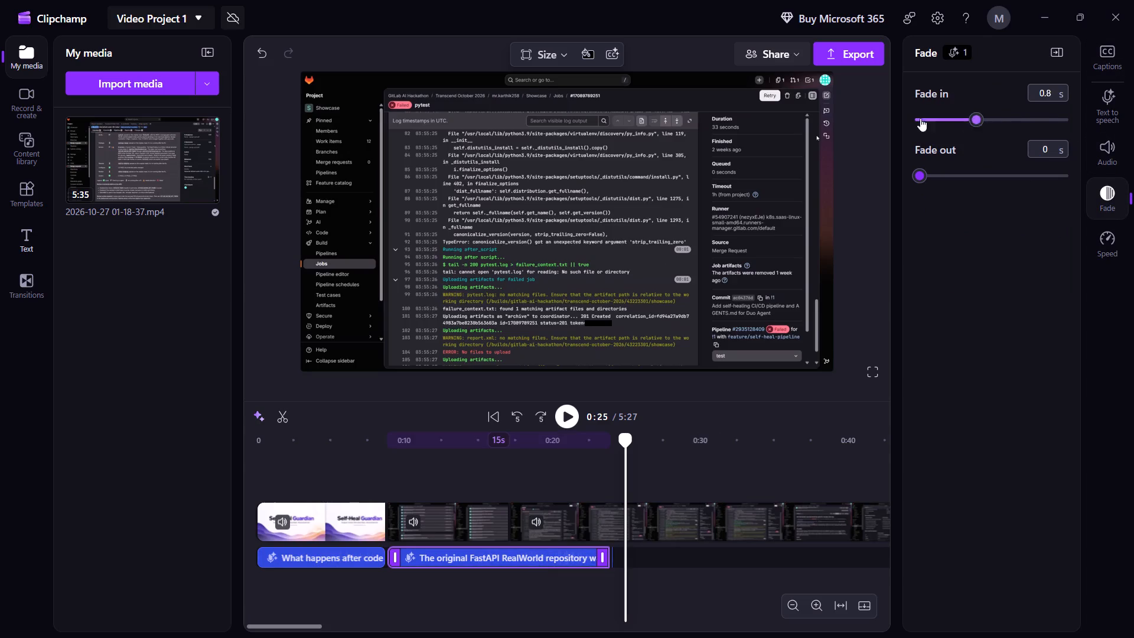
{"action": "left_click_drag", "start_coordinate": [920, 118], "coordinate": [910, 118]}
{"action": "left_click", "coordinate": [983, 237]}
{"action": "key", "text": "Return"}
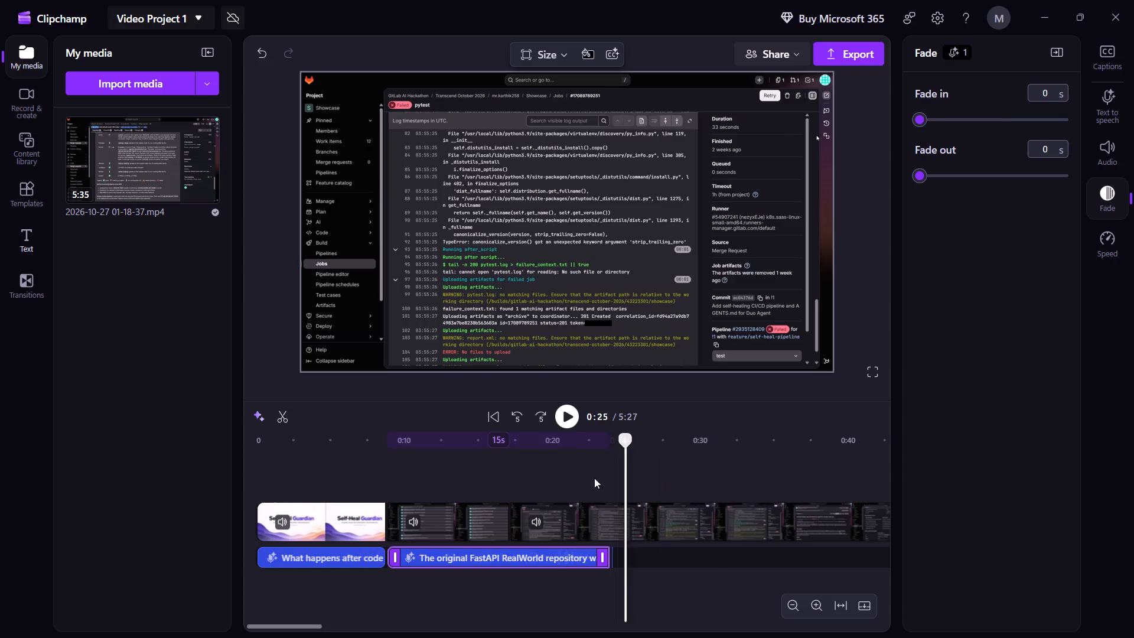
Move the Scene 2 narration clip about 1 second later, starting at about 0:10, and play the transition from about 0:07.
{"action": "left_click", "coordinate": [562, 421]}
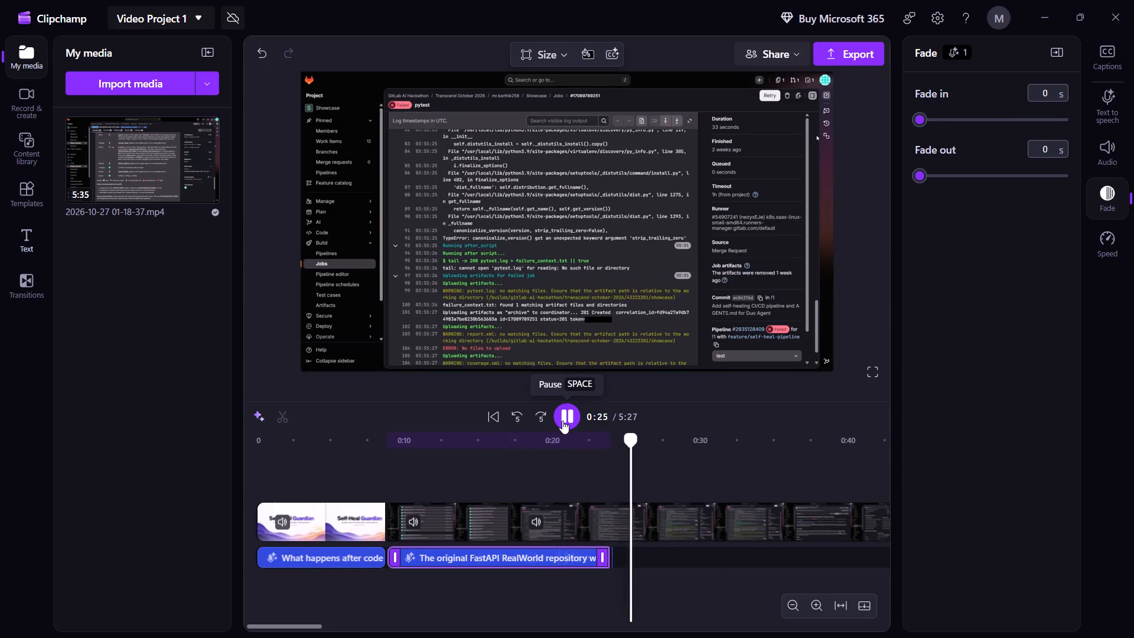
{"action": "key", "text": "space"}
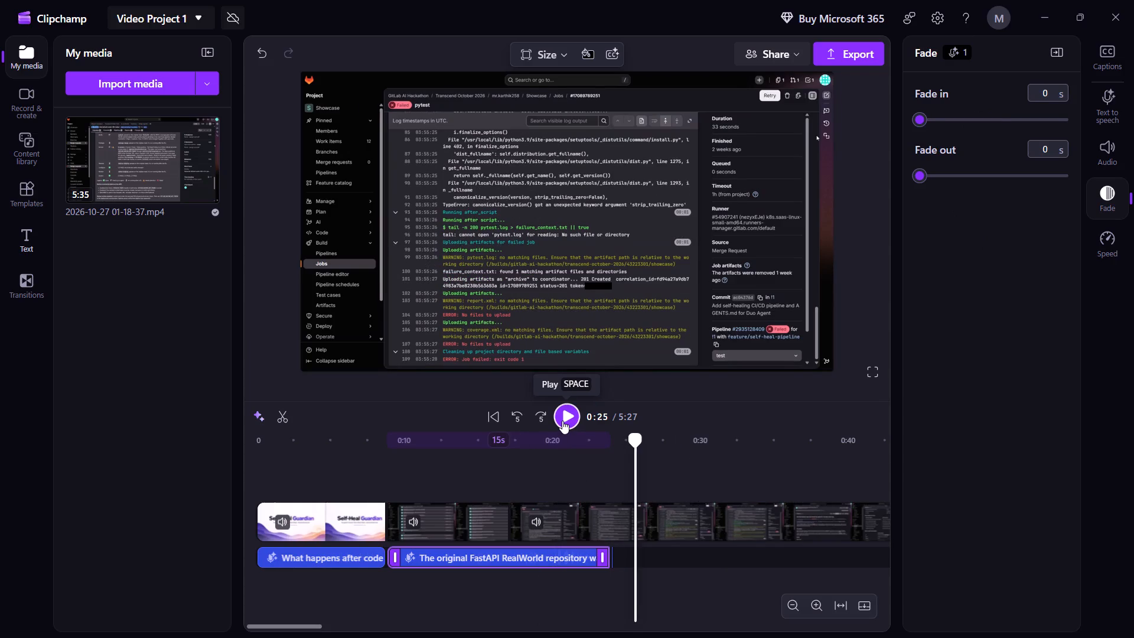
{"action": "left_click_drag", "start_coordinate": [541, 556], "coordinate": [557, 556]}
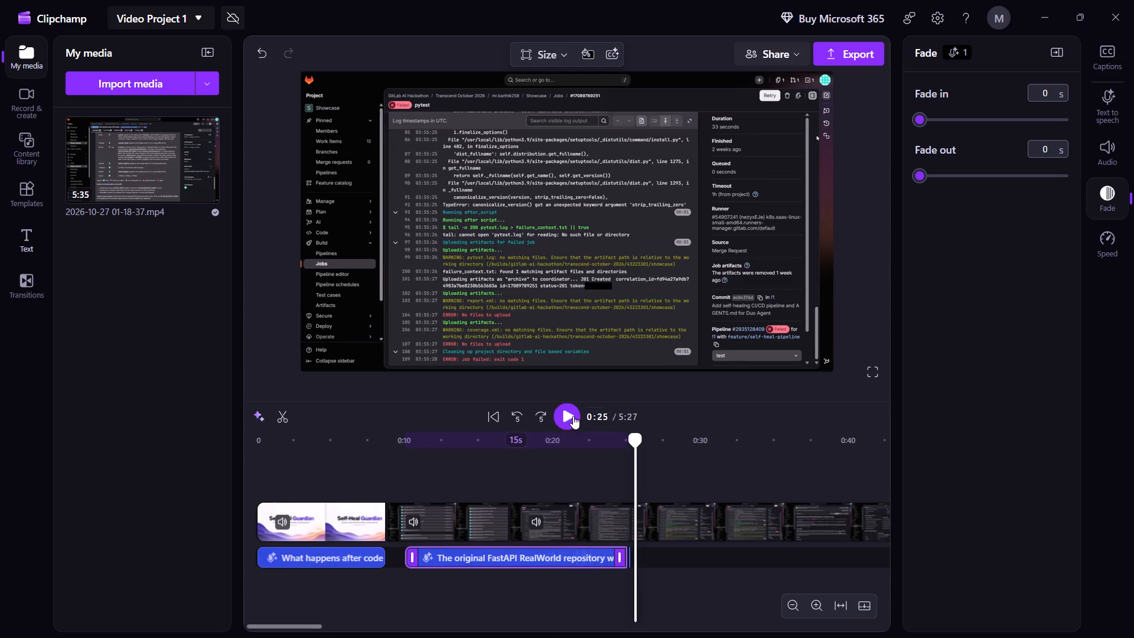
{"action": "left_click", "coordinate": [397, 409]}
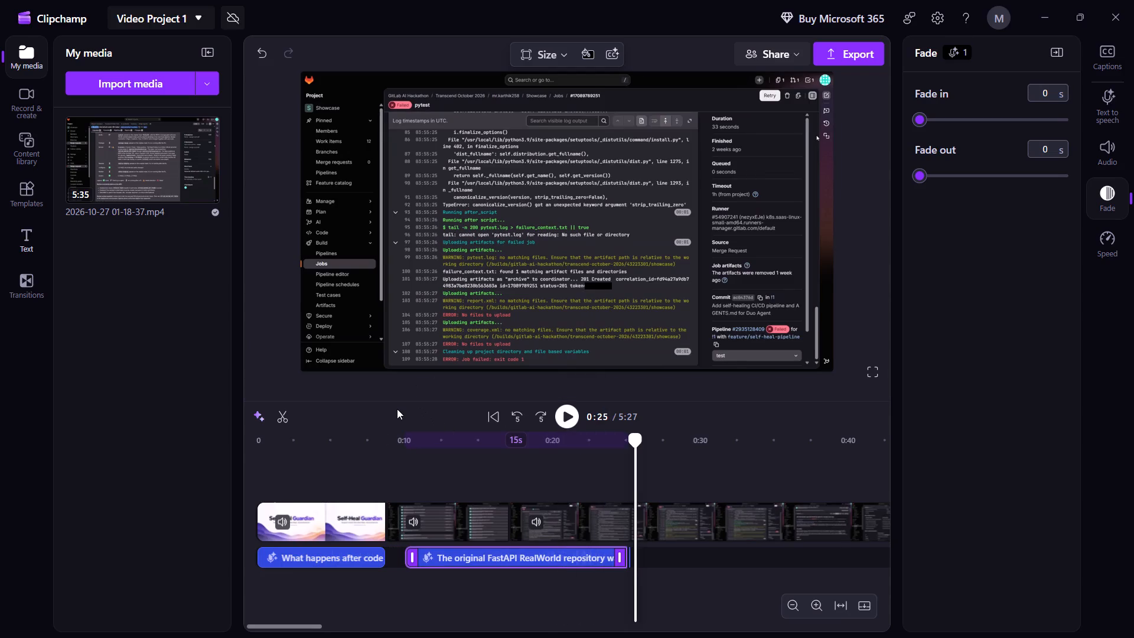
{"action": "left_click", "coordinate": [376, 410]}
{"action": "left_click", "coordinate": [368, 447]}
{"action": "key", "text": "space"}
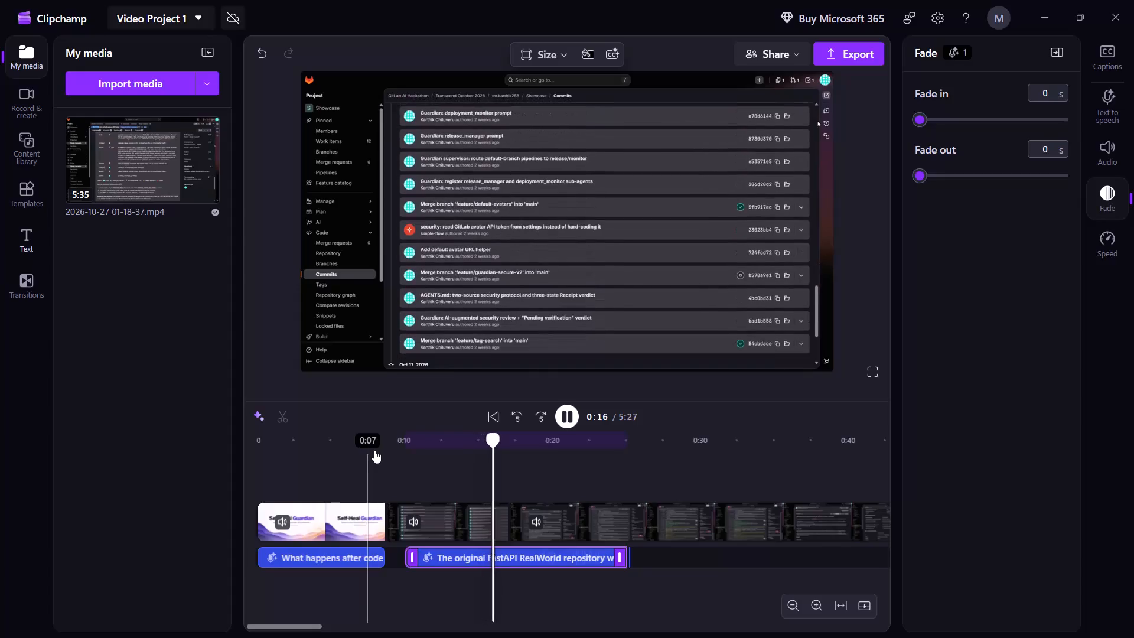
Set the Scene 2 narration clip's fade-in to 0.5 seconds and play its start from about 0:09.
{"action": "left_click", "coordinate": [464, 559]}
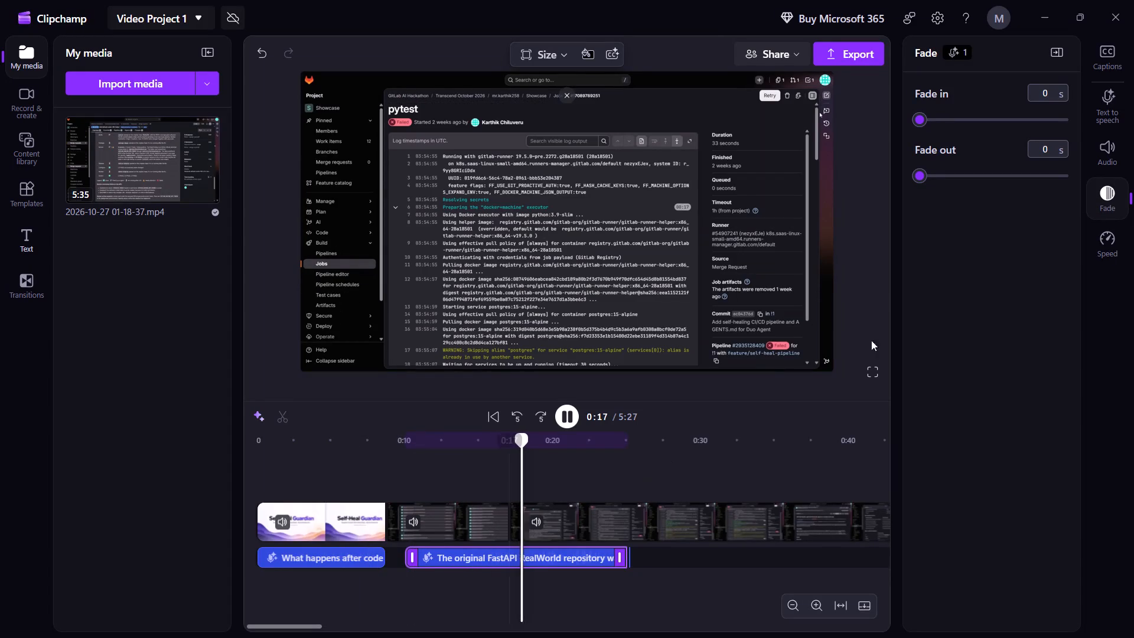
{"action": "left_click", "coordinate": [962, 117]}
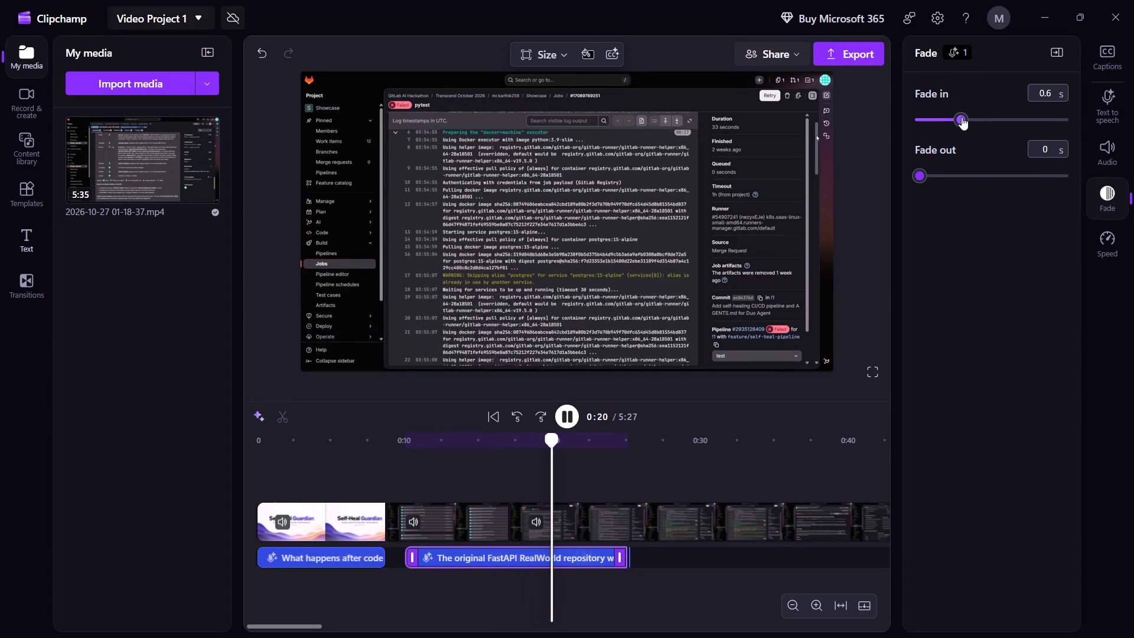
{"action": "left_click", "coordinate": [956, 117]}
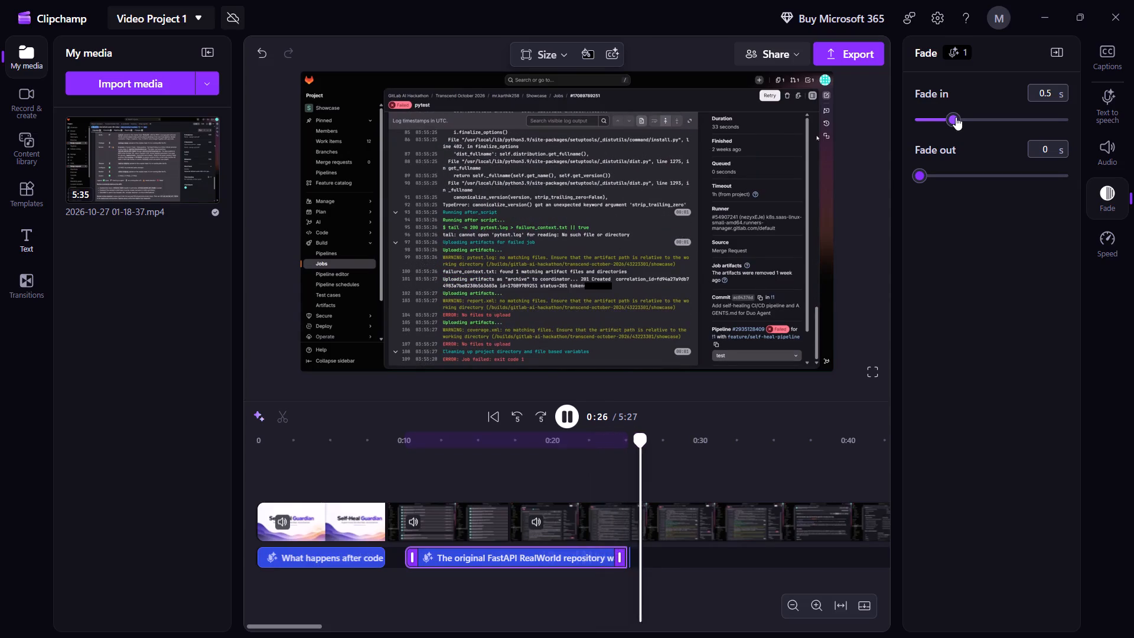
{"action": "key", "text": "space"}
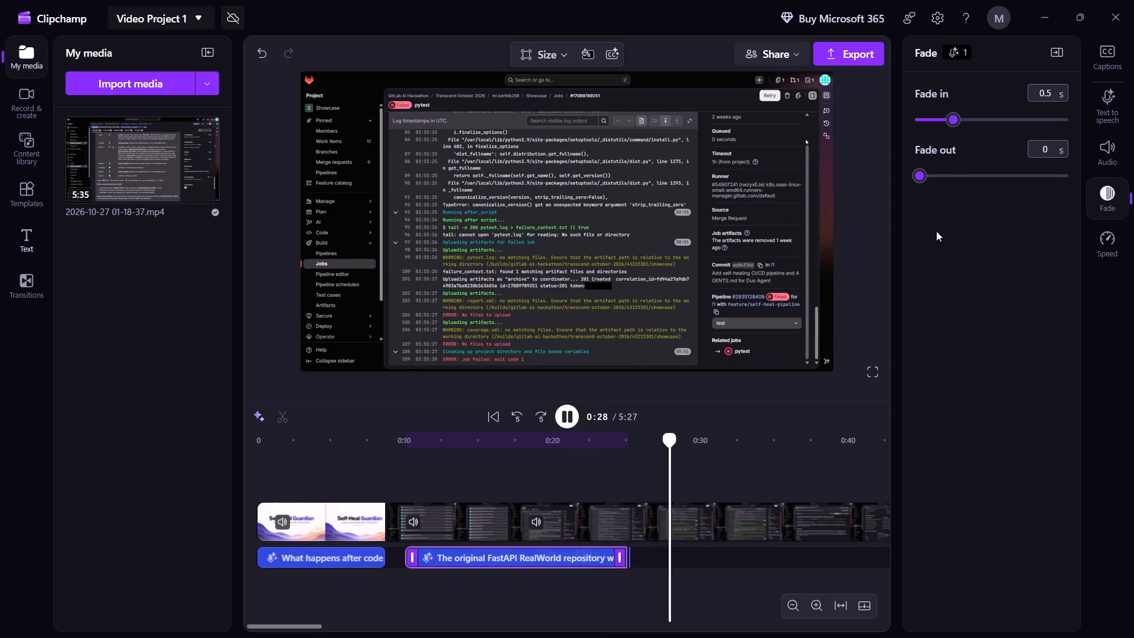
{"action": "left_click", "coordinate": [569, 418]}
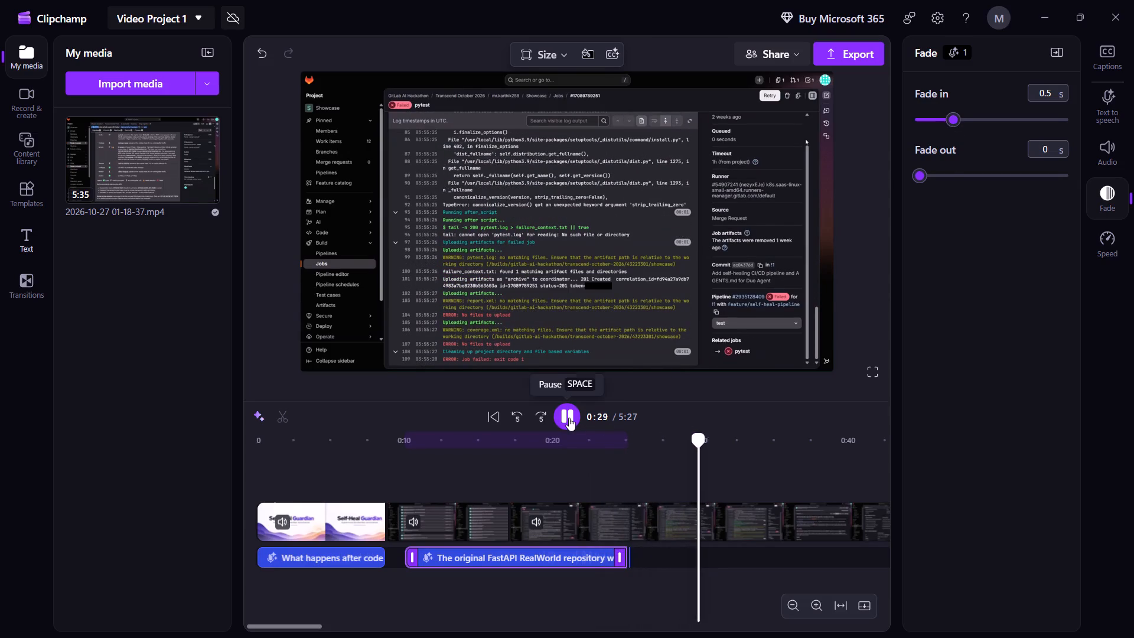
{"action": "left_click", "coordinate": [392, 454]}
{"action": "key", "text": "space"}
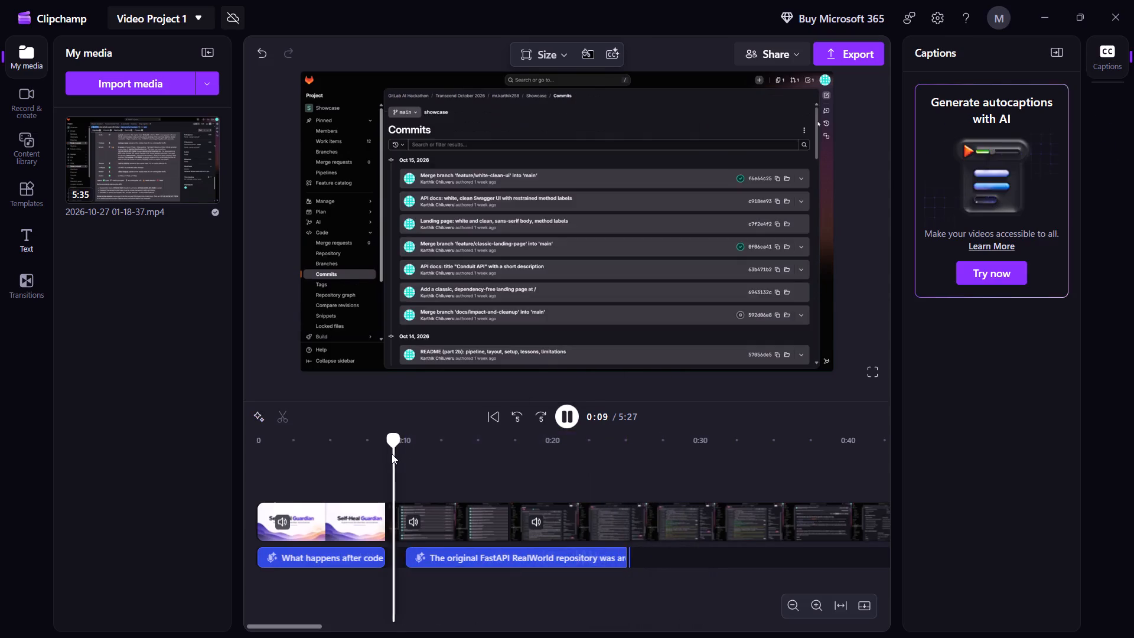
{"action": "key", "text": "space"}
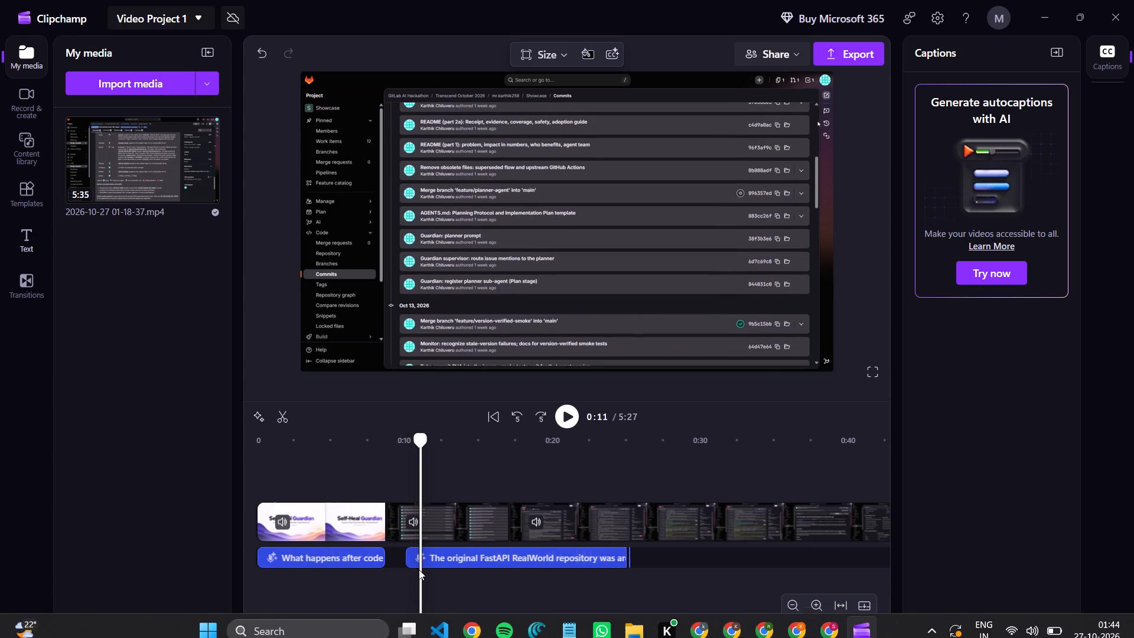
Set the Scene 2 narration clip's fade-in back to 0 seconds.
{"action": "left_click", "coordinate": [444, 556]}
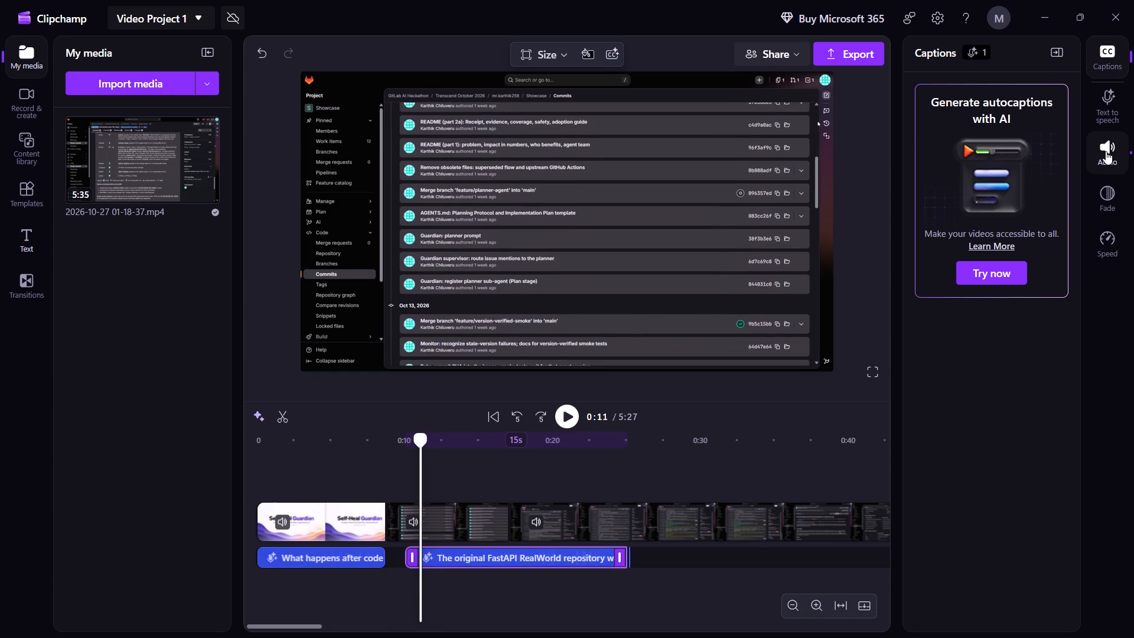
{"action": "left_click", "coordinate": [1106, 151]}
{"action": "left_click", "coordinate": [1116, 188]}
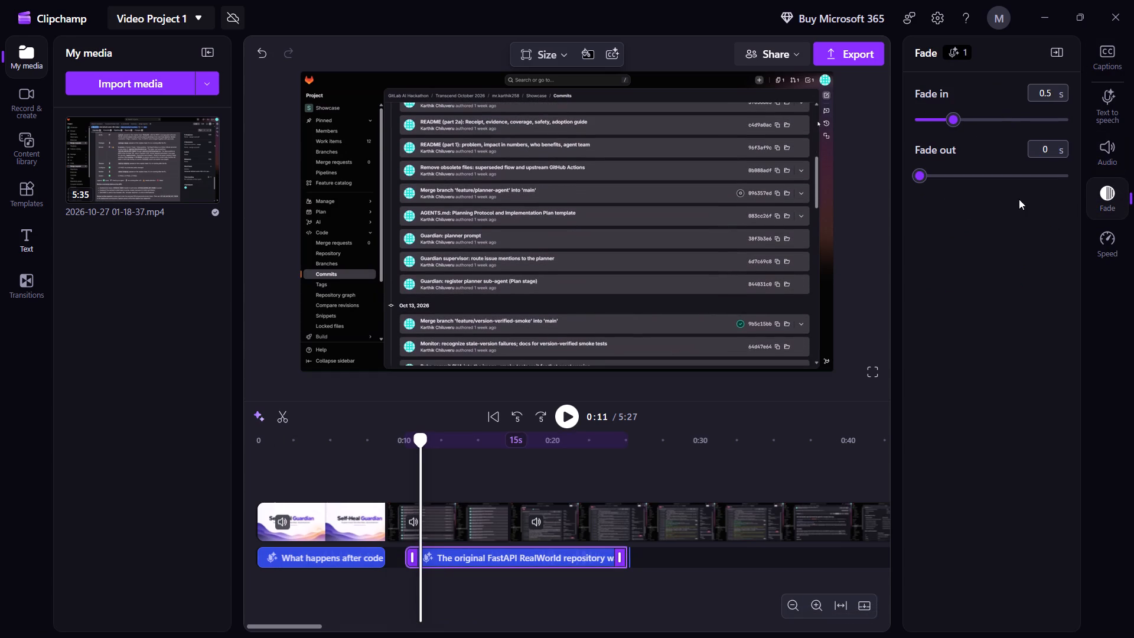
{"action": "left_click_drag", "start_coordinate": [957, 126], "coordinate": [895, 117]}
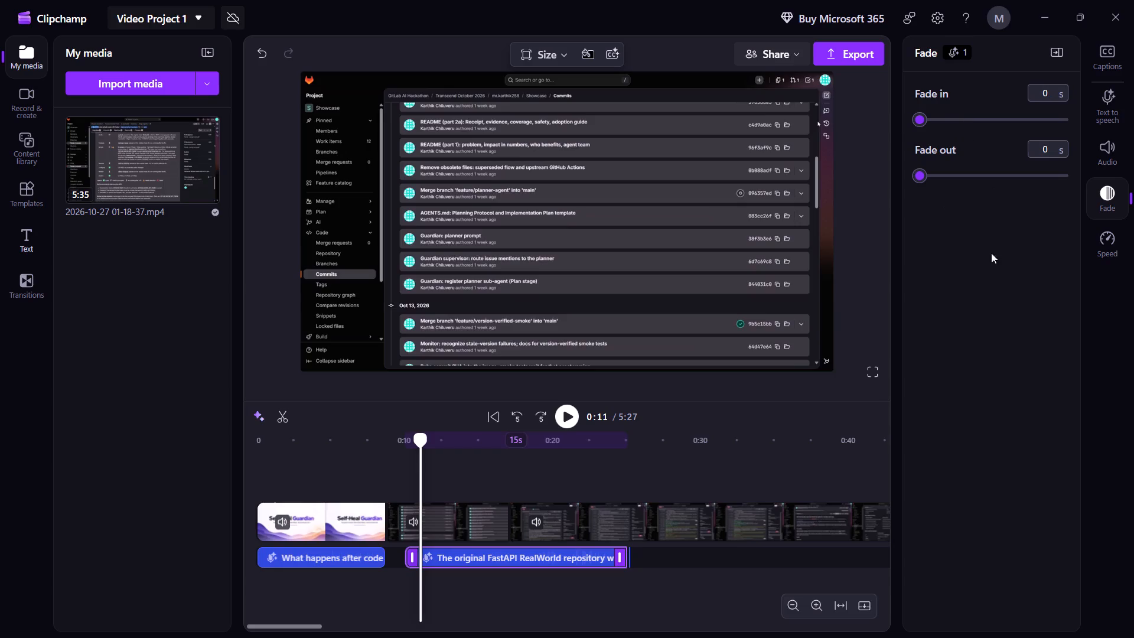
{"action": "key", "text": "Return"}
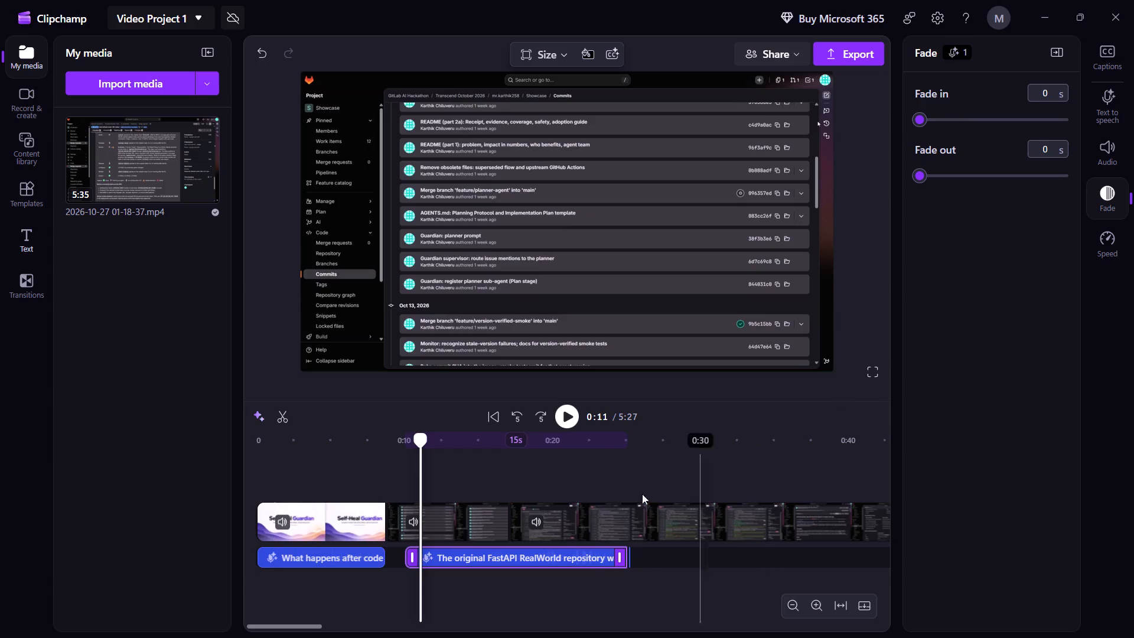
Split the screen recording at about 0:25, just after the end of the Scene 2 narration.
{"action": "left_click", "coordinate": [589, 492]}
{"action": "key", "text": "space"}
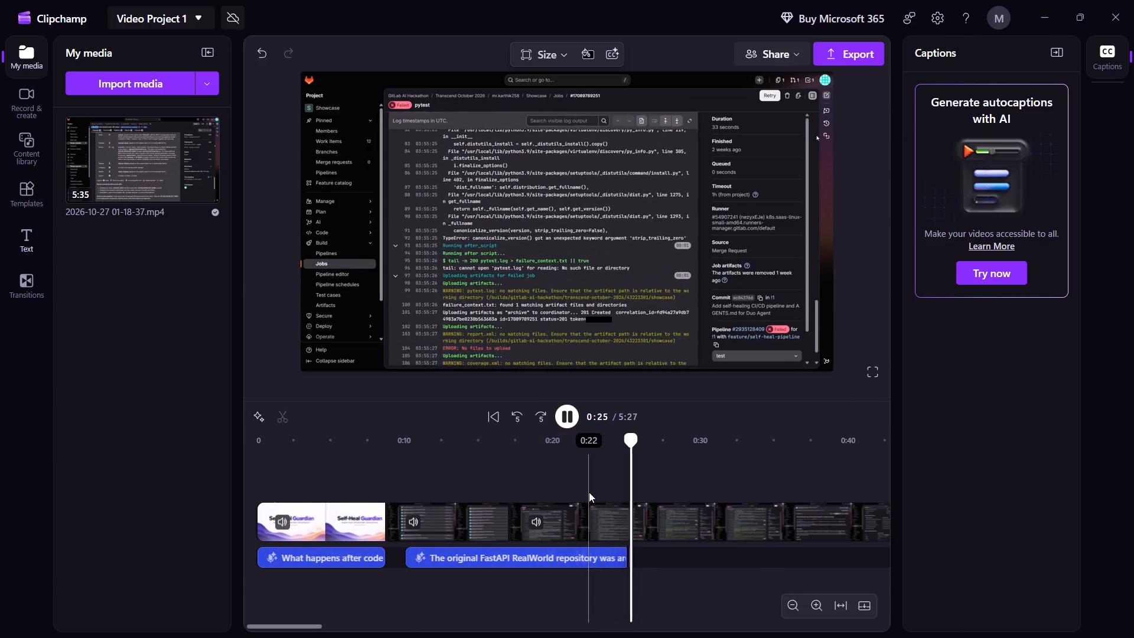
{"action": "key", "text": "space"}
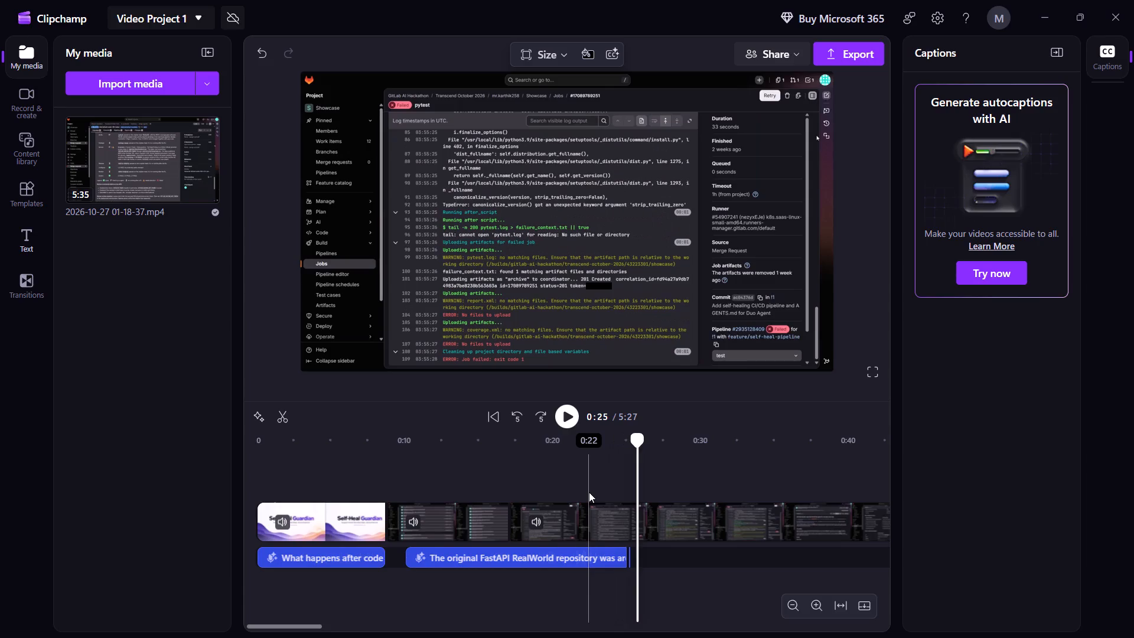
{"action": "left_click", "coordinate": [281, 415]}
Play on to where the README page first appears and split the recording there, at about 0:36.
{"action": "key", "text": "space"}
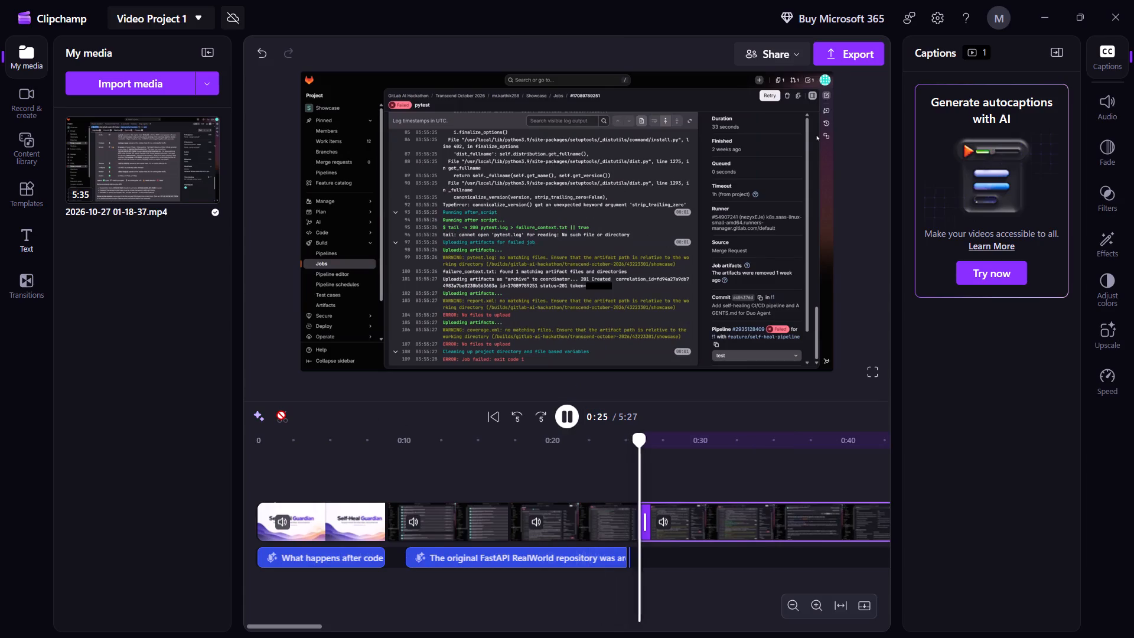
{"action": "key", "text": "space"}
{"action": "key", "text": "space"}
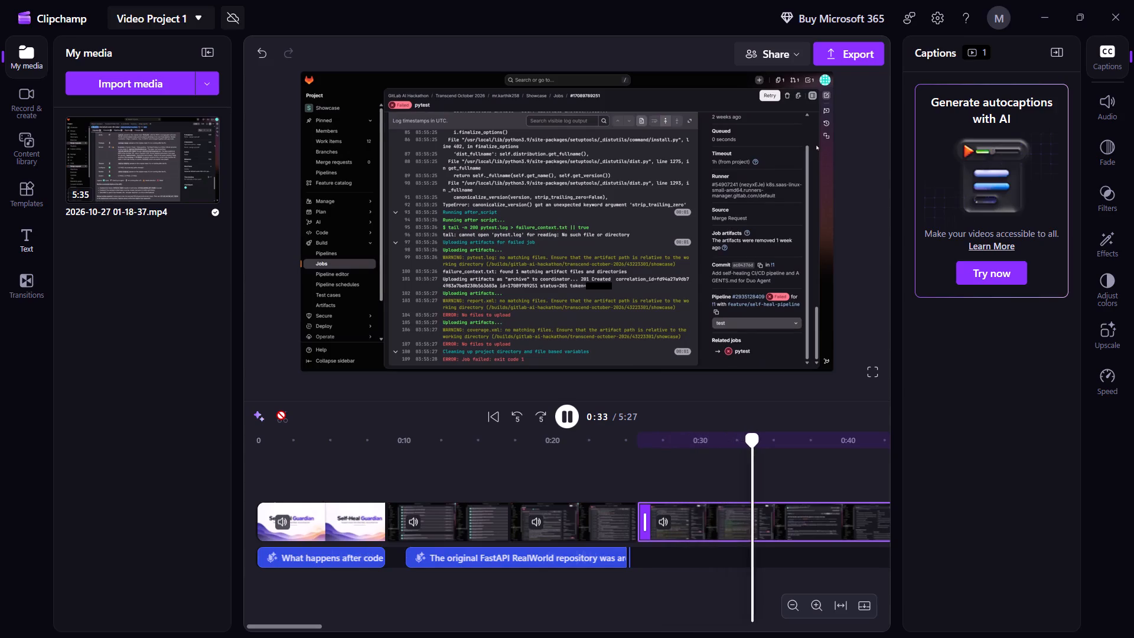
{"action": "key", "text": "space"}
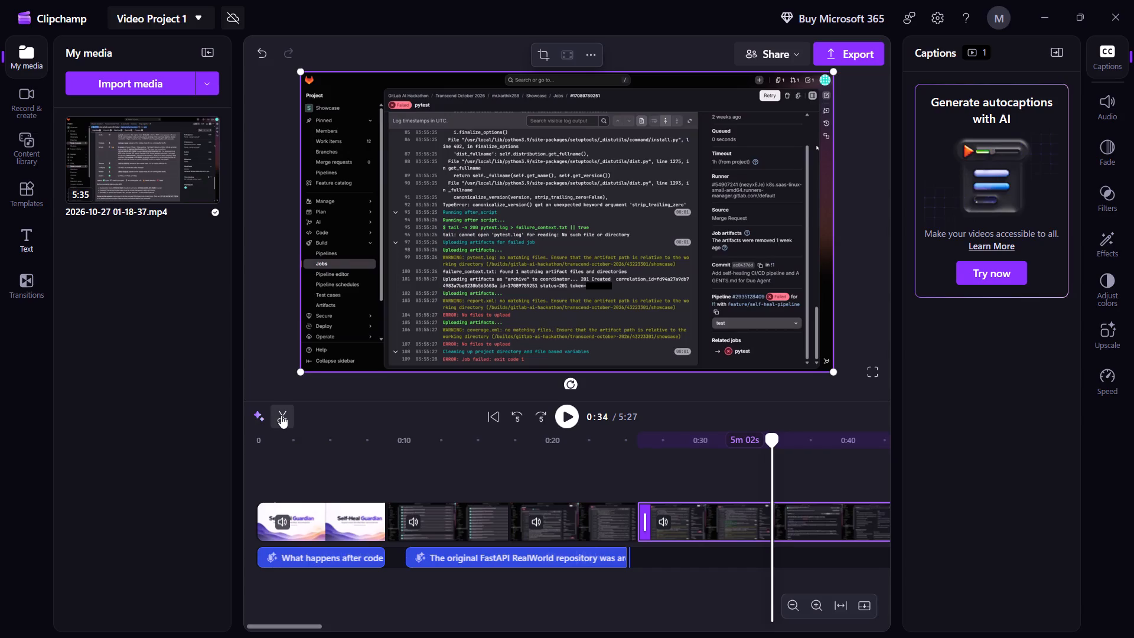
{"action": "key", "text": "space"}
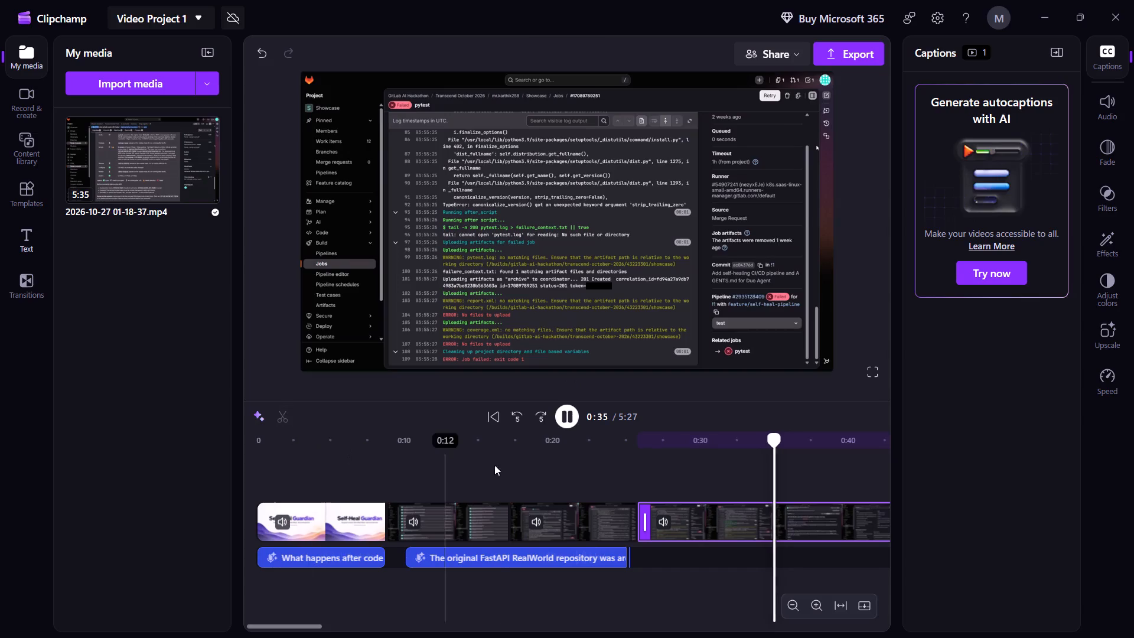
{"action": "key", "text": "space"}
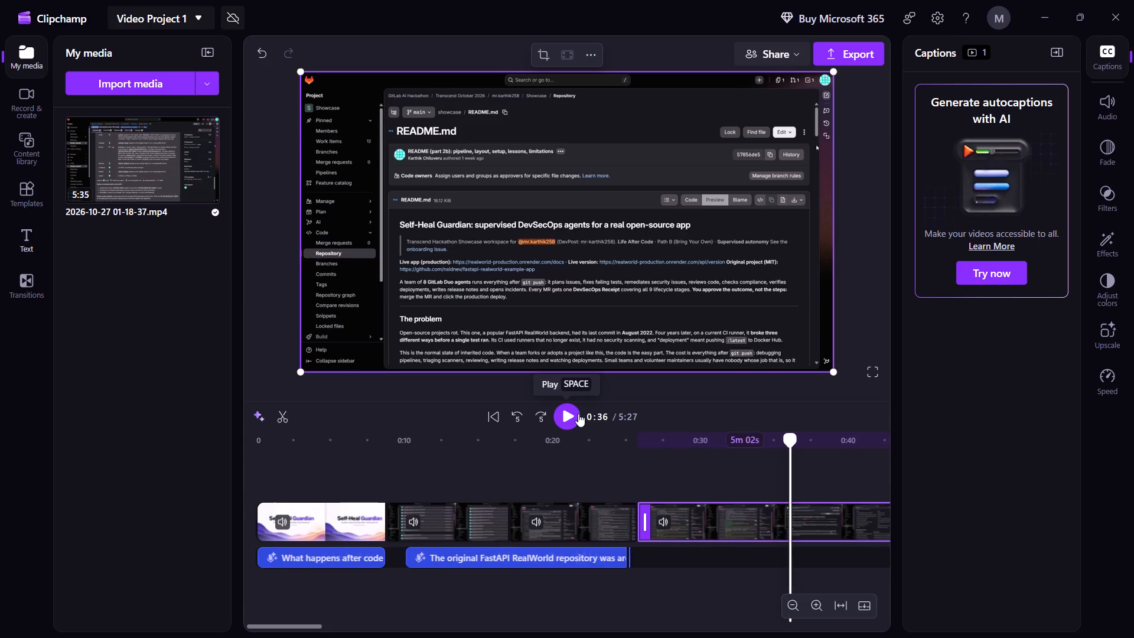
{"action": "key", "text": "space"}
{"action": "key", "text": "space"}
{"action": "key", "text": "space"}
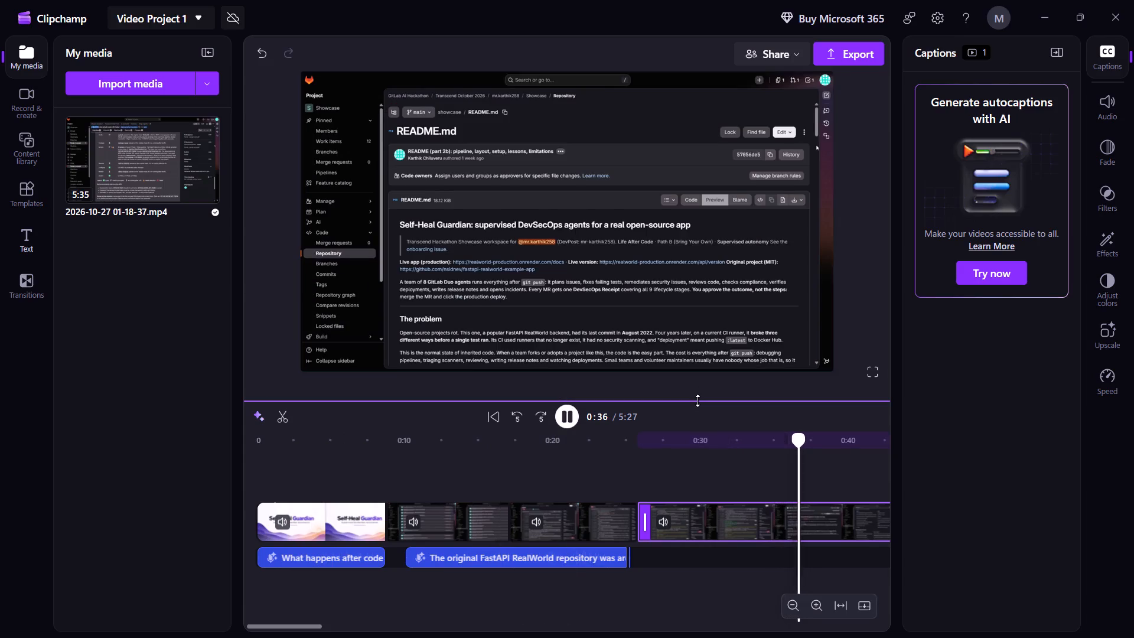
{"action": "key", "text": "space"}
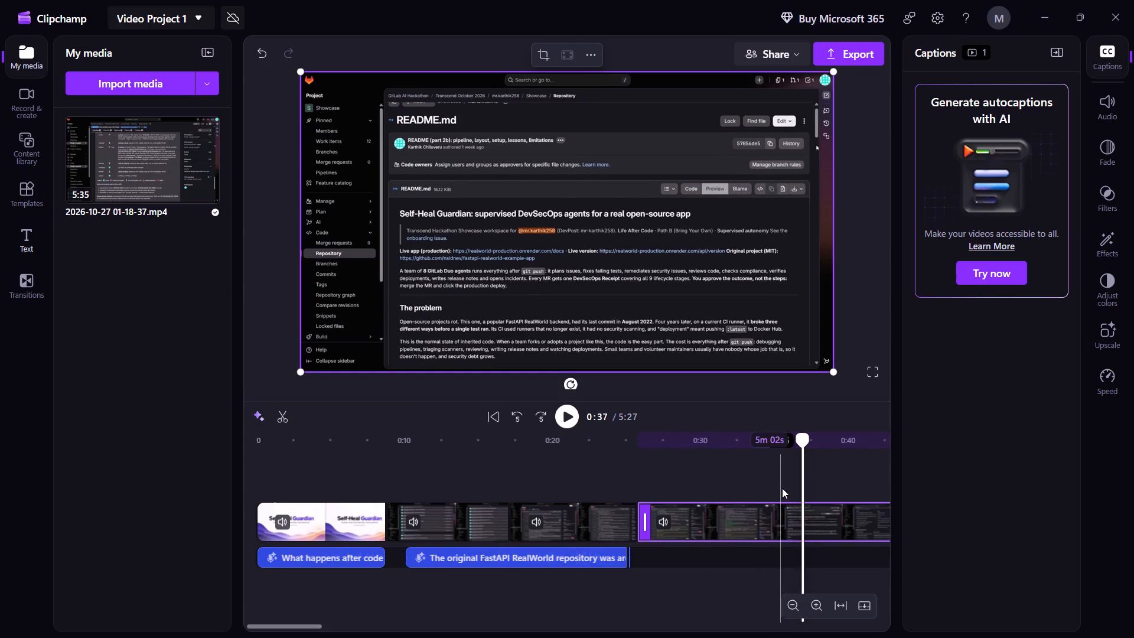
{"action": "left_click_drag", "start_coordinate": [782, 488], "coordinate": [777, 488]}
{"action": "left_click_drag", "start_coordinate": [804, 438], "coordinate": [796, 438]}
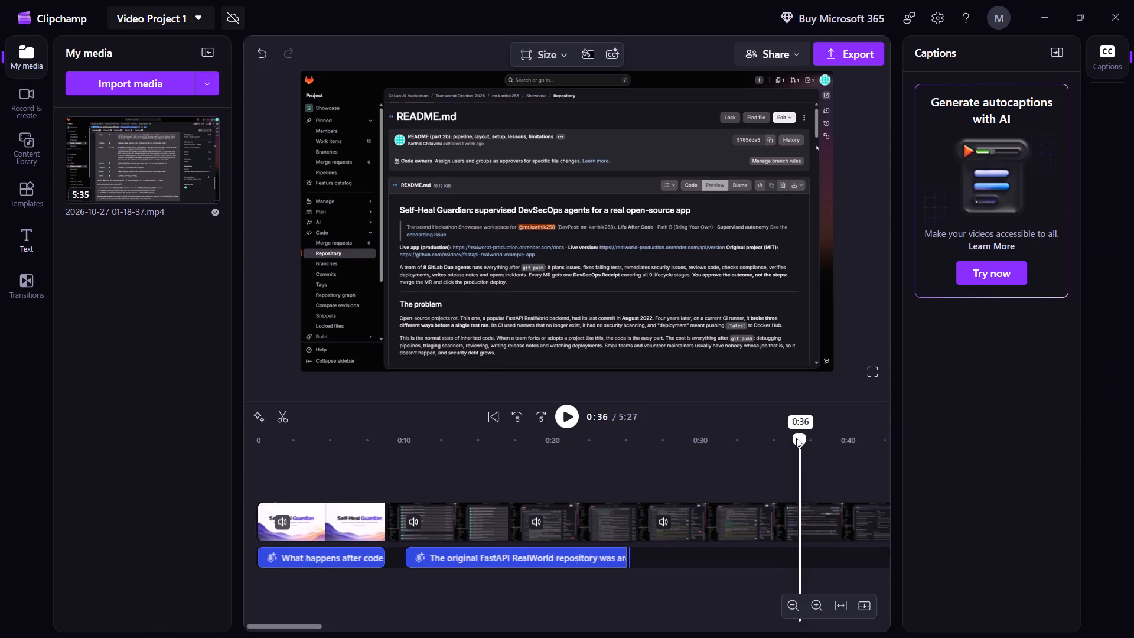
{"action": "left_click_drag", "start_coordinate": [796, 438], "coordinate": [780, 438]}
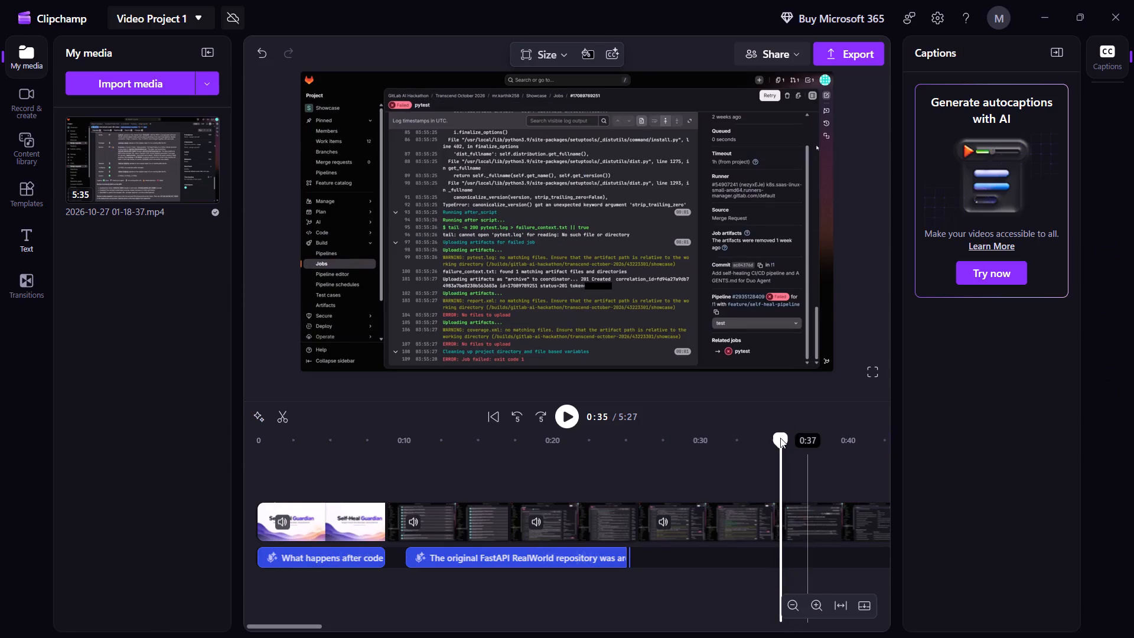
{"action": "key", "text": "space"}
{"action": "key", "text": "space"}
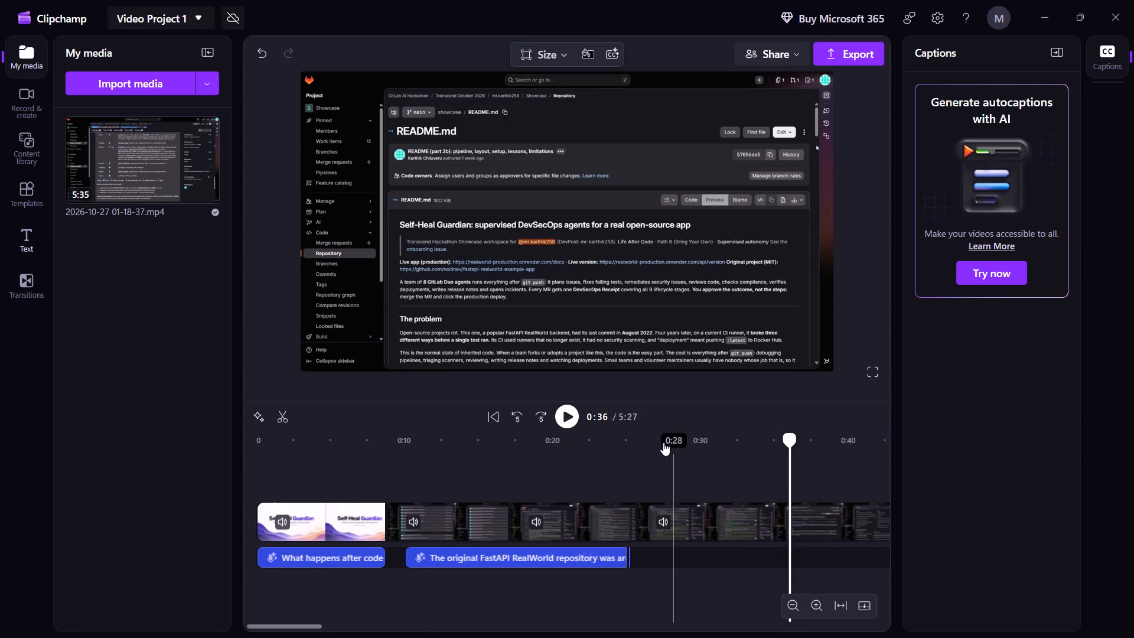
{"action": "left_click", "coordinate": [282, 416]}
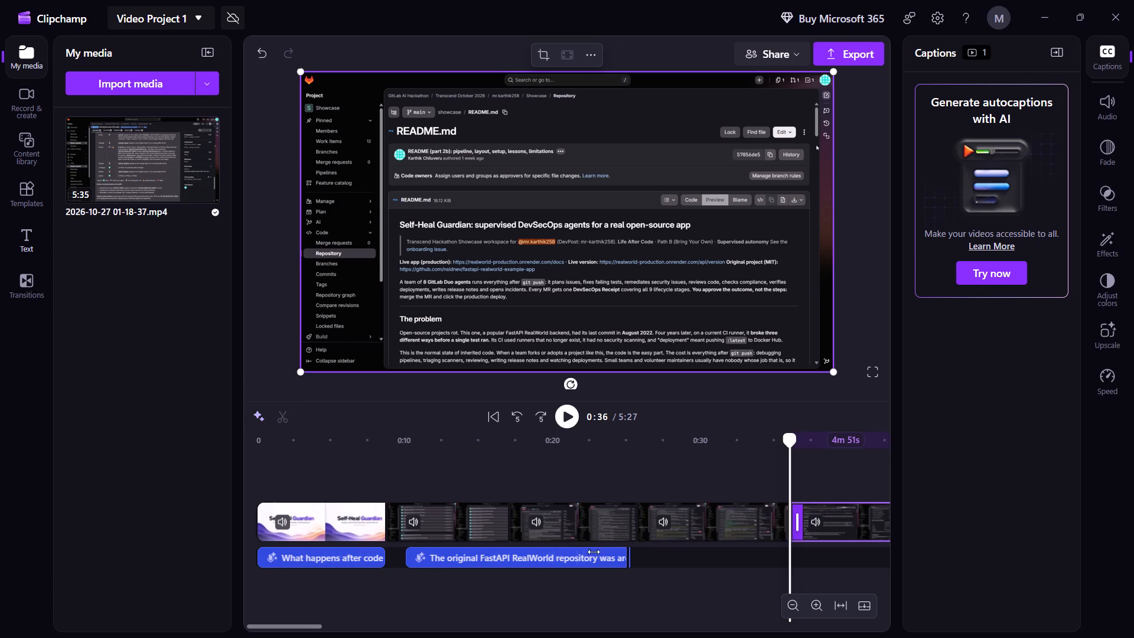
Delete the 10-second recording section between the two splits and briefly play from the new cut at about 0:25.
{"action": "left_click", "coordinate": [715, 510]}
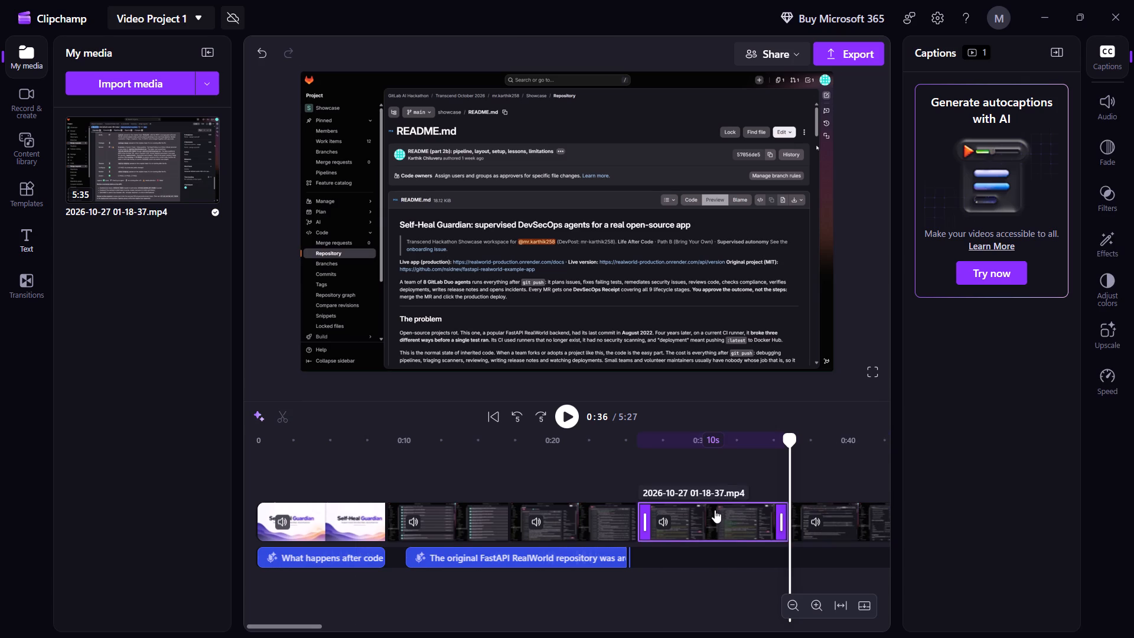
{"action": "key", "text": "Delete"}
{"action": "left_click", "coordinate": [713, 520]}
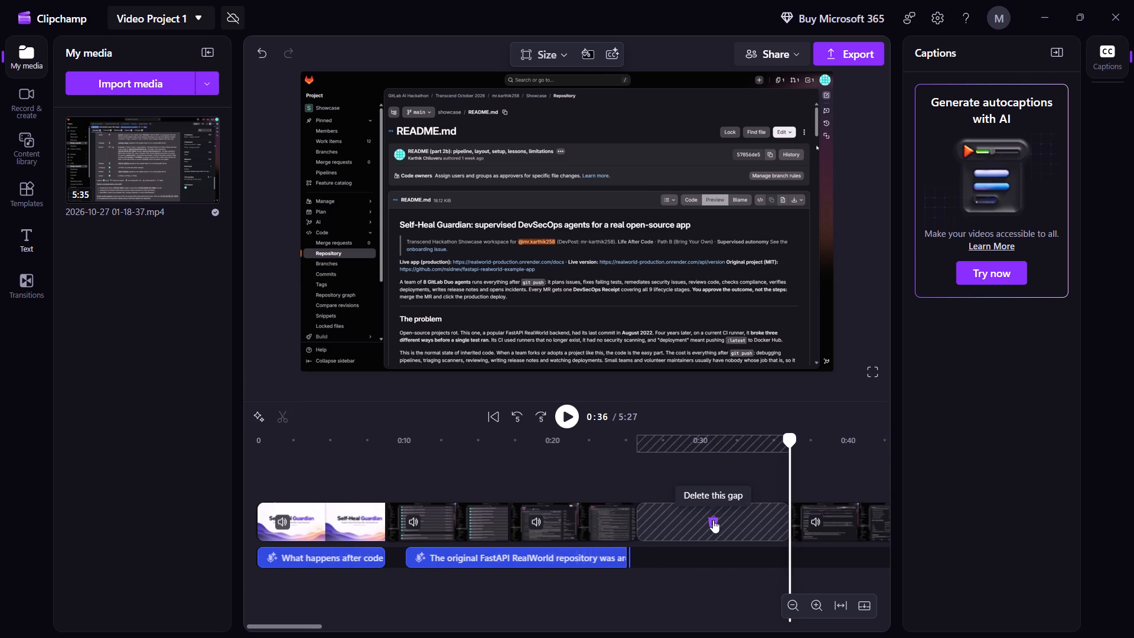
{"action": "left_click", "coordinate": [573, 419]}
{"action": "key", "text": "space"}
{"action": "key", "text": "alt+Tab"}
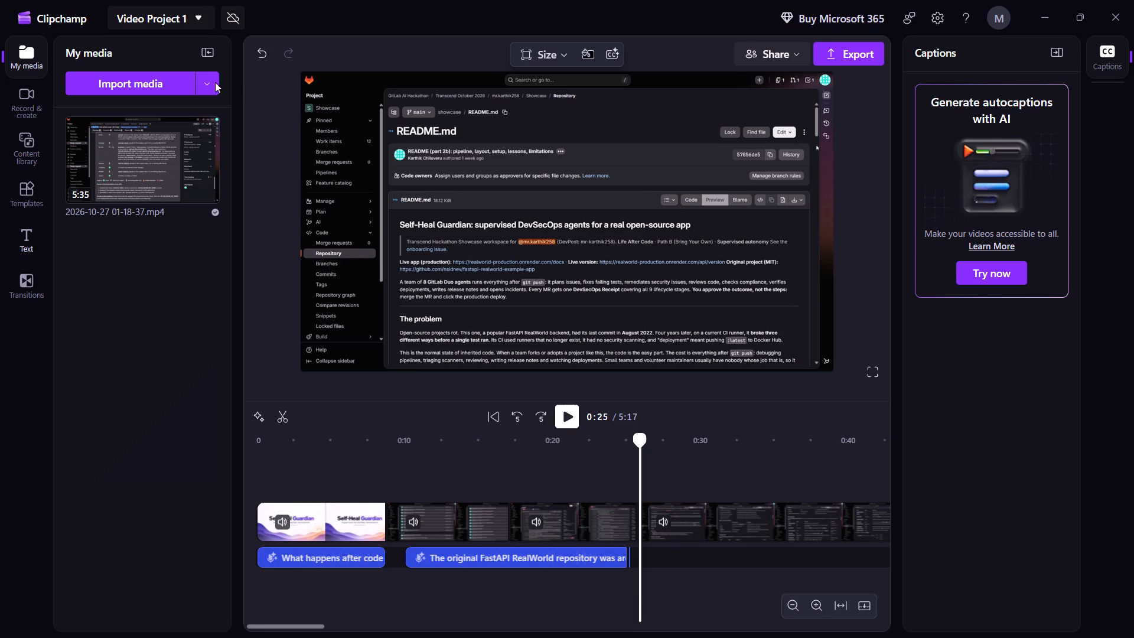
{"action": "left_click", "coordinate": [205, 76]}
{"action": "left_click", "coordinate": [174, 162]}
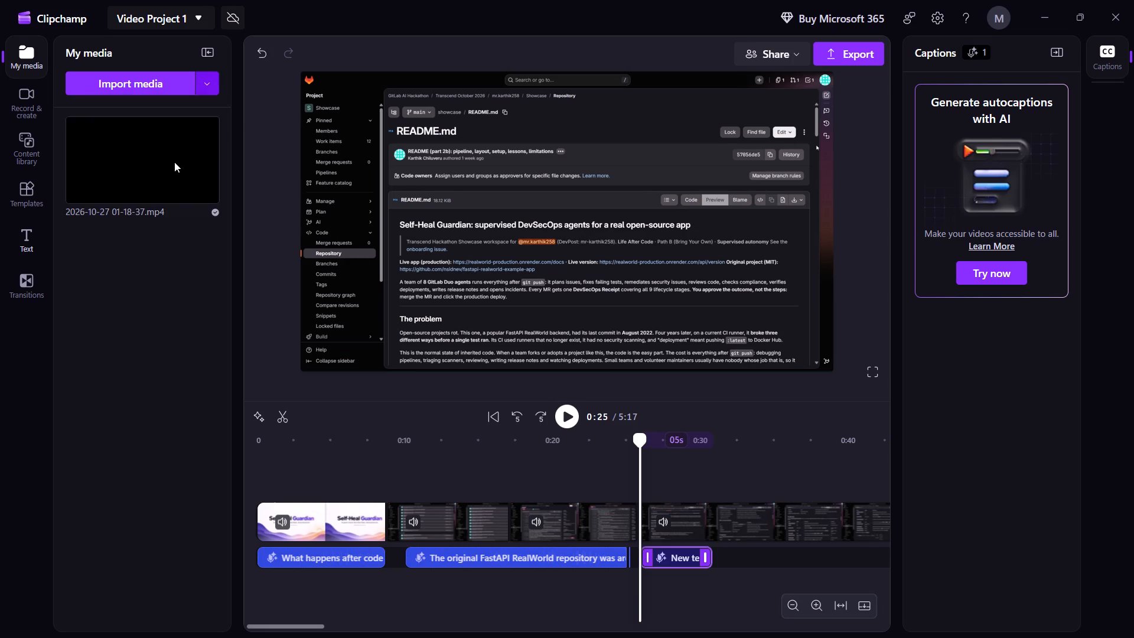
{"action": "left_click", "coordinate": [992, 427]}
{"action": "key", "text": "ctrl+v"}
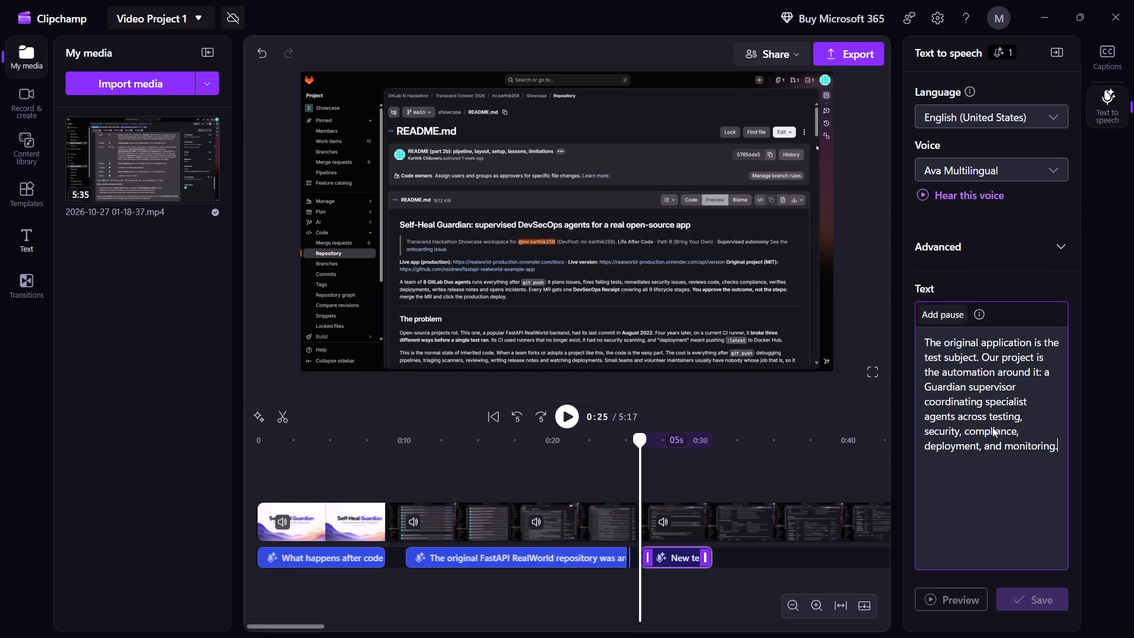
{"action": "left_click", "coordinate": [1013, 596]}
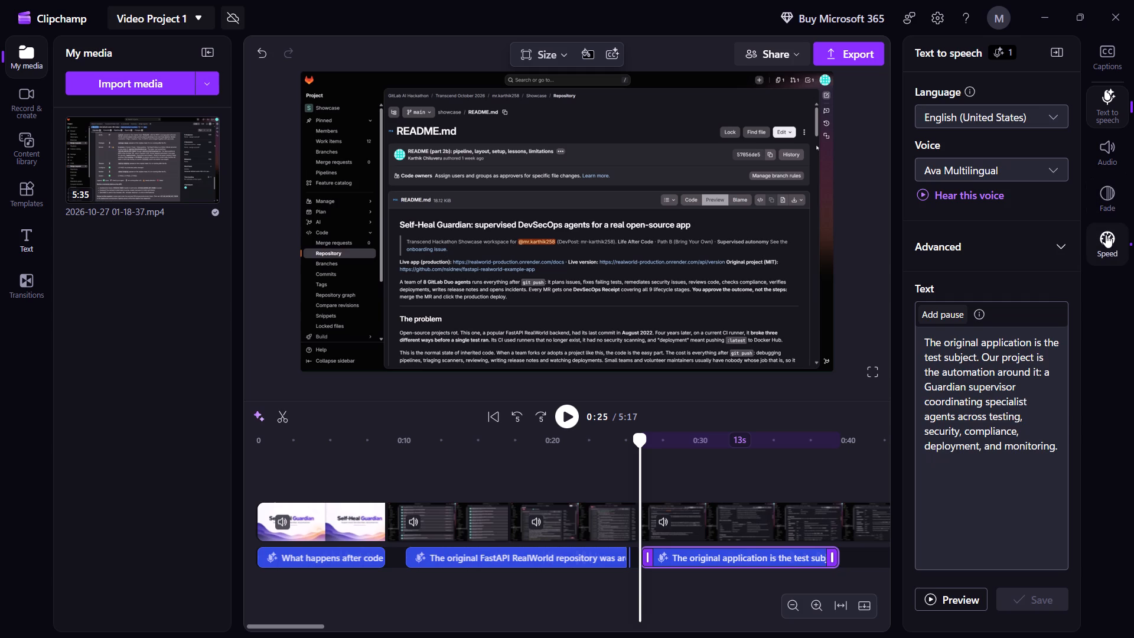
Set the Scene 3 narration clip's speed to 0.93.
{"action": "left_click", "coordinate": [1106, 235]}
{"action": "left_click", "coordinate": [1048, 92]}
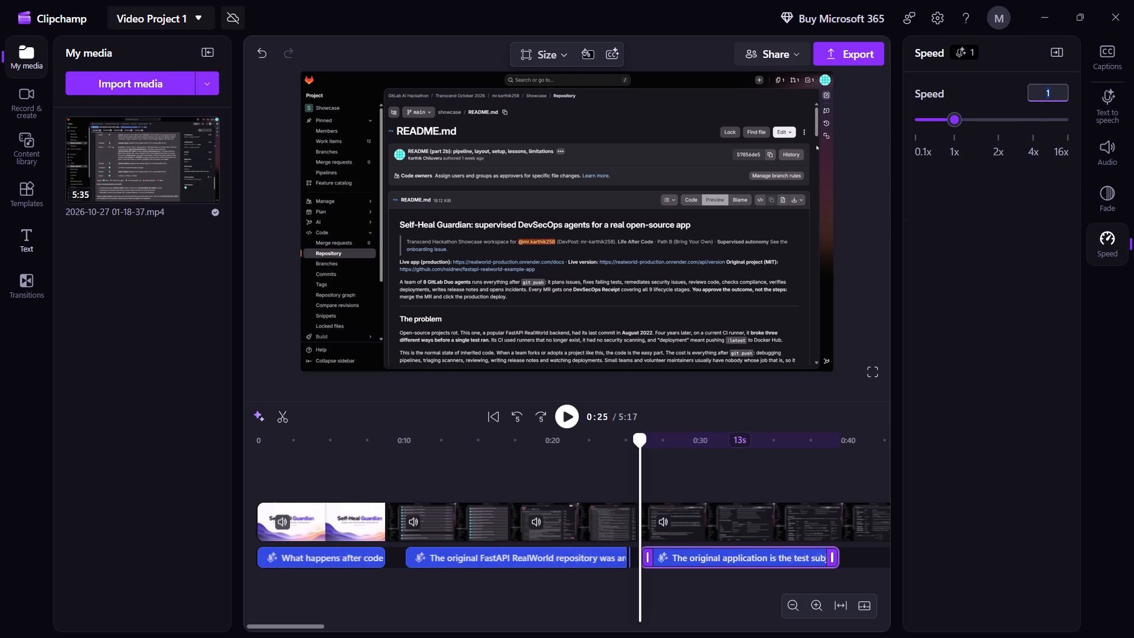
{"action": "key", "text": "0"}
{"action": "type", "text": ".93"}
{"action": "key", "text": "Return"}
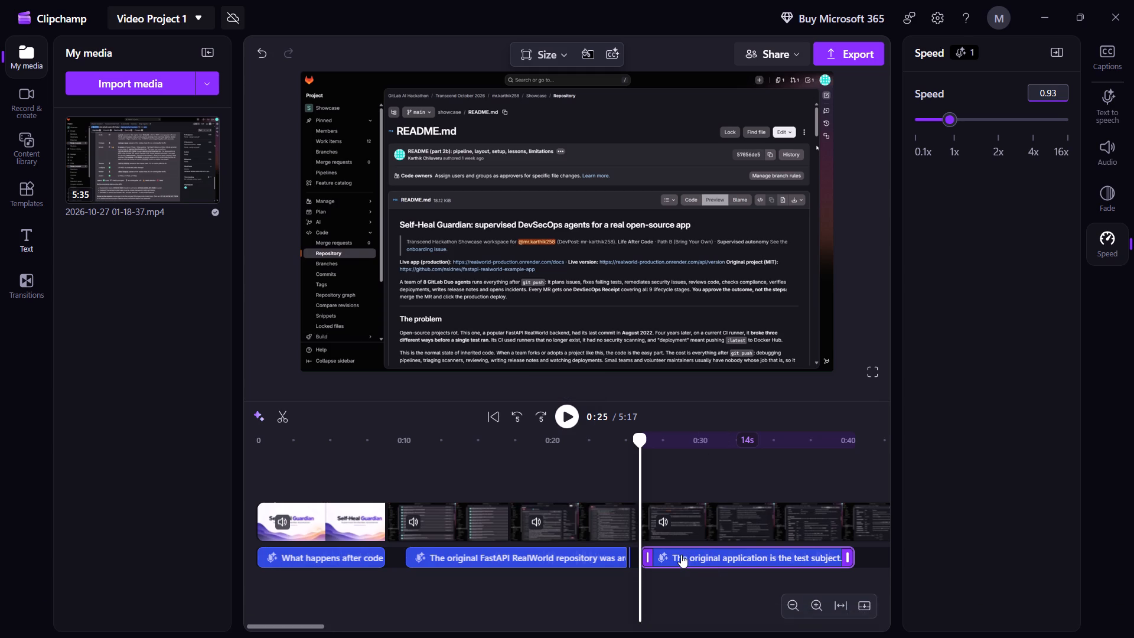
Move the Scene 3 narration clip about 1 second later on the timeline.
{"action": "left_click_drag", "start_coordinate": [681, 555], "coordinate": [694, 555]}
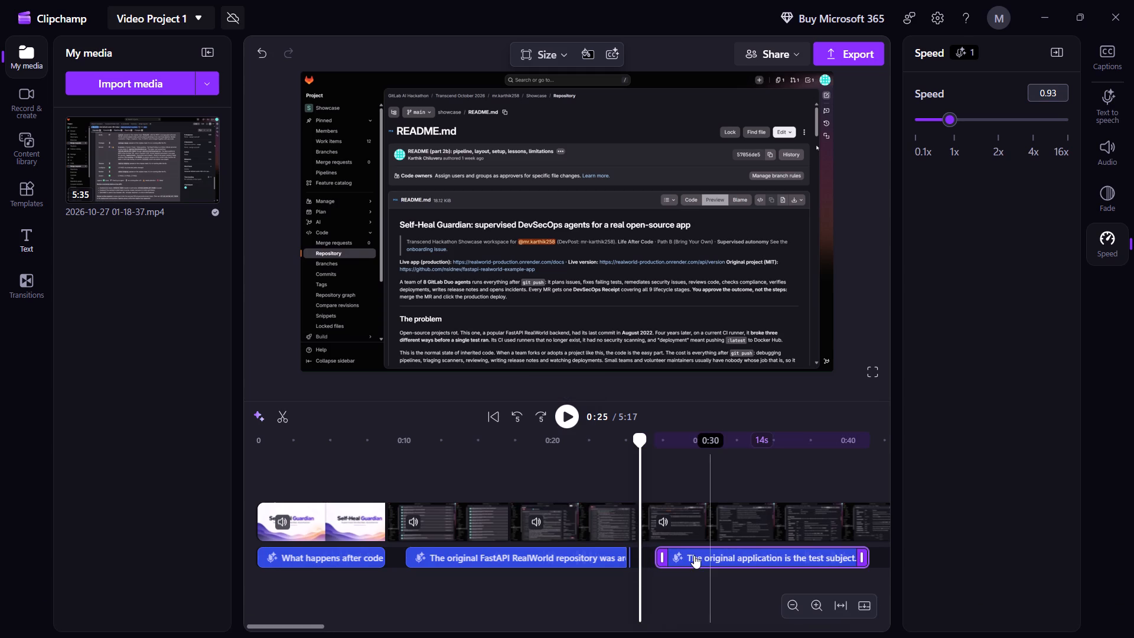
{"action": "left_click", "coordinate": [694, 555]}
Play through the Scene 3 narration and recording to about 0:44, then replay from 0:26, checking how they line up with the agent-team table.
{"action": "left_click", "coordinate": [573, 418]}
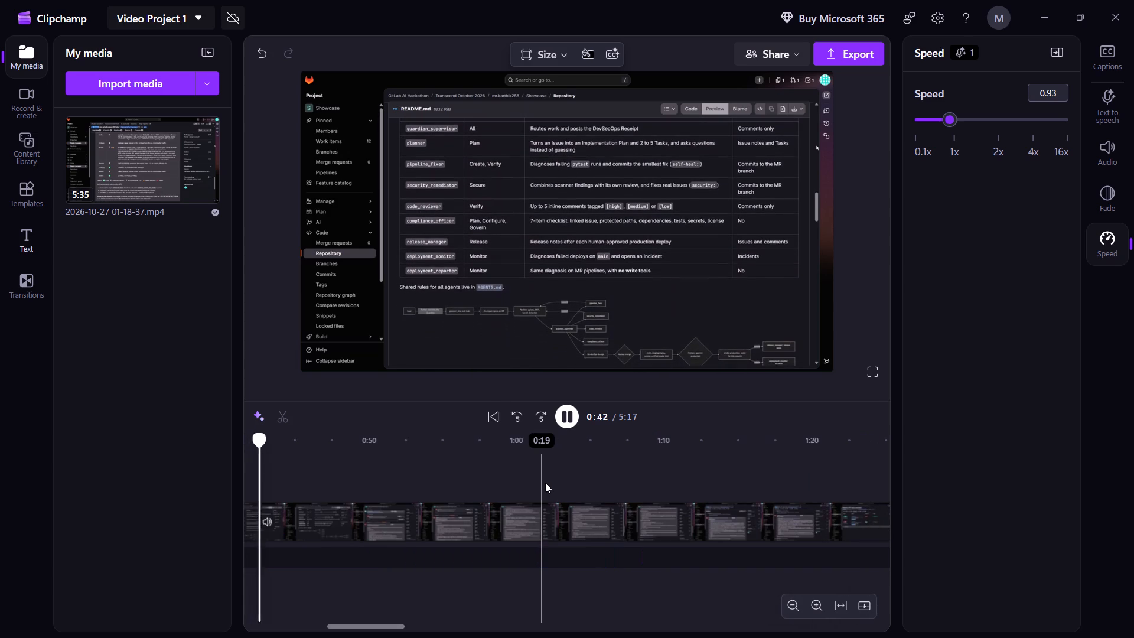
{"action": "left_click", "coordinate": [572, 420]}
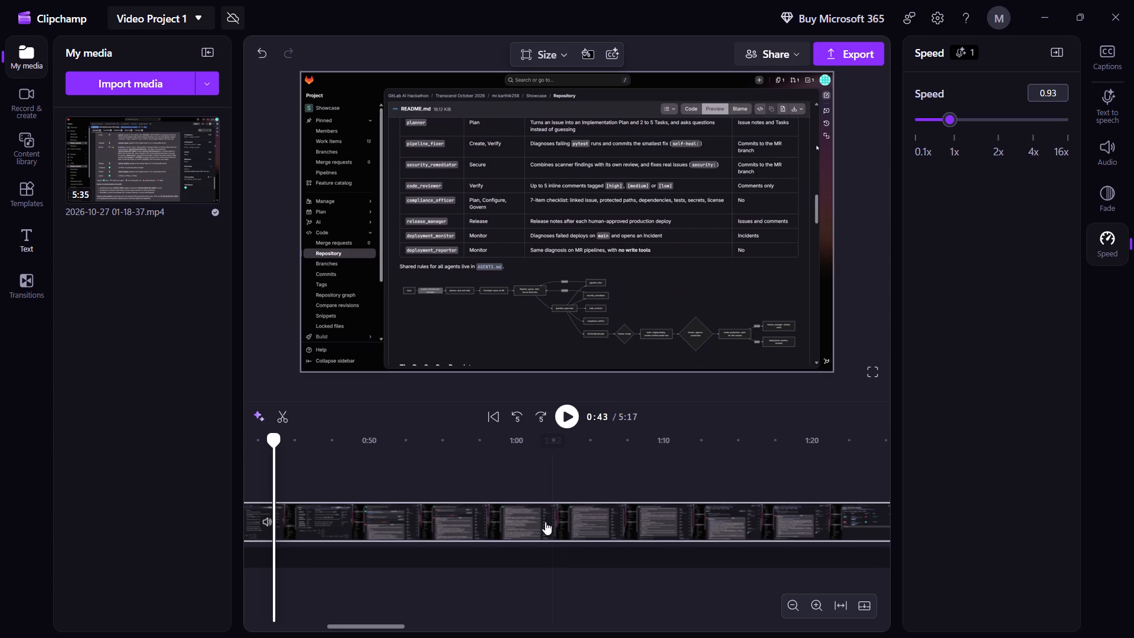
{"action": "left_click", "coordinate": [569, 409]}
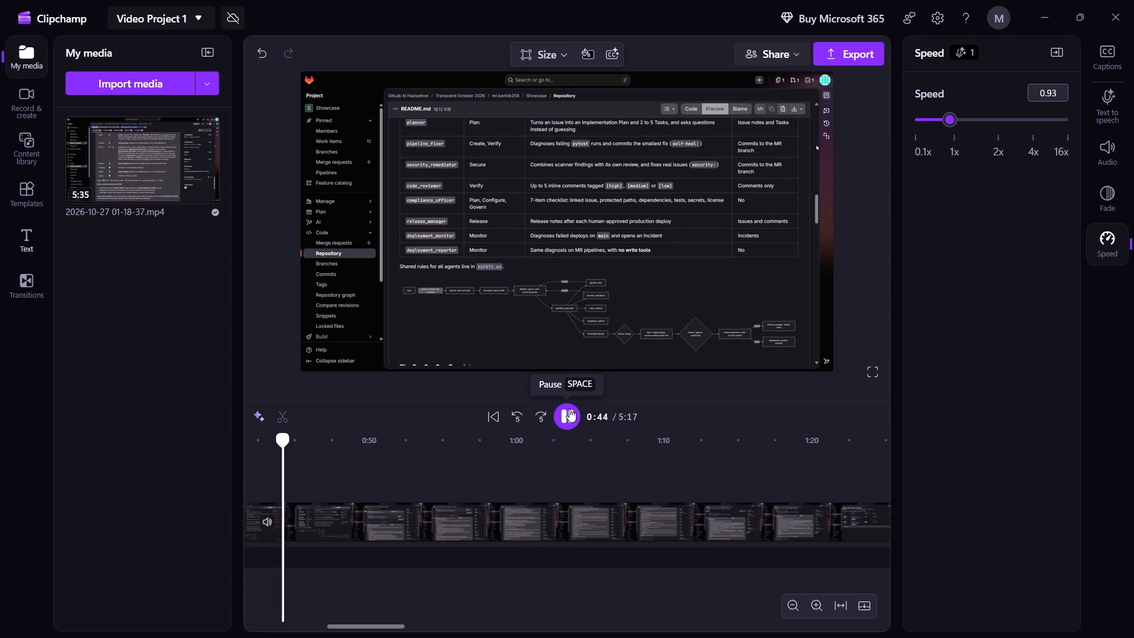
{"action": "left_click", "coordinate": [569, 409]}
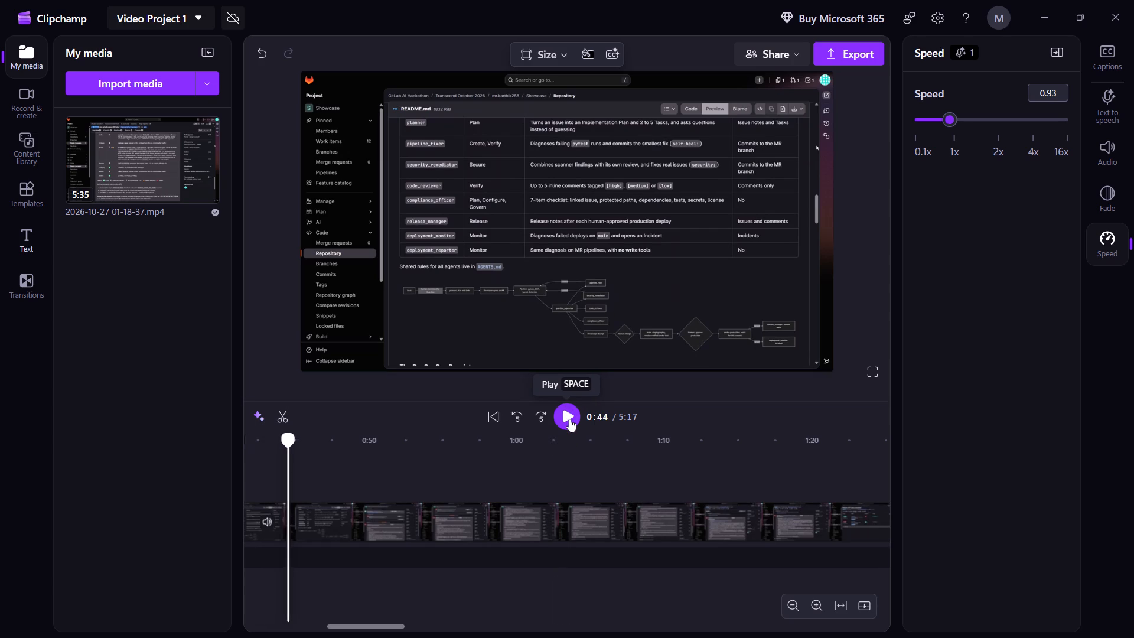
{"action": "scroll", "coordinate": [570, 509], "scroll_direction": "right", "scroll_amount": 1}
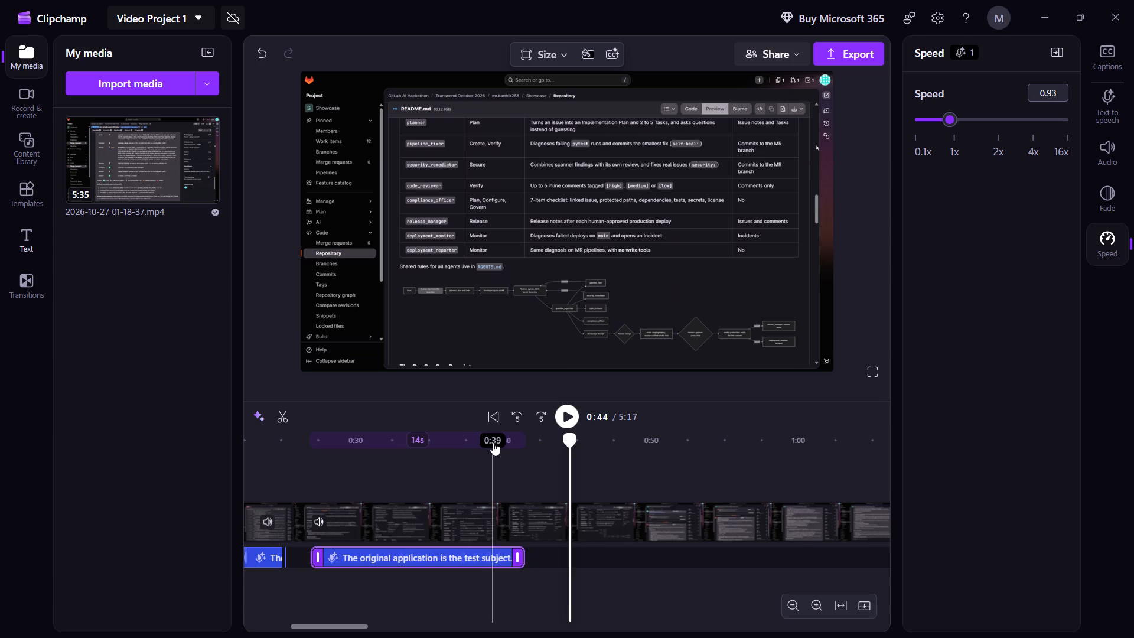
{"action": "left_click", "coordinate": [312, 466]}
{"action": "key", "text": "space"}
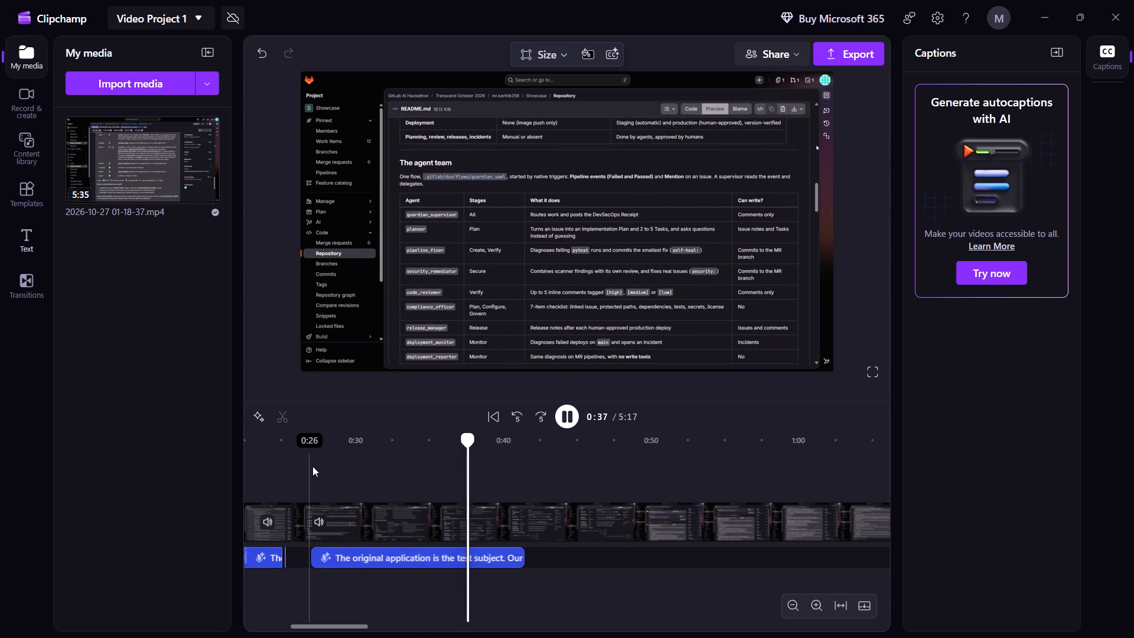
{"action": "key", "text": "space"}
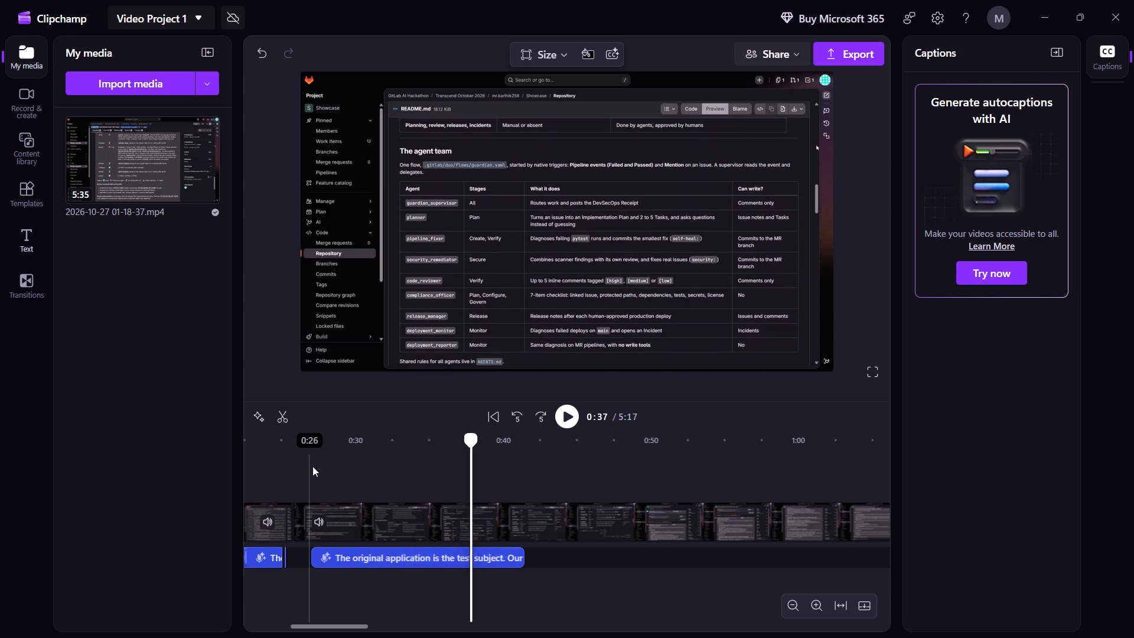
{"action": "key", "text": "space"}
{"action": "key", "text": "space"}
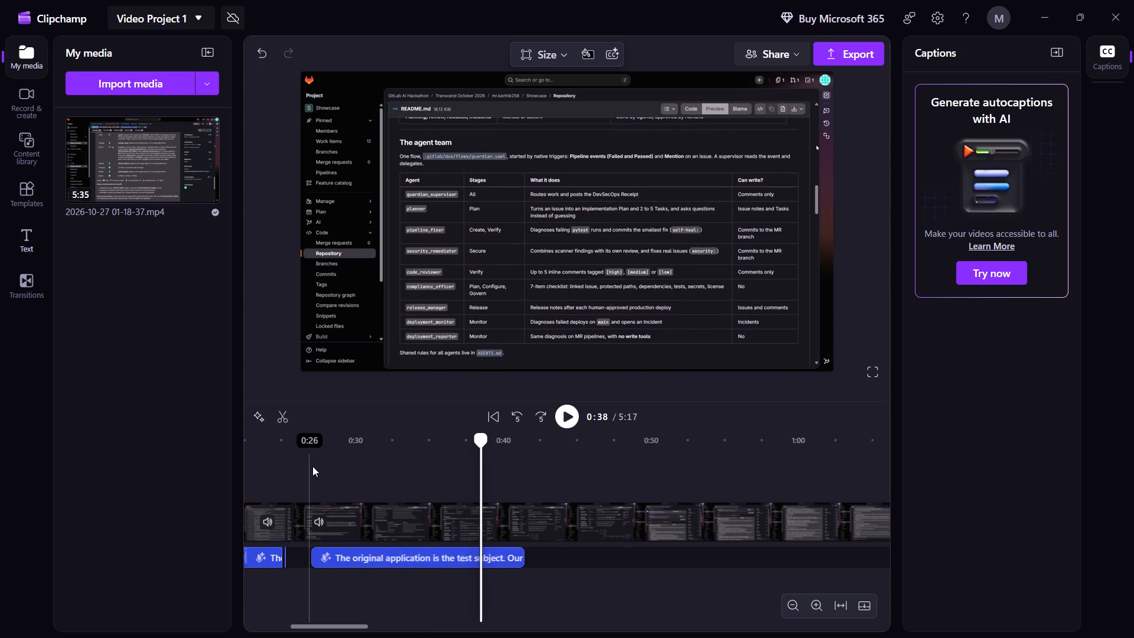
{"action": "key", "text": "space"}
{"action": "key", "text": "space"}
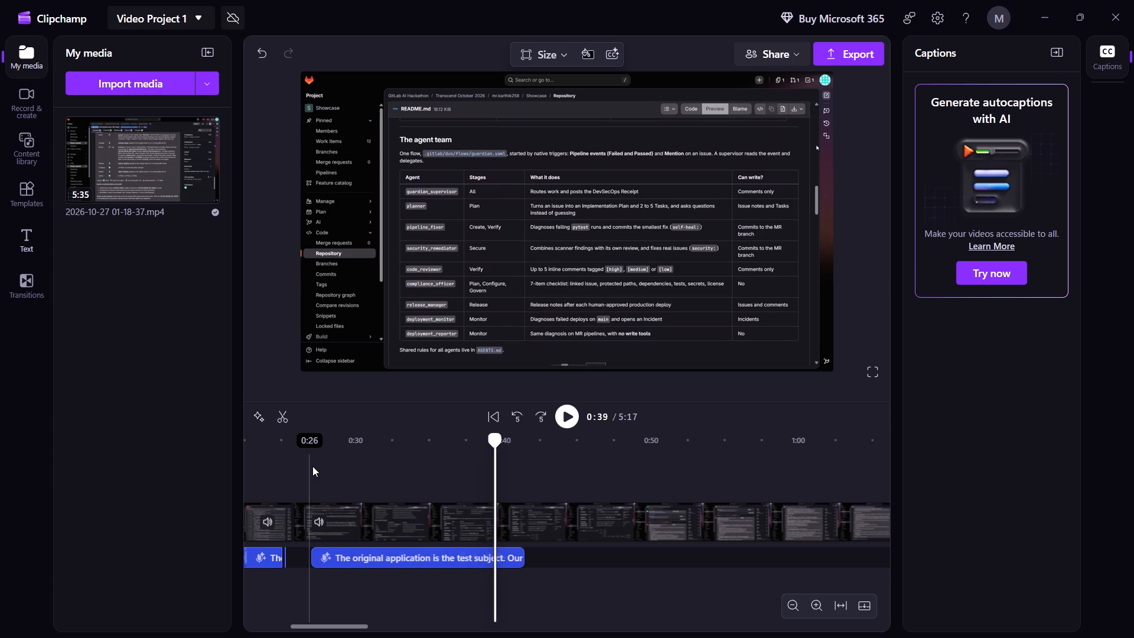
{"action": "key", "text": "space"}
{"action": "key", "text": "space"}
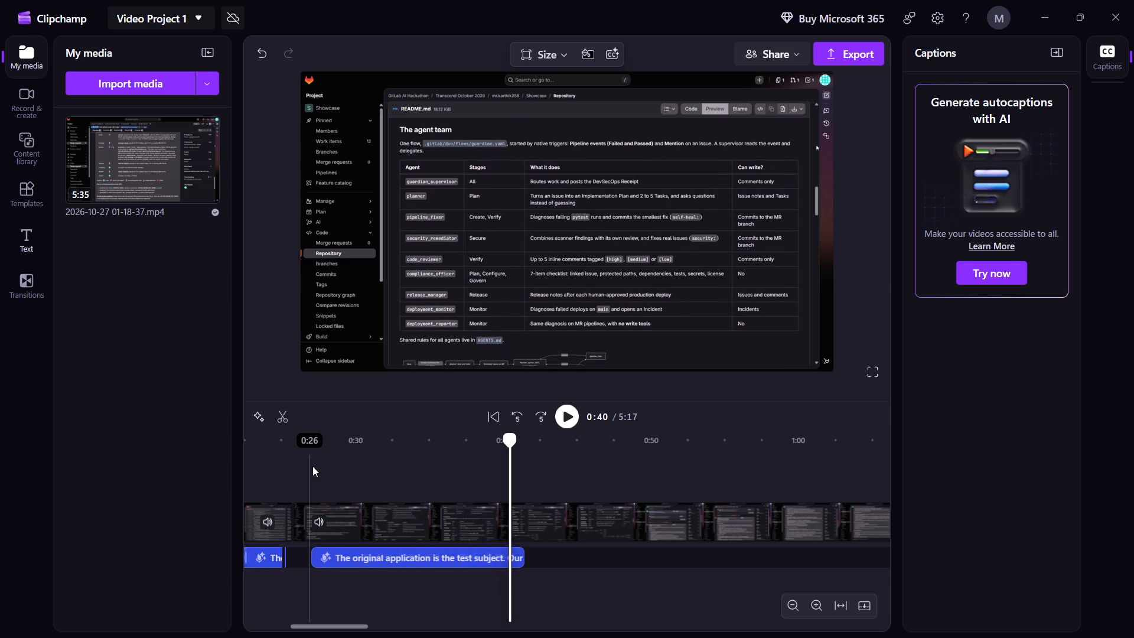
{"action": "key", "text": "space"}
{"action": "key", "text": "space"}
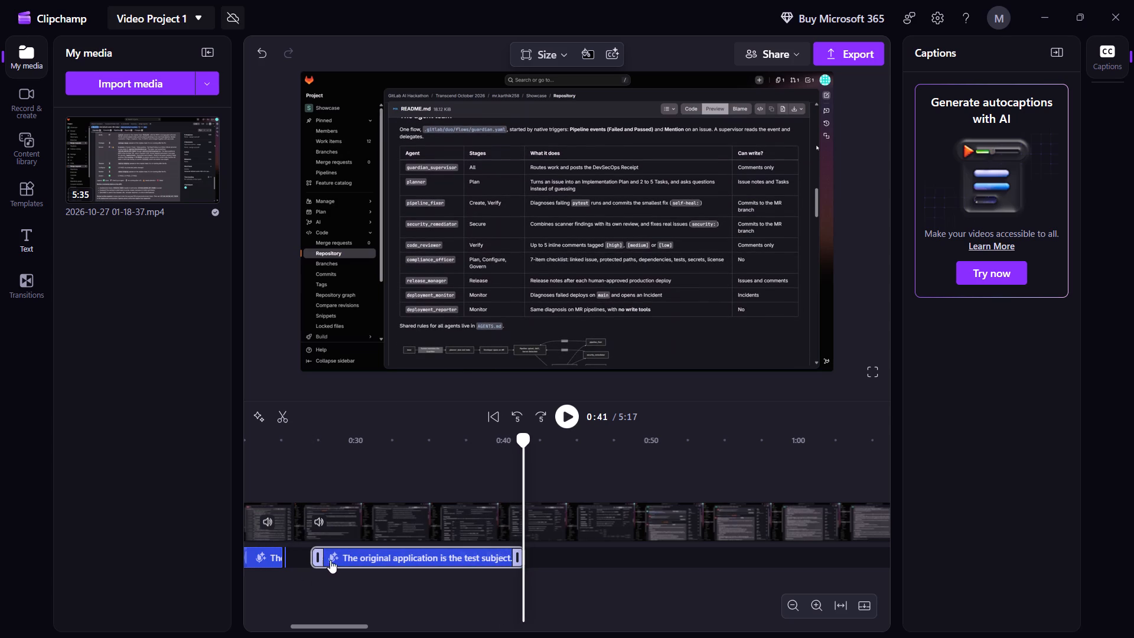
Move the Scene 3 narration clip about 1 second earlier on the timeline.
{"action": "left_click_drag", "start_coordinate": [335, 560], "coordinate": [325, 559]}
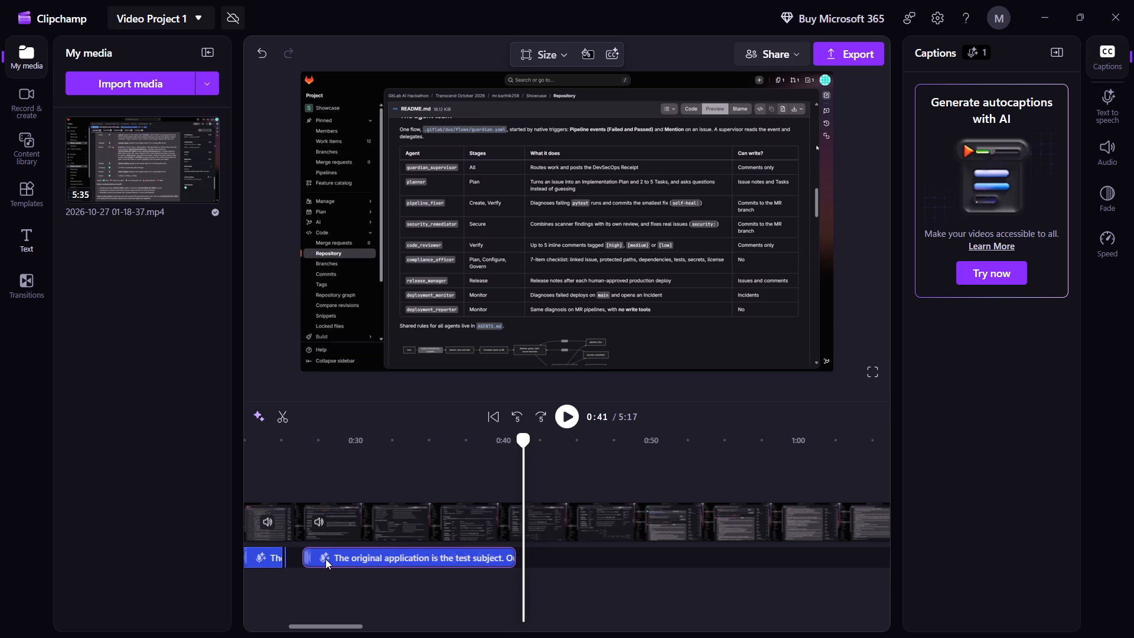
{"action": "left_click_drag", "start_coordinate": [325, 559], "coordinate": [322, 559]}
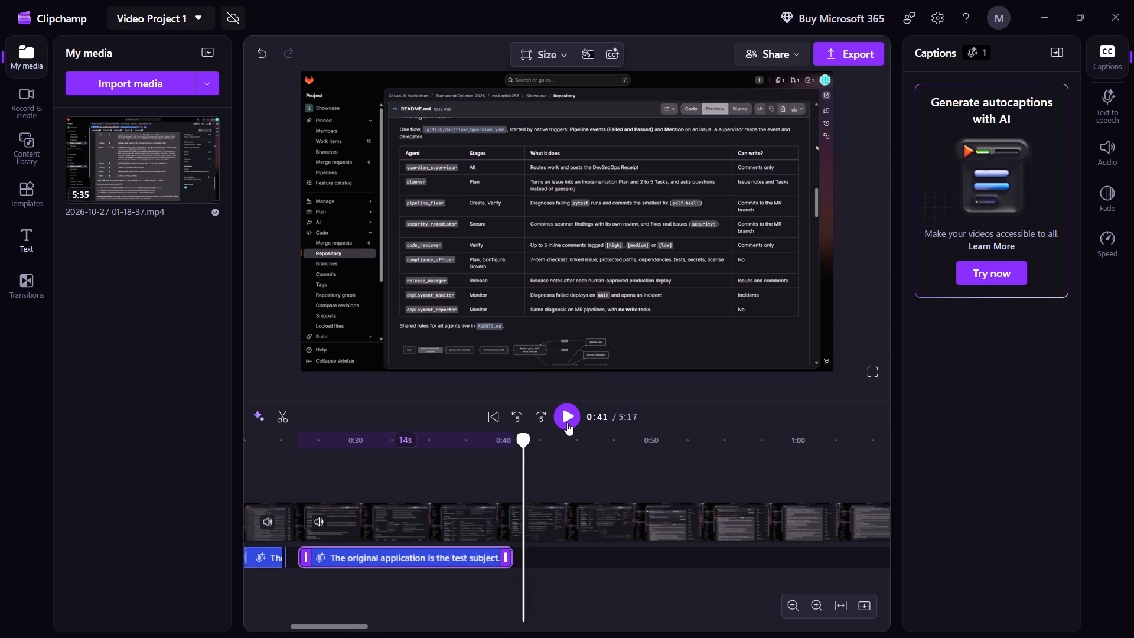
Play on to about 0:43 and move the Scene 3 narration clip about 1 second later, ending just before that point.
{"action": "key", "text": "space"}
{"action": "key", "text": "space"}
{"action": "key", "text": "space"}
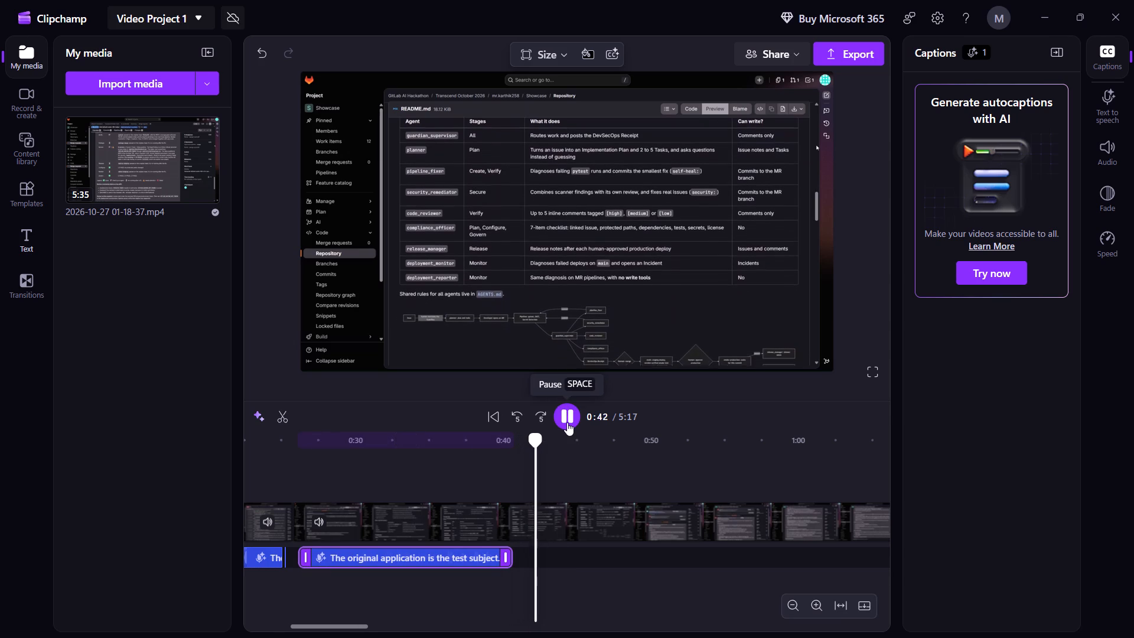
{"action": "key", "text": "space"}
{"action": "key", "text": "space"}
{"action": "key", "text": "space"}
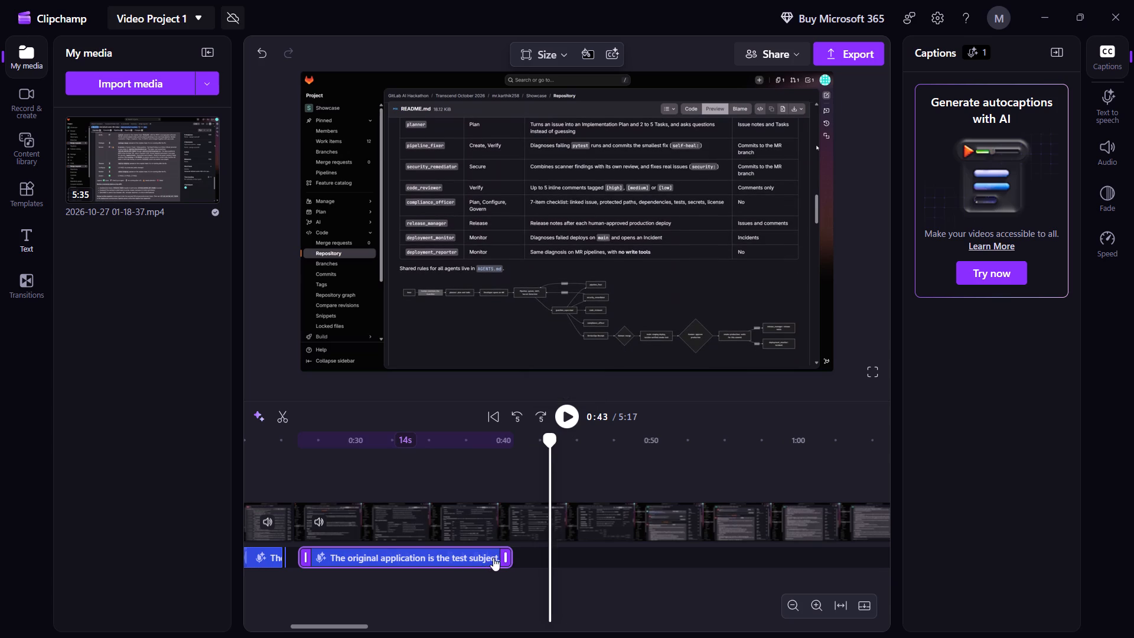
{"action": "left_click_drag", "start_coordinate": [470, 559], "coordinate": [488, 560]}
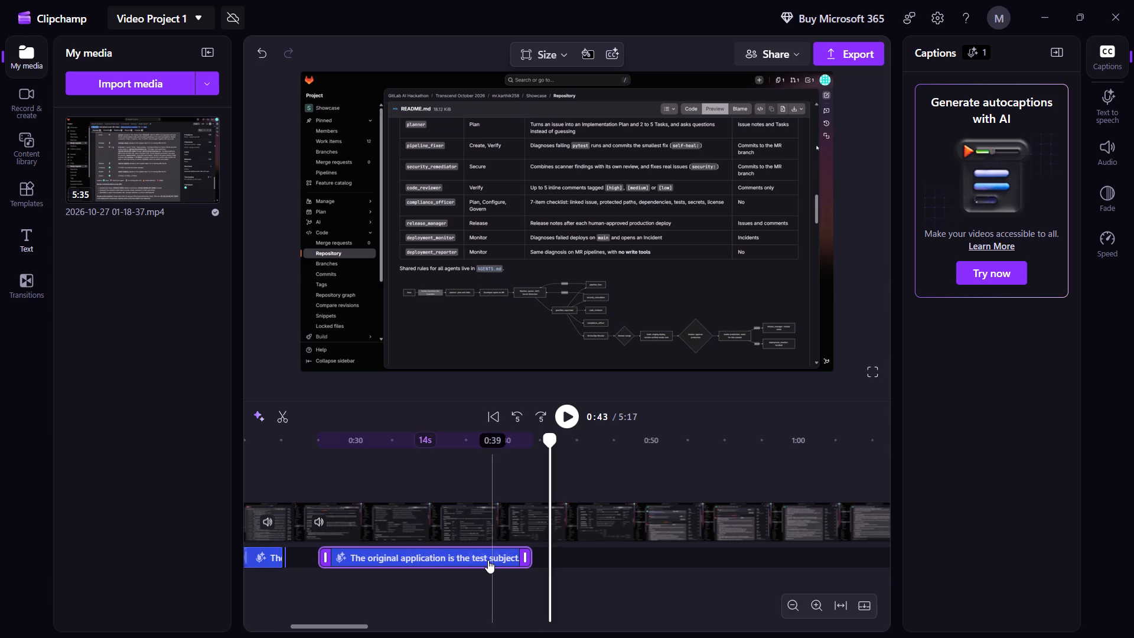
Split the screen recording at about 0:43, just after the end of the Scene 3 narration.
{"action": "left_click", "coordinate": [286, 409]}
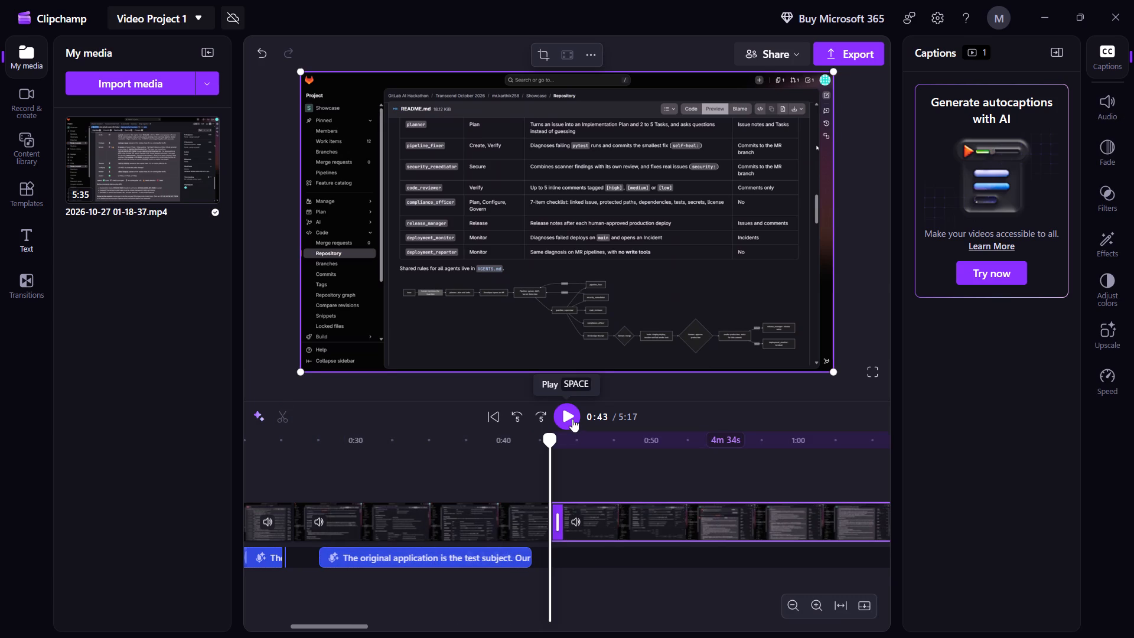
Play on to where the issue's Implementation Plan is shown and split the recording there, at about 0:50.
{"action": "left_click", "coordinate": [572, 419]}
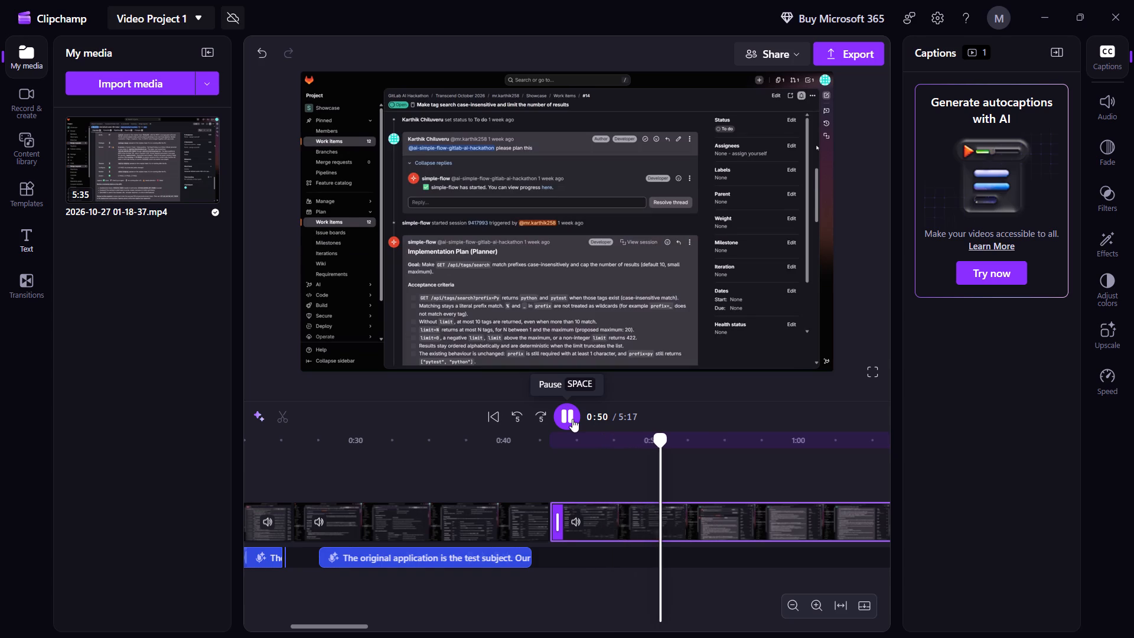
{"action": "key", "text": "space"}
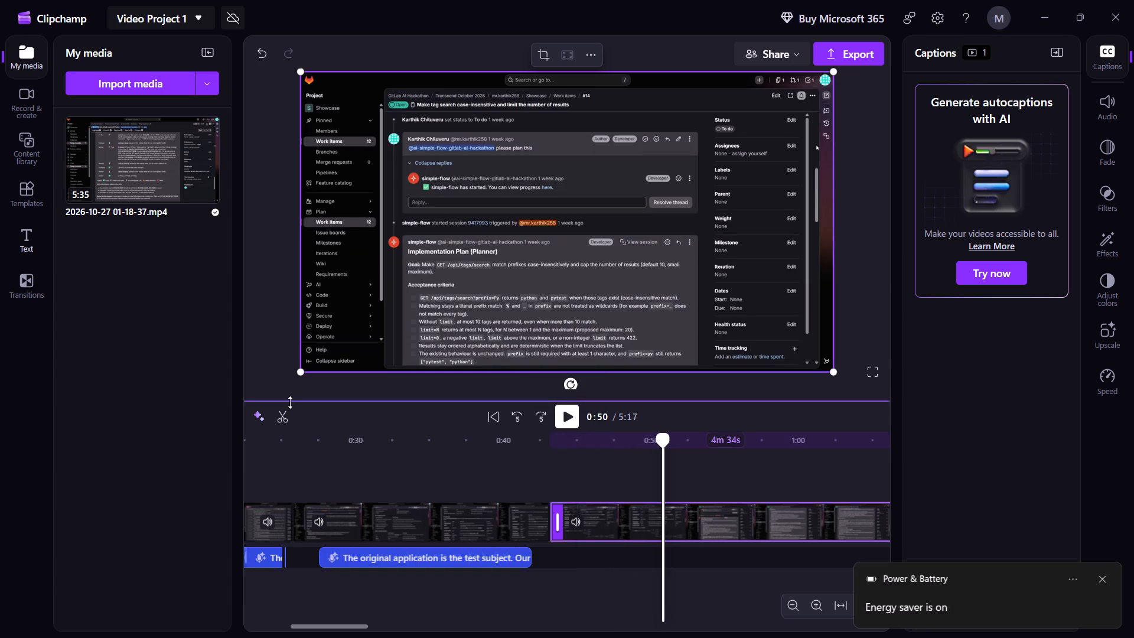
{"action": "left_click", "coordinate": [278, 423]}
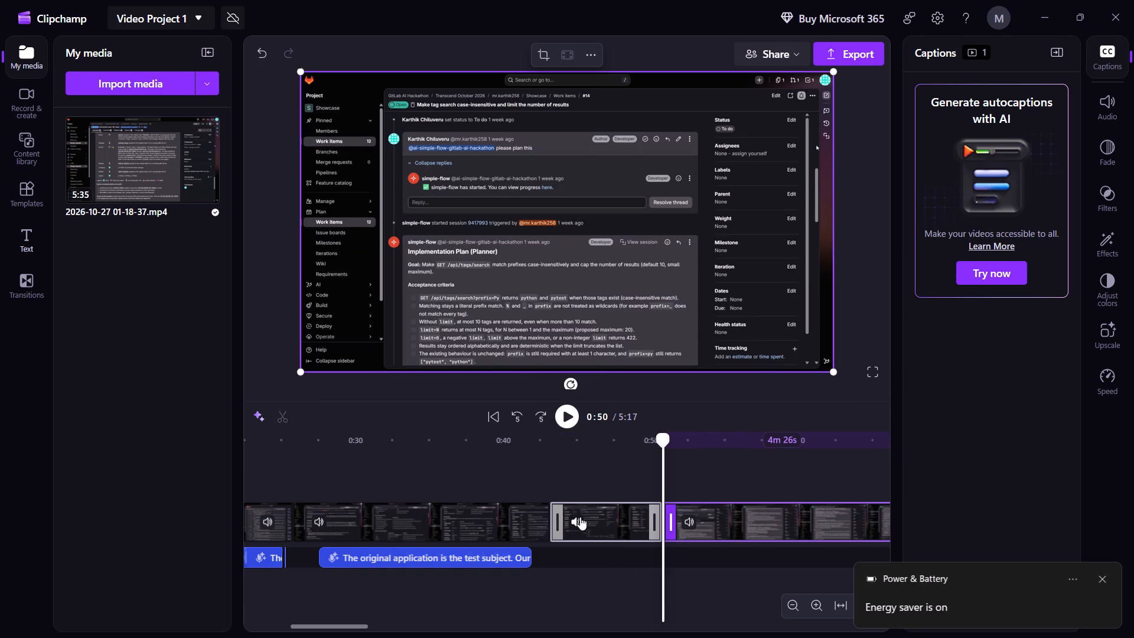
Delete the recording segment between about 0:43 and 0:50 and close the gap it leaves.
{"action": "left_click", "coordinate": [617, 510]}
{"action": "key", "text": "Delete"}
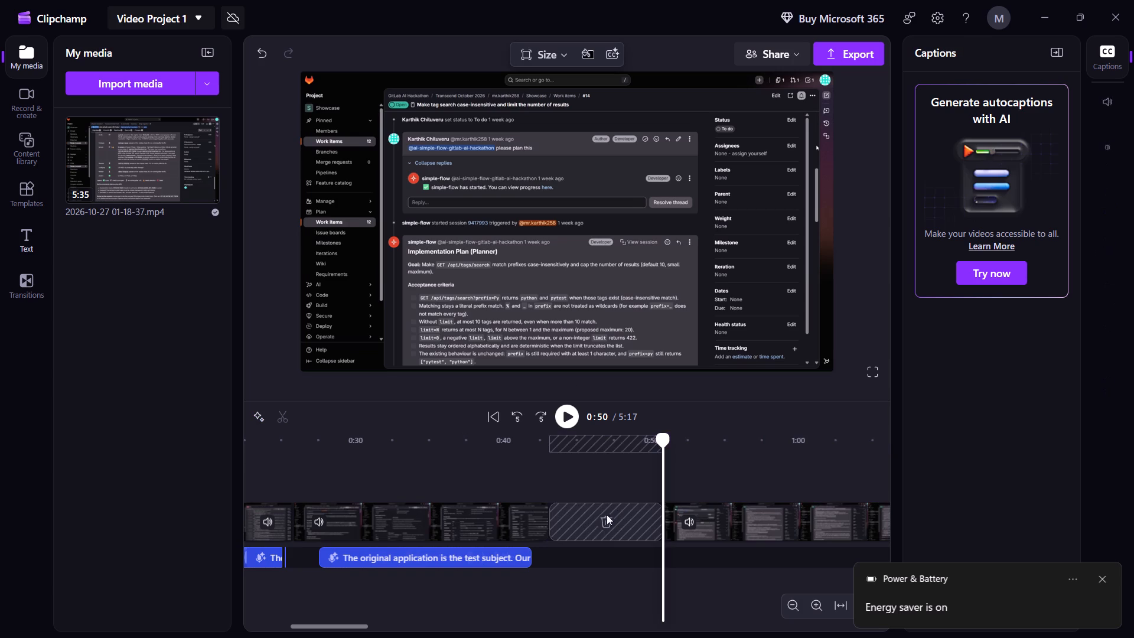
{"action": "left_click", "coordinate": [599, 523]}
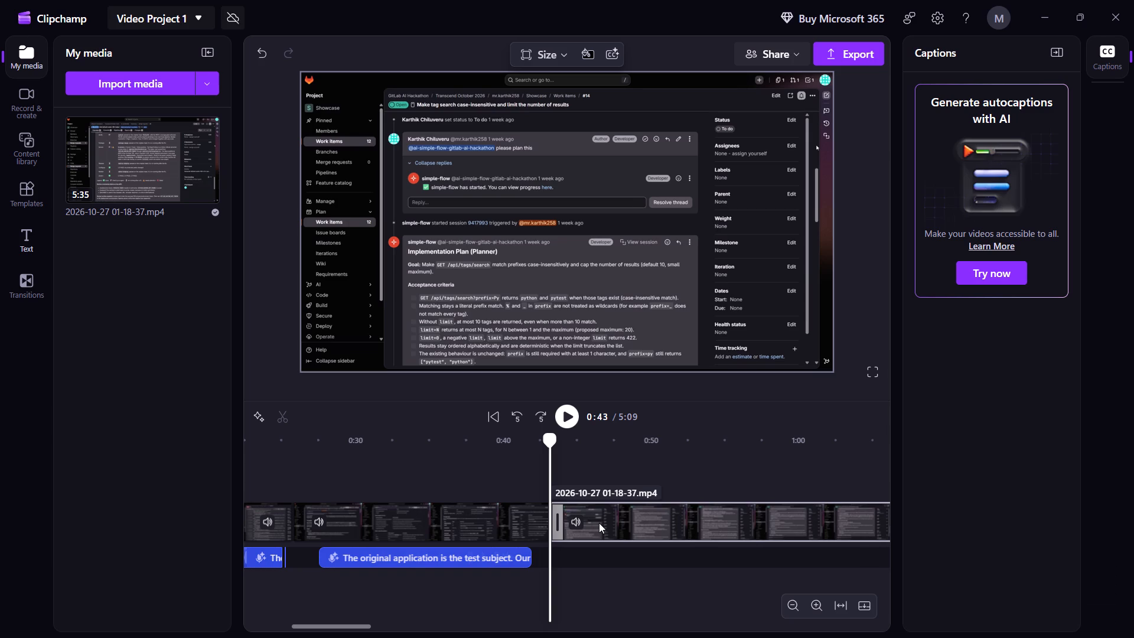
Play back from about 0:25 to check the Scene 3 narration, then replay the cut at 0:43 from about 0:41.
{"action": "left_click", "coordinate": [294, 462]}
{"action": "key", "text": "space"}
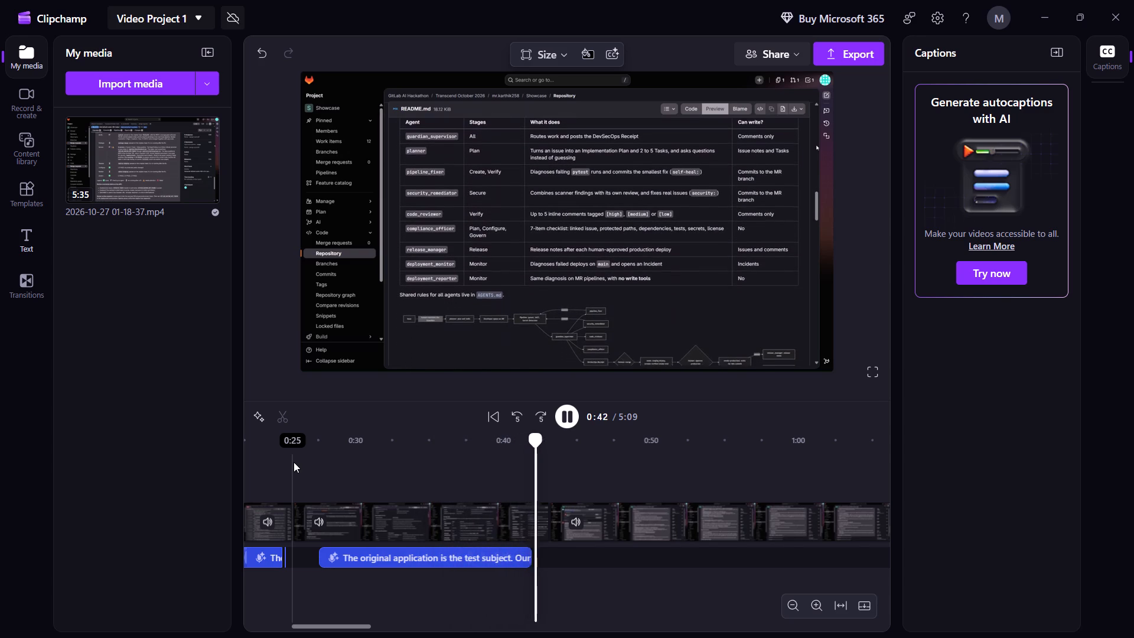
{"action": "key", "text": "space"}
{"action": "key", "text": "space"}
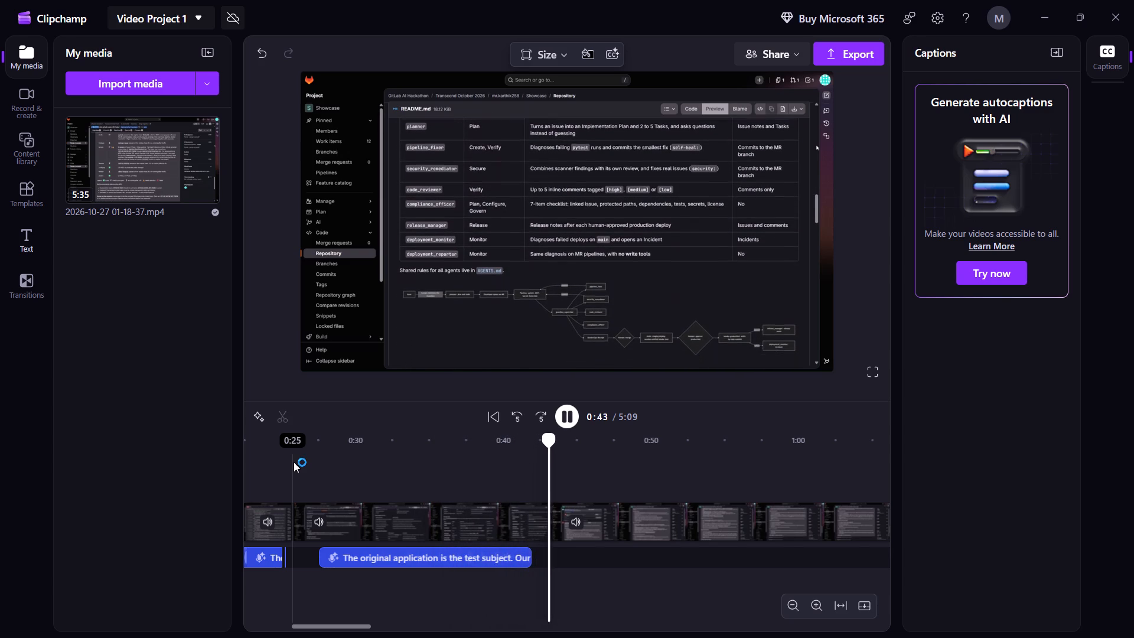
{"action": "key", "text": "space"}
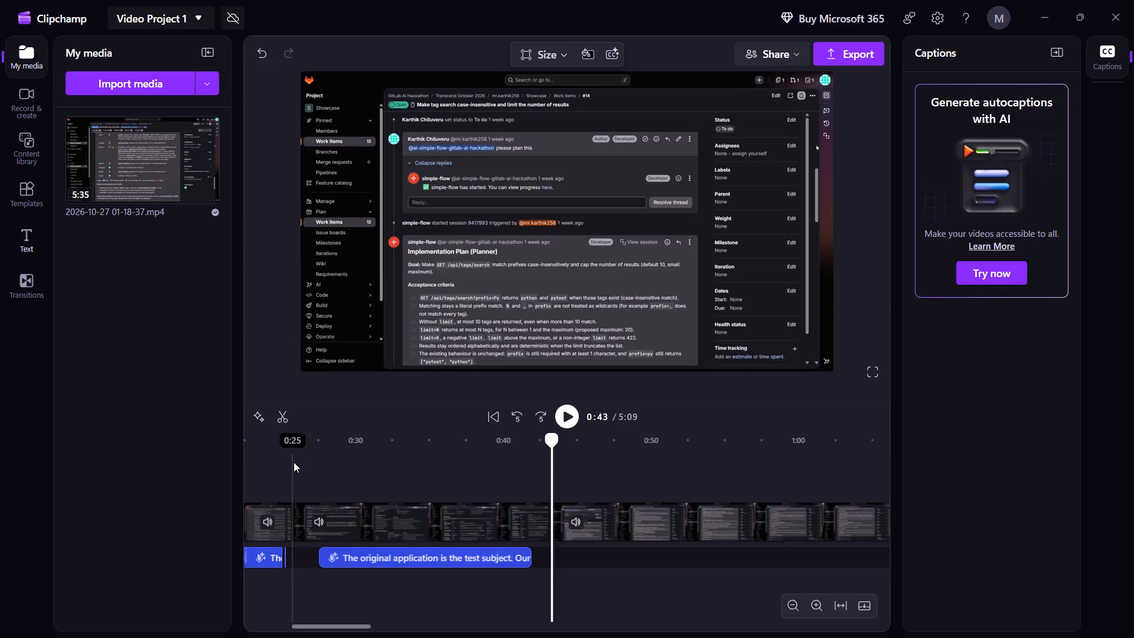
{"action": "left_click", "coordinate": [525, 489]}
{"action": "key", "text": "space"}
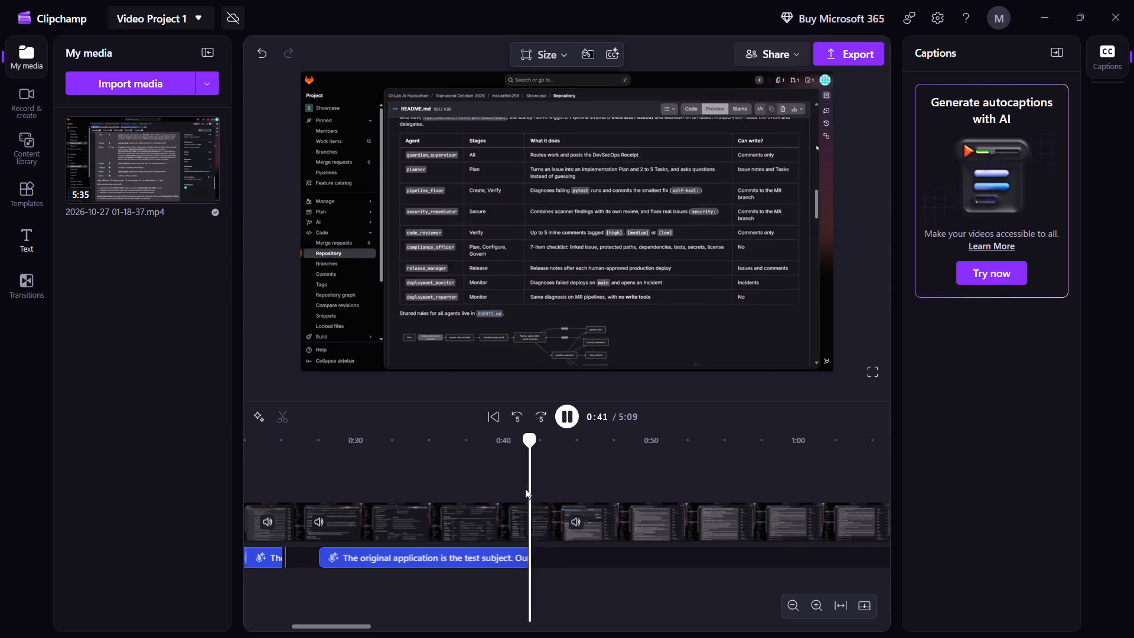
{"action": "key", "text": "space"}
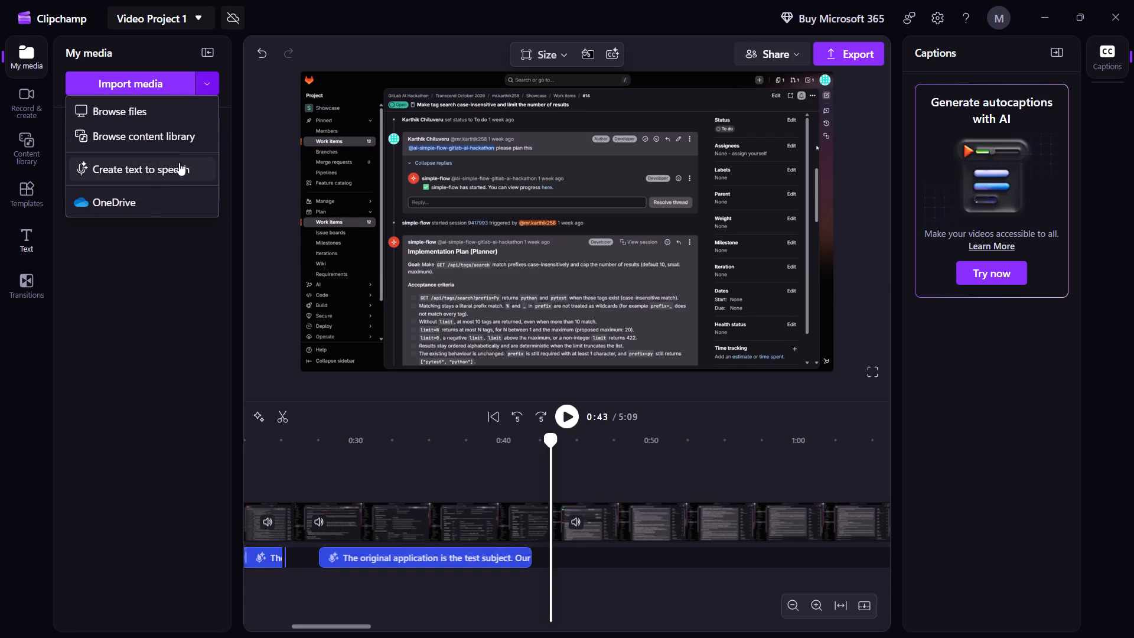
{"action": "left_click", "coordinate": [167, 173]}
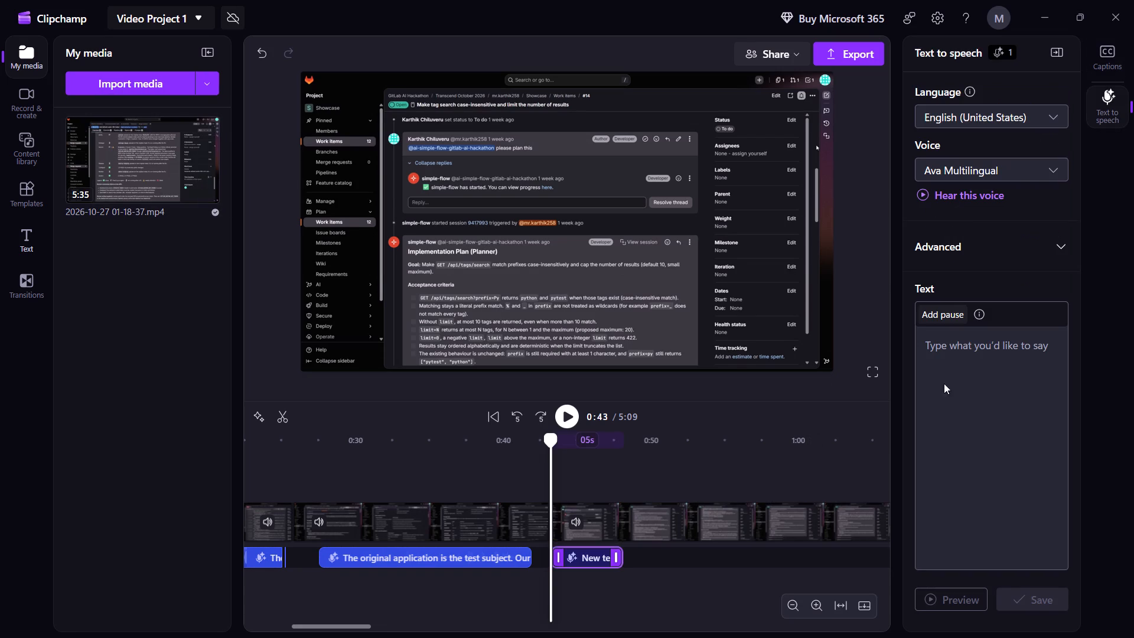
{"action": "left_click", "coordinate": [1001, 391]}
{"action": "key", "text": "ctrl+v"}
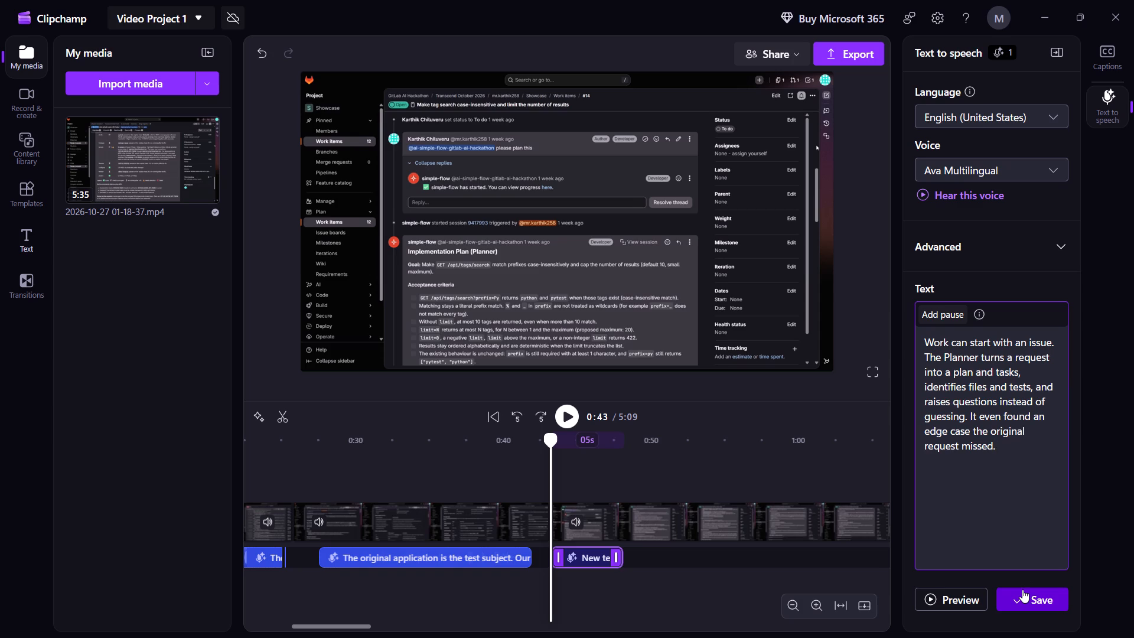
{"action": "left_click", "coordinate": [1025, 594]}
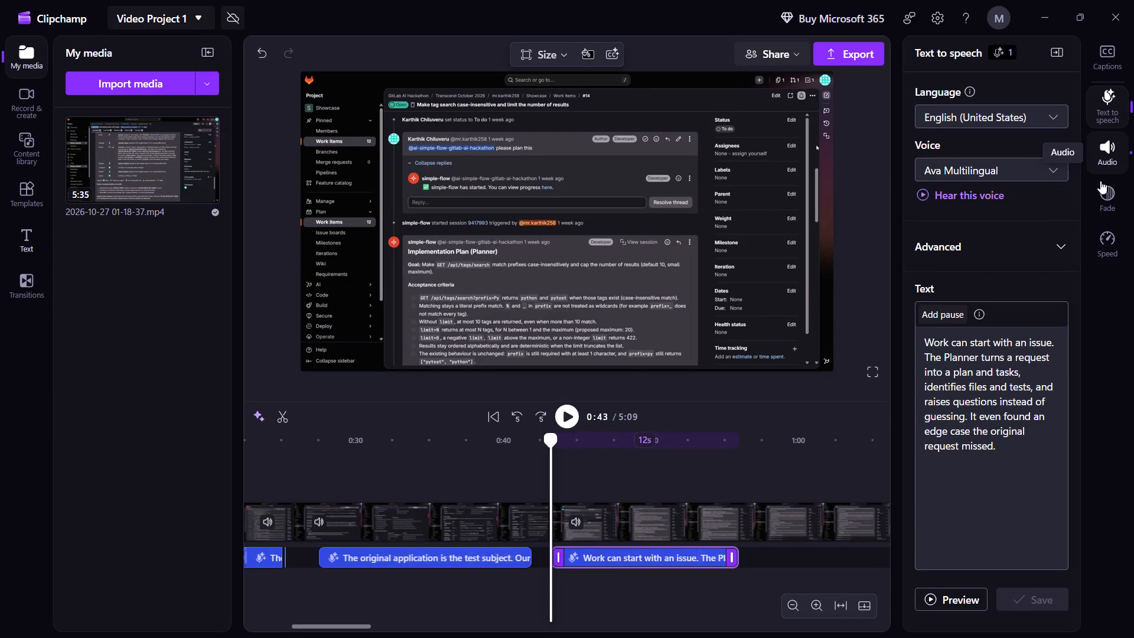
Set the Scene 4 narration clip's speed to 0.93 and play it through to about 0:58.
{"action": "left_click", "coordinate": [1103, 255]}
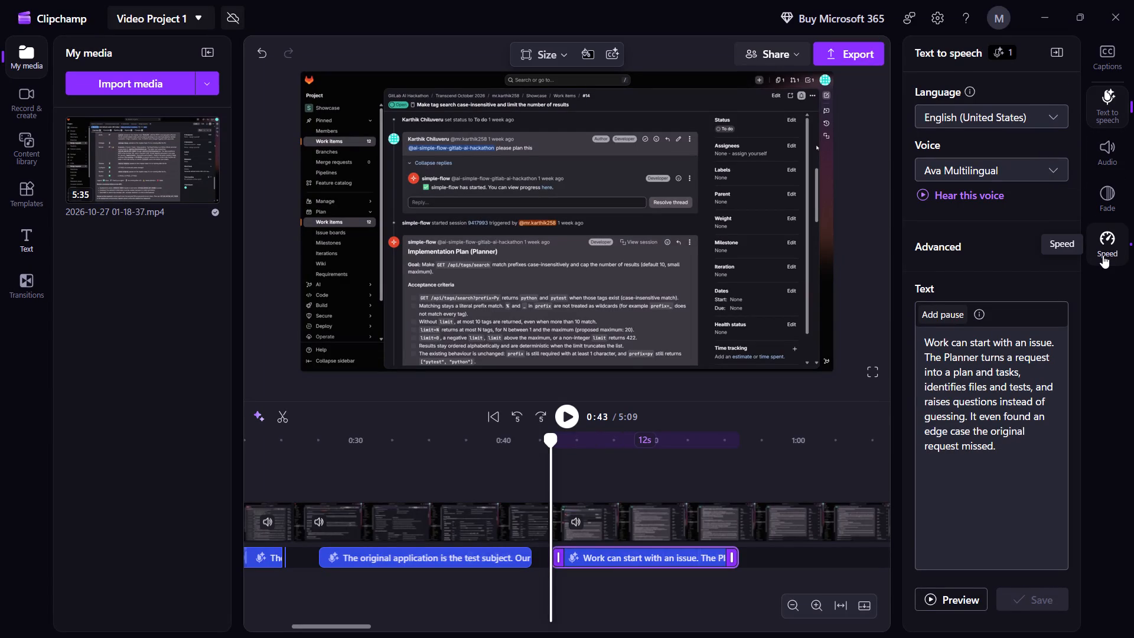
{"action": "left_click", "coordinate": [1064, 93]}
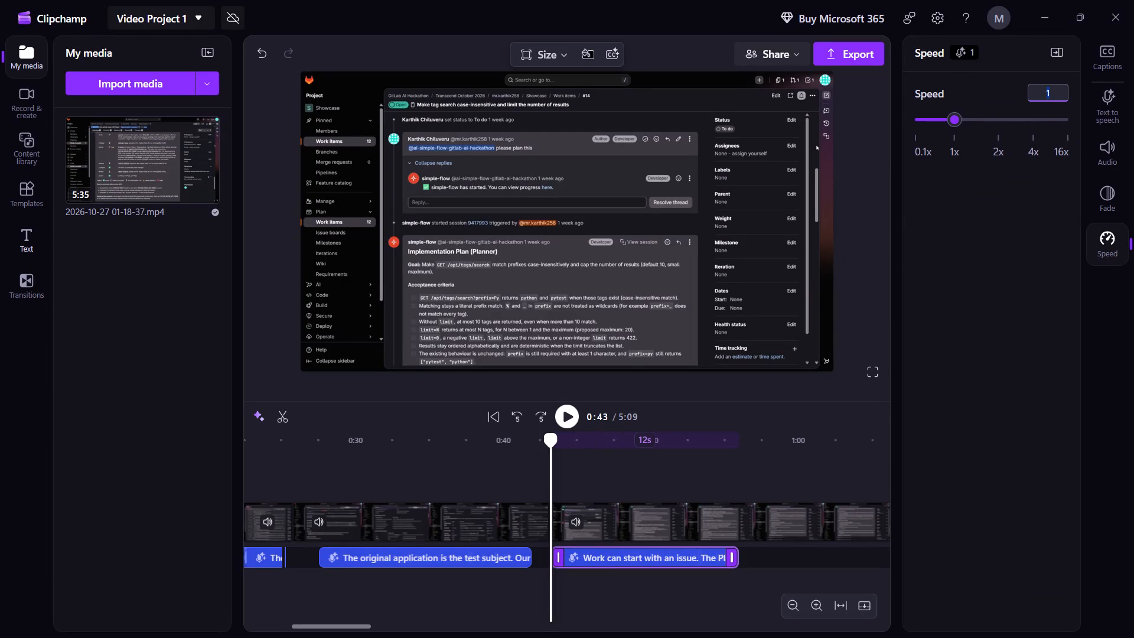
{"action": "type", "text": "0.93"}
{"action": "key", "text": "Return"}
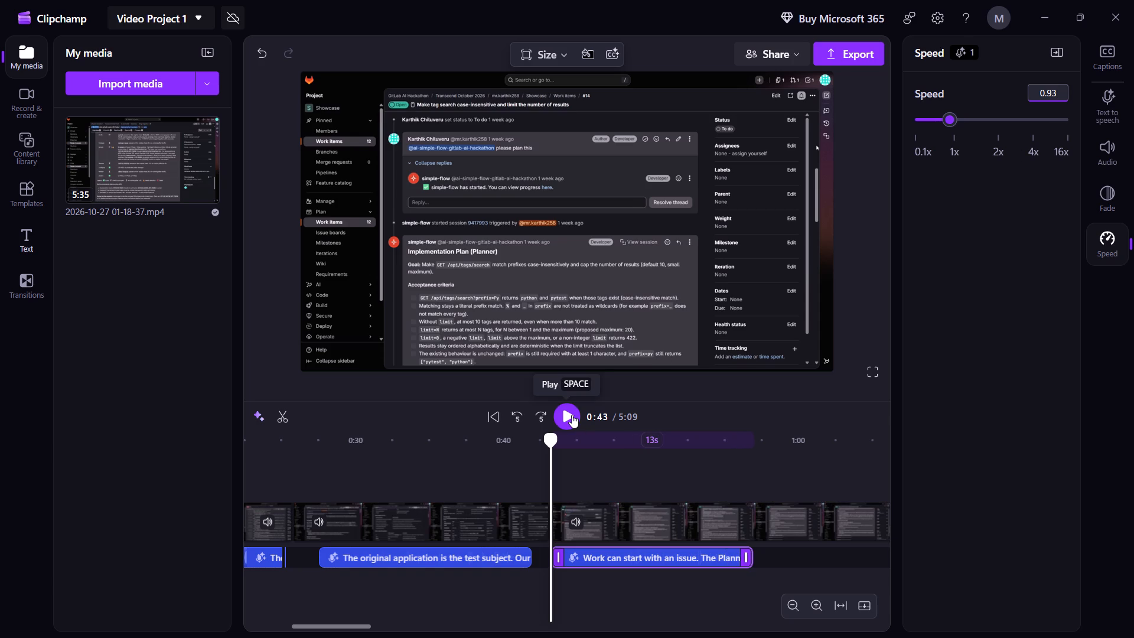
{"action": "left_click", "coordinate": [572, 415]}
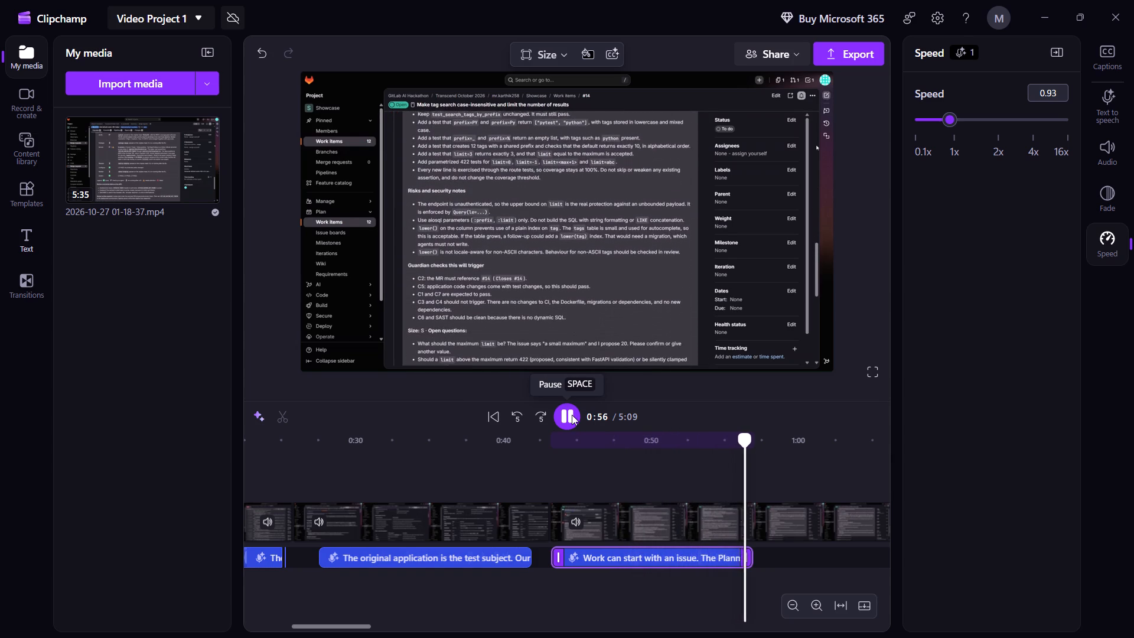
{"action": "key", "text": "space"}
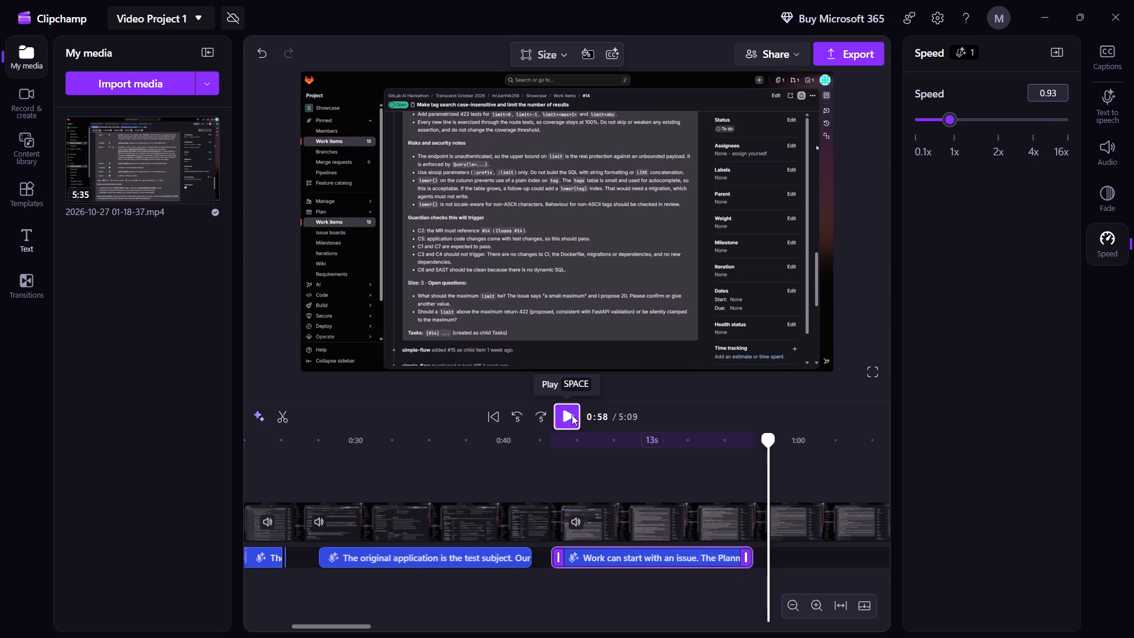
In the Scene 4 narration text, put a blank line before "The Planner turns" and a line break before "It even found", and save.
{"action": "left_click", "coordinate": [1090, 58]}
{"action": "left_click", "coordinate": [1104, 89]}
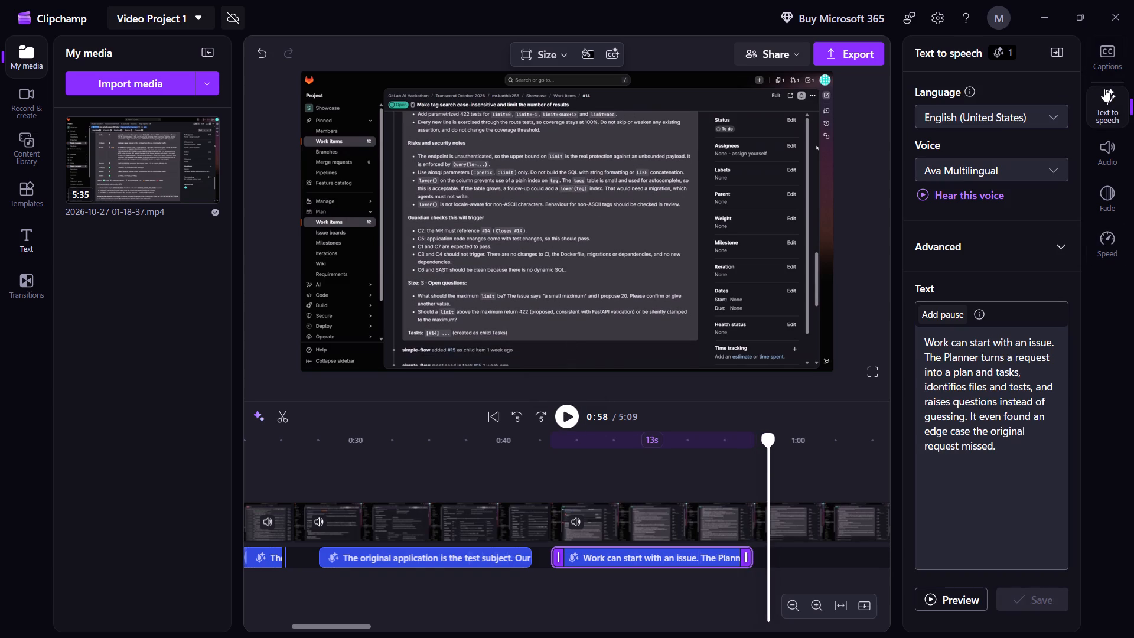
{"action": "left_click", "coordinate": [971, 410]}
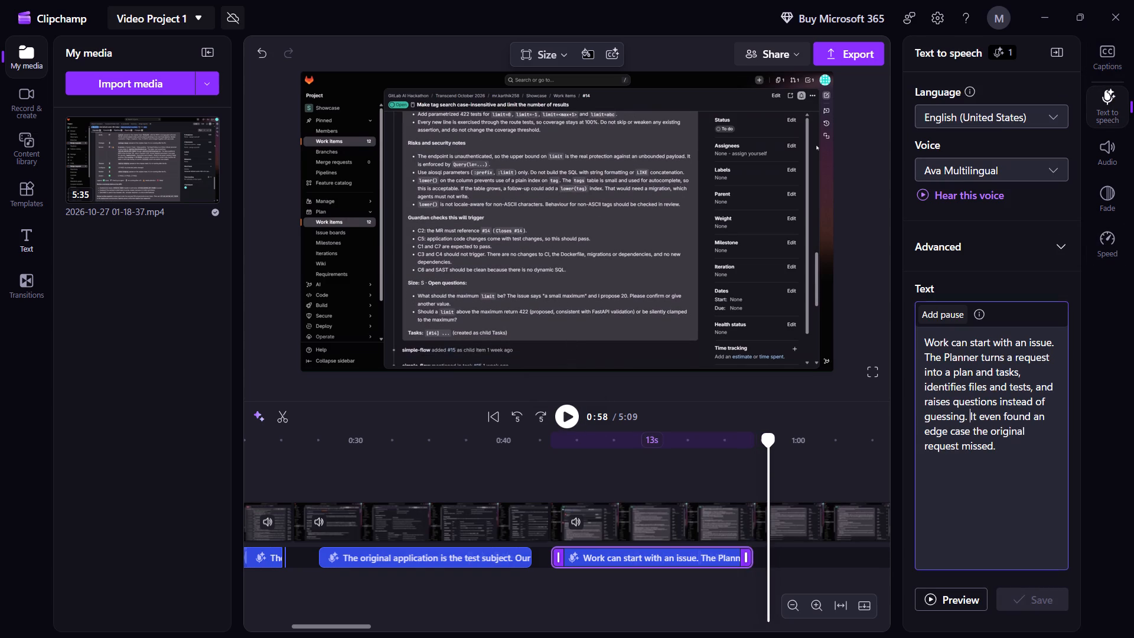
{"action": "key", "text": "Return"}
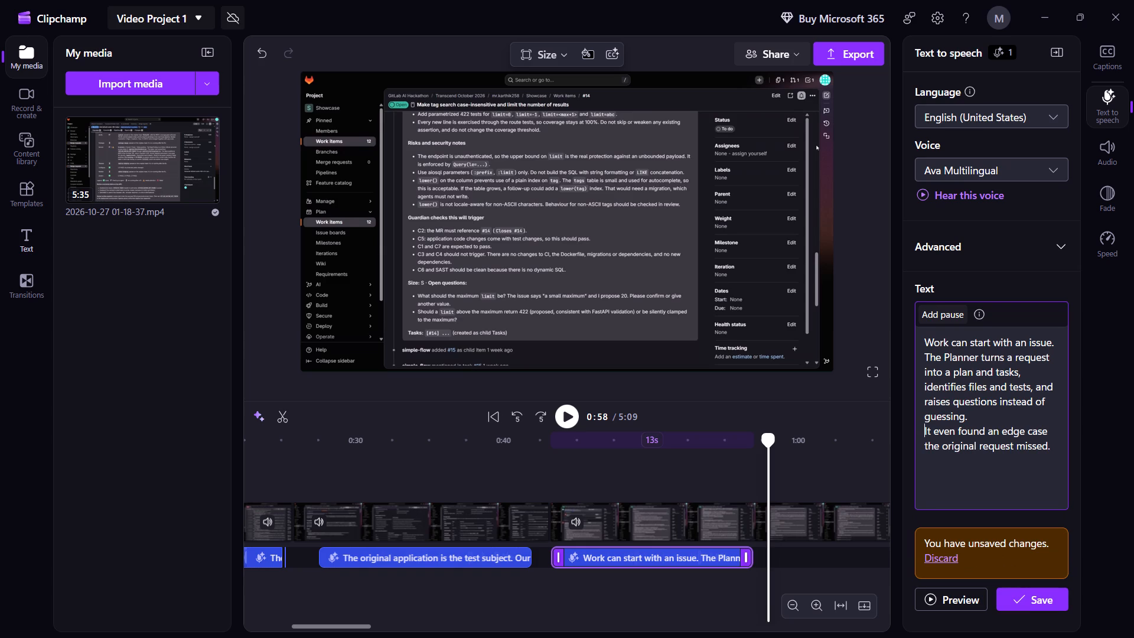
{"action": "left_click", "coordinate": [1053, 344]}
{"action": "key", "text": "Return"}
{"action": "key", "text": "BackSpace"}
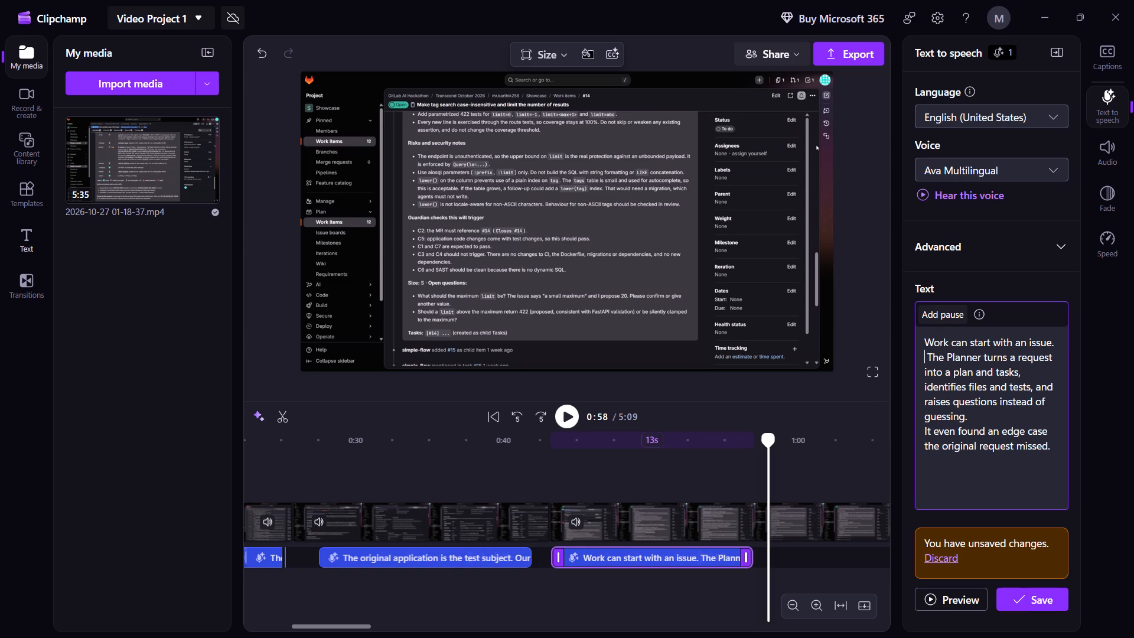
{"action": "key", "text": "Return"}
{"action": "key", "text": "Return"}
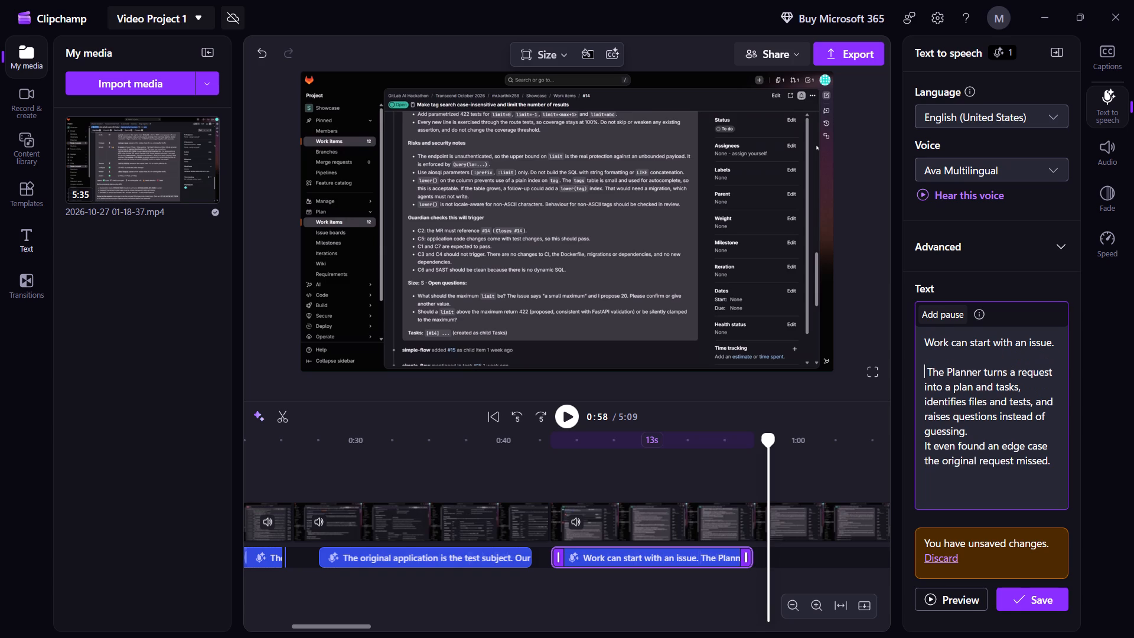
{"action": "key", "text": "Right"}
{"action": "key", "text": "BackSpace"}
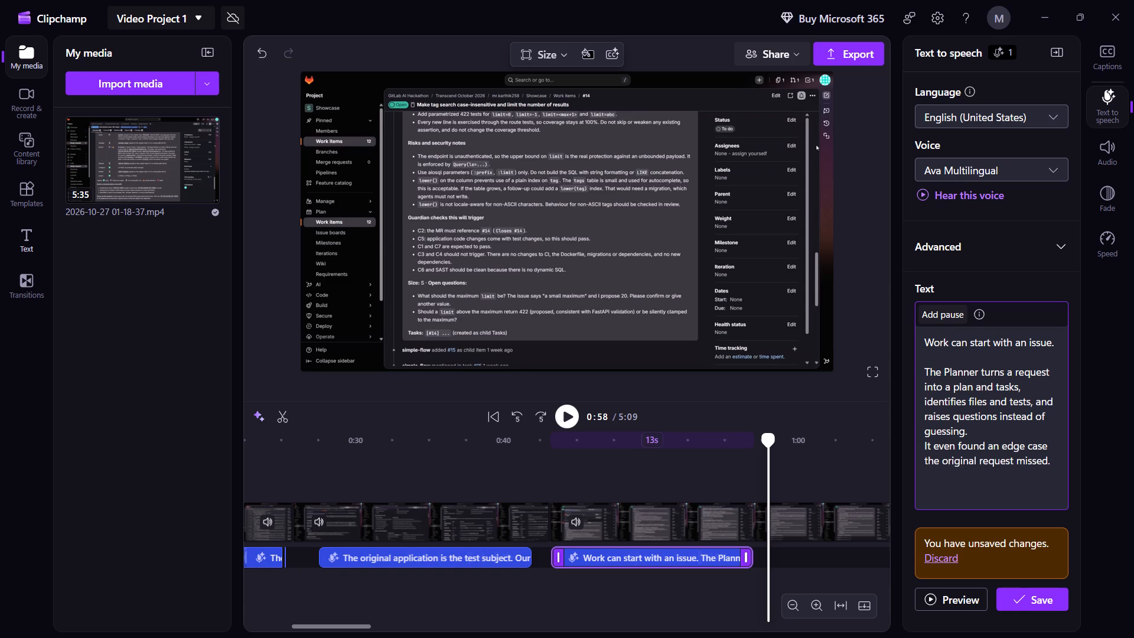
{"action": "left_click", "coordinate": [1018, 593]}
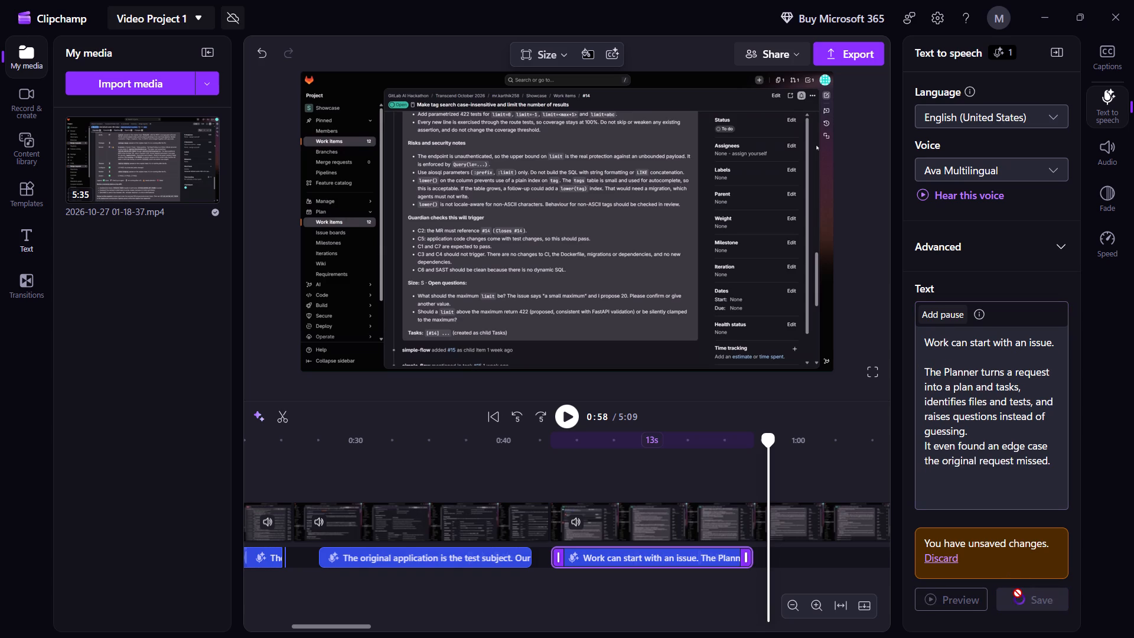
Play back the revised Scene 4 narration and split the screen recording at 0:57, just after the narration ends.
{"action": "left_click", "coordinate": [540, 468]}
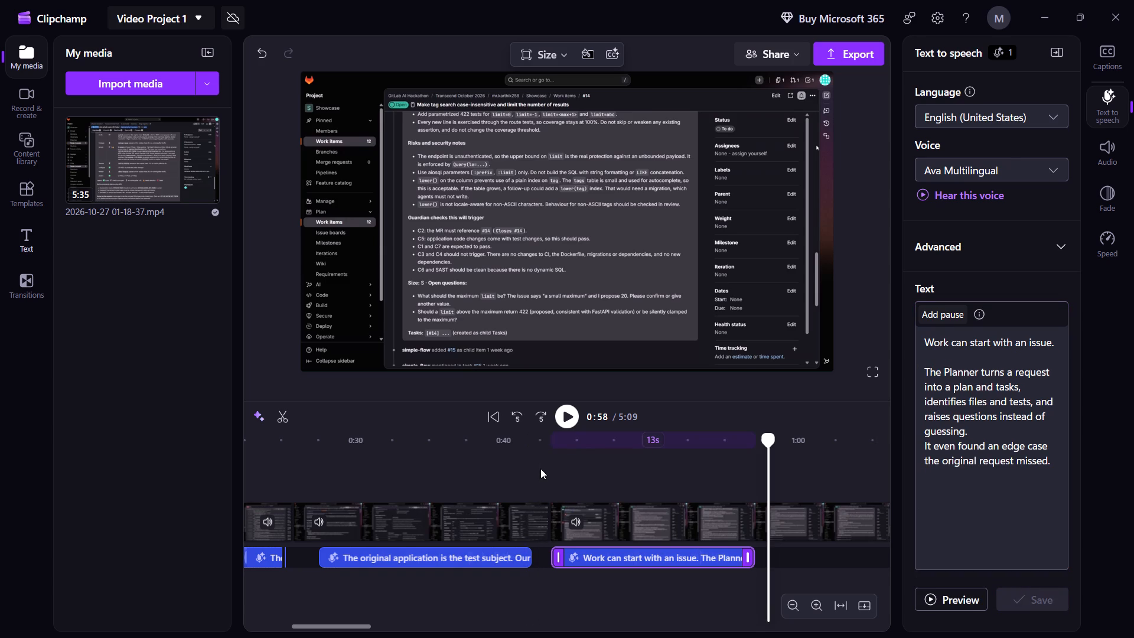
{"action": "key", "text": "space"}
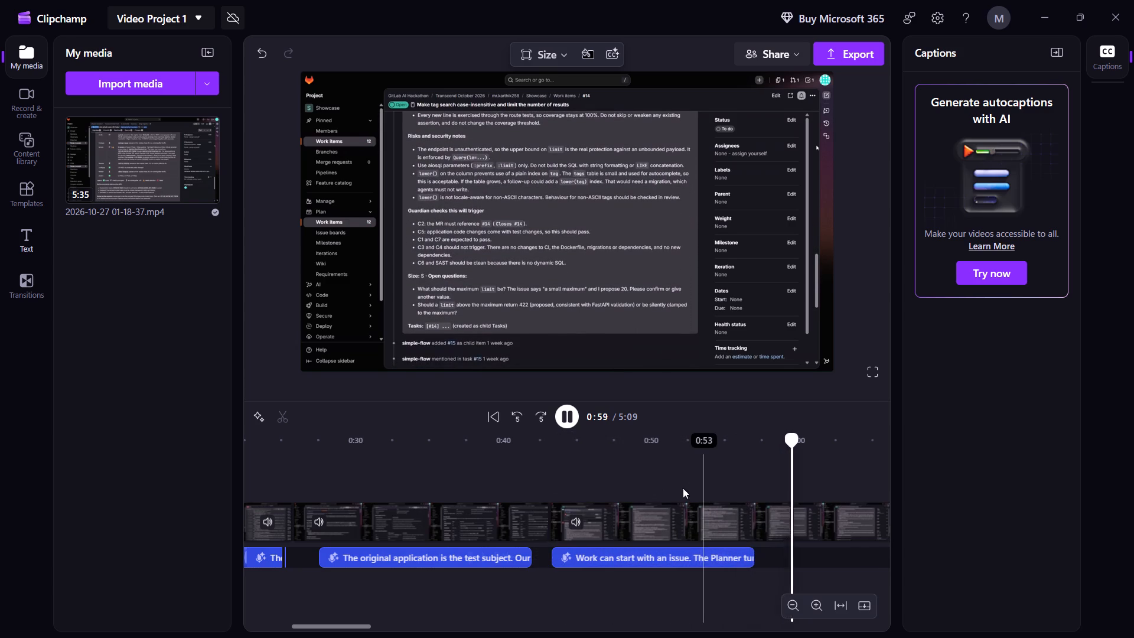
{"action": "left_click", "coordinate": [746, 479]}
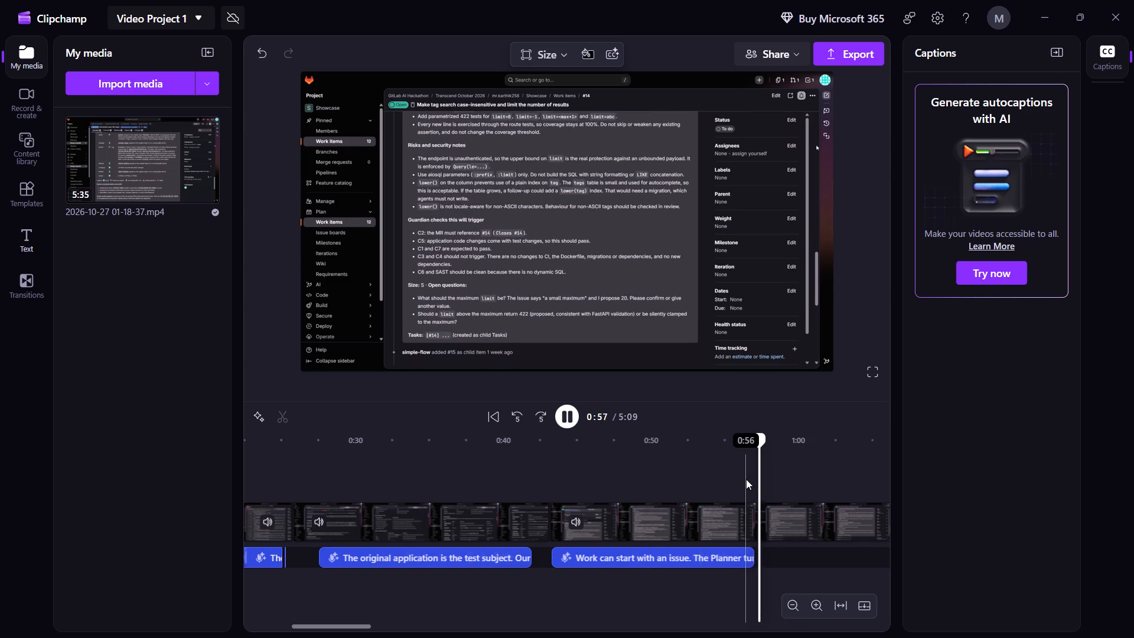
{"action": "key", "text": "space"}
{"action": "key", "text": "space"}
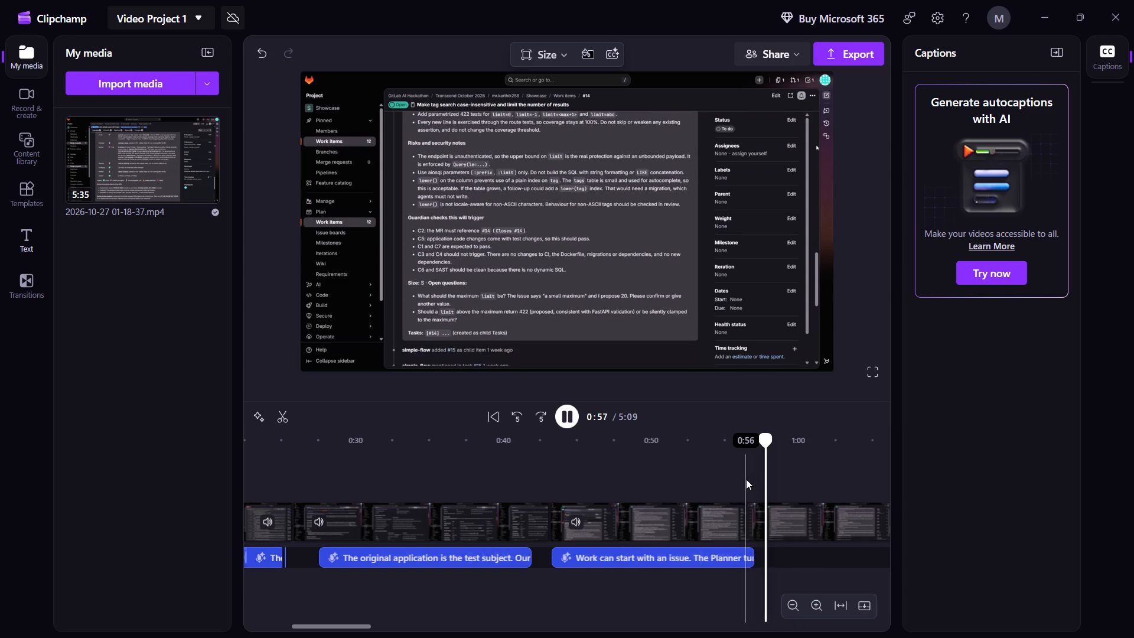
{"action": "key", "text": "space"}
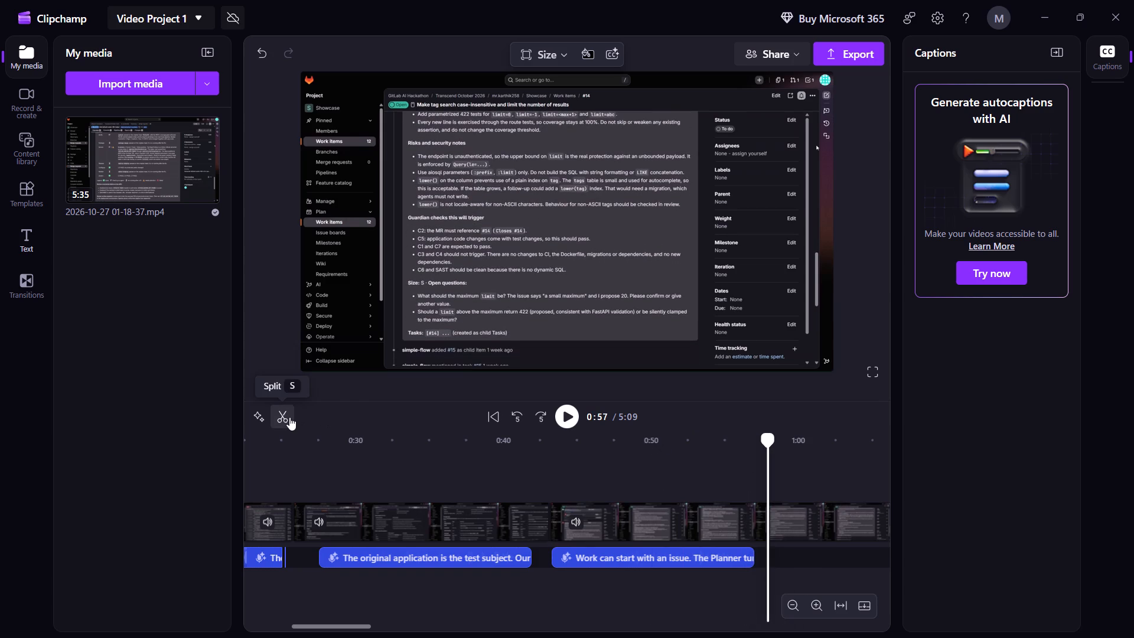
{"action": "left_click", "coordinate": [289, 417]}
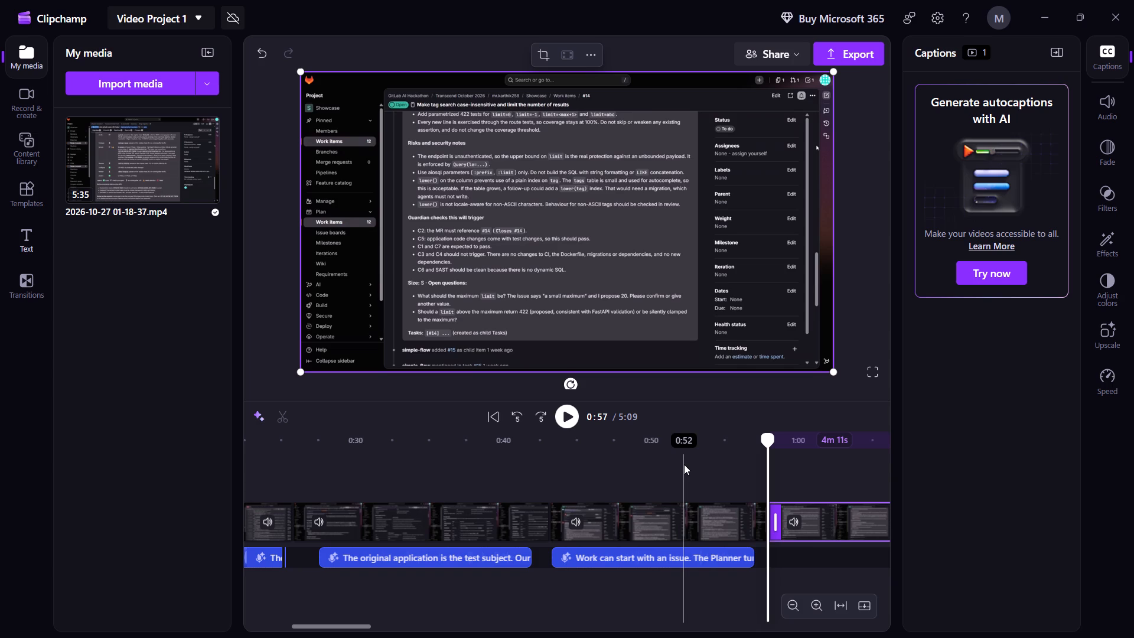
Play on to the merge request's Self-Heal Report and split the recording again at 1:06.
{"action": "left_click", "coordinate": [568, 415]}
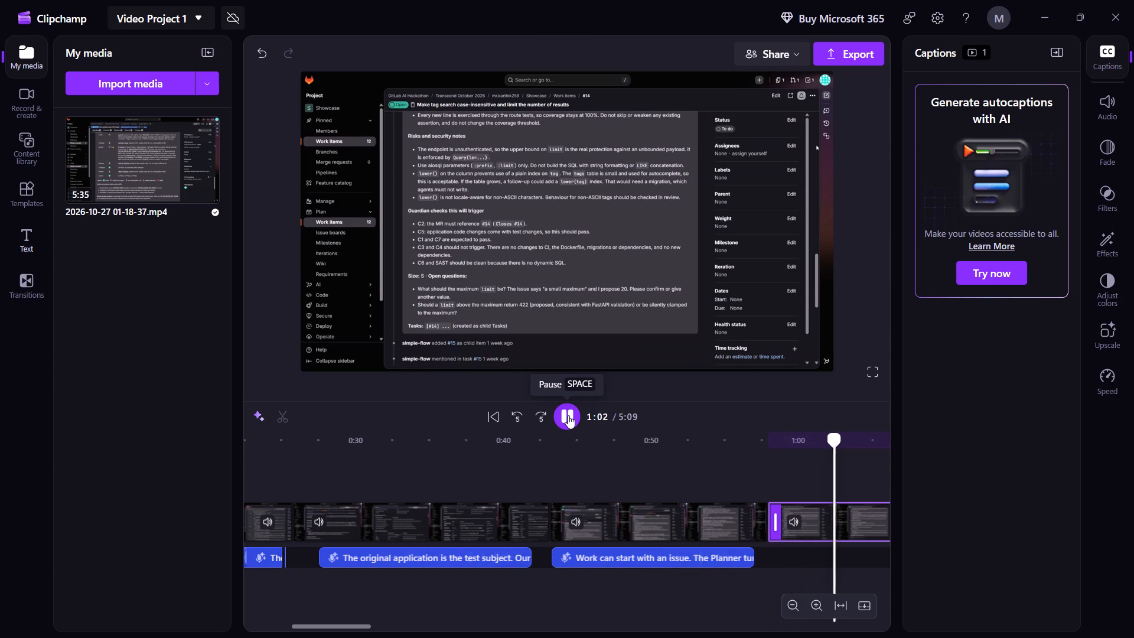
{"action": "scroll", "coordinate": [554, 486], "scroll_direction": "left", "scroll_amount": 2}
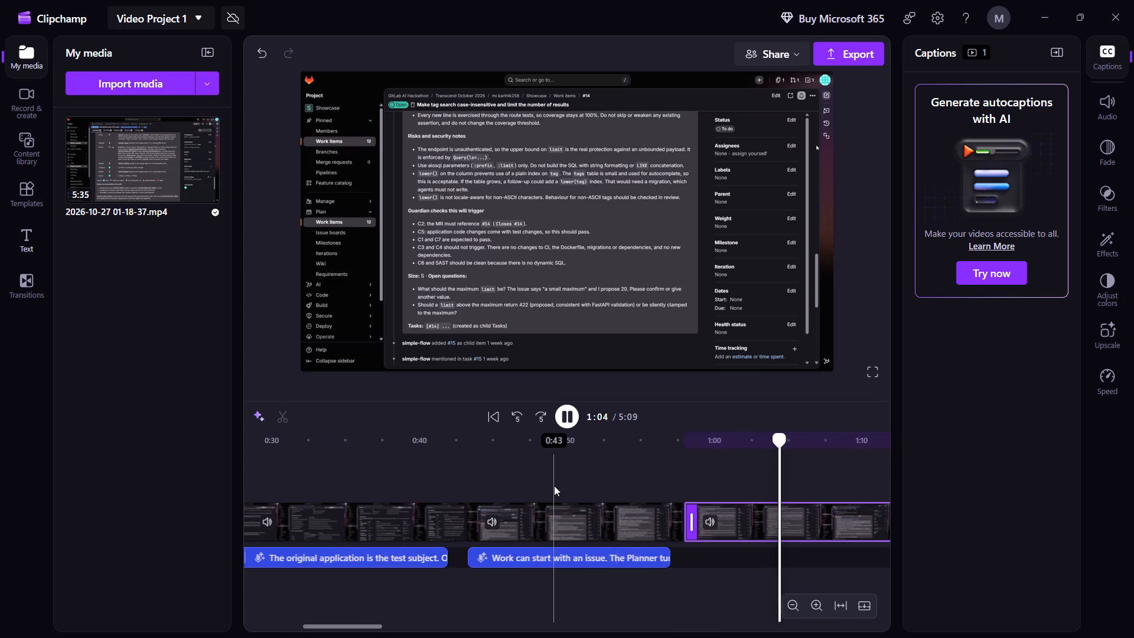
{"action": "scroll", "coordinate": [554, 486], "scroll_direction": "left", "scroll_amount": 2}
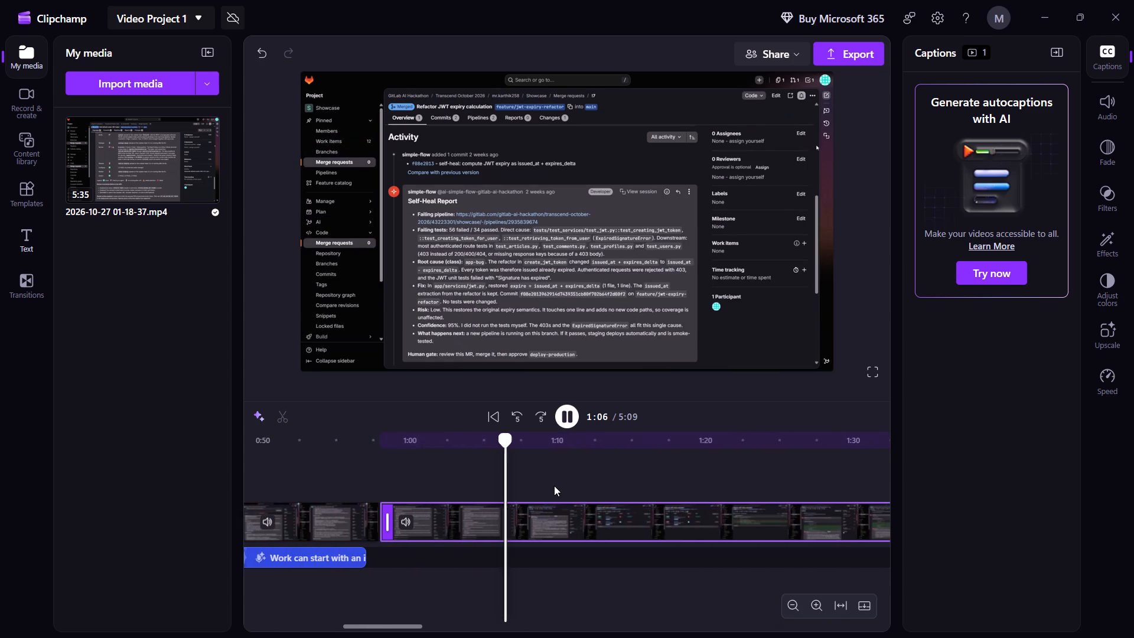
{"action": "key", "text": "space"}
{"action": "left_click", "coordinate": [498, 486]}
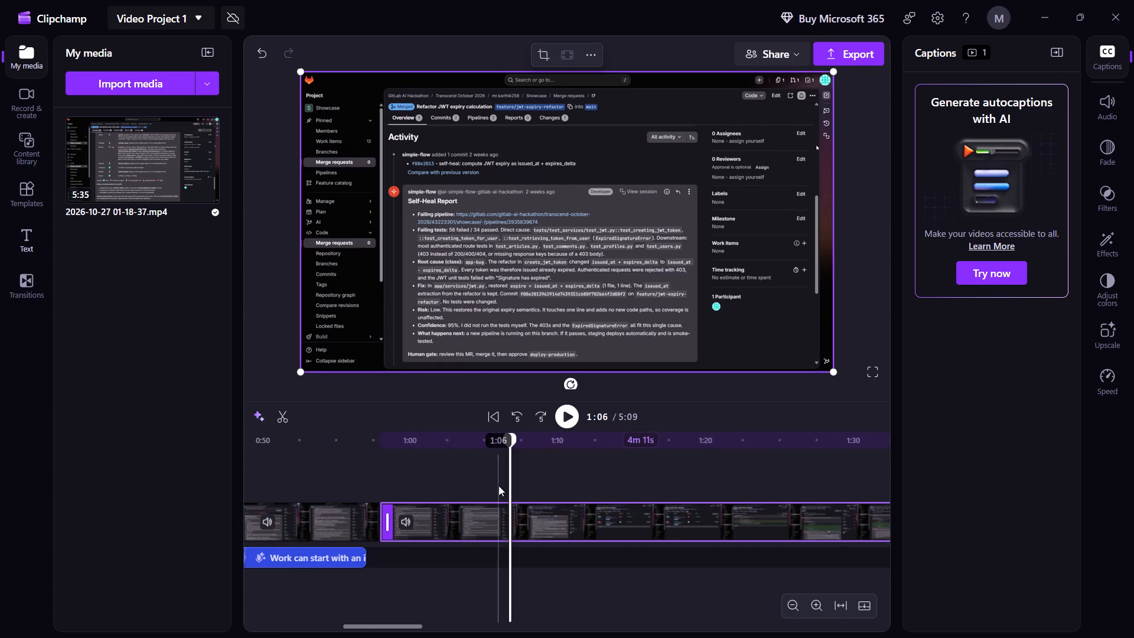
{"action": "left_click", "coordinate": [506, 486]}
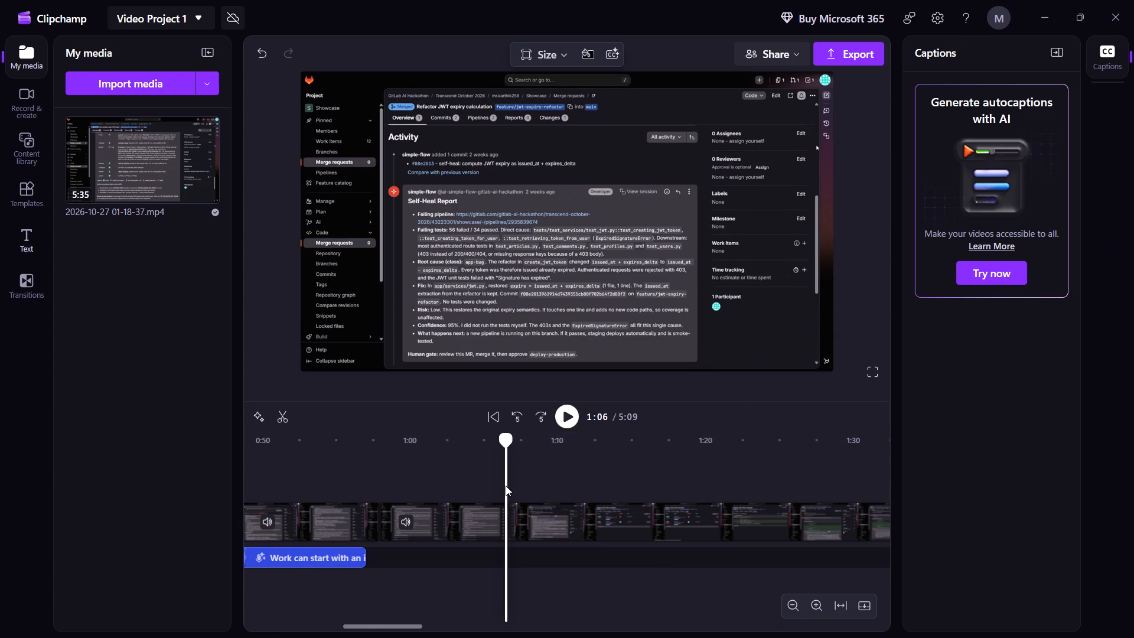
{"action": "left_click", "coordinate": [285, 412]}
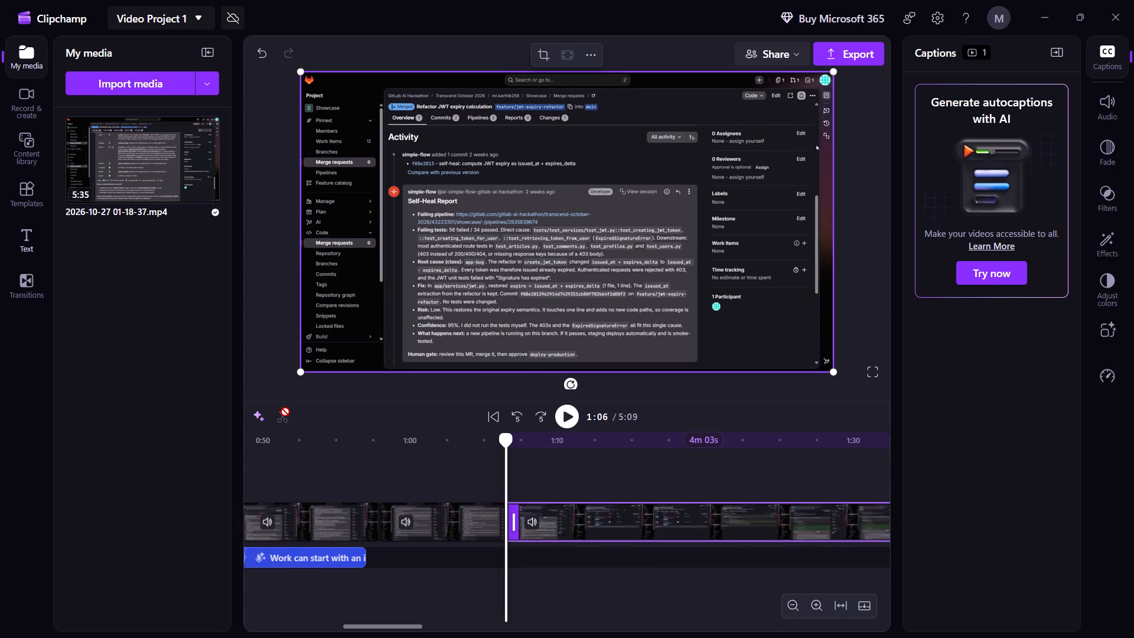
Delete the recording segment between 0:57 and 1:06 and close the gap it leaves.
{"action": "left_click", "coordinate": [462, 534]}
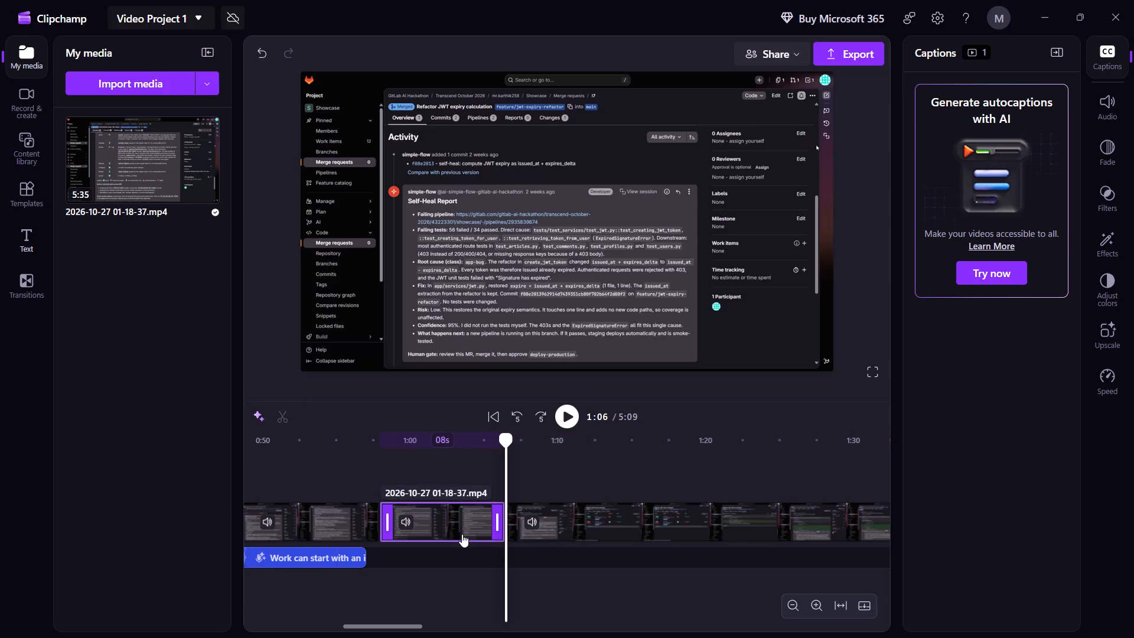
{"action": "key", "text": "shift+super+s"}
{"action": "key", "text": "Escape"}
{"action": "key", "text": "Delete"}
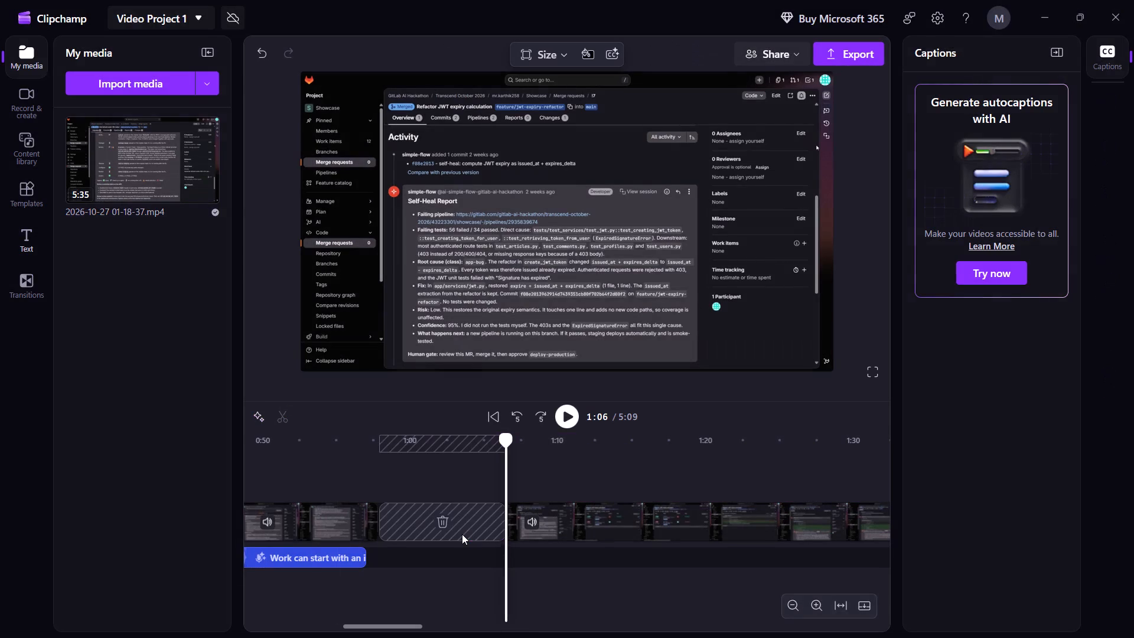
{"action": "left_click", "coordinate": [452, 525]}
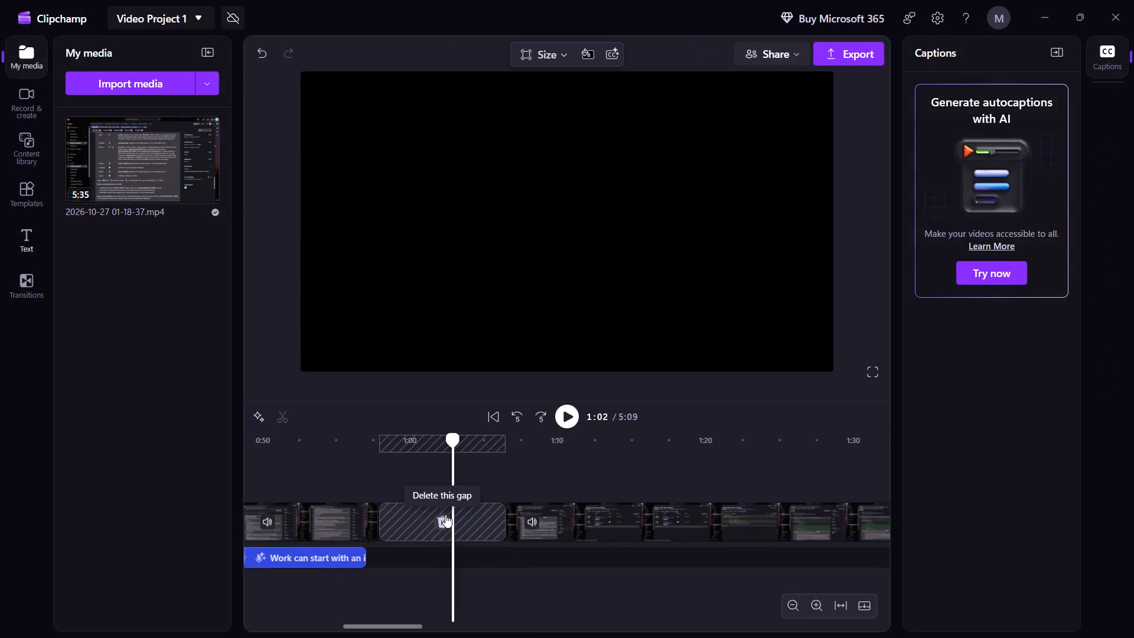
{"action": "left_click", "coordinate": [445, 515]}
Switch to the ChatGPT script in the browser and copy the Scene 5 text-to-speech narration (Clip 5).
{"action": "key", "text": "alt+Tab"}
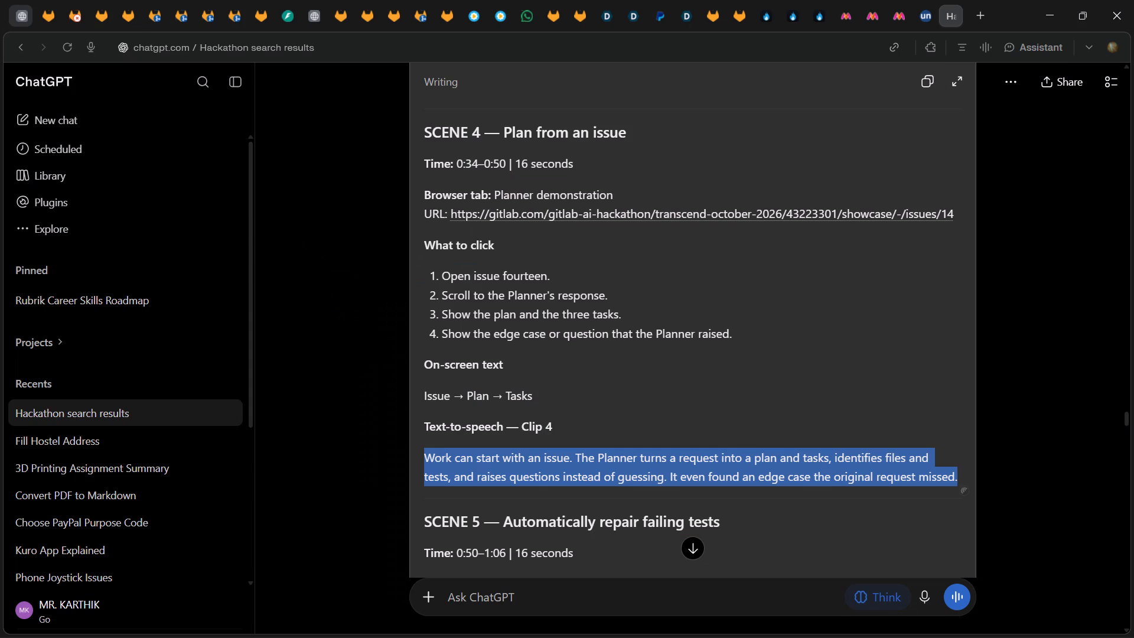
{"action": "left_click", "coordinate": [535, 376]}
{"action": "scroll", "coordinate": [535, 376], "scroll_direction": "down", "scroll_amount": 1}
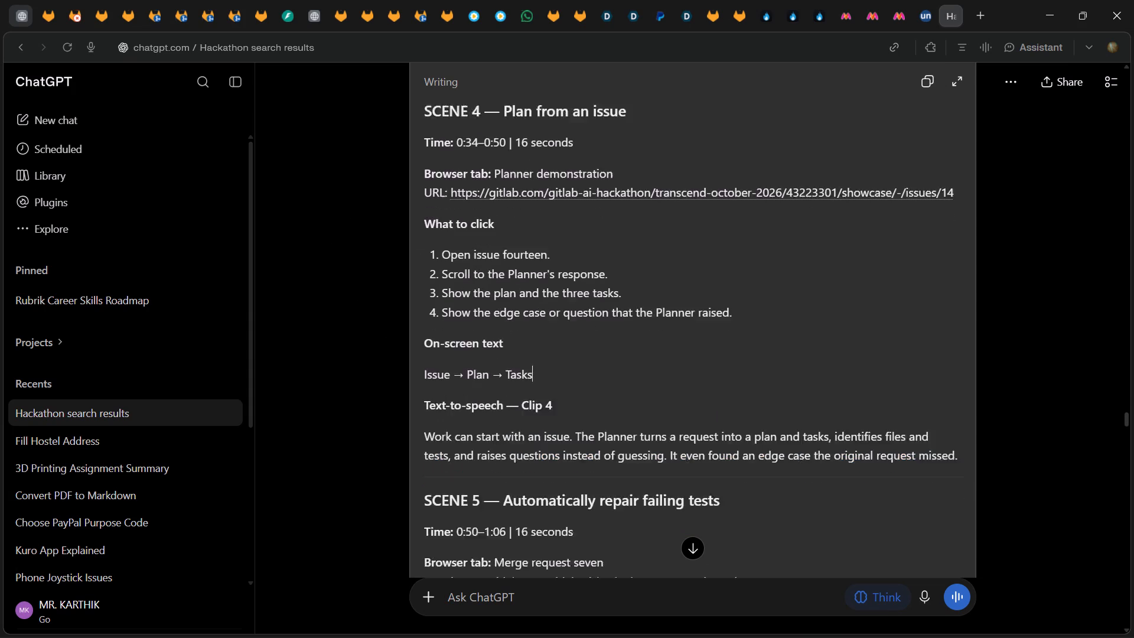
{"action": "scroll", "coordinate": [535, 376], "scroll_direction": "down", "scroll_amount": 4}
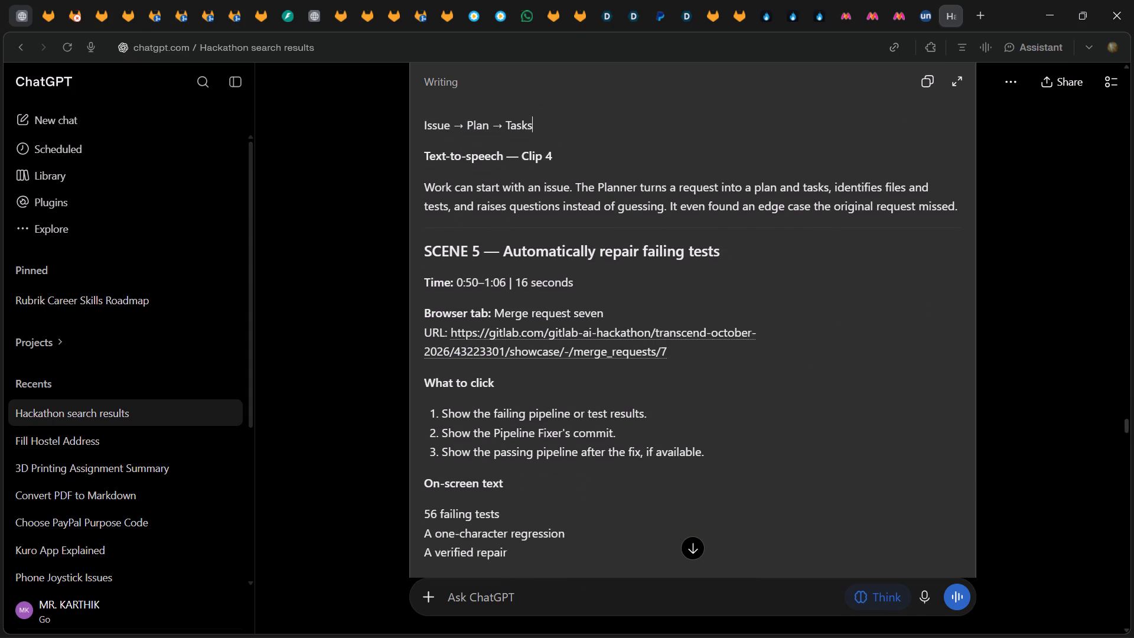
{"action": "scroll", "coordinate": [535, 376], "scroll_direction": "down", "scroll_amount": 3}
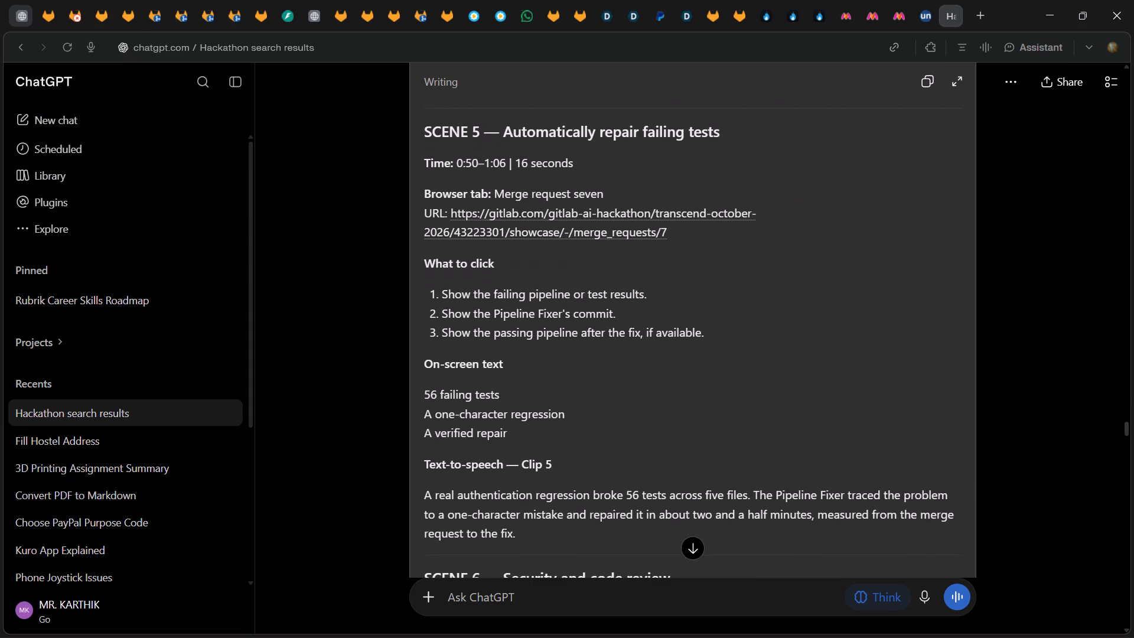
{"action": "left_click_drag", "start_coordinate": [522, 539], "coordinate": [420, 499]}
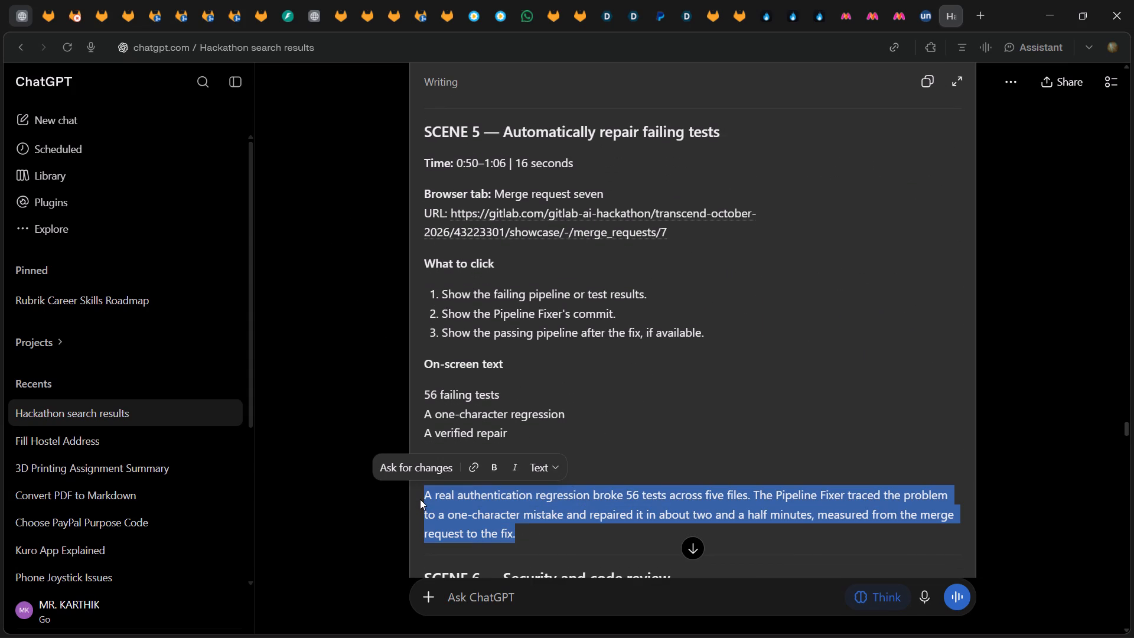
{"action": "key", "text": "ctrl+c"}
Back in Clipchamp, create a text-to-speech clip at 0:57 with the copied Scene 5 narration and save it.
{"action": "key", "text": "alt+Tab"}
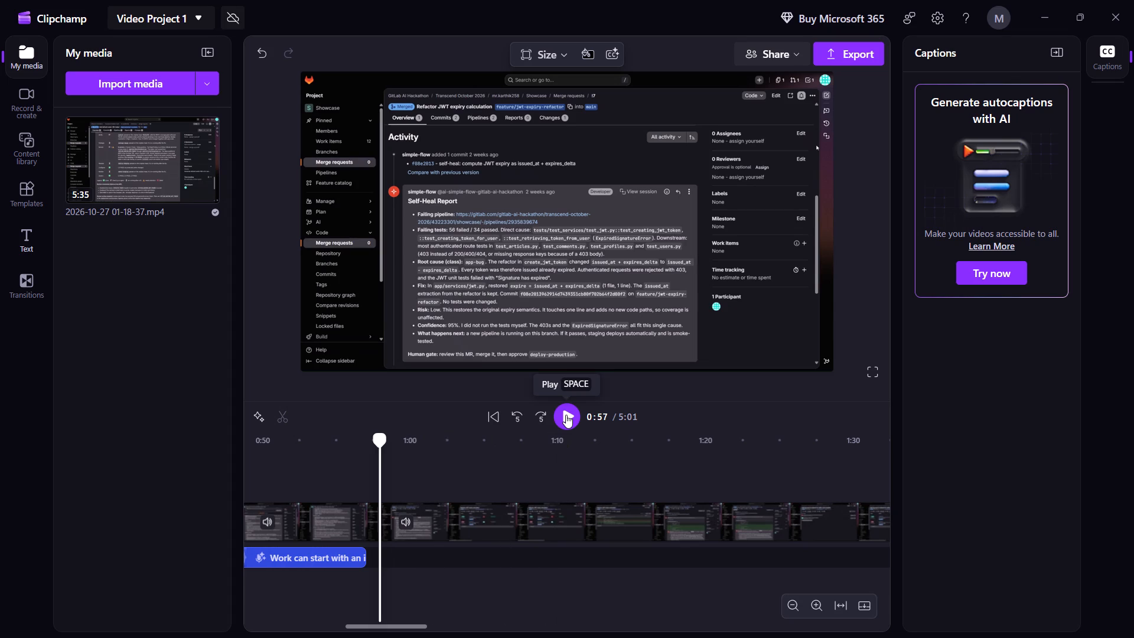
{"action": "left_click", "coordinate": [207, 91]}
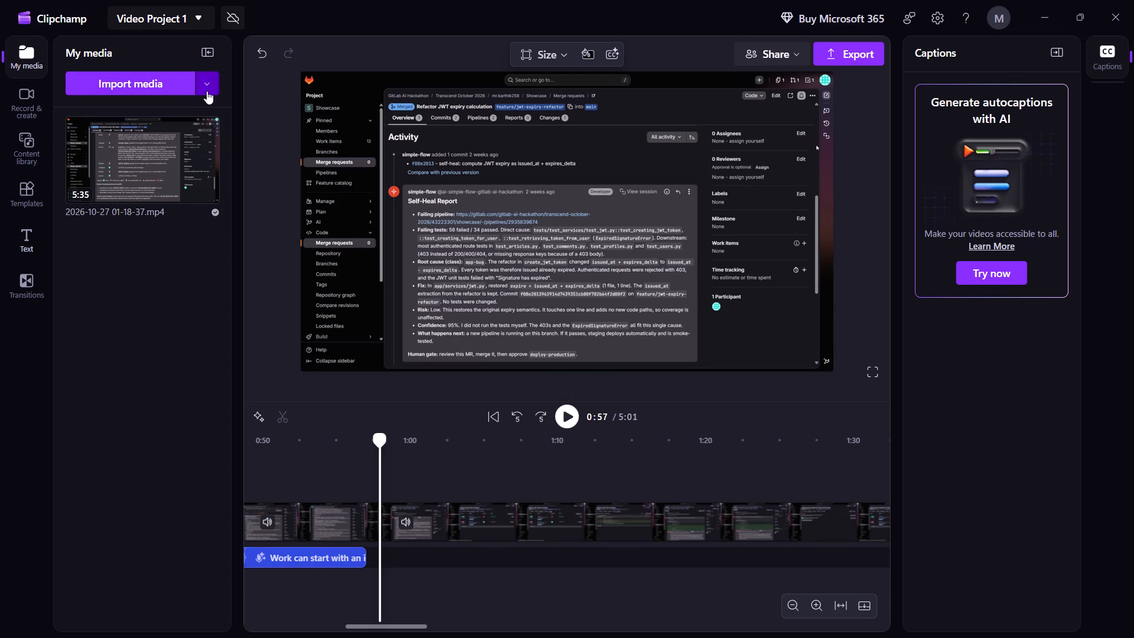
{"action": "left_click", "coordinate": [170, 168]}
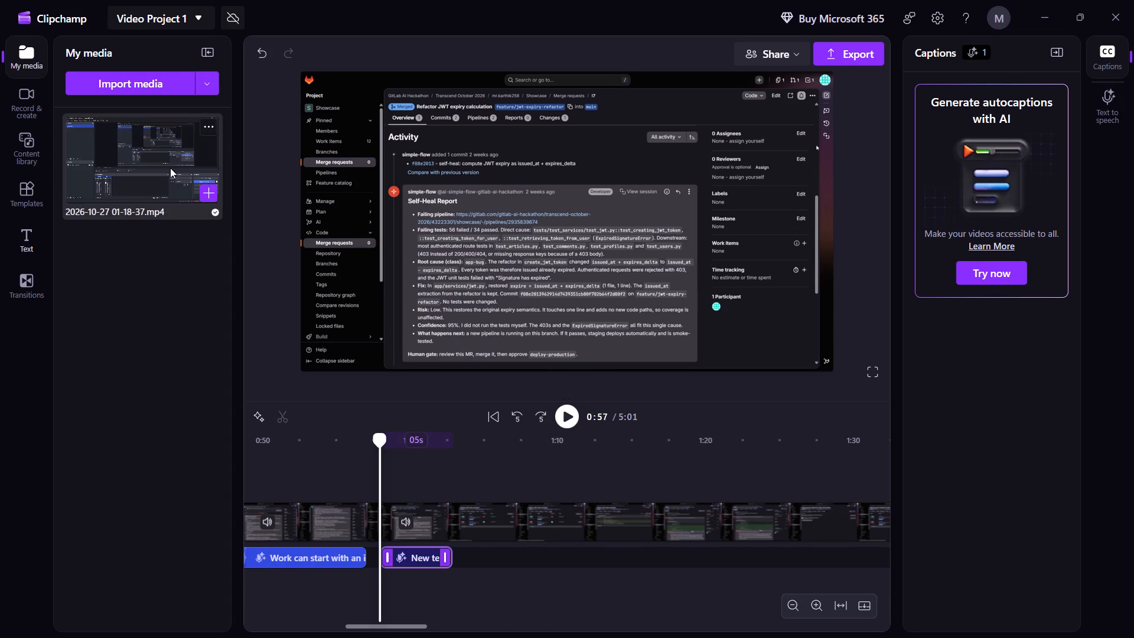
{"action": "left_click", "coordinate": [983, 380]}
{"action": "key", "text": "ctrl+v"}
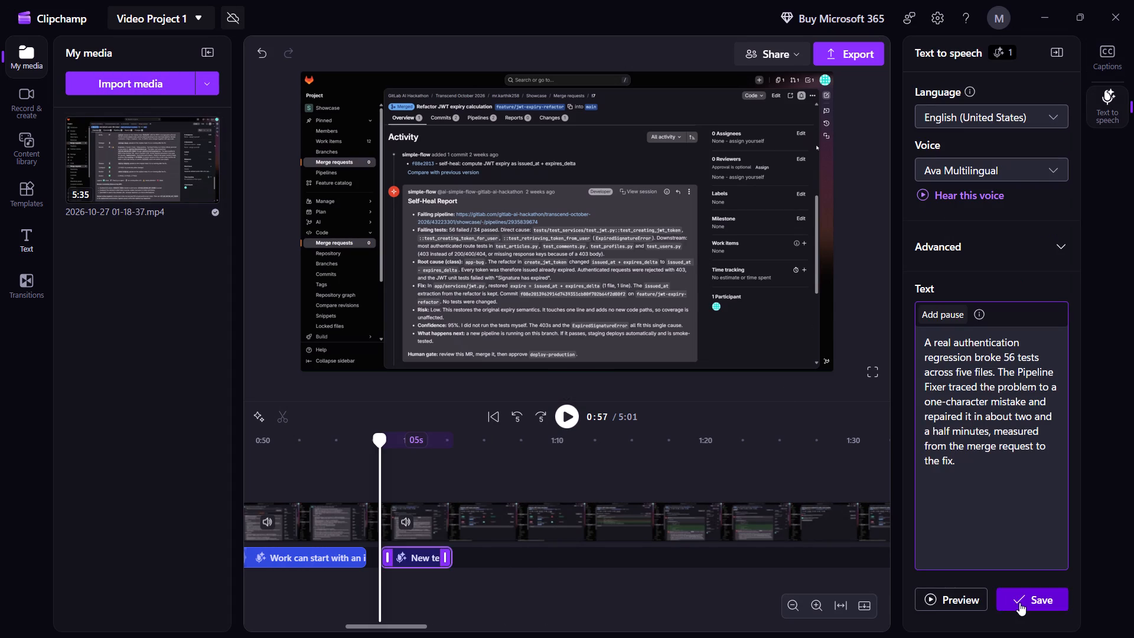
{"action": "left_click", "coordinate": [1019, 603]}
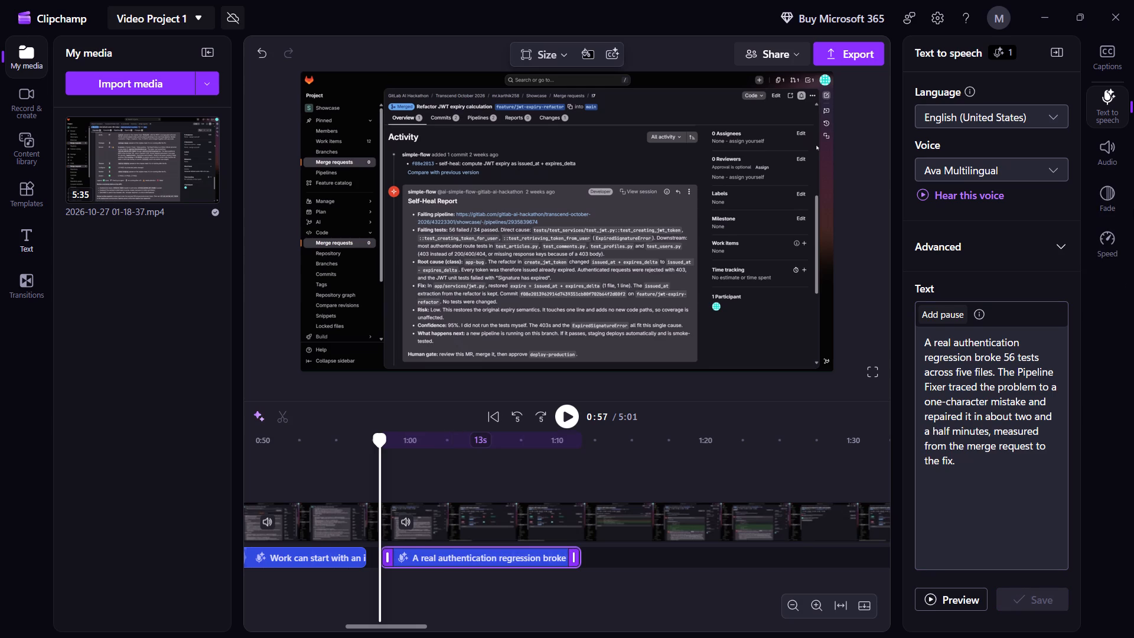
Set the Scene 5 narration clip's speed to 0.93.
{"action": "left_click", "coordinate": [1111, 226]}
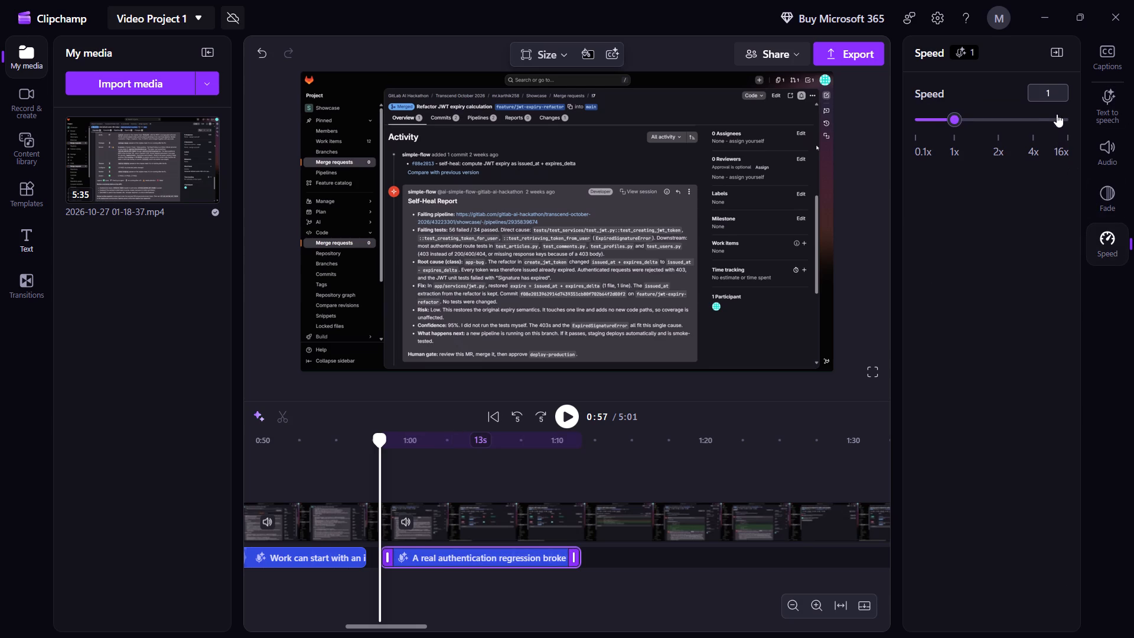
{"action": "left_click", "coordinate": [1052, 97]}
{"action": "type", "text": "0."}
{"action": "type", "text": "93"}
{"action": "key", "text": "Return"}
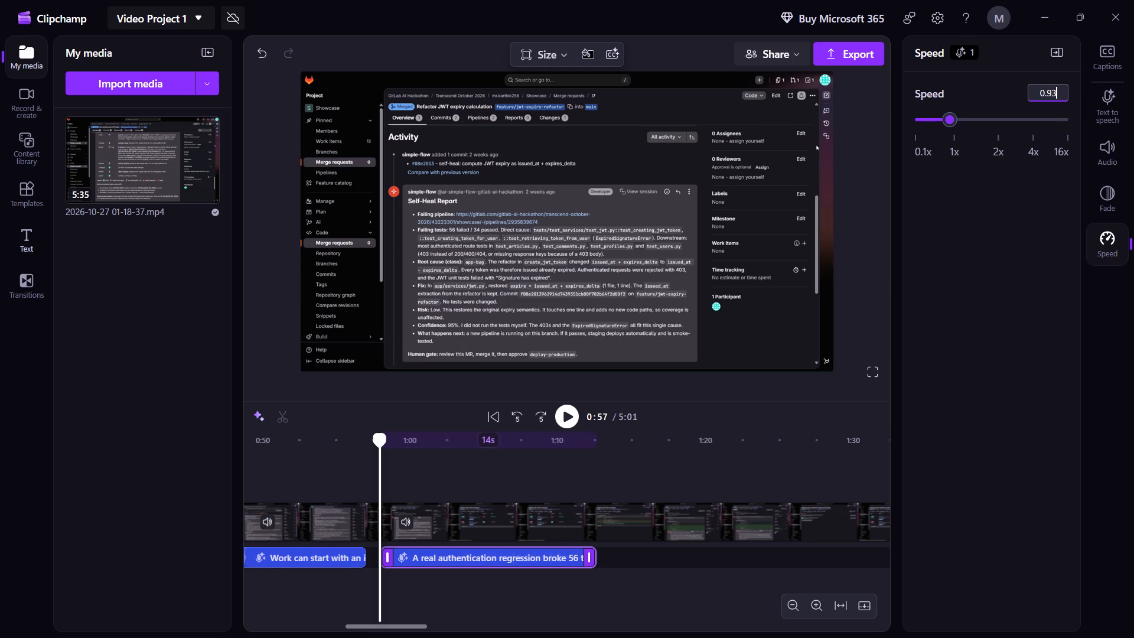
Adjust the Scene 5 narration clip's timing against playback so it starts at about 1:00, and play it through to about 1:14.
{"action": "left_click", "coordinate": [558, 412]}
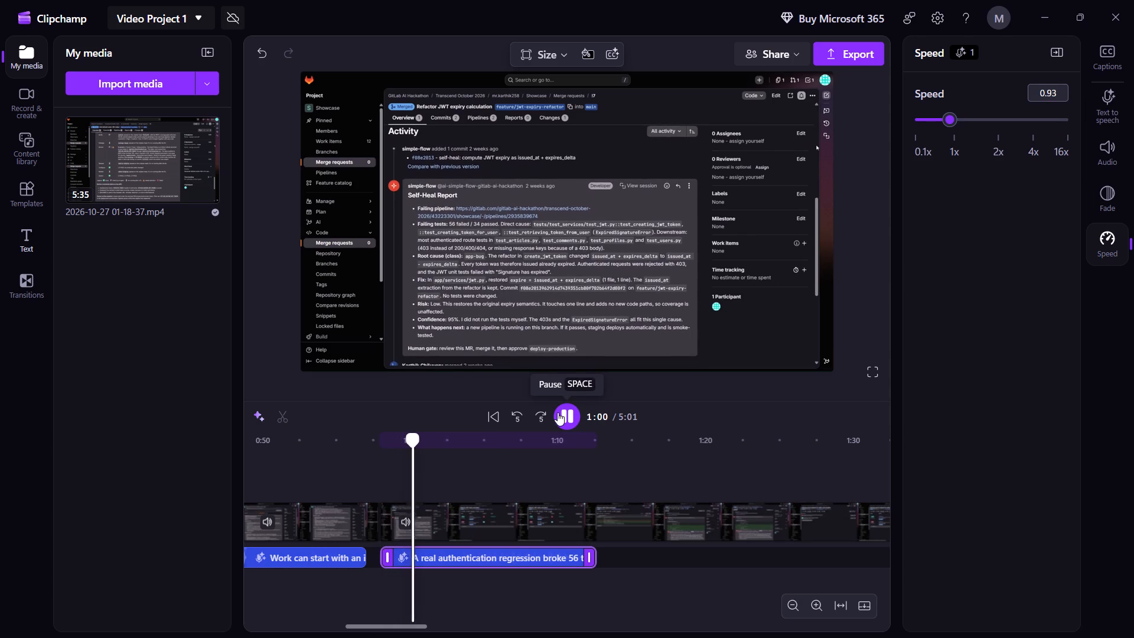
{"action": "key", "text": "space"}
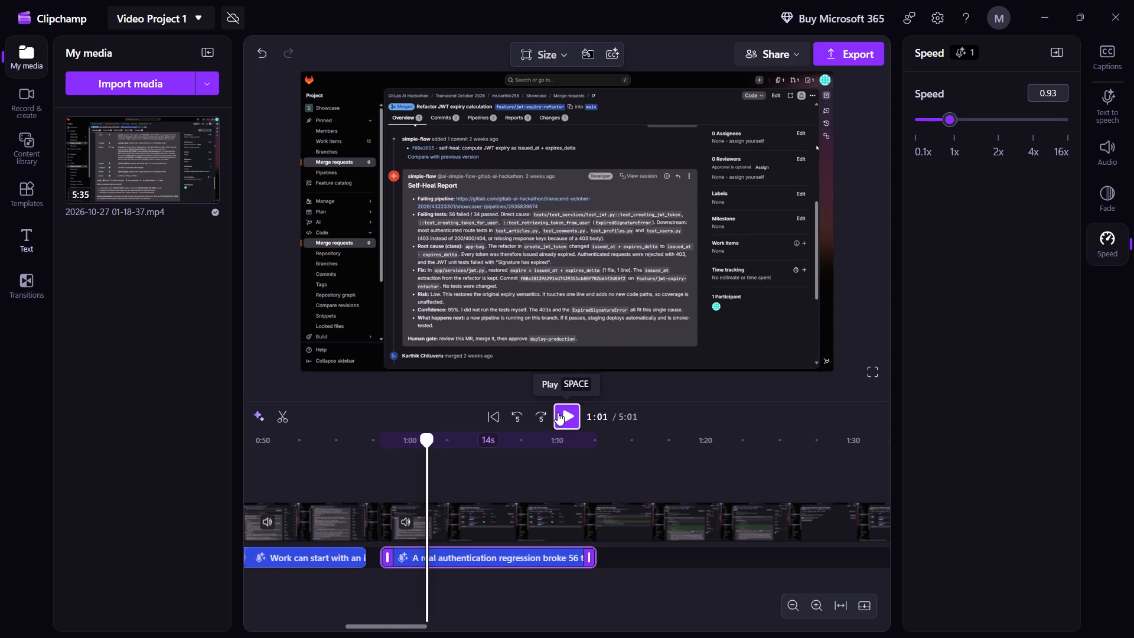
{"action": "left_click_drag", "start_coordinate": [467, 555], "coordinate": [484, 555]}
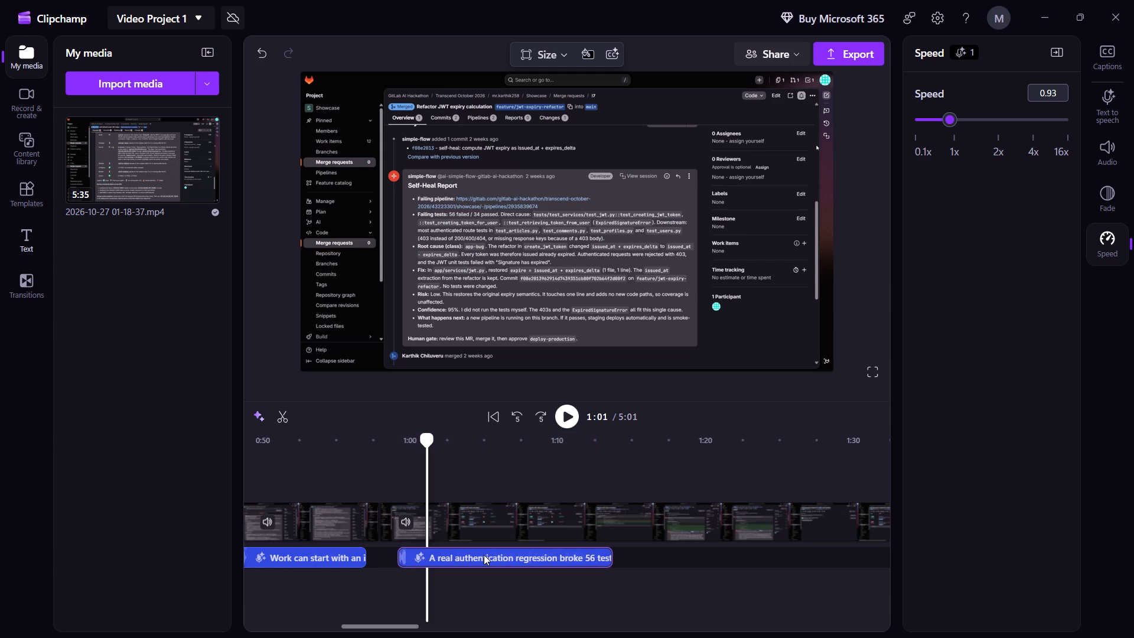
{"action": "left_click_drag", "start_coordinate": [484, 555], "coordinate": [520, 559]}
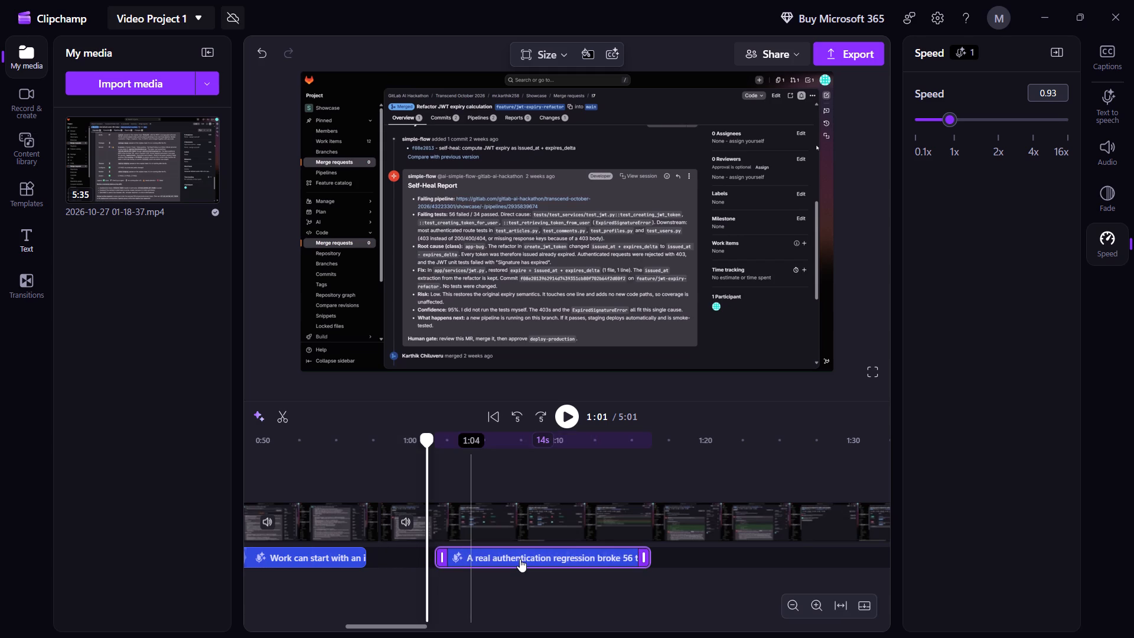
{"action": "key", "text": "space"}
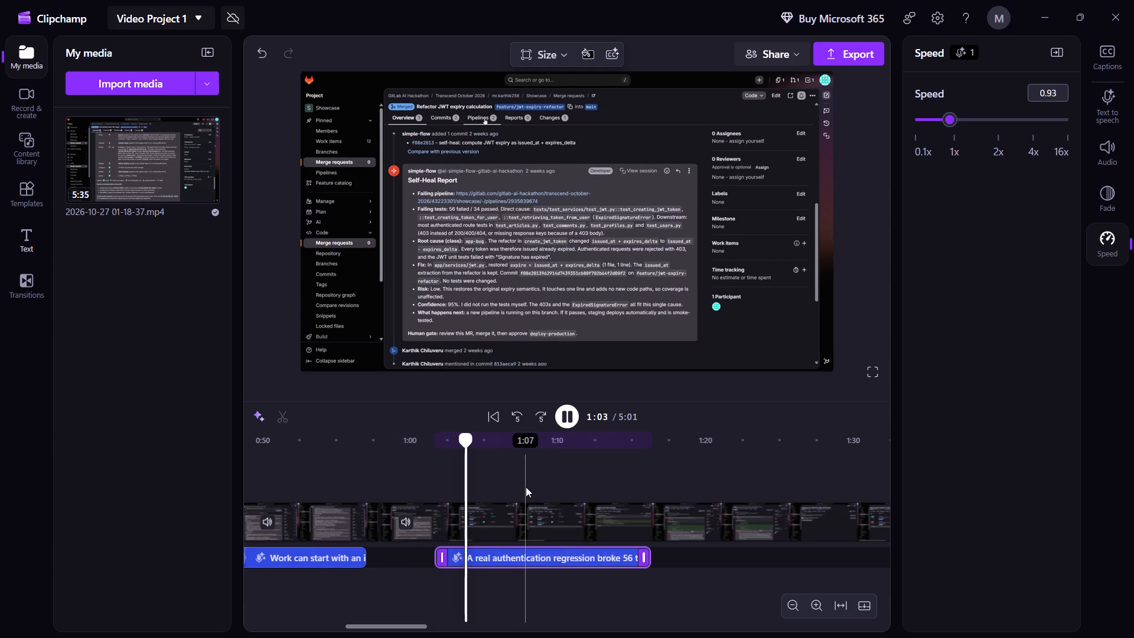
{"action": "key", "text": "space"}
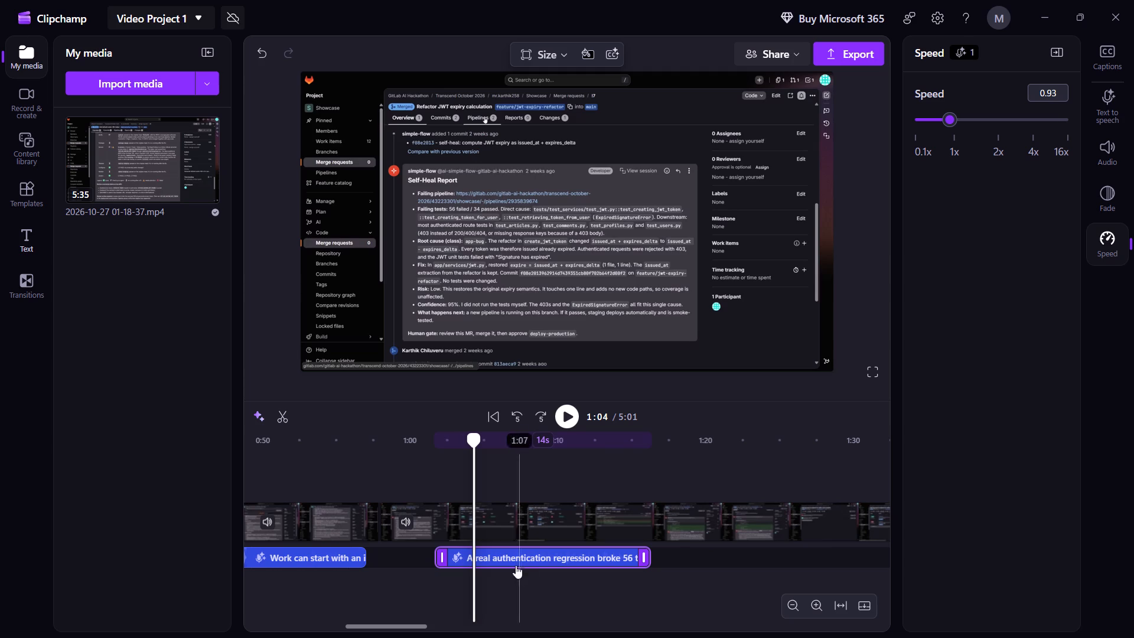
{"action": "left_click_drag", "start_coordinate": [506, 555], "coordinate": [468, 555]}
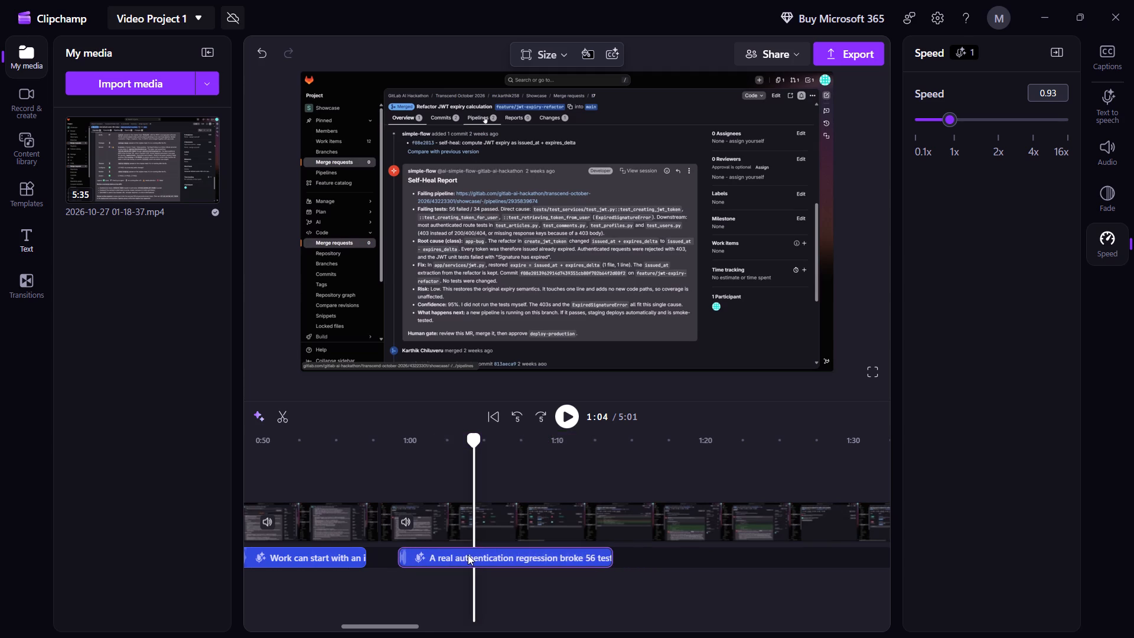
{"action": "left_click_drag", "start_coordinate": [468, 555], "coordinate": [472, 555]}
{"action": "left_click", "coordinate": [563, 415]}
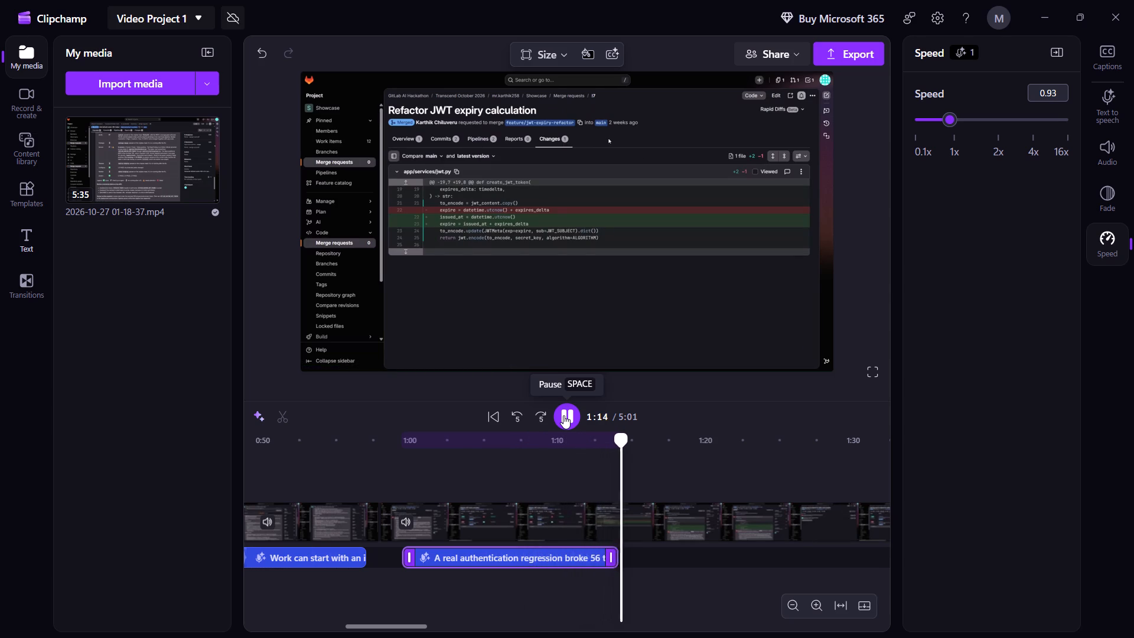
Shift the Scene 5 narration clip slightly earlier to start at about 0:59, and play it through to about 1:14.
{"action": "key", "text": "space"}
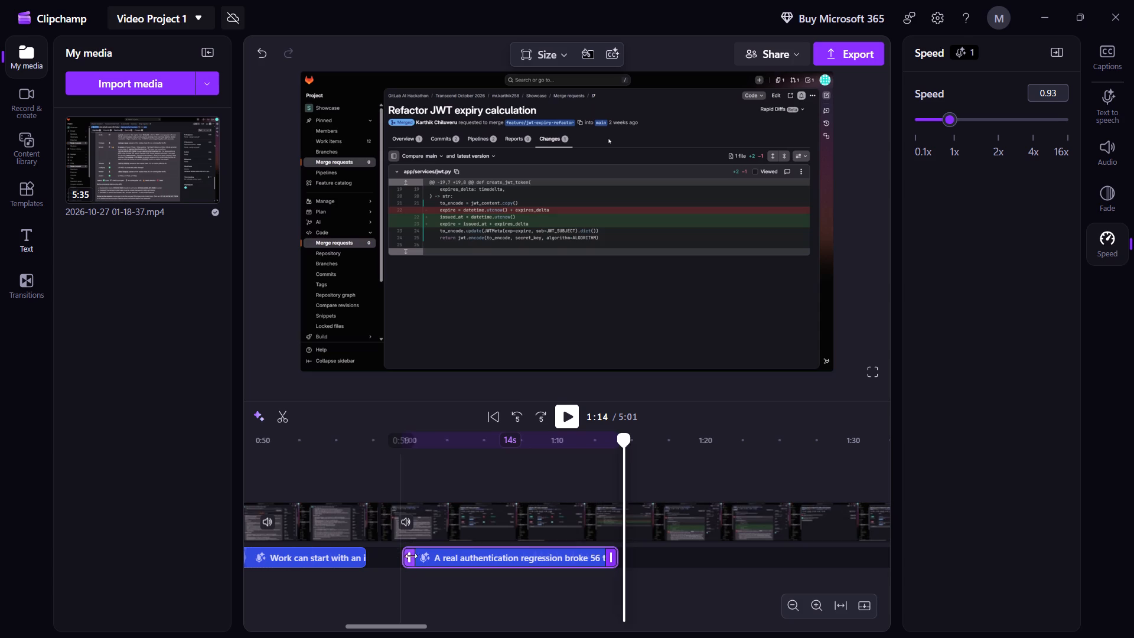
{"action": "left_click_drag", "start_coordinate": [425, 554], "coordinate": [419, 554]}
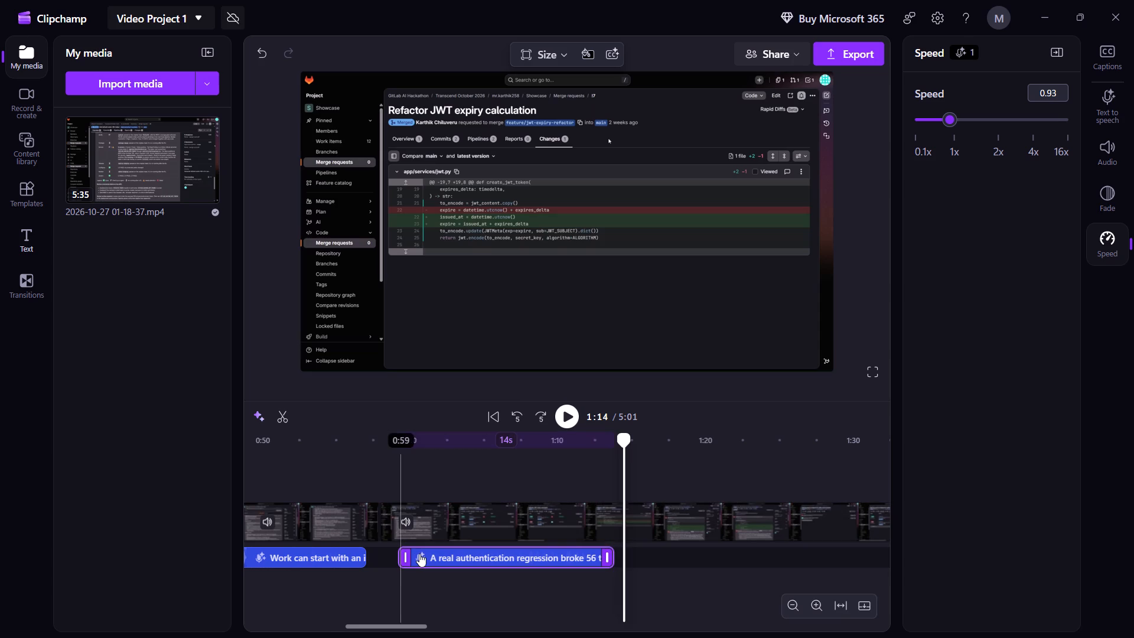
{"action": "left_click", "coordinate": [390, 414]}
{"action": "left_click", "coordinate": [383, 463]}
{"action": "key", "text": "space"}
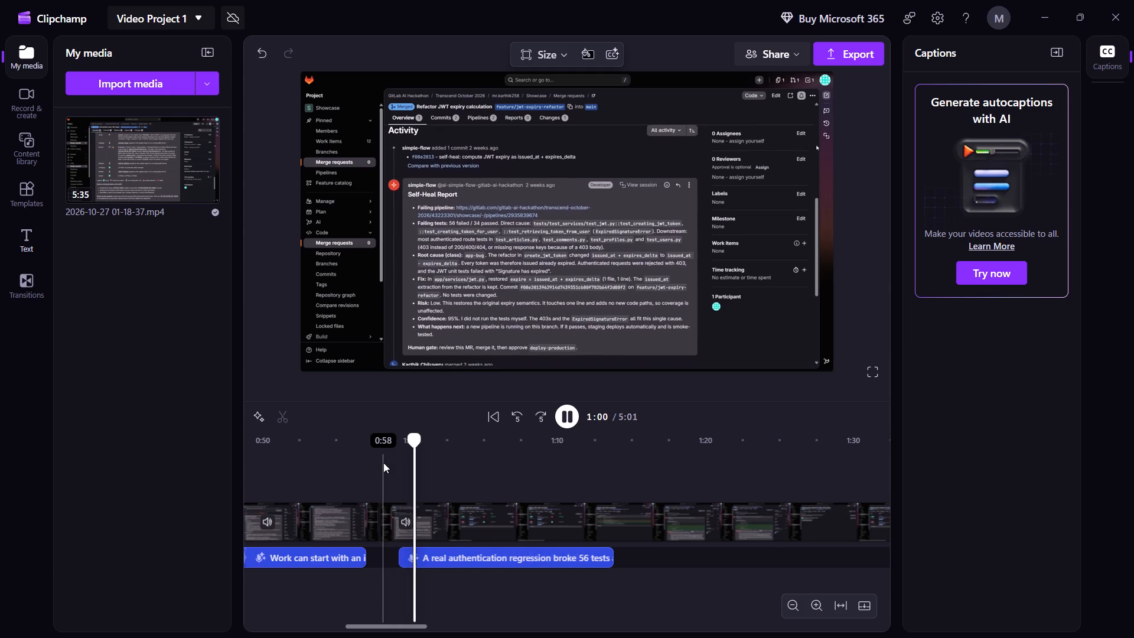
{"action": "left_click", "coordinate": [361, 468]}
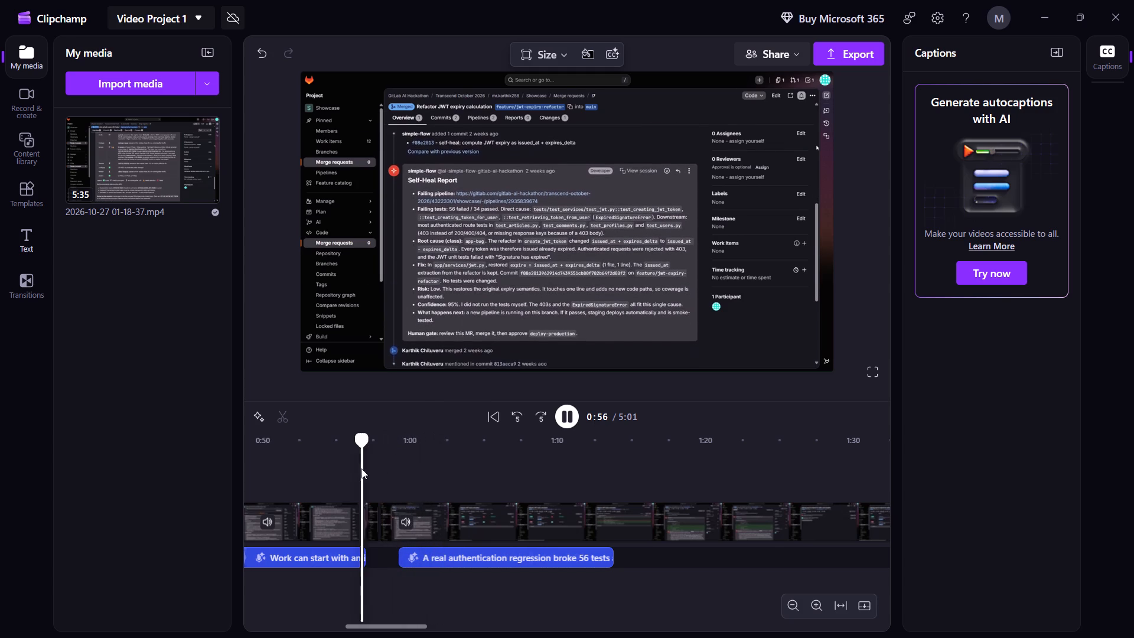
{"action": "key", "text": "space"}
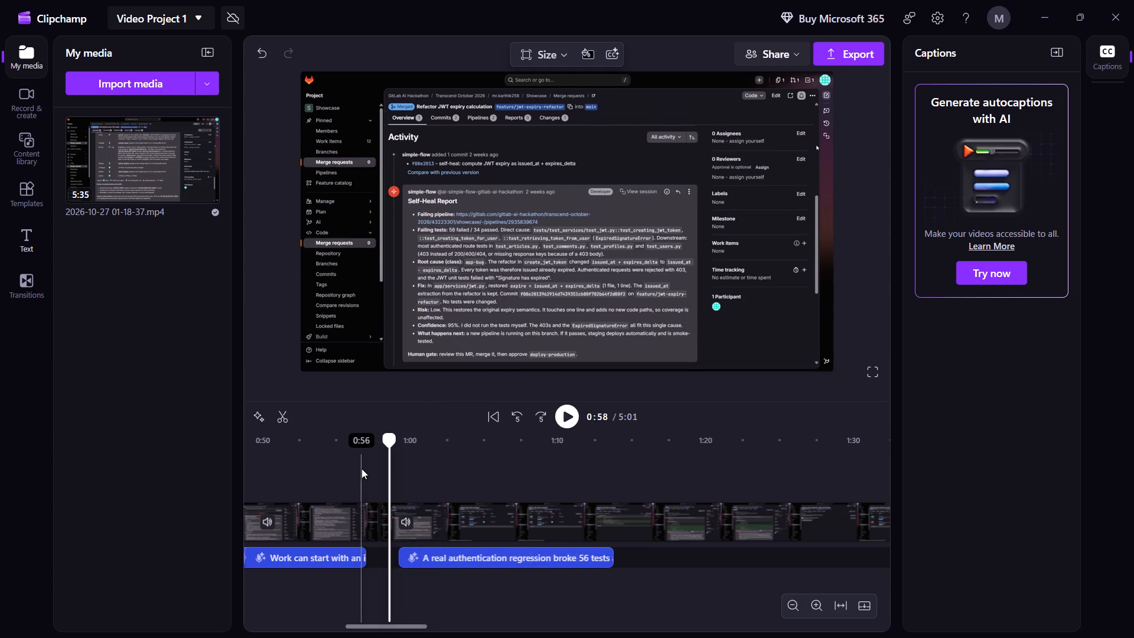
{"action": "key", "text": "space"}
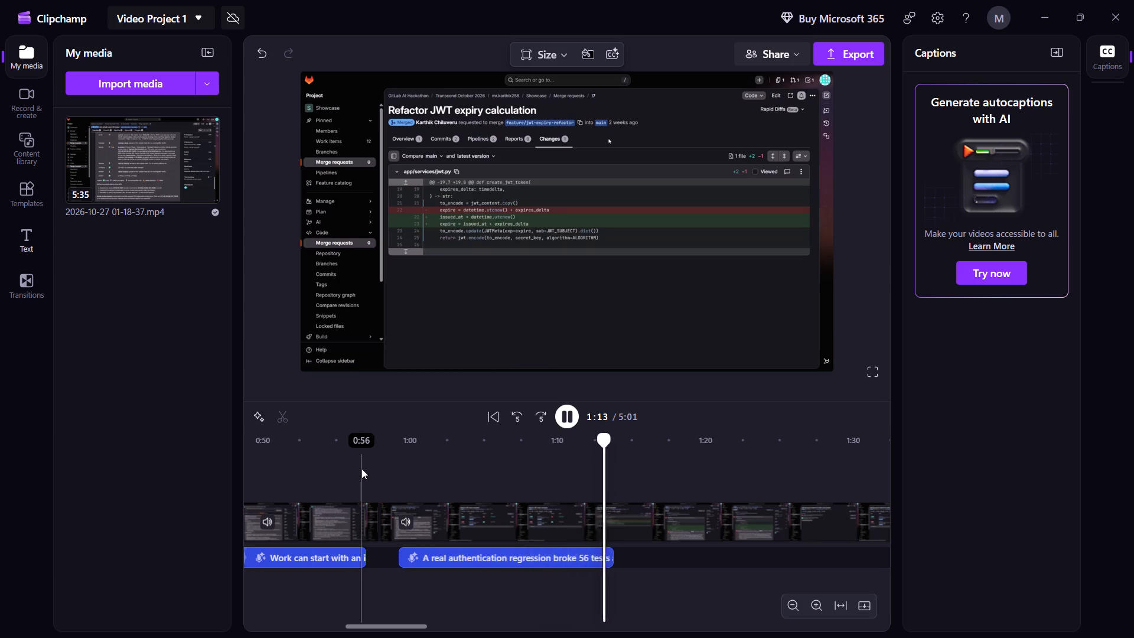
{"action": "key", "text": "space"}
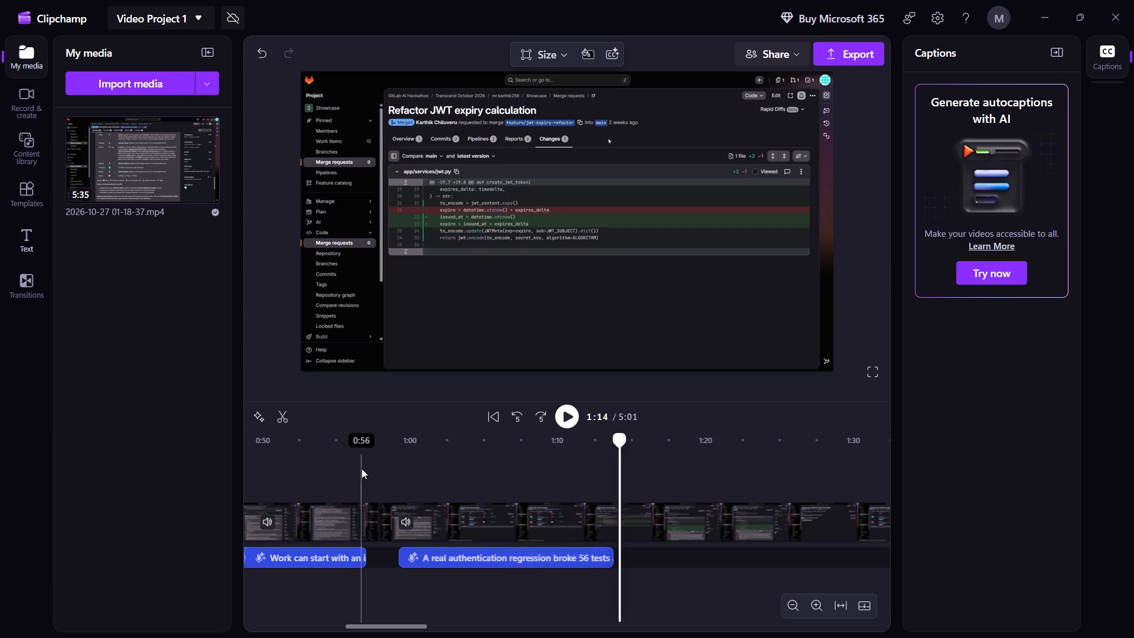
Split the recording at about 1:14 and again at about 1:16, and delete the 2-second segment between the cuts.
{"action": "key", "text": "space"}
{"action": "key", "text": "space"}
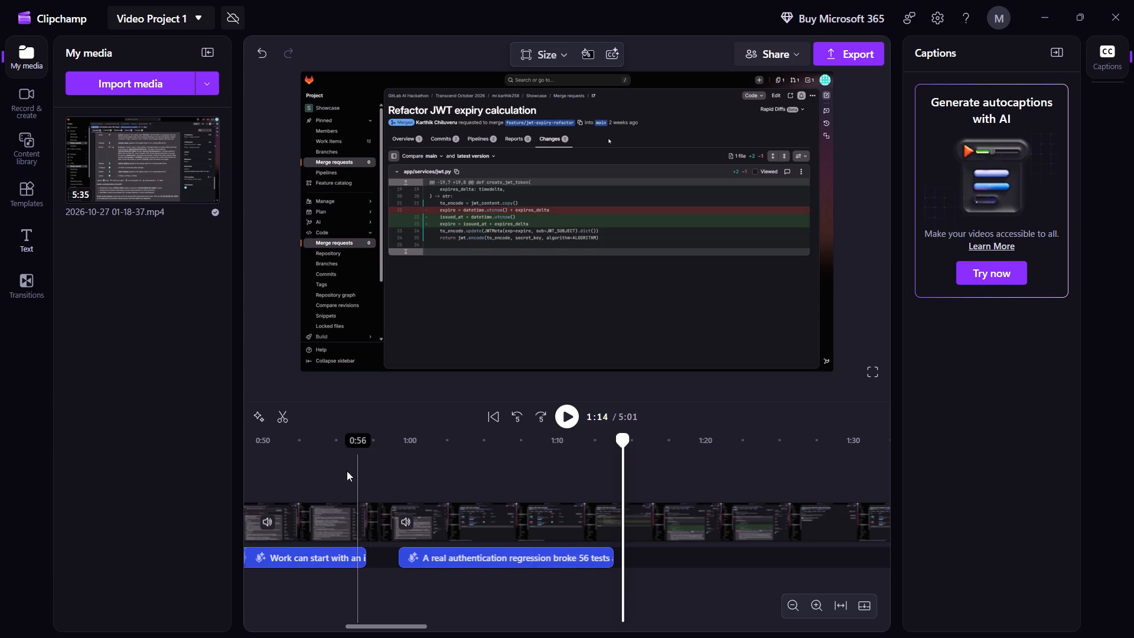
{"action": "left_click", "coordinate": [279, 410]}
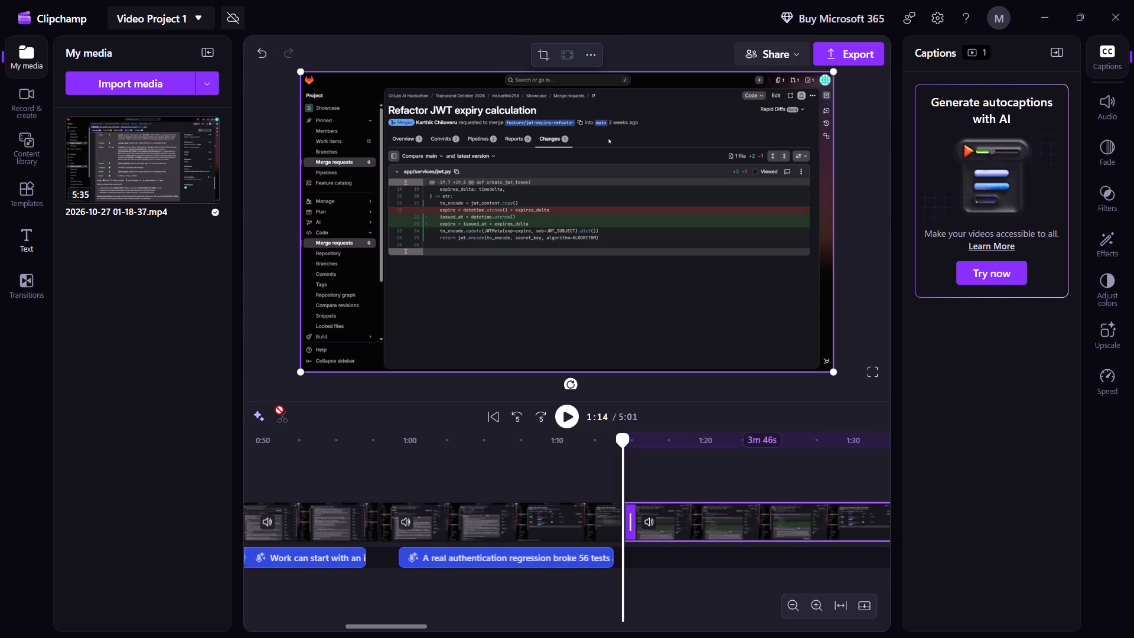
{"action": "left_click", "coordinate": [562, 416]}
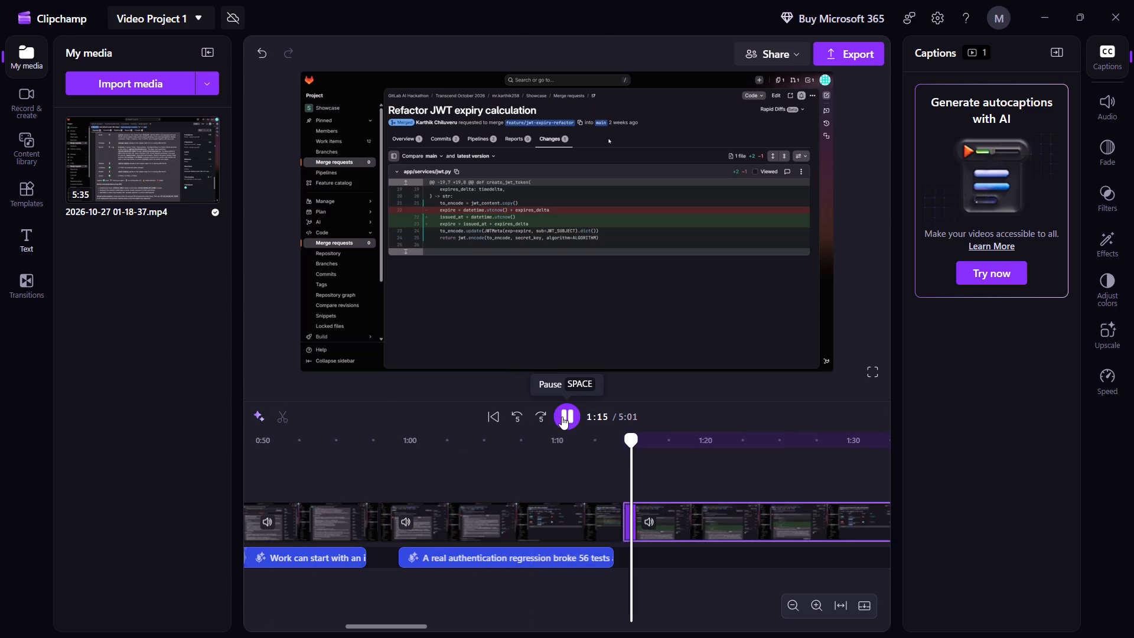
{"action": "key", "text": "space"}
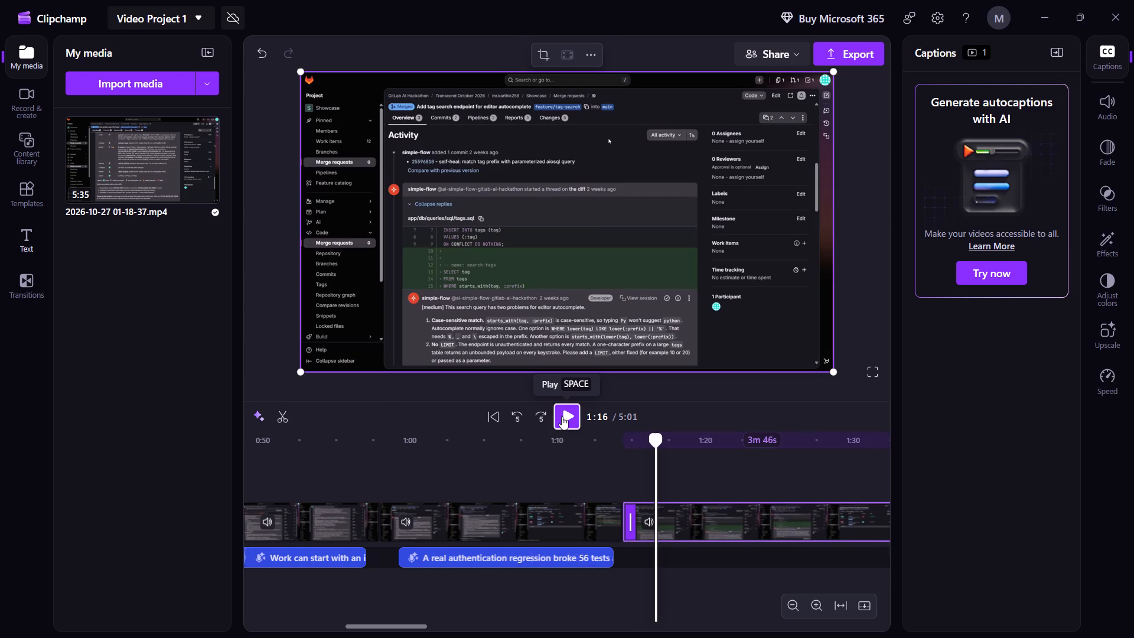
{"action": "left_click", "coordinate": [641, 458]}
{"action": "key", "text": "space"}
{"action": "key", "text": "space"}
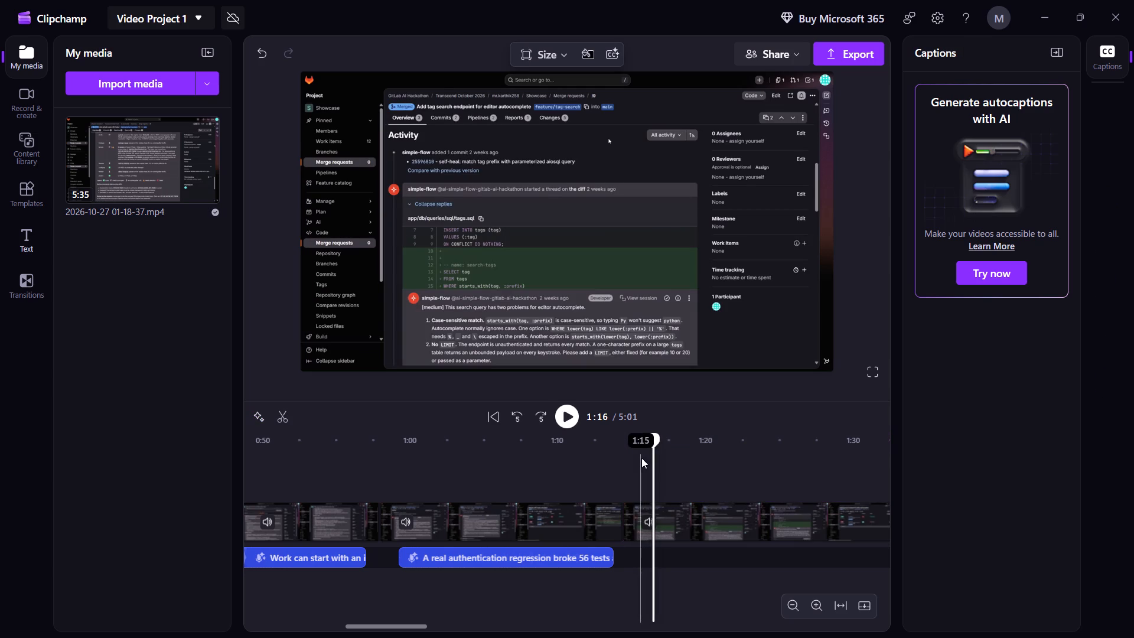
{"action": "left_click", "coordinate": [282, 418]}
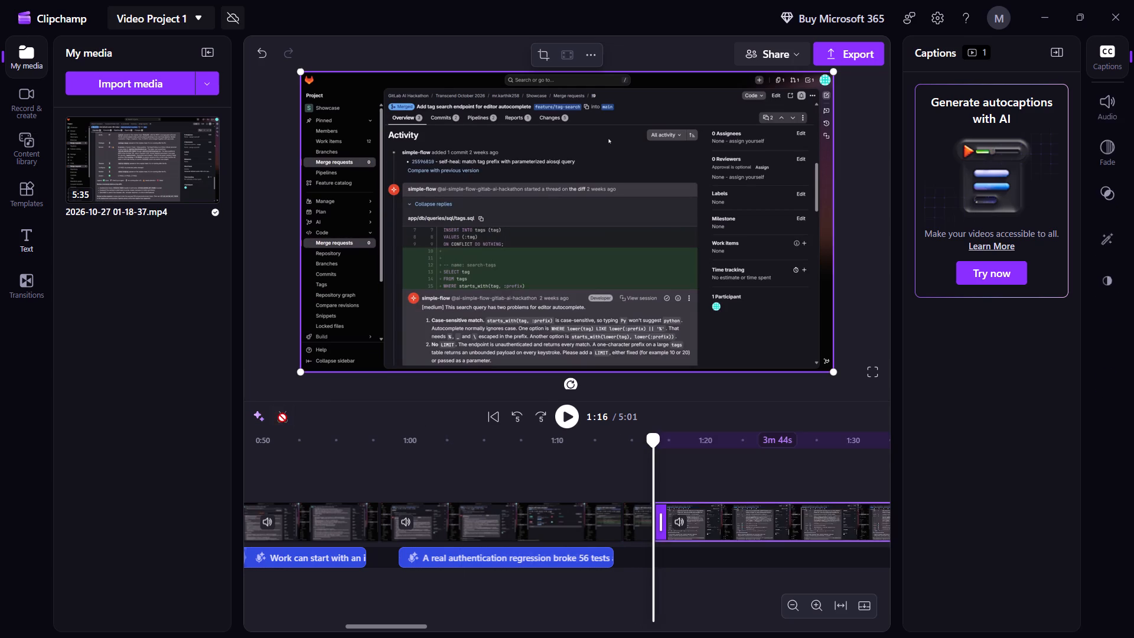
{"action": "left_click", "coordinate": [632, 521]}
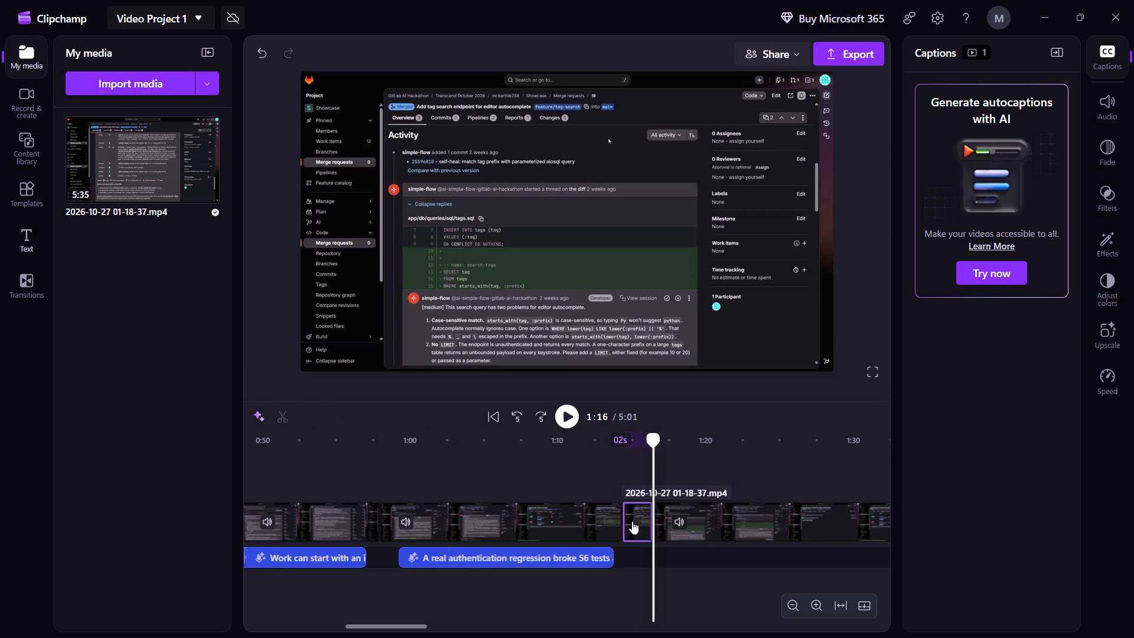
{"action": "key", "text": "Delete"}
{"action": "left_click", "coordinate": [632, 521]}
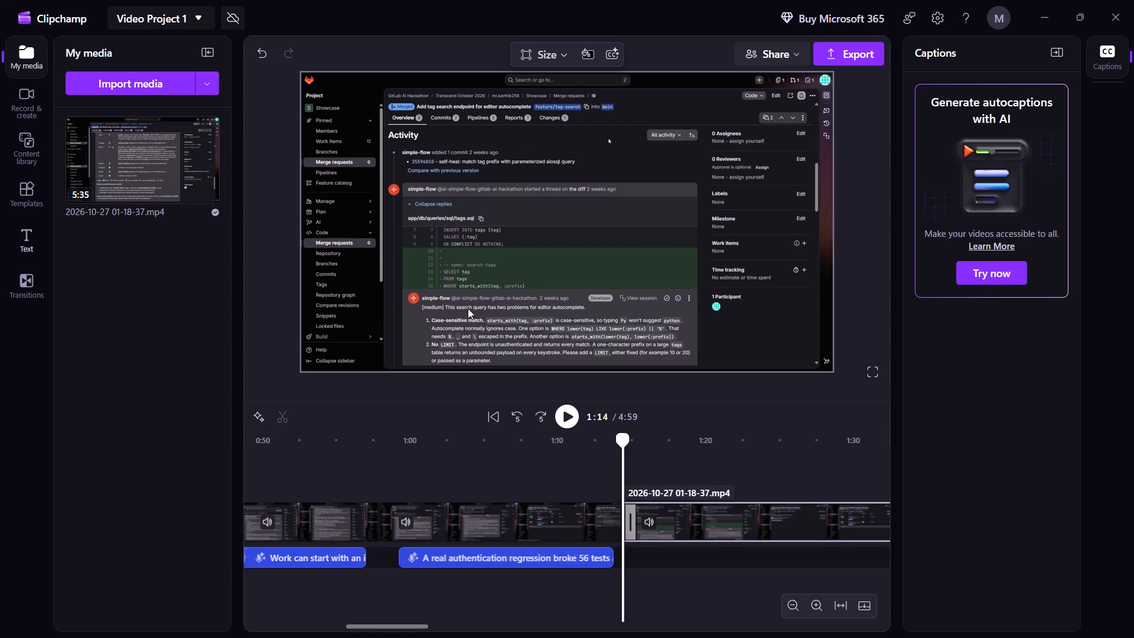
{"action": "left_click", "coordinate": [209, 95]}
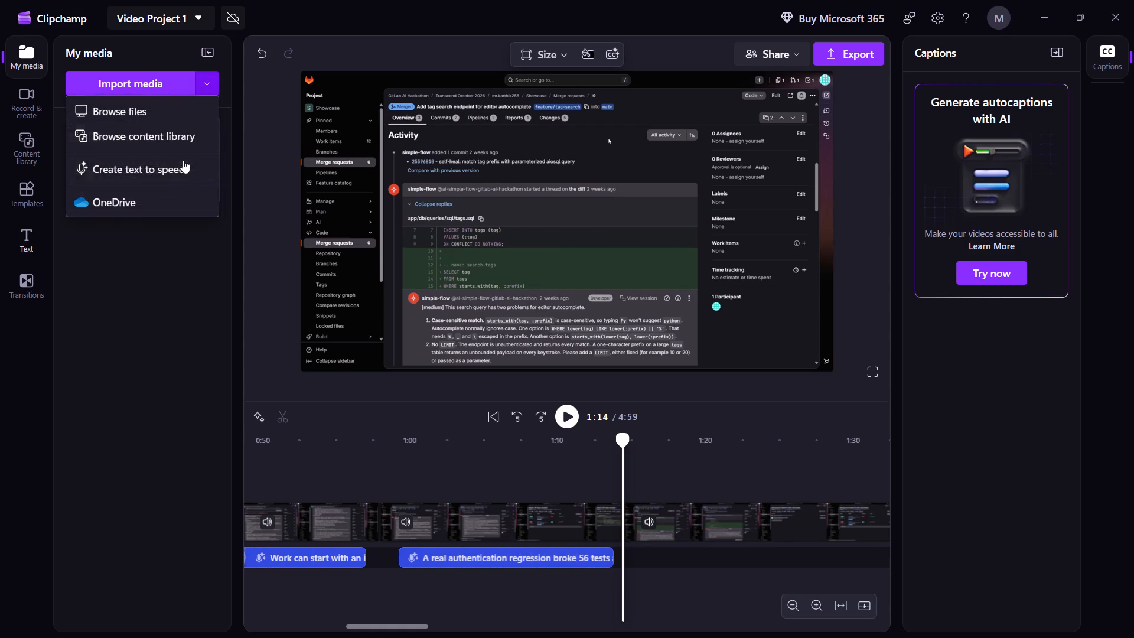
{"action": "left_click", "coordinate": [172, 170]}
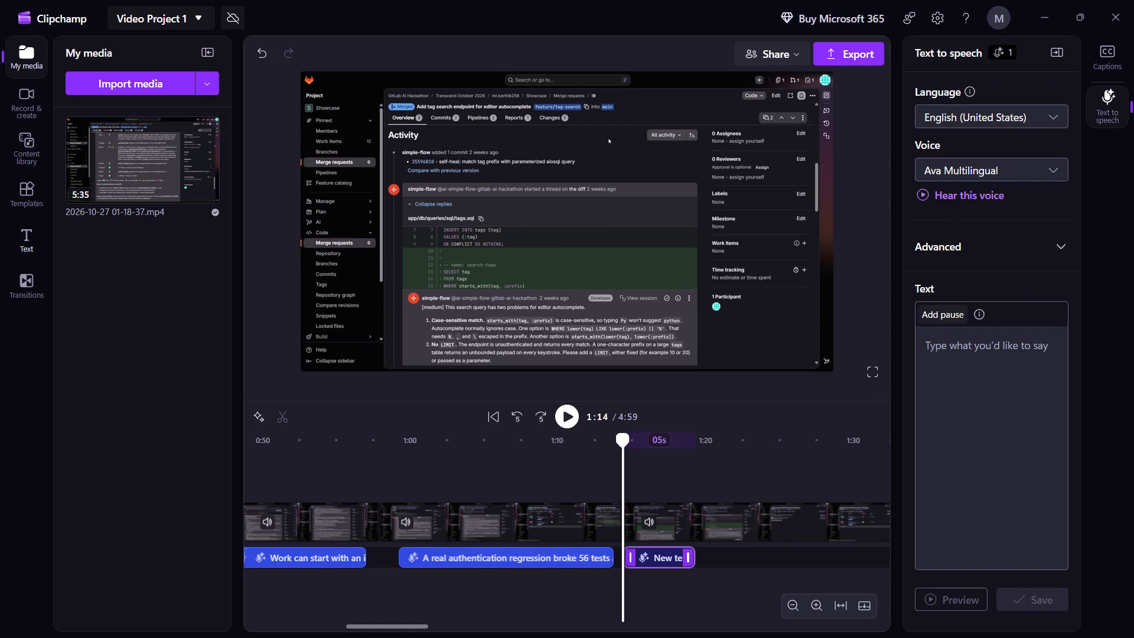
{"action": "left_click", "coordinate": [1063, 406]}
{"action": "key", "text": "ctrl+v"}
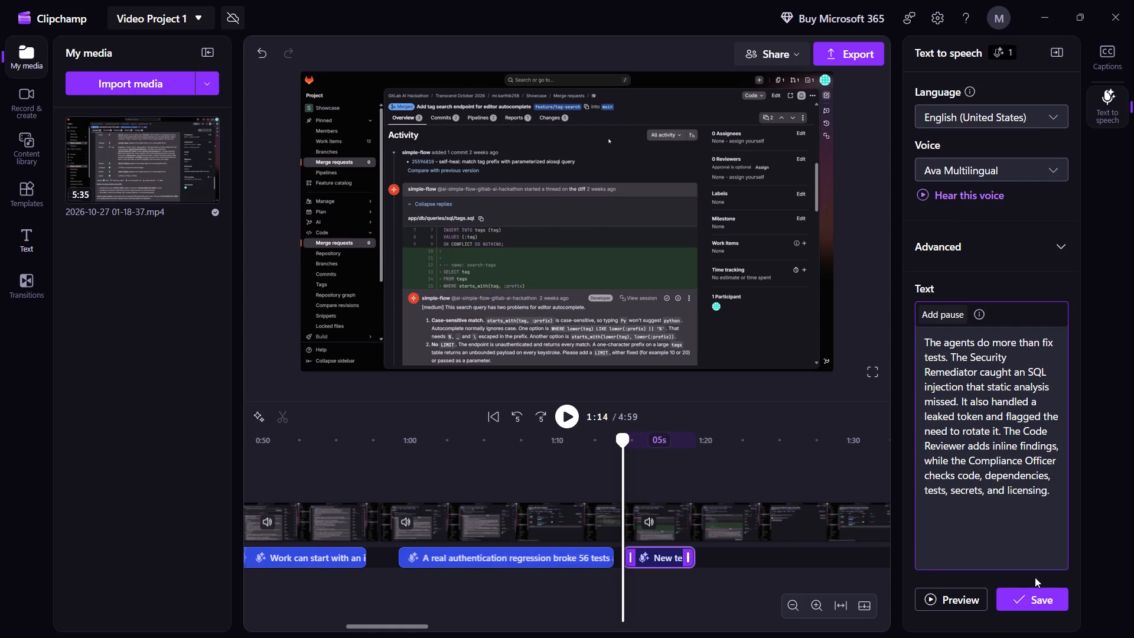
{"action": "left_click", "coordinate": [1033, 597]}
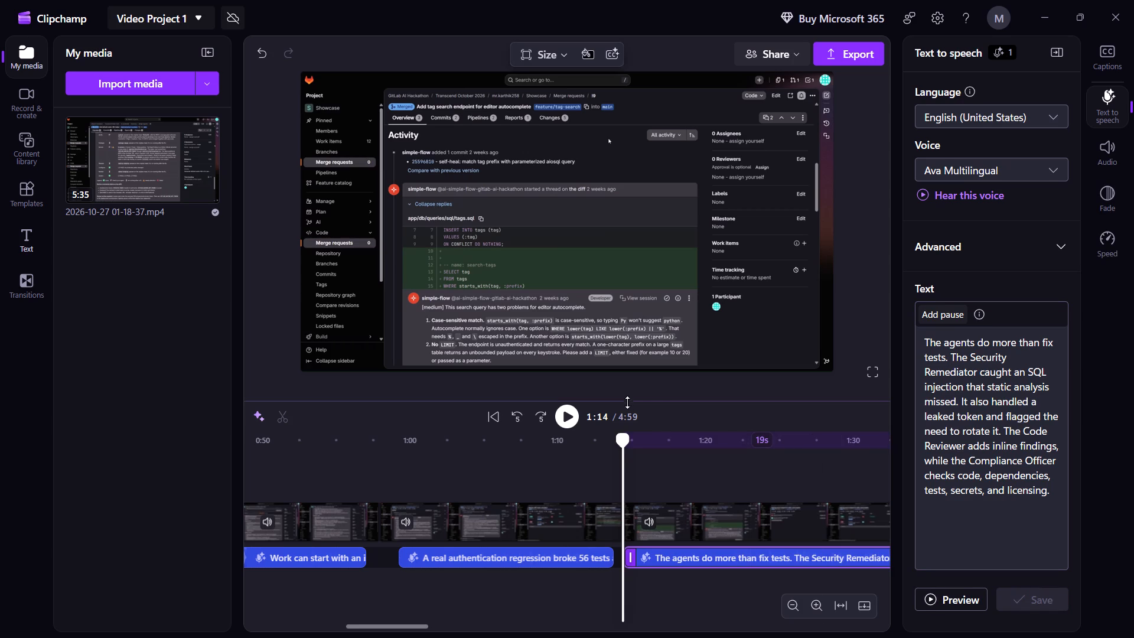
Set the Scene 6 narration clip's speed to 0.93.
{"action": "left_click", "coordinate": [1116, 243]}
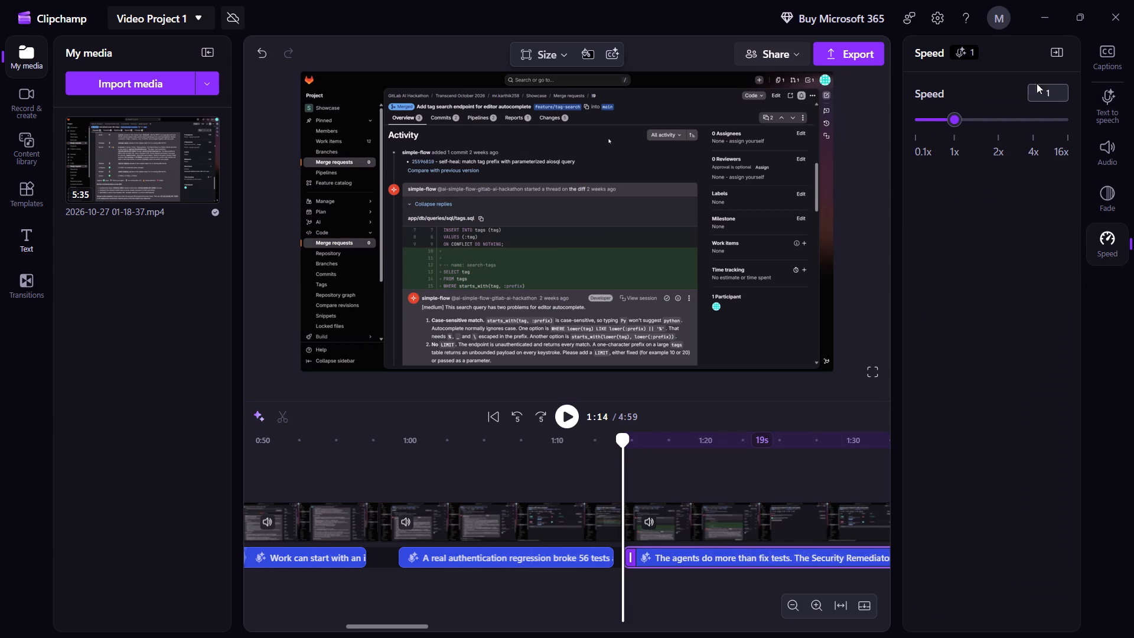
{"action": "left_click", "coordinate": [1050, 86]}
{"action": "type", "text": "0."}
{"action": "type", "text": "93"}
{"action": "key", "text": "Return"}
Play the recording with the Scene 6 narration from 1:14 to about 1:37 to check the timing and find the cut point.
{"action": "left_click", "coordinate": [514, 271]}
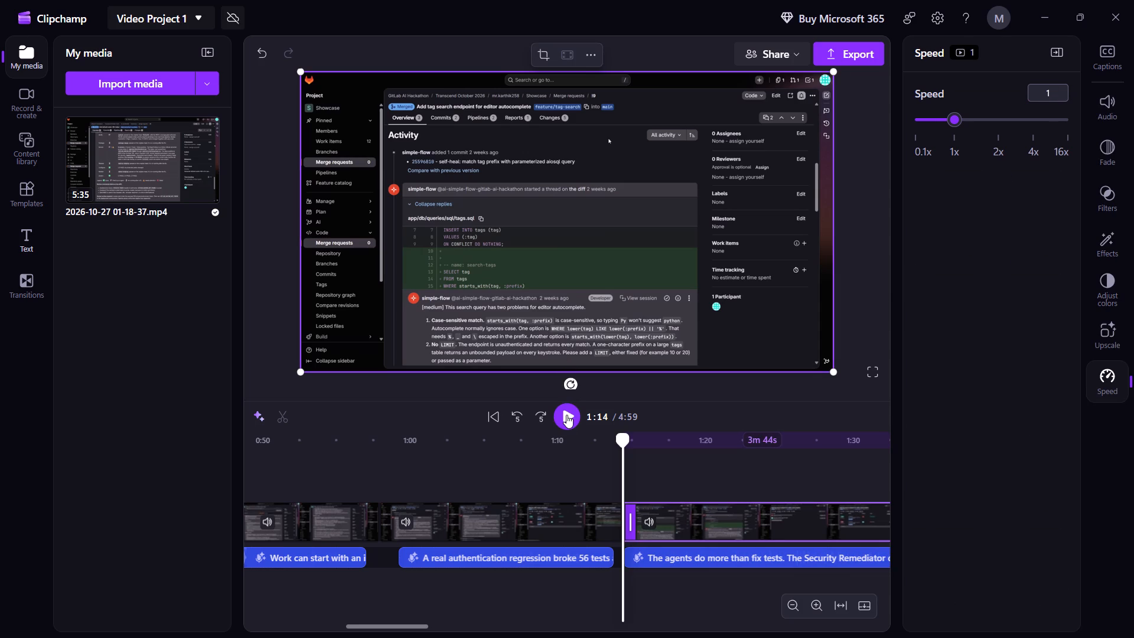
{"action": "left_click", "coordinate": [566, 415]}
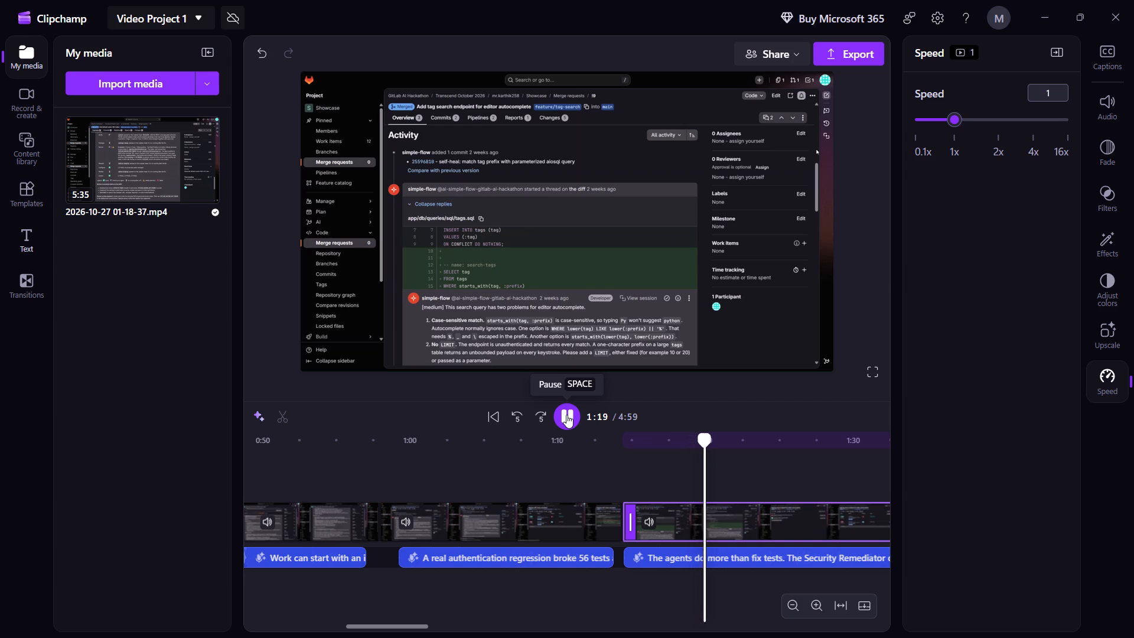
{"action": "key", "text": "space"}
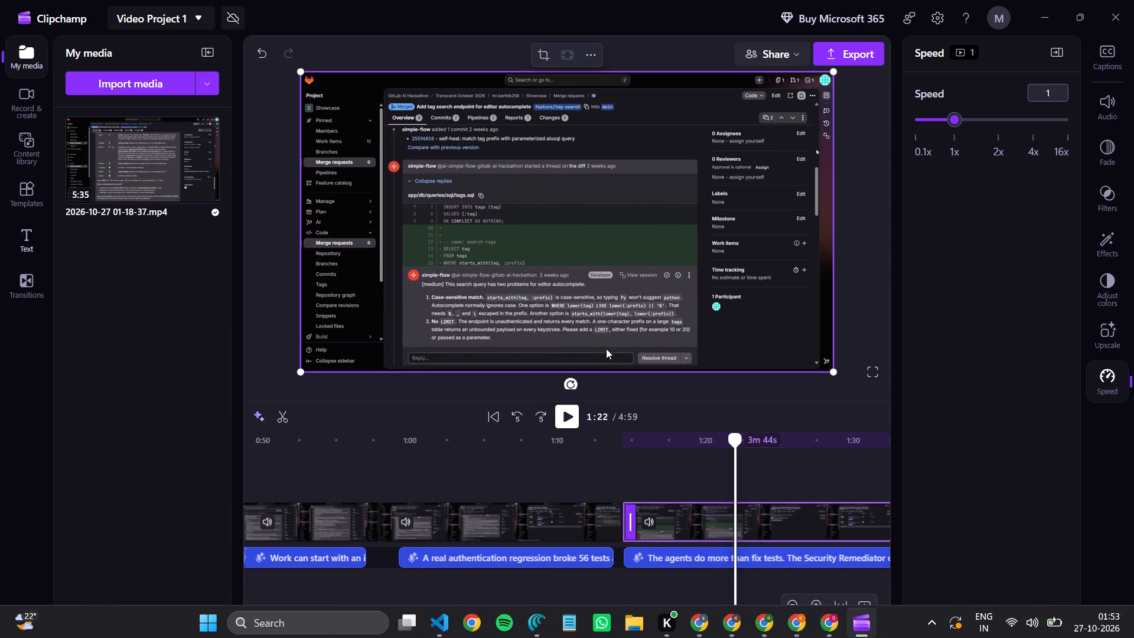
{"action": "key", "text": "space"}
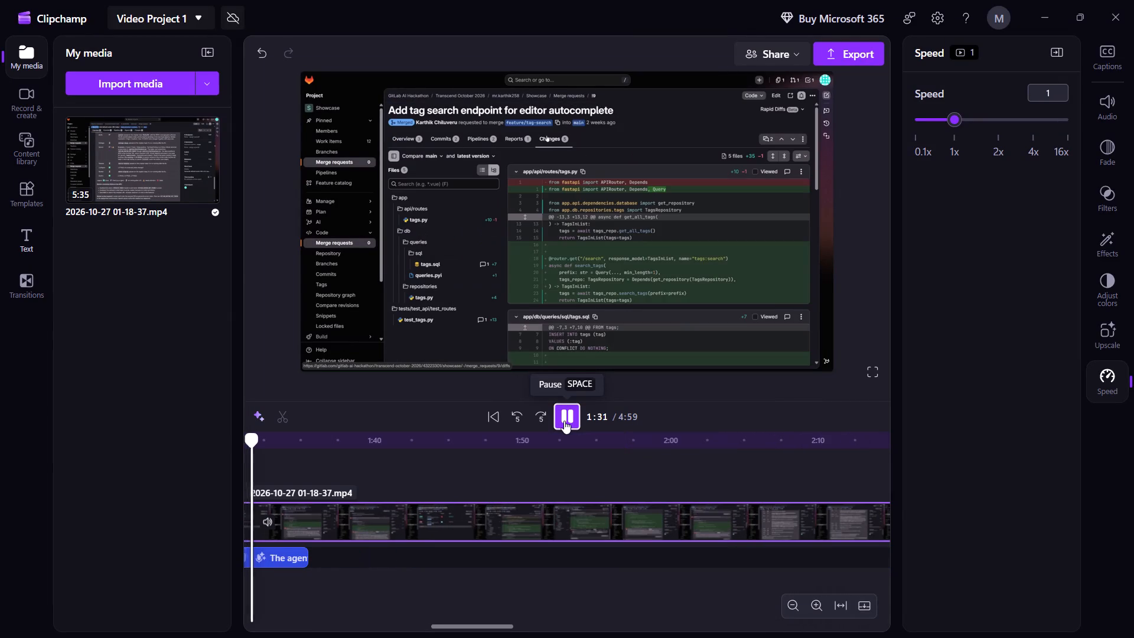
{"action": "key", "text": "space"}
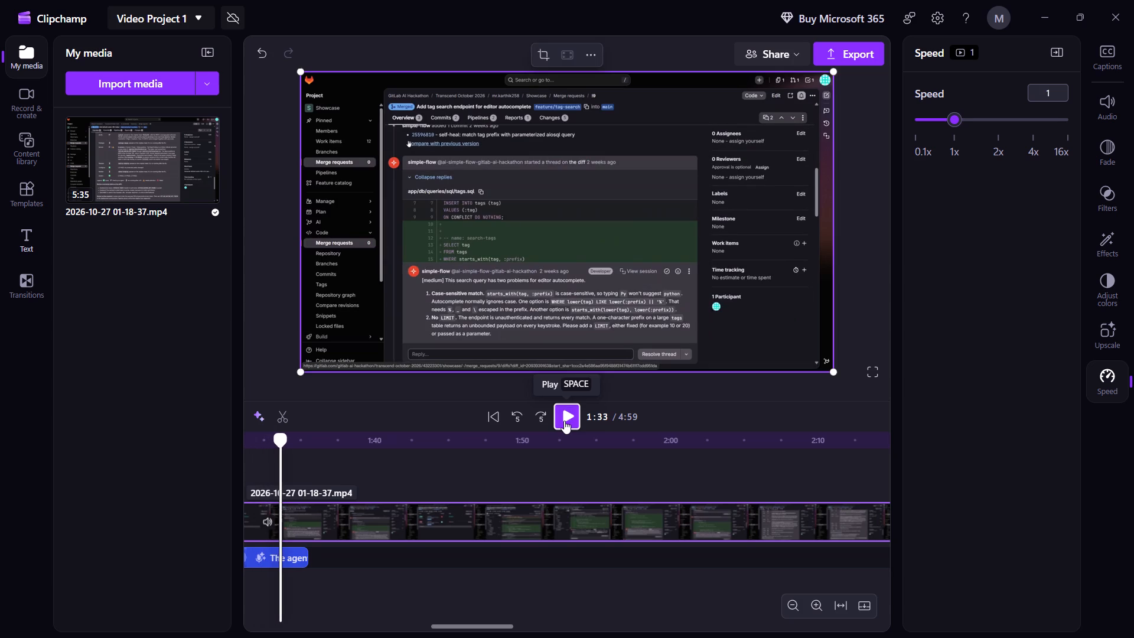
{"action": "key", "text": "space"}
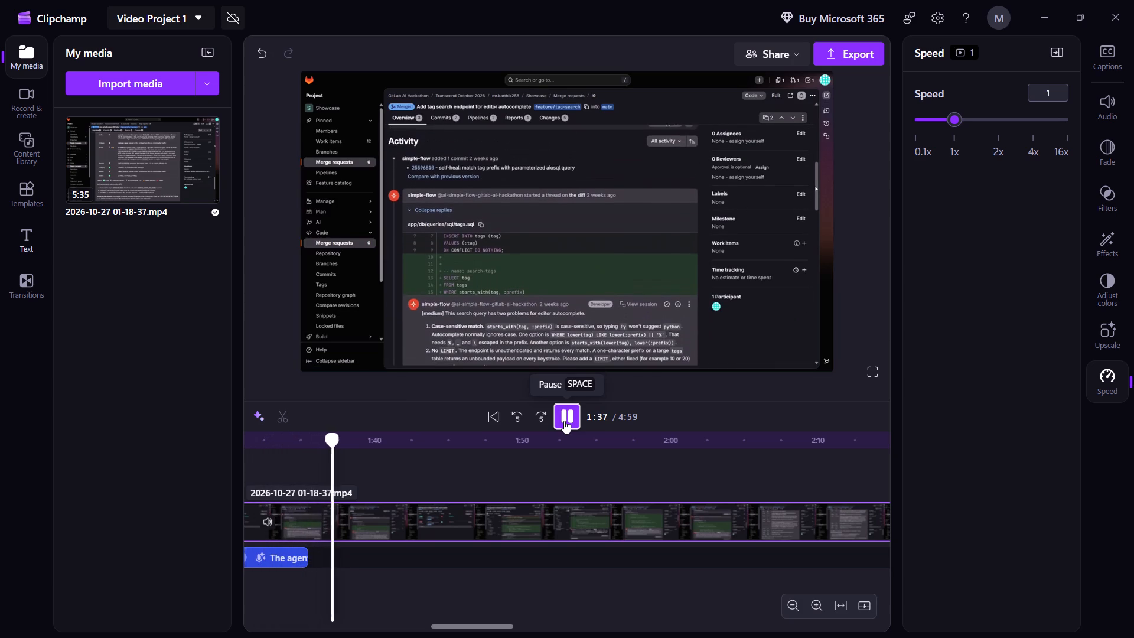
{"action": "key", "text": "space"}
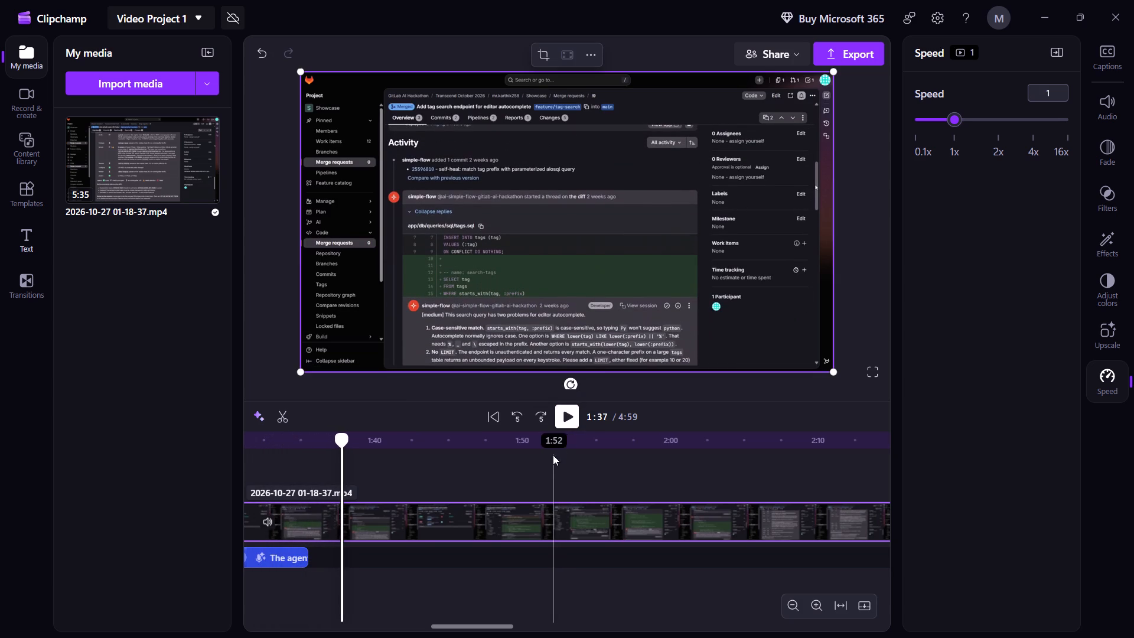
Move the Scene 6 narration clip along the timeline so it starts at about 1:39.
{"action": "left_click_drag", "start_coordinate": [285, 559], "coordinate": [344, 555]}
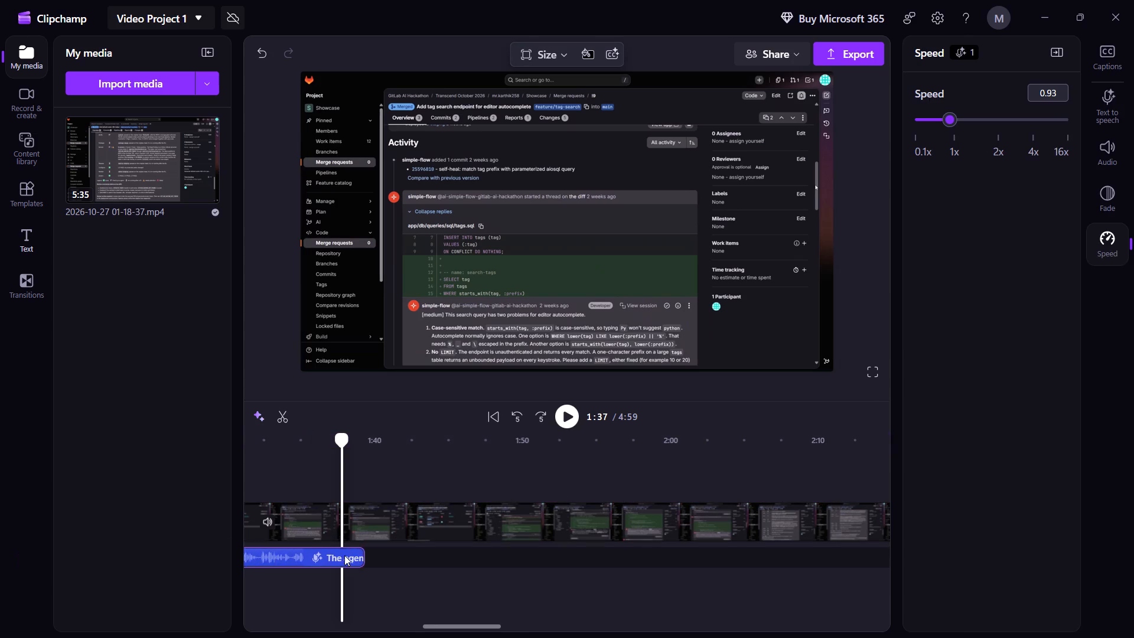
{"action": "left_click_drag", "start_coordinate": [344, 555], "coordinate": [644, 566]}
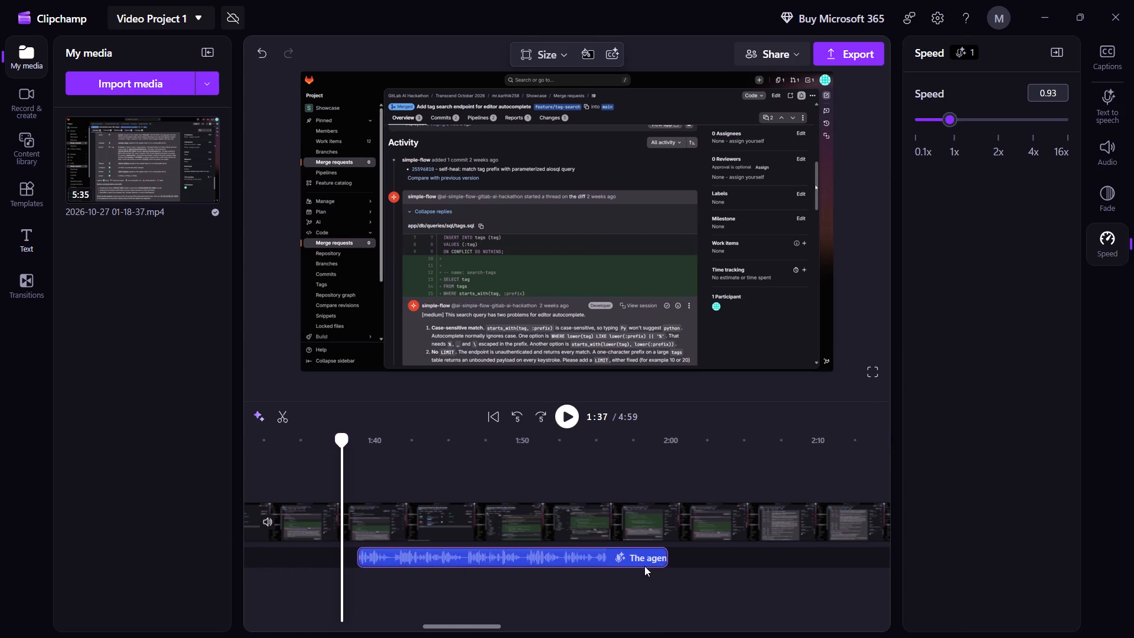
{"action": "left_click_drag", "start_coordinate": [644, 566], "coordinate": [648, 567]}
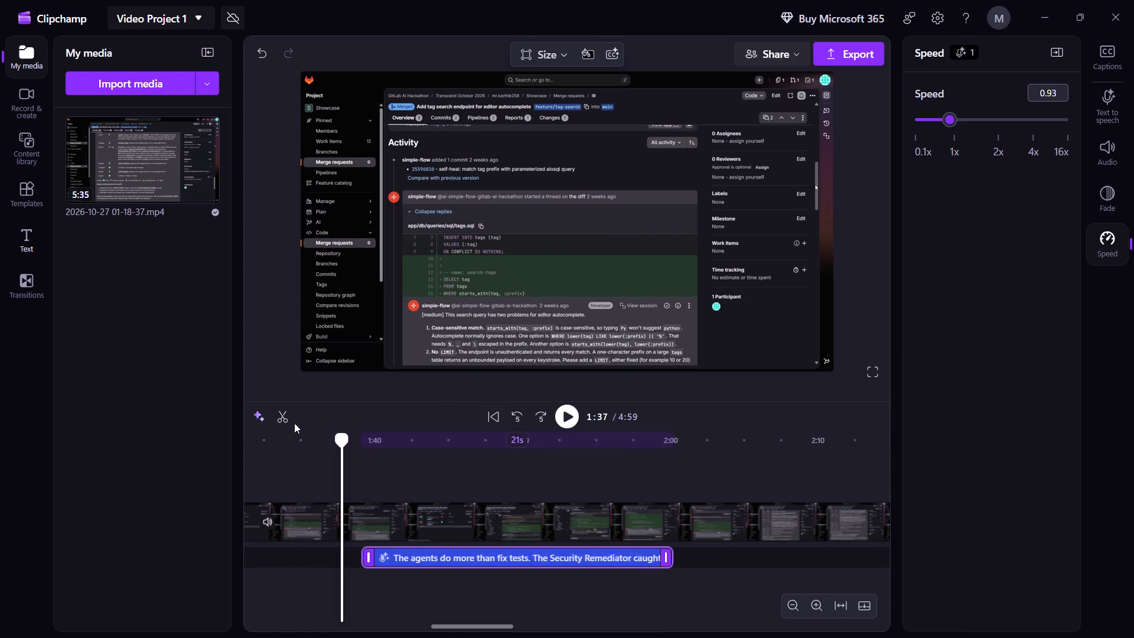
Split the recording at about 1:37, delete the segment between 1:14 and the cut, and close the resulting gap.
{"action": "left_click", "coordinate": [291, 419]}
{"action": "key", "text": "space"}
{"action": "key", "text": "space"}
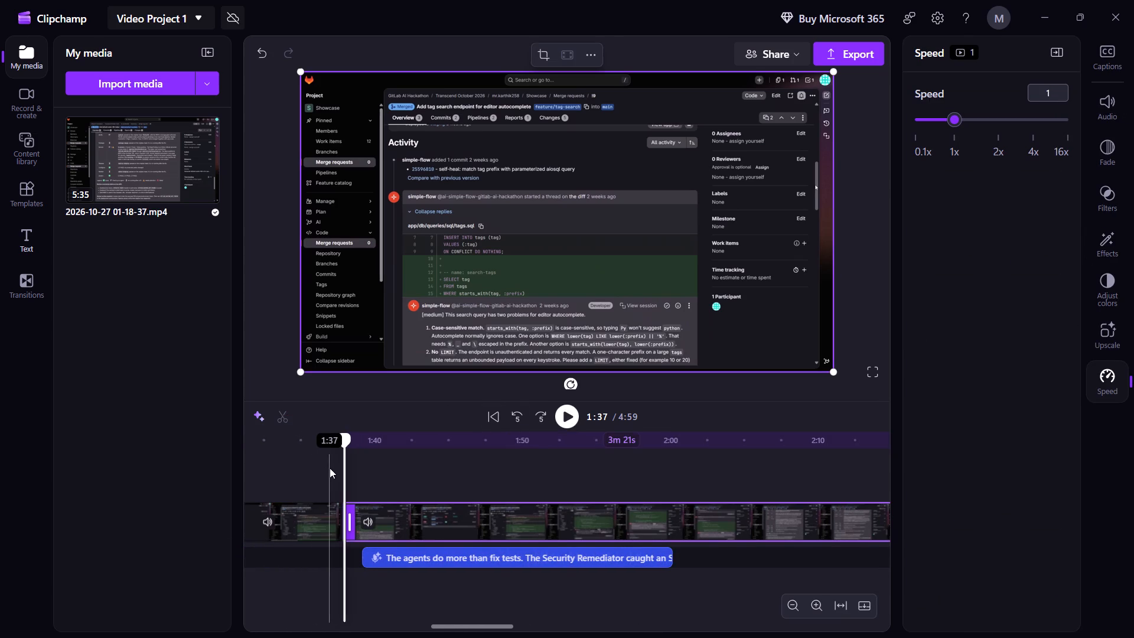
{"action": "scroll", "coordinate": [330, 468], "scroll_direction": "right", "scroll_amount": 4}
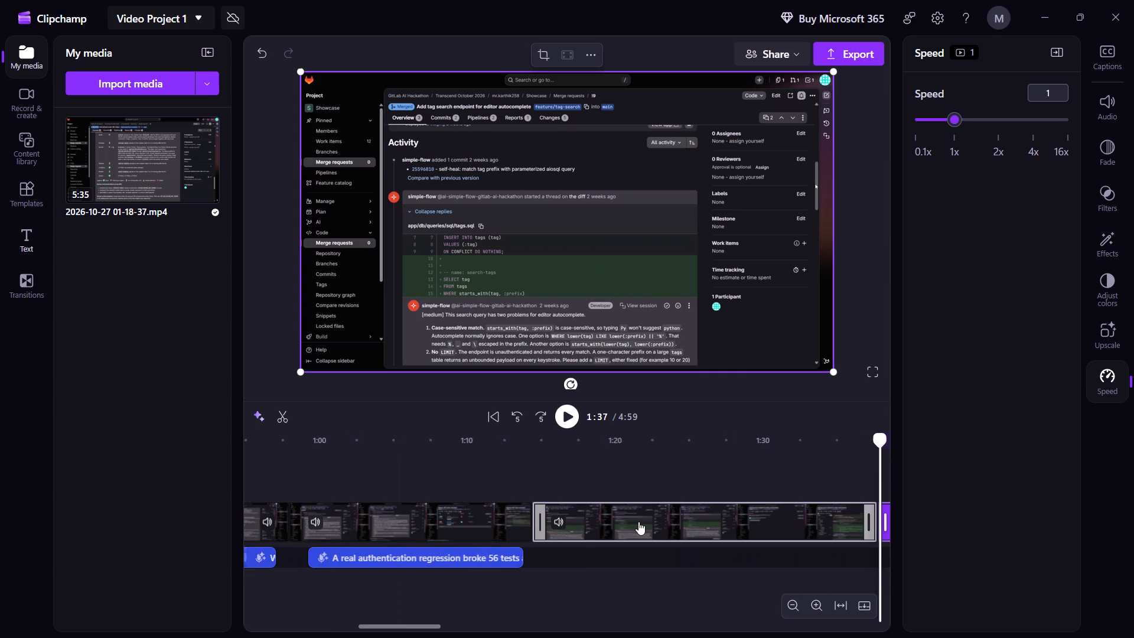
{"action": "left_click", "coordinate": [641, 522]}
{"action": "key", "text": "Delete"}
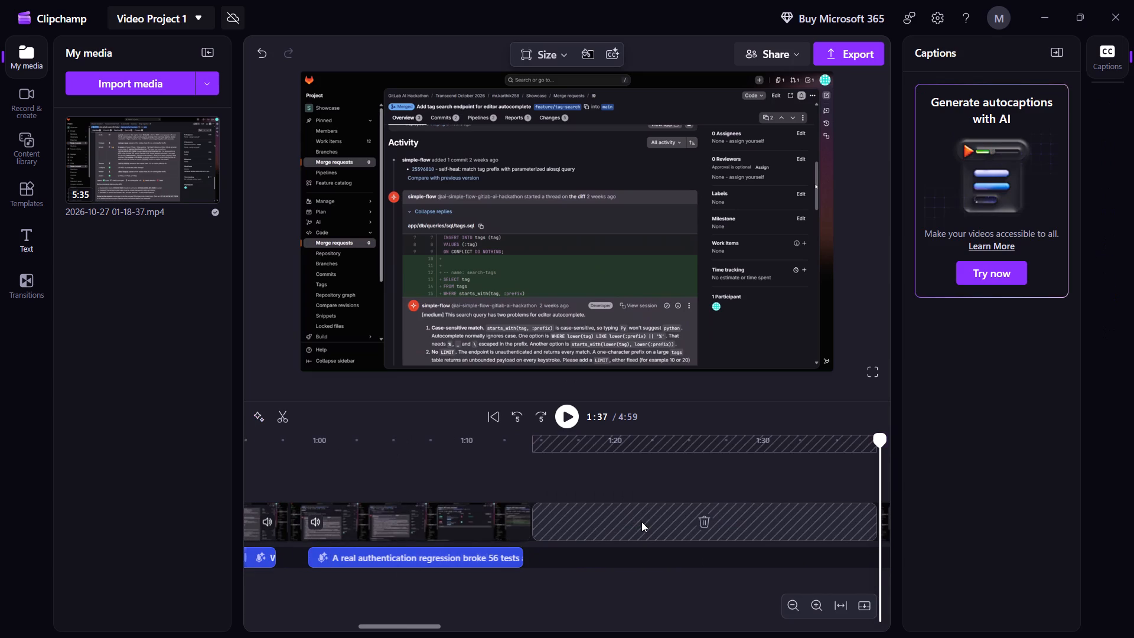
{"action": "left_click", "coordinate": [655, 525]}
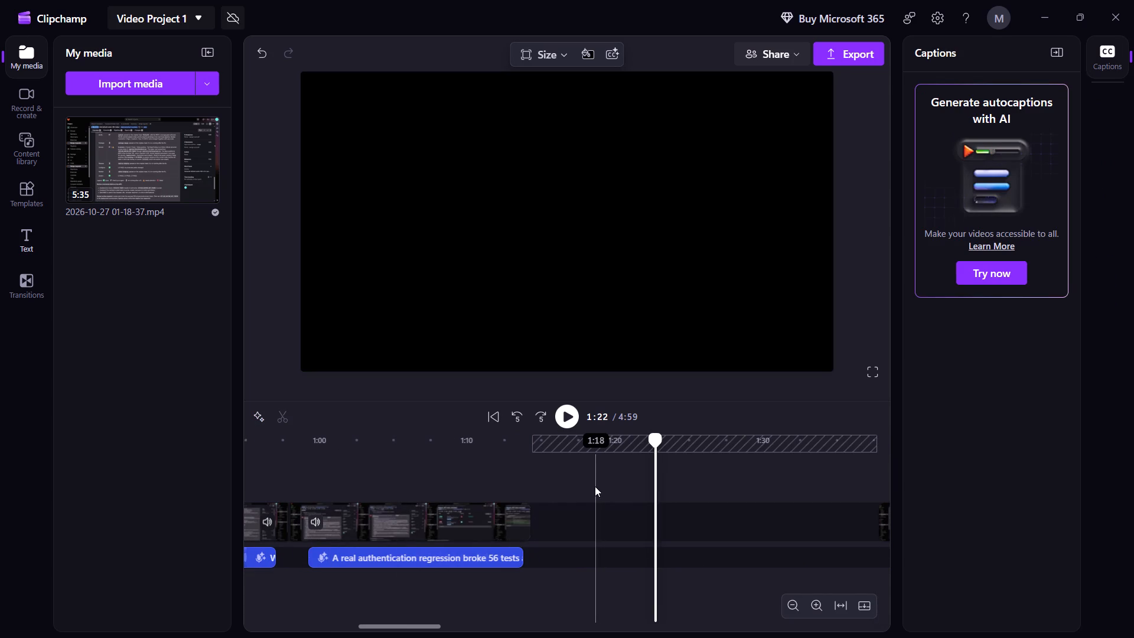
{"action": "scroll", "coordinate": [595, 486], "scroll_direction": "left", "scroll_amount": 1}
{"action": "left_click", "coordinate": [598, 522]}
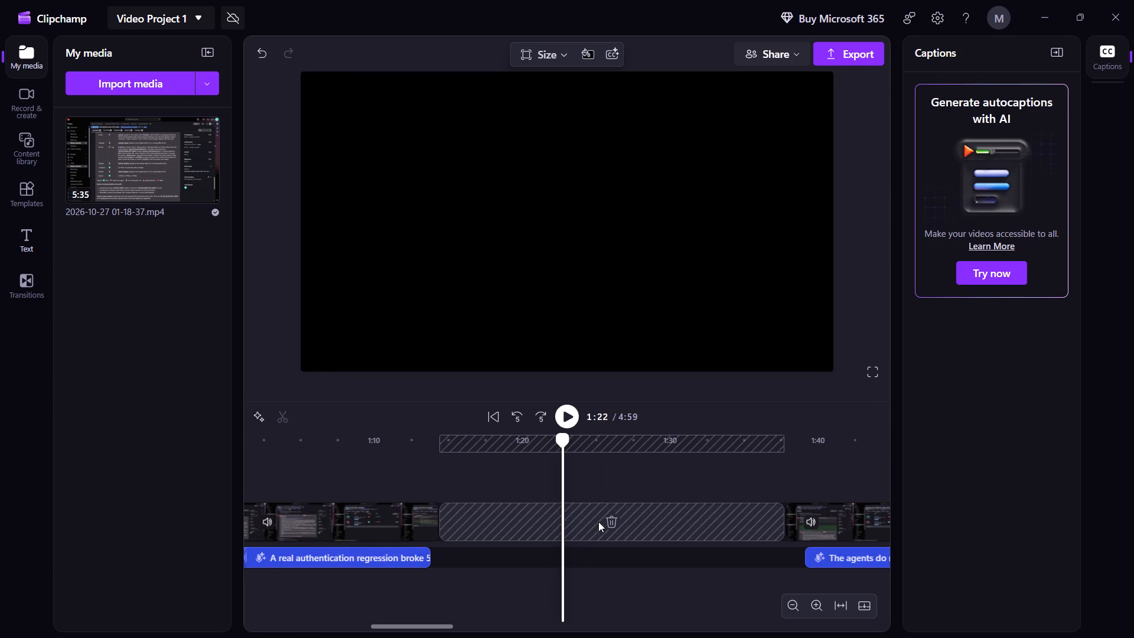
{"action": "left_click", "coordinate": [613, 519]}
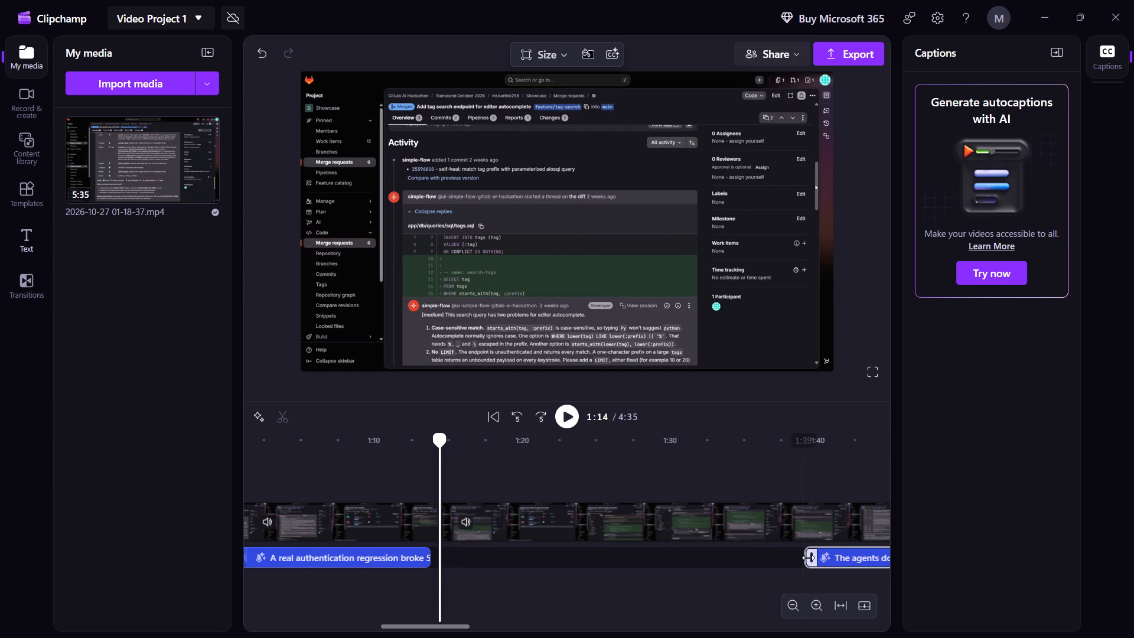
Play the joined recording around 1:12 to 1:20 to check the transition into Scene 6.
{"action": "left_click", "coordinate": [575, 412]}
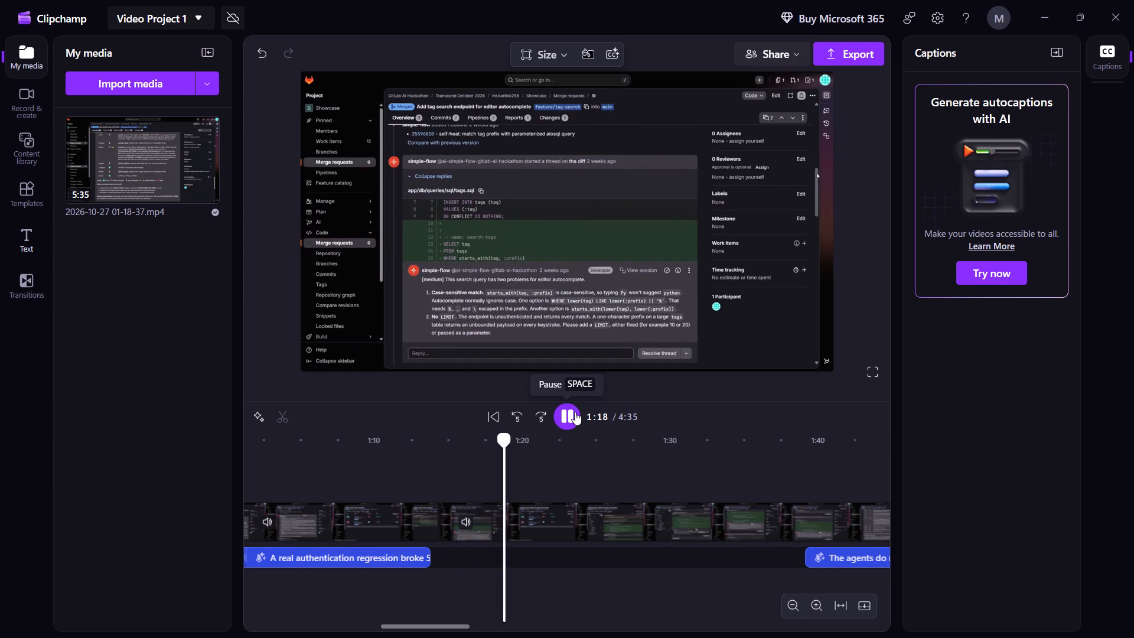
{"action": "left_click", "coordinate": [416, 469]}
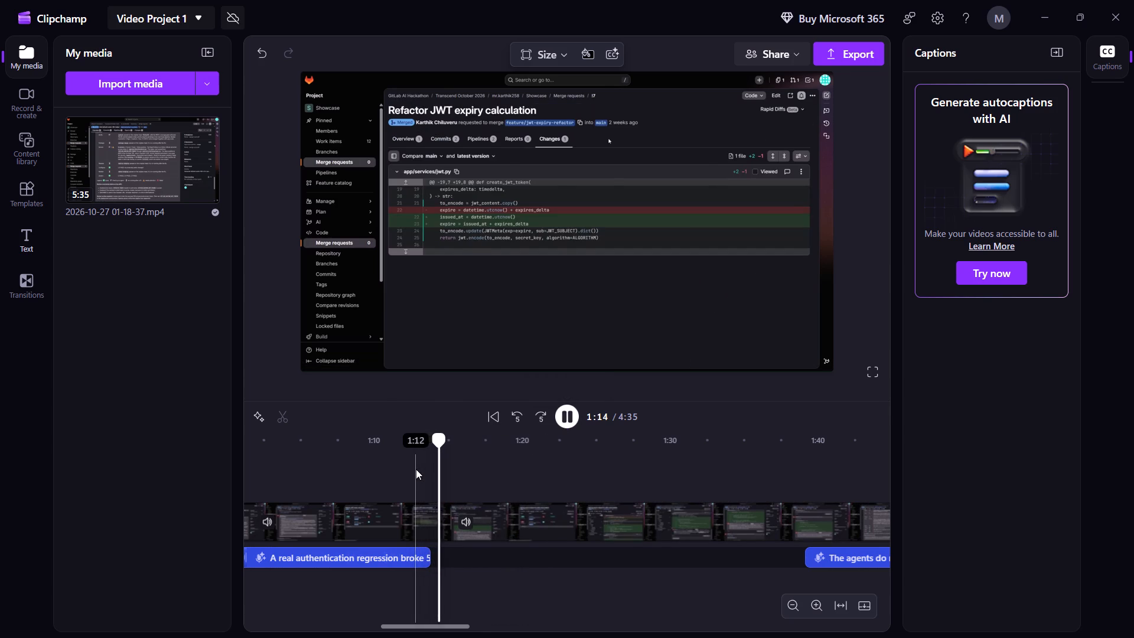
{"action": "key", "text": "space"}
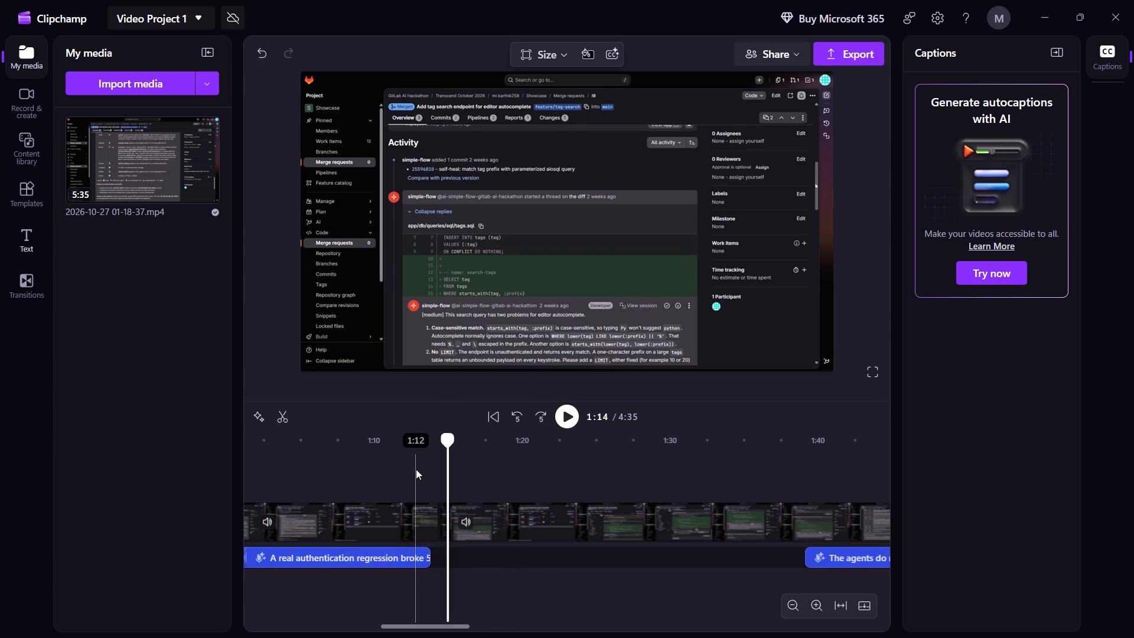
{"action": "key", "text": "space"}
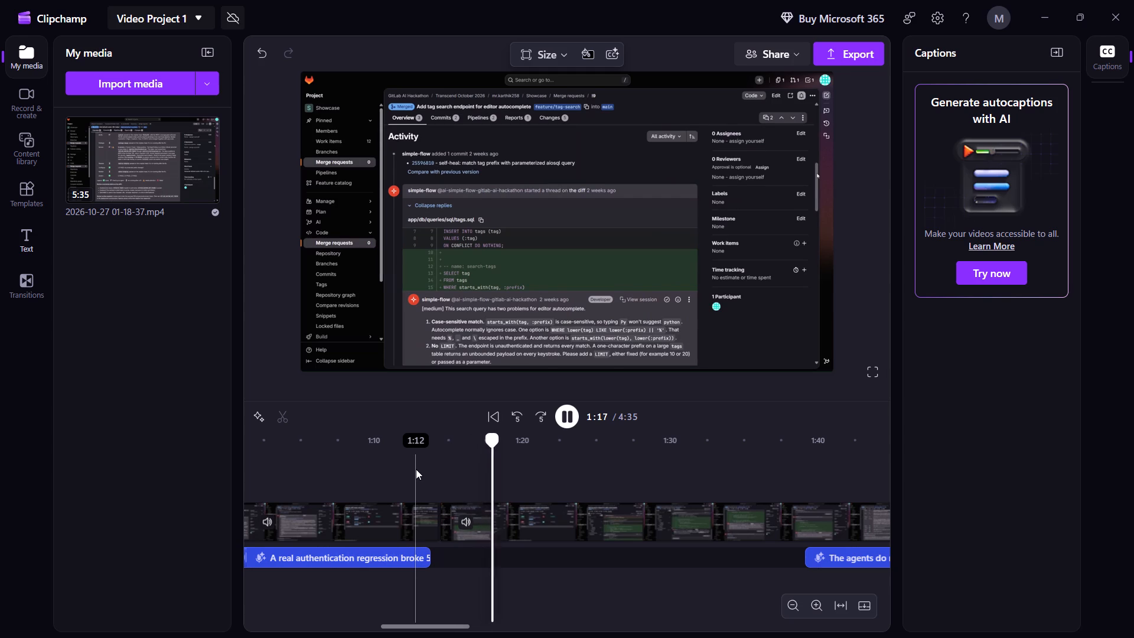
{"action": "key", "text": "space"}
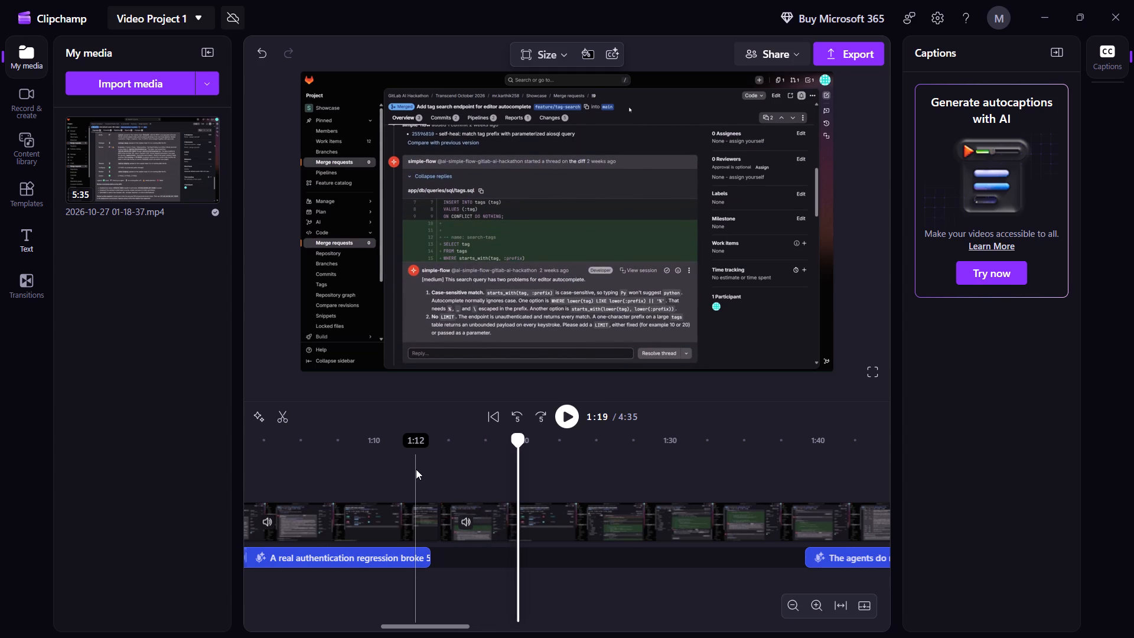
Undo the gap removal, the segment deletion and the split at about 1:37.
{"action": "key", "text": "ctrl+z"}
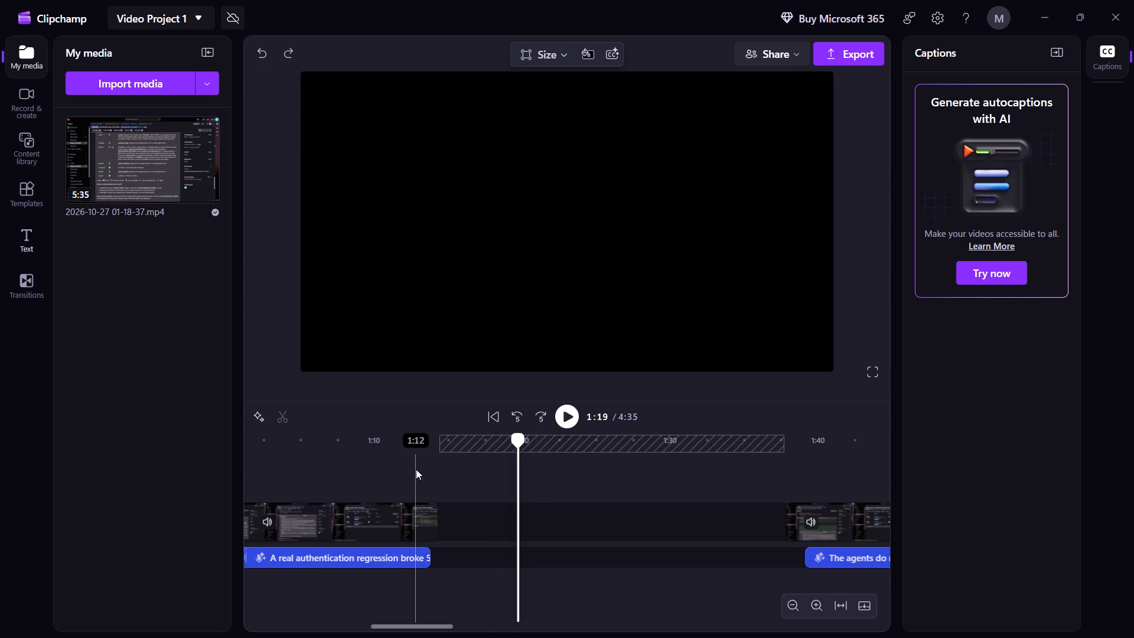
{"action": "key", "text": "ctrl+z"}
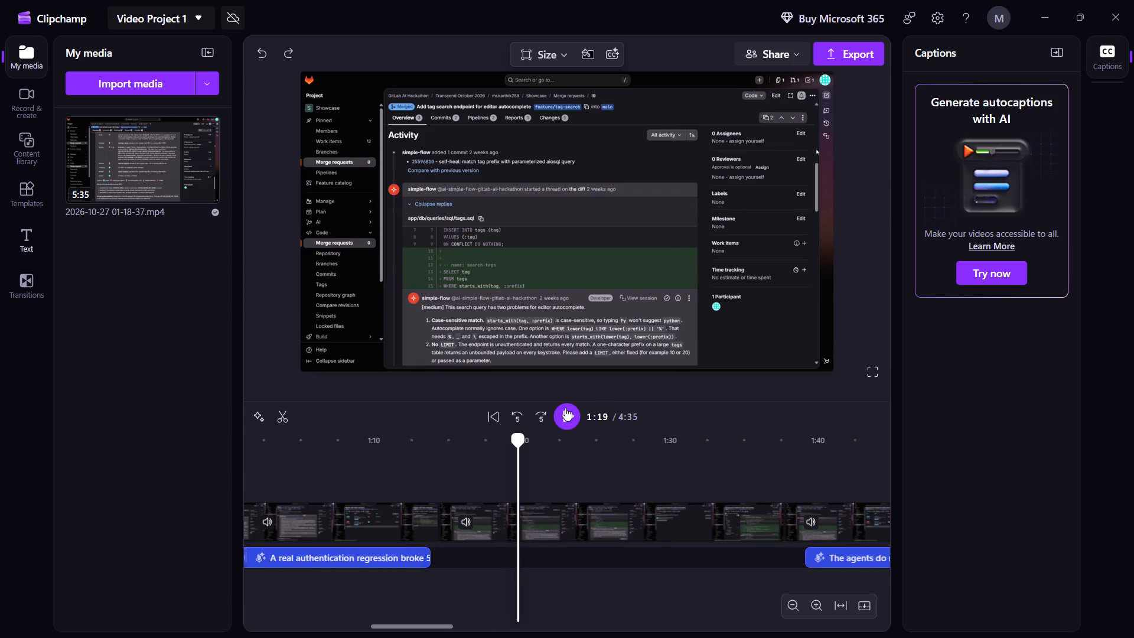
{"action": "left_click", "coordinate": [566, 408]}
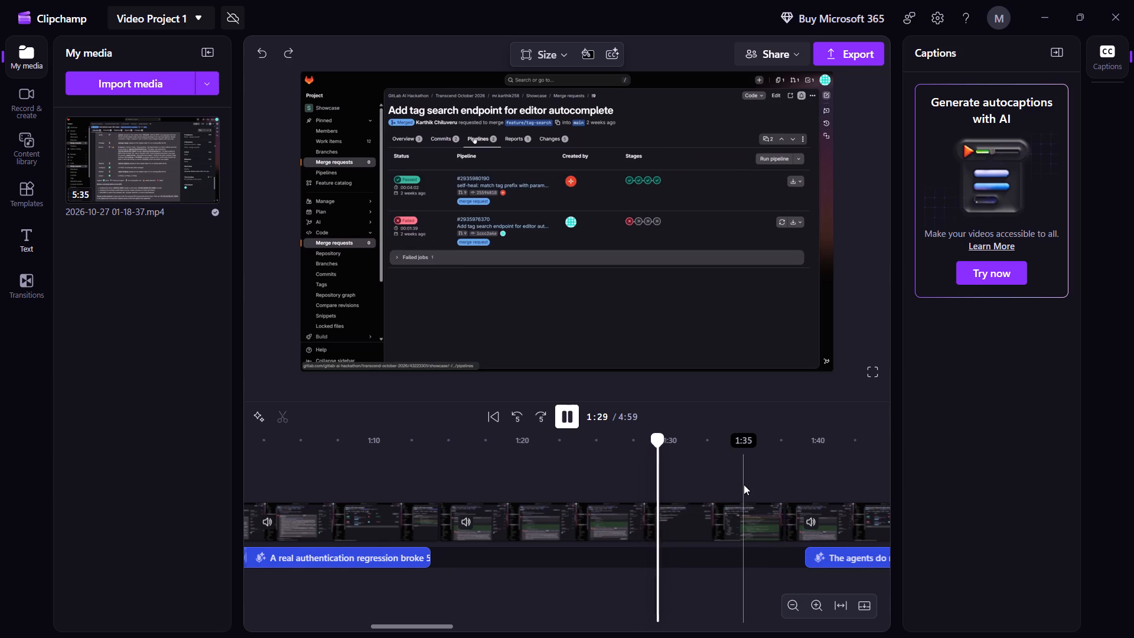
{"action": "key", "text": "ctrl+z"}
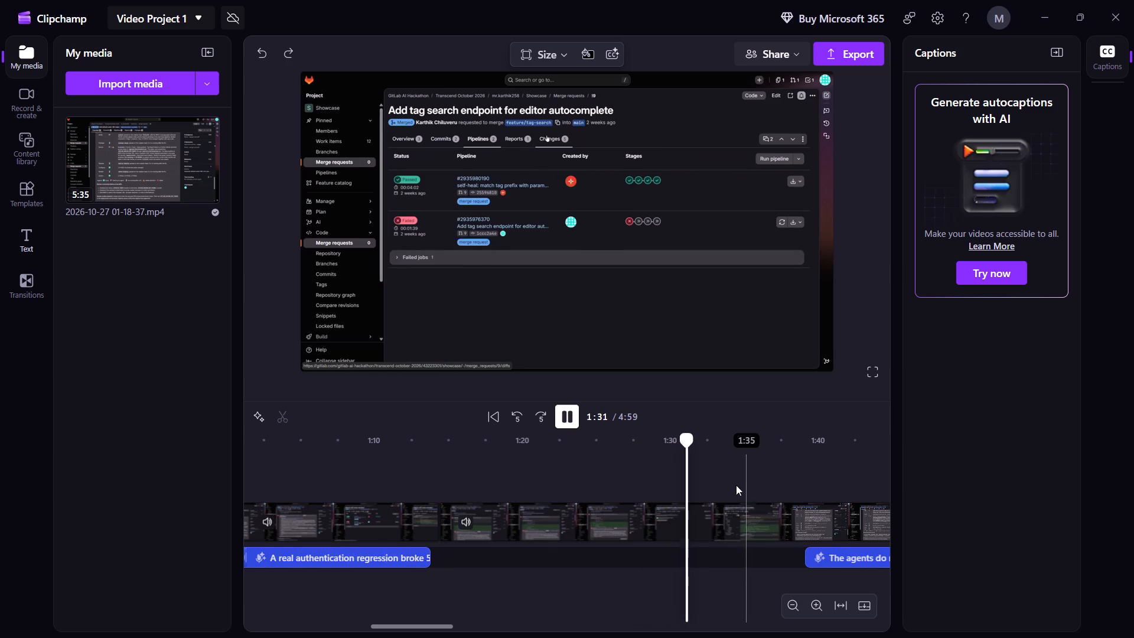
Play up to about 1:37 to locate the cut, split the recording there, and delete the segment from 1:14 to the cut.
{"action": "key", "text": "space"}
{"action": "key", "text": "space"}
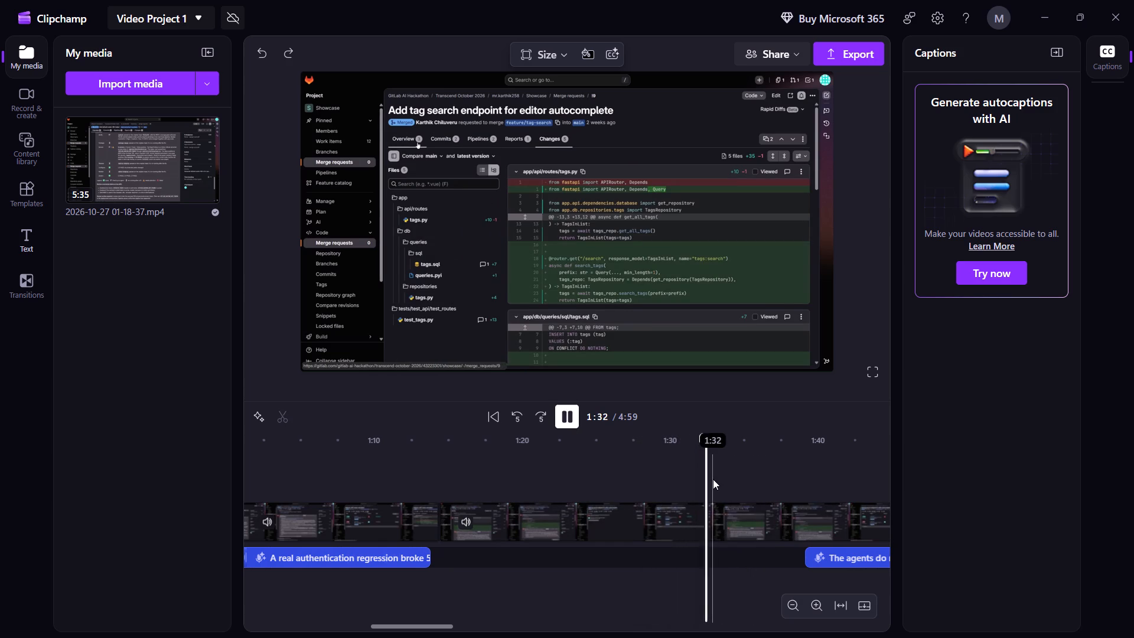
{"action": "key", "text": "space"}
{"action": "key", "text": "space"}
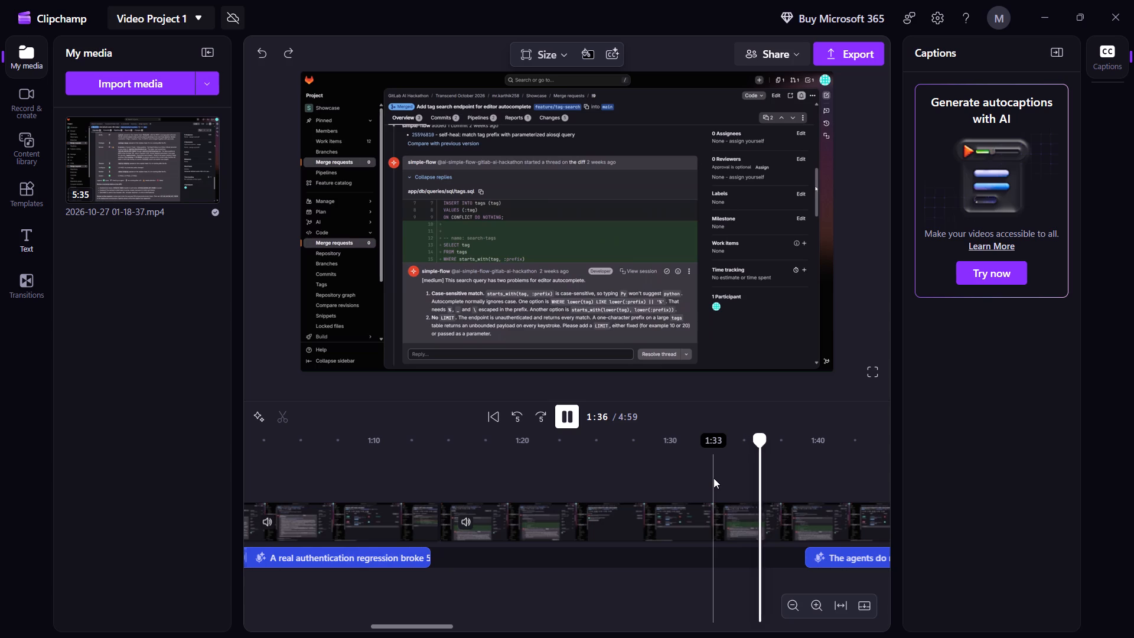
{"action": "key", "text": "space"}
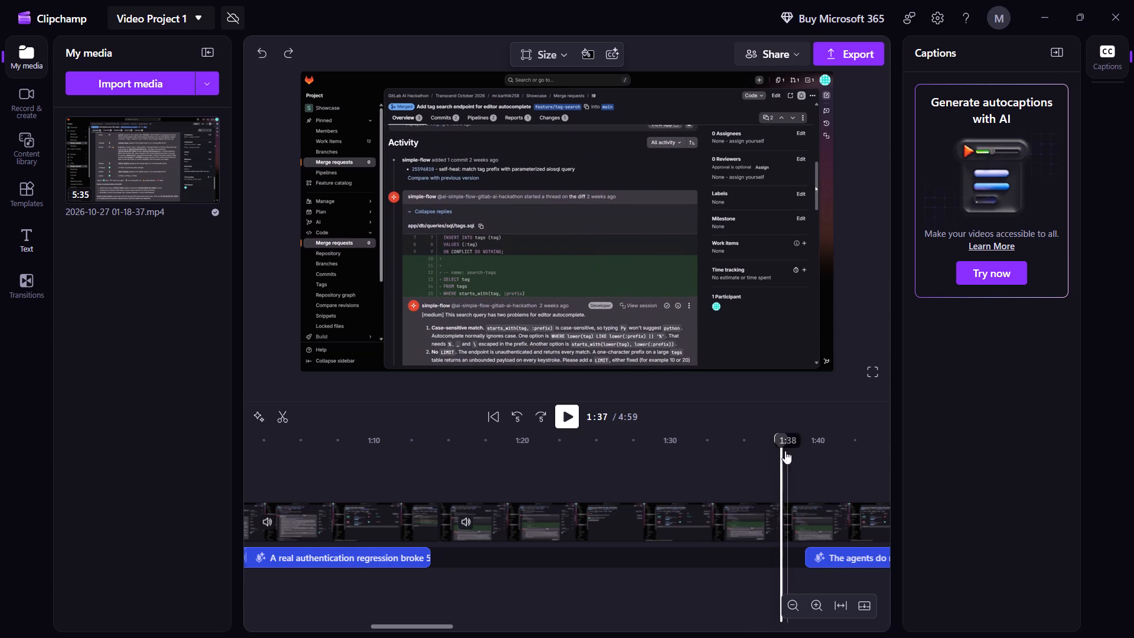
{"action": "key", "text": "space"}
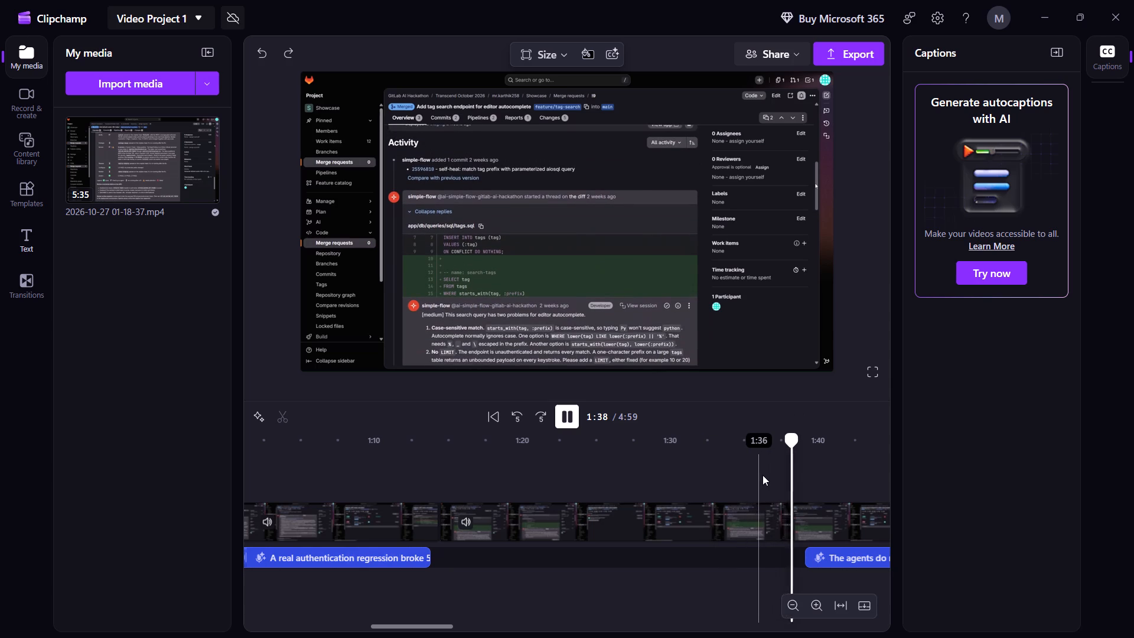
{"action": "key", "text": "space"}
{"action": "key", "text": "space"}
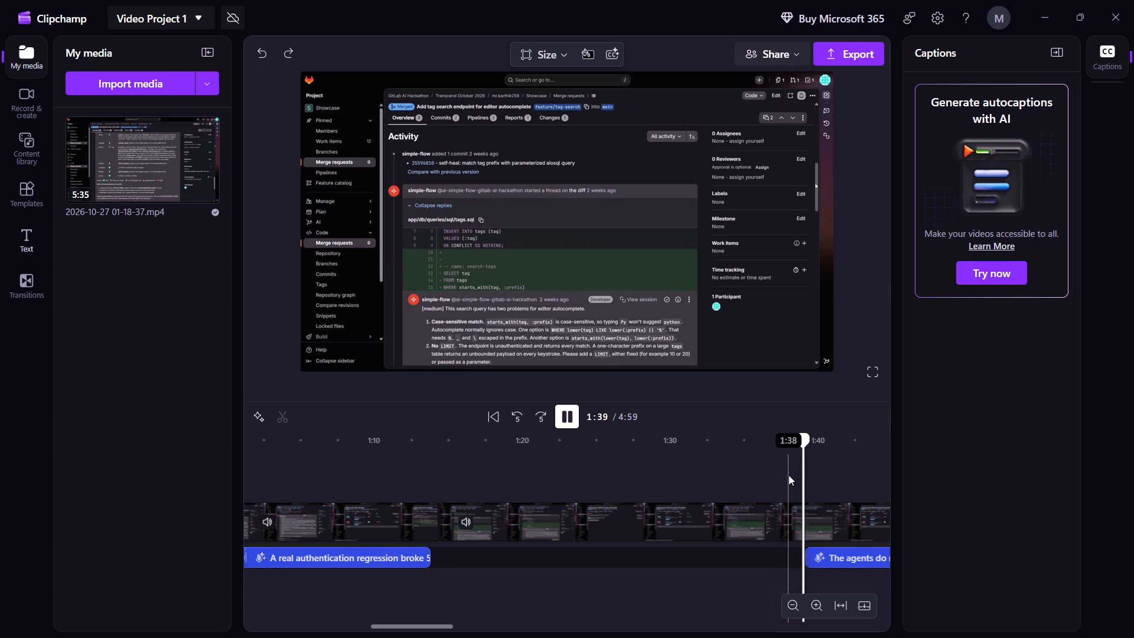
{"action": "left_click", "coordinate": [764, 475]}
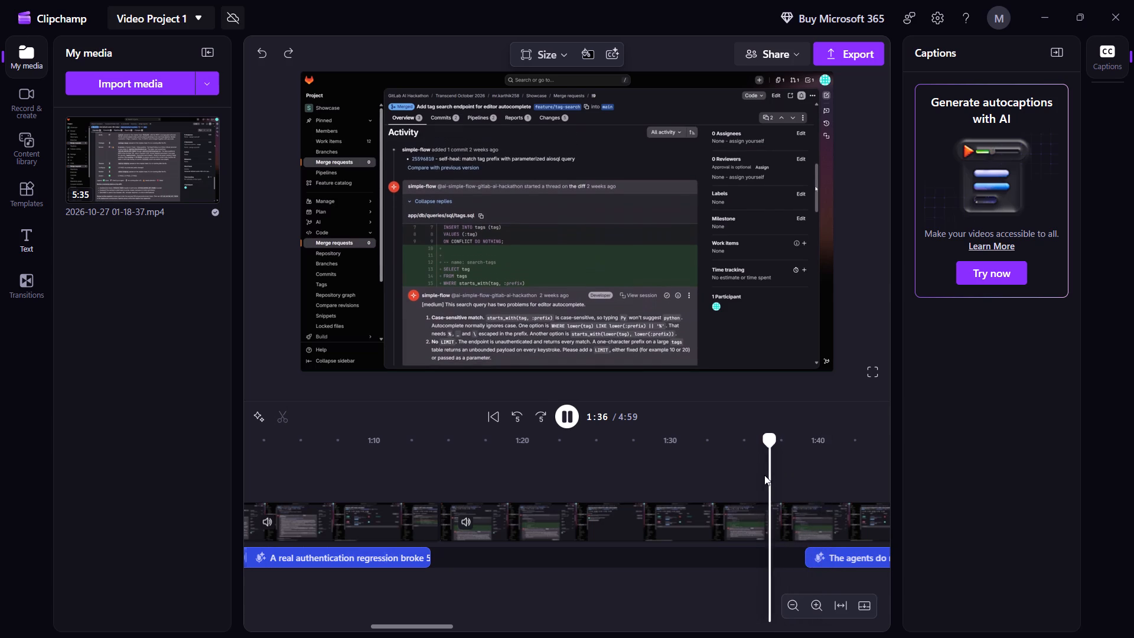
{"action": "key", "text": "space"}
{"action": "key", "text": "space"}
{"action": "key", "text": "space"}
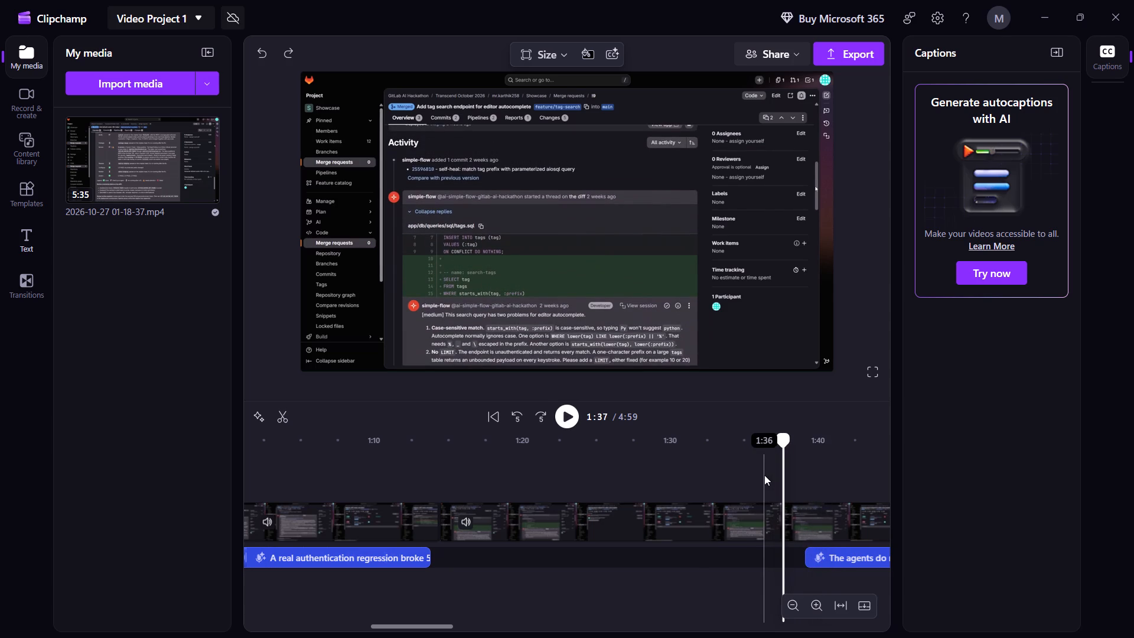
{"action": "left_click", "coordinate": [289, 420]}
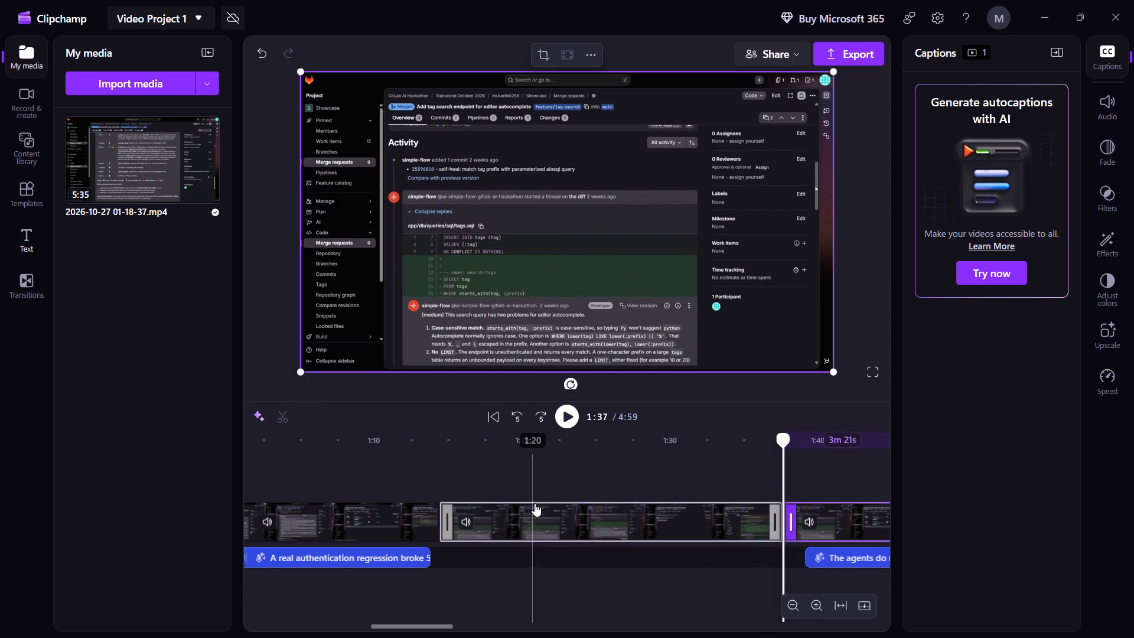
{"action": "left_click", "coordinate": [535, 503]}
{"action": "key", "text": "Delete"}
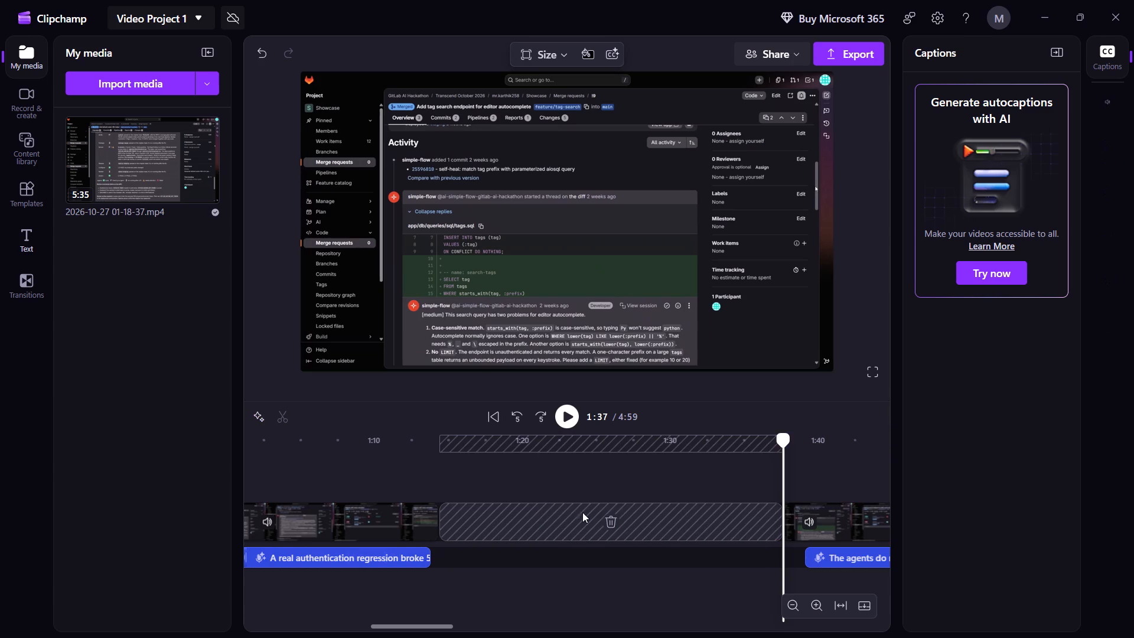
{"action": "left_click", "coordinate": [602, 518]}
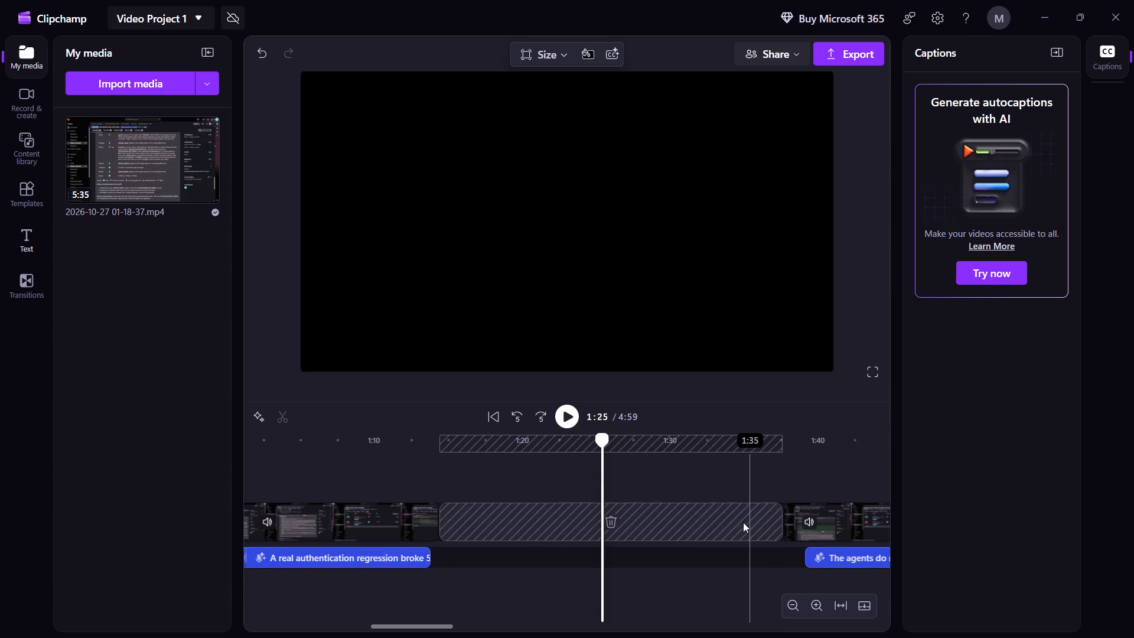
Undo the last deletion, then delete the recording segment from 1:14 to about 1:37 again and close the gap.
{"action": "key", "text": "ctrl+z"}
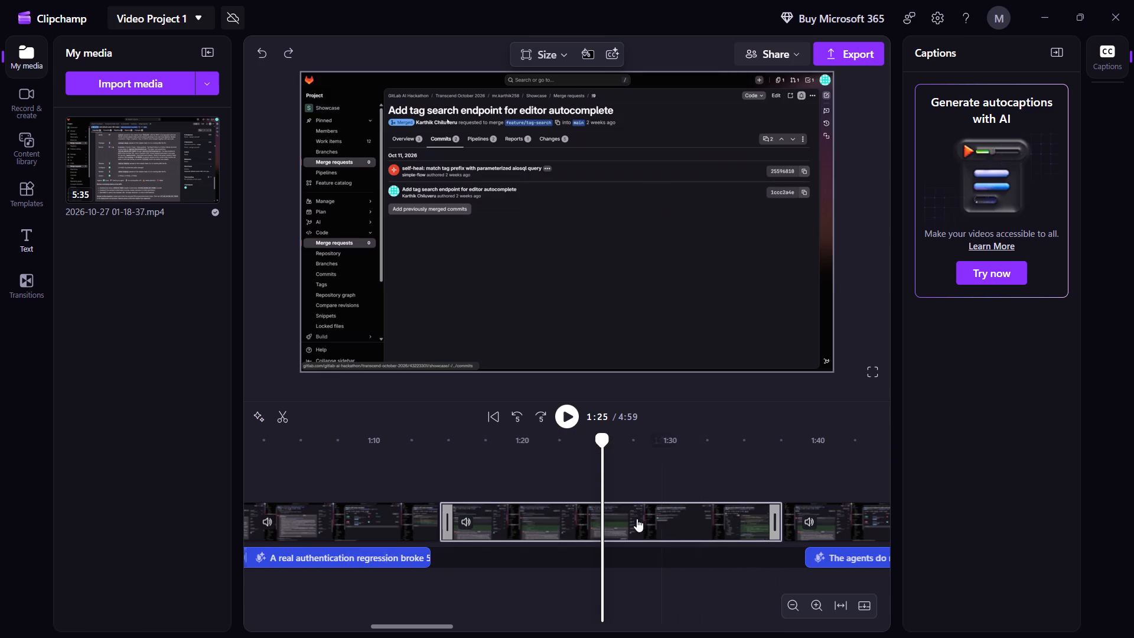
{"action": "key", "text": "Delete"}
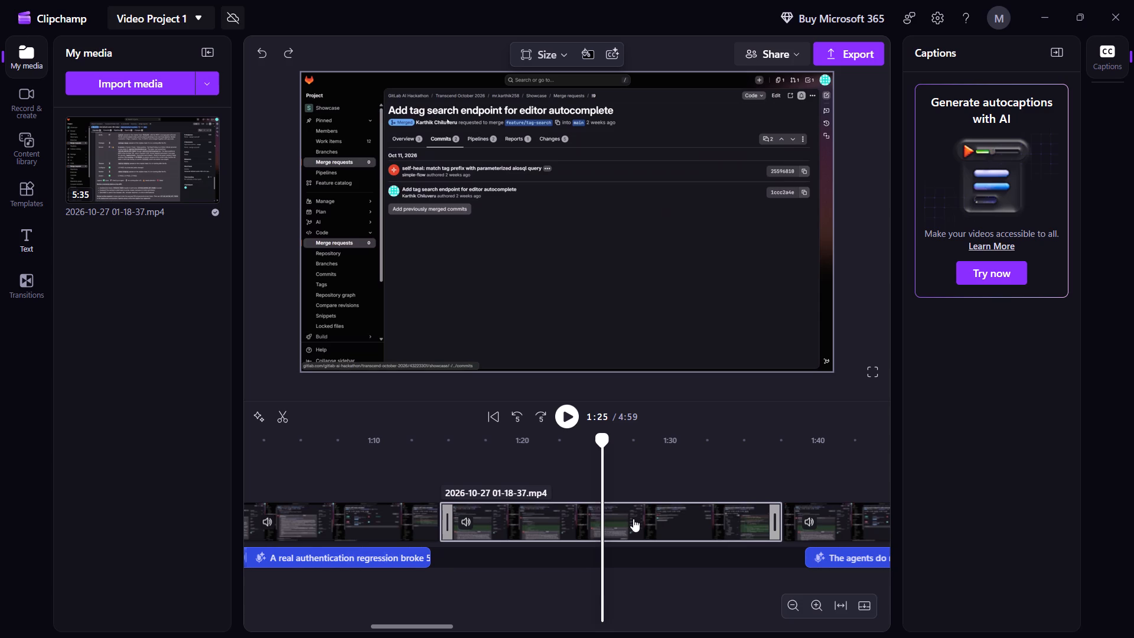
{"action": "left_click", "coordinate": [617, 524]}
{"action": "key", "text": "Delete"}
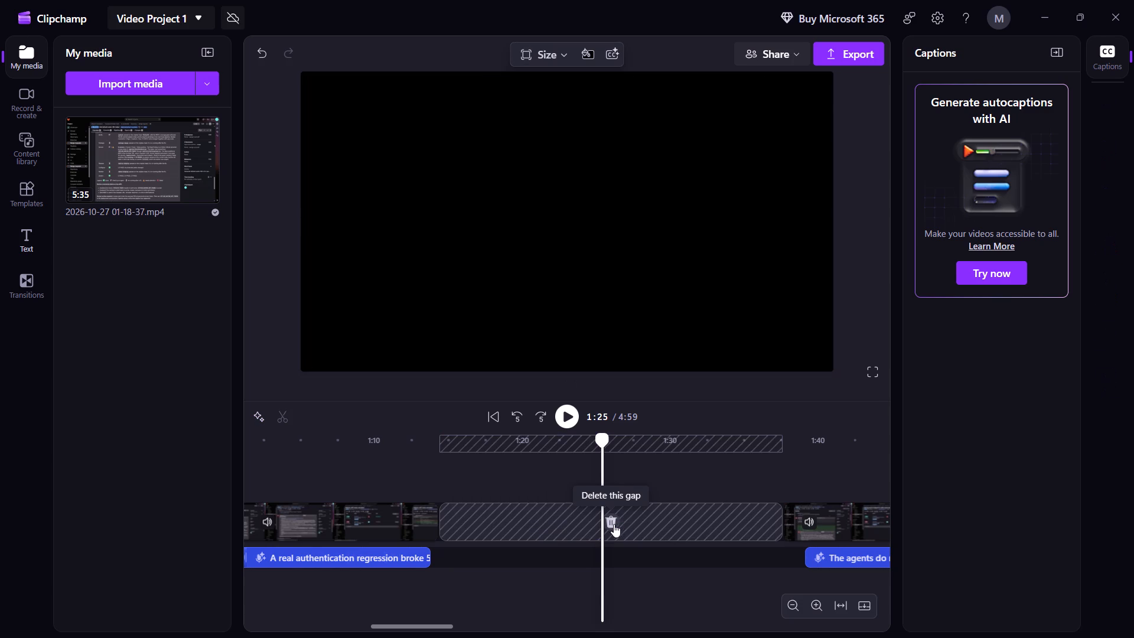
{"action": "left_click", "coordinate": [612, 522]}
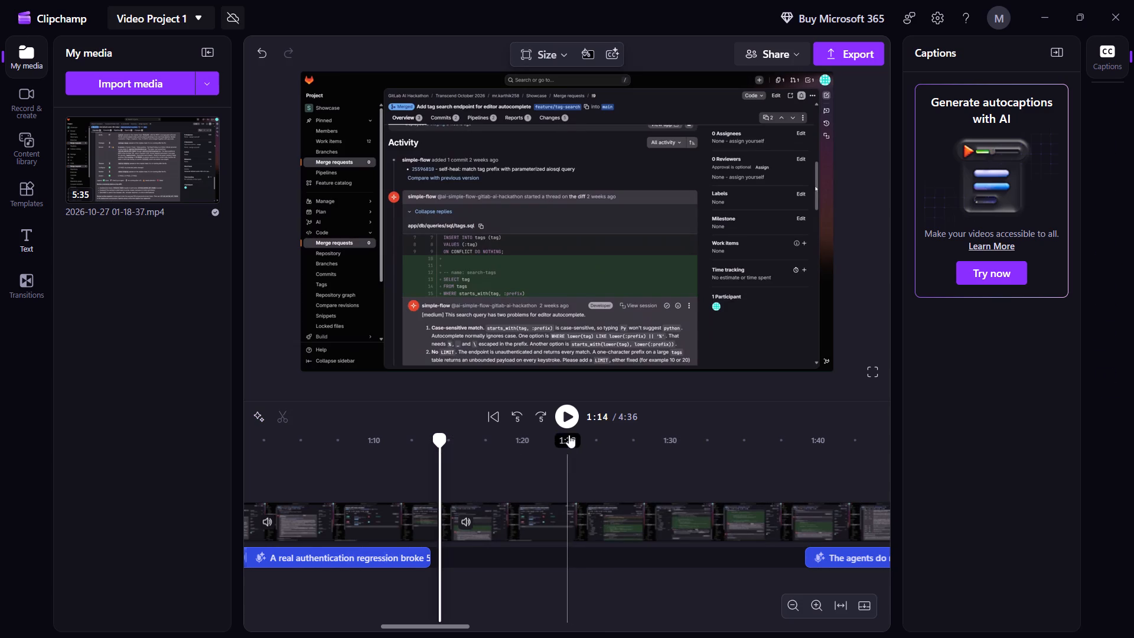
Play from the join to about 1:16 and move the "The agents do more than fix tests" narration to start at about 1:15.
{"action": "left_click", "coordinate": [565, 419]}
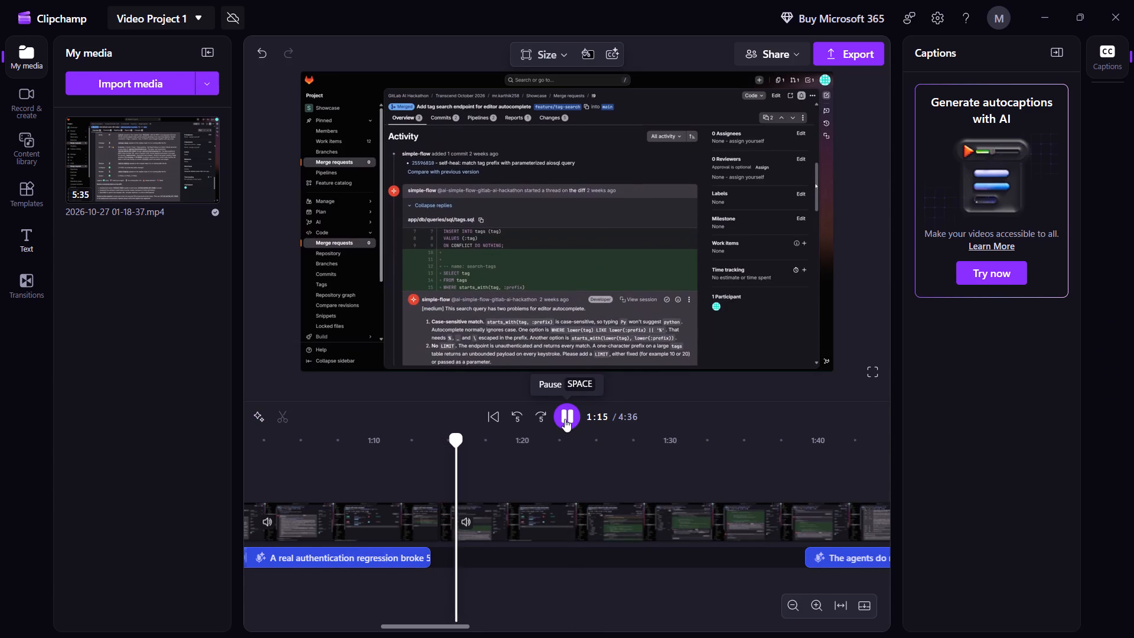
{"action": "key", "text": "space"}
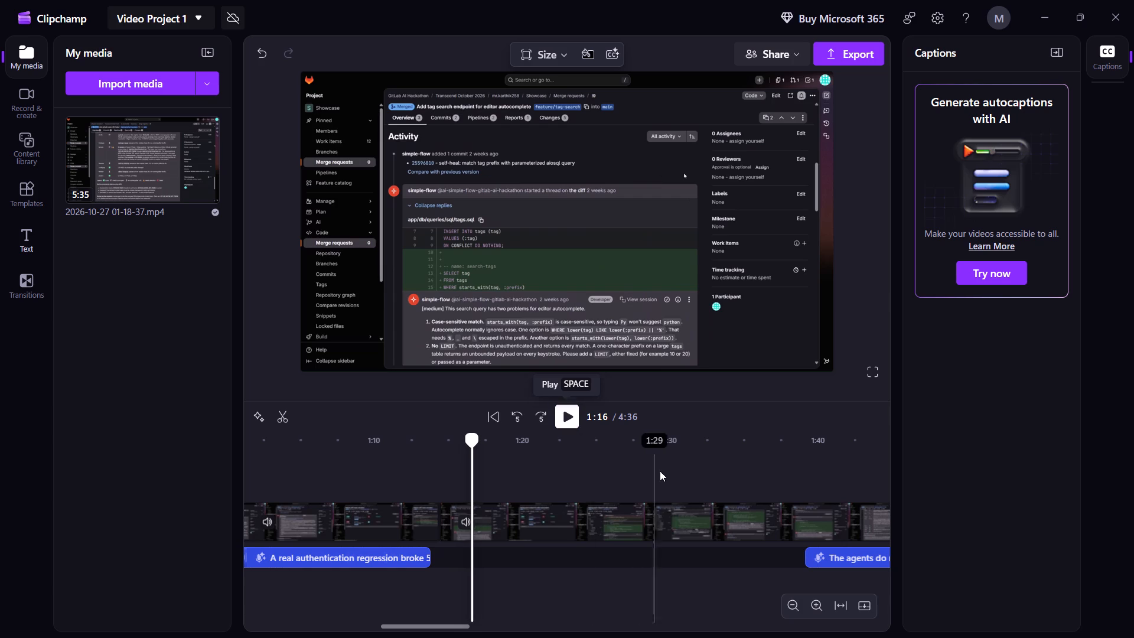
{"action": "left_click_drag", "start_coordinate": [824, 554], "coordinate": [475, 566]}
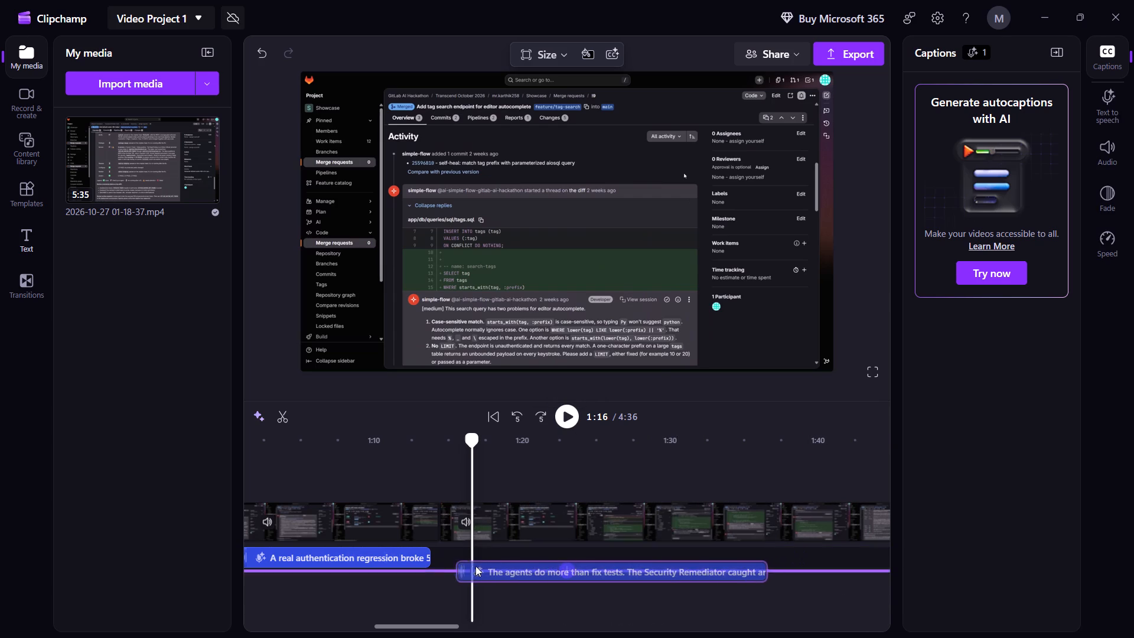
{"action": "left_click_drag", "start_coordinate": [475, 566], "coordinate": [474, 559]}
Play from about 1:16 to 1:40 to check the Scene 6 narration against the footage.
{"action": "left_click", "coordinate": [566, 414]}
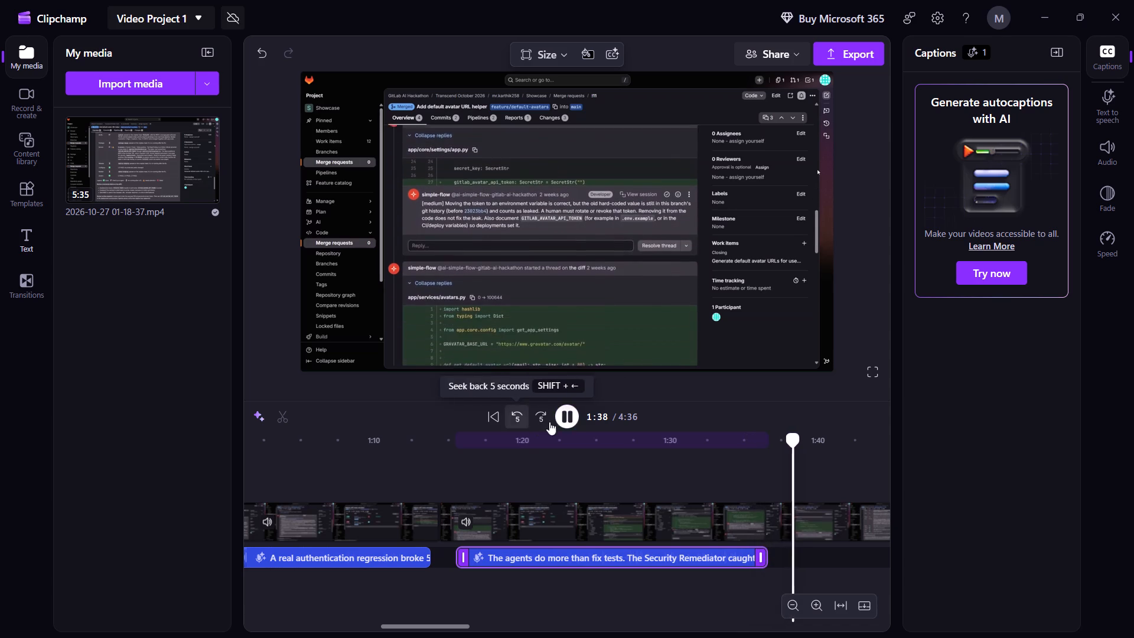
{"action": "left_click", "coordinate": [572, 412]}
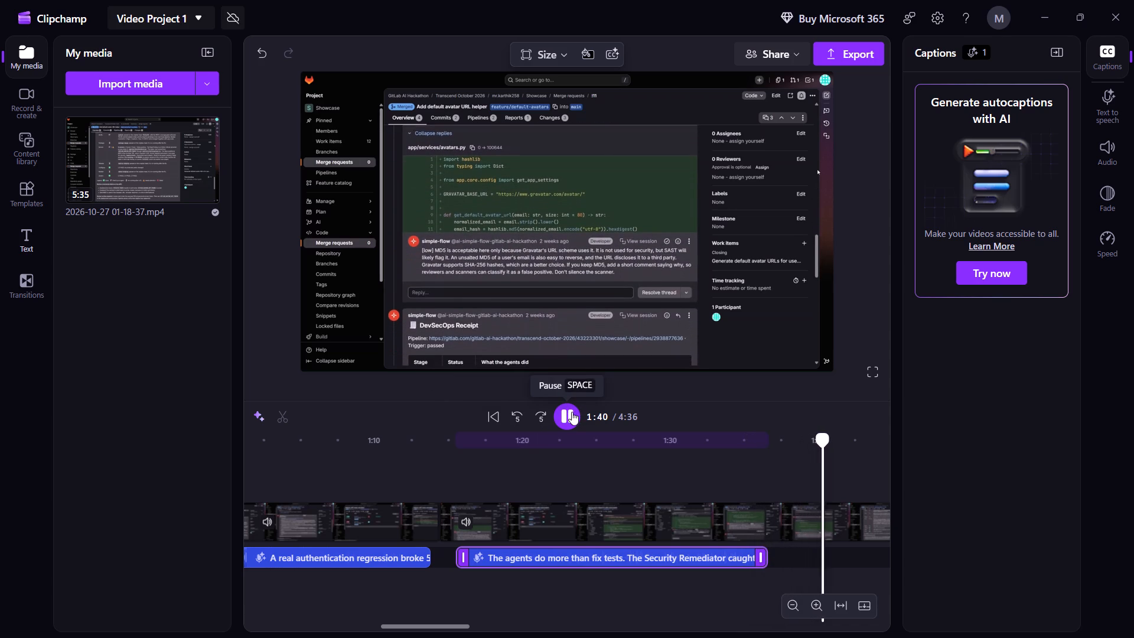
Put "The Security Remediator", "It also handled" and "The Code Reviewer" on new lines in the Scene 6 narration text and save it.
{"action": "left_click", "coordinate": [621, 555]}
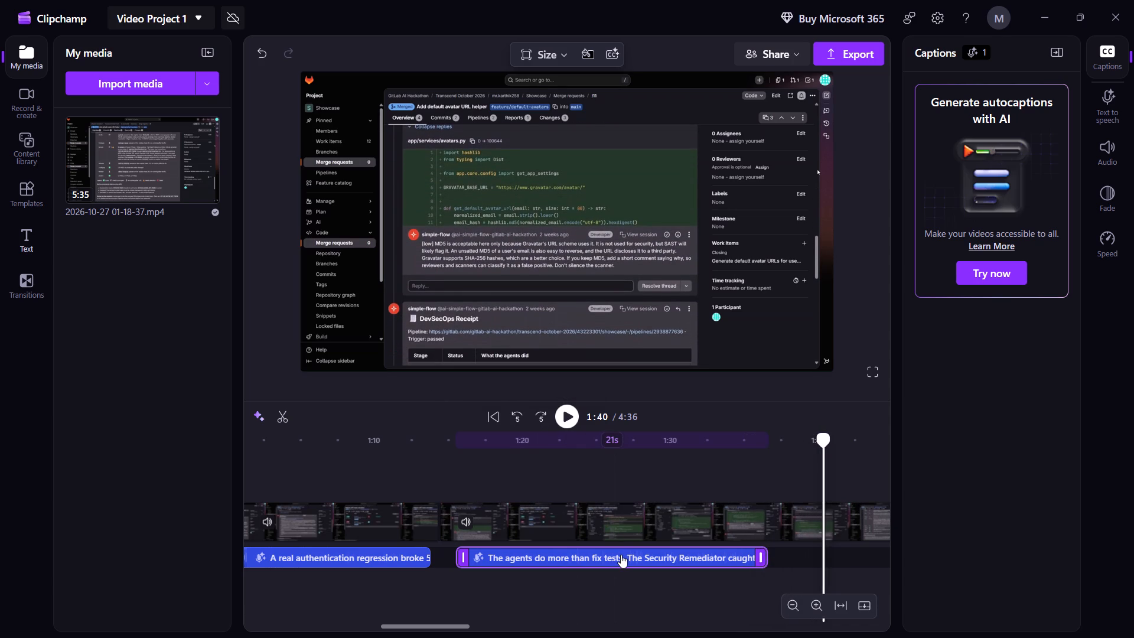
{"action": "left_click", "coordinate": [621, 555]}
{"action": "left_click", "coordinate": [1101, 93]}
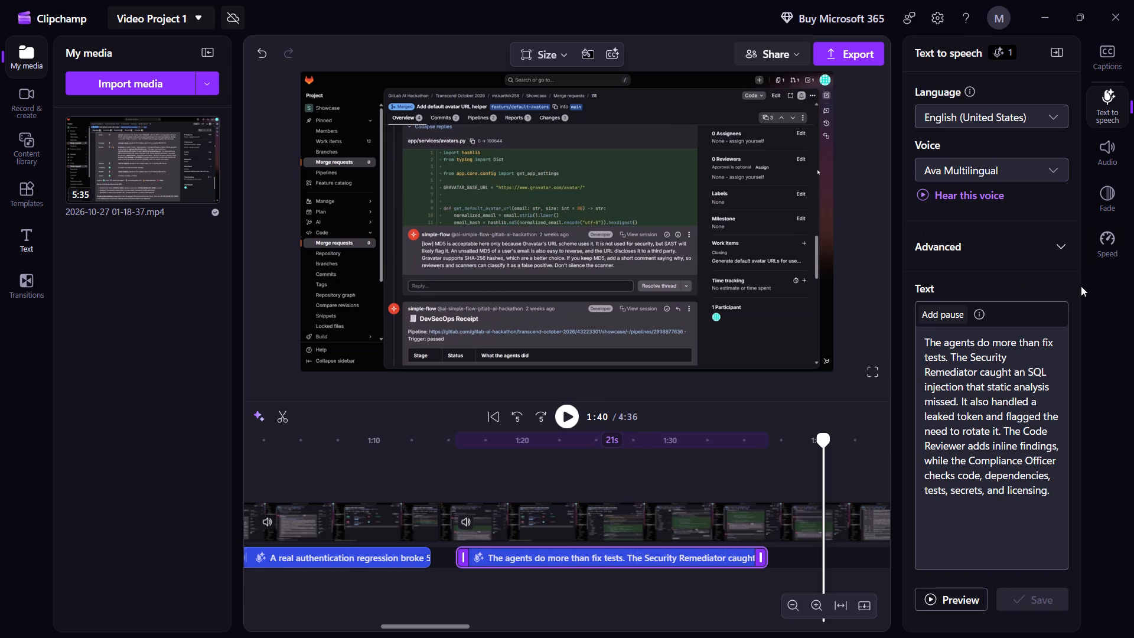
{"action": "left_click", "coordinate": [951, 358]}
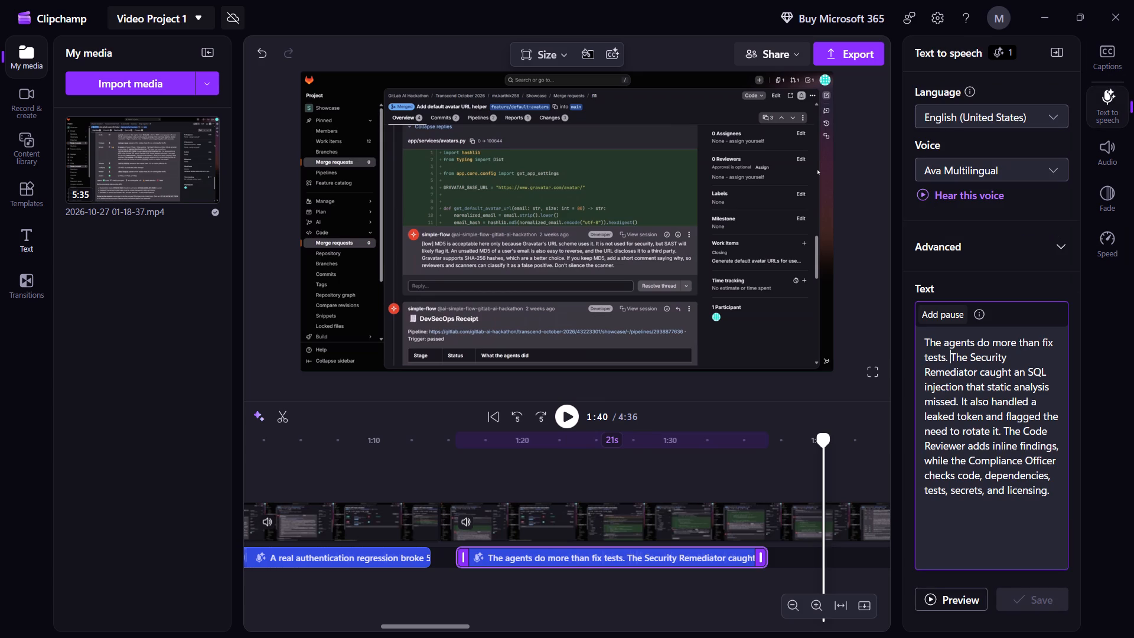
{"action": "key", "text": "Return"}
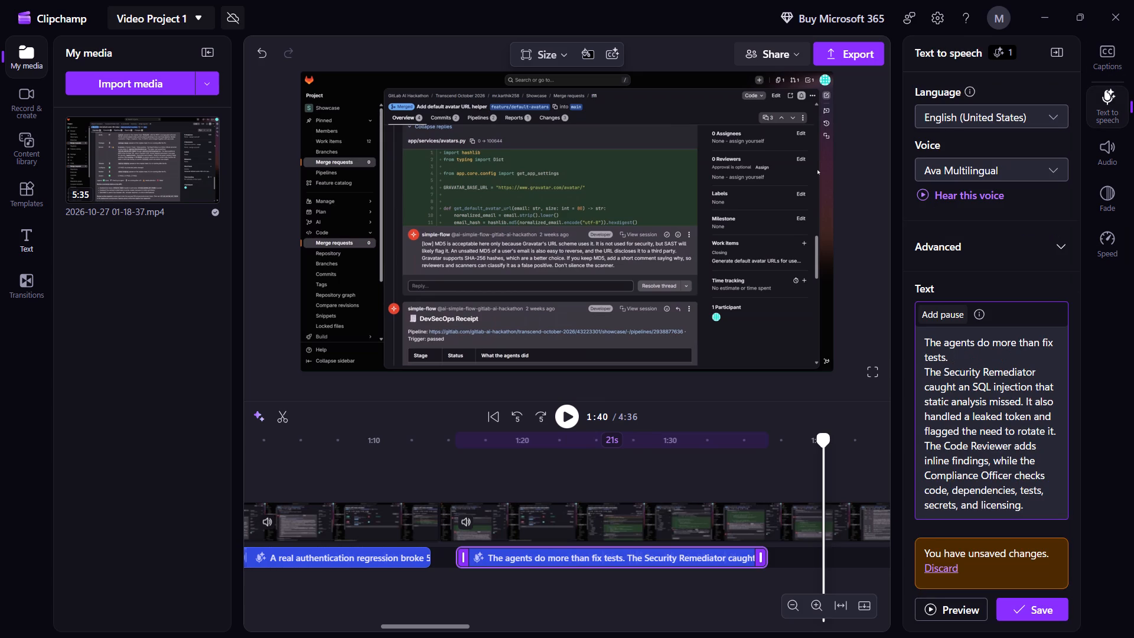
{"action": "left_click", "coordinate": [1025, 403]}
{"action": "key", "text": "Return"}
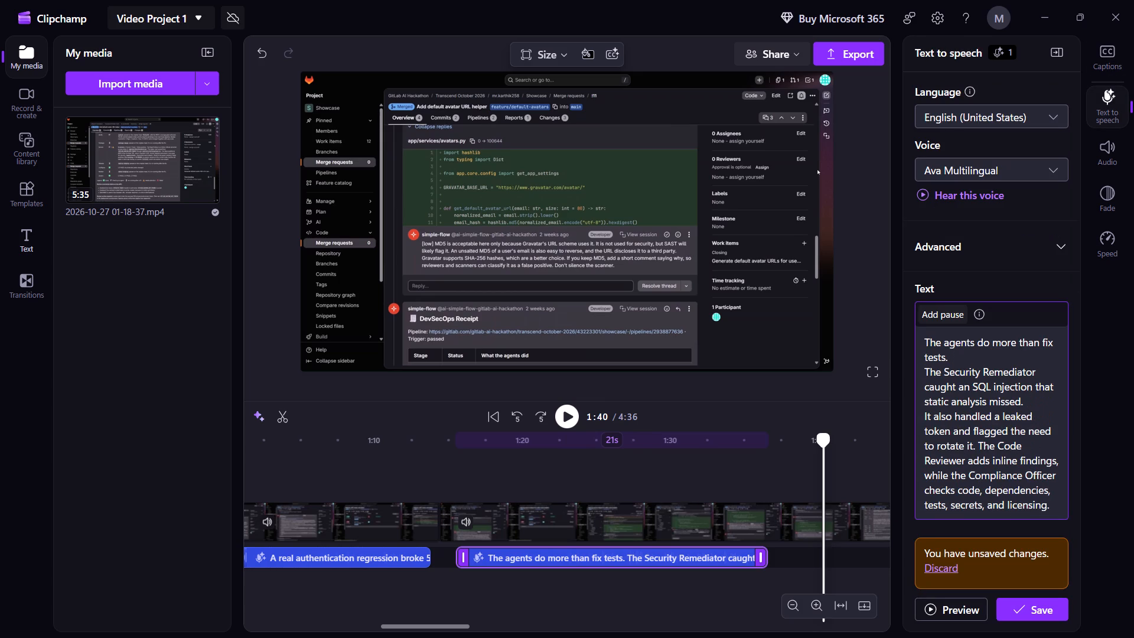
{"action": "left_click", "coordinate": [980, 442]}
{"action": "key", "text": "Return"}
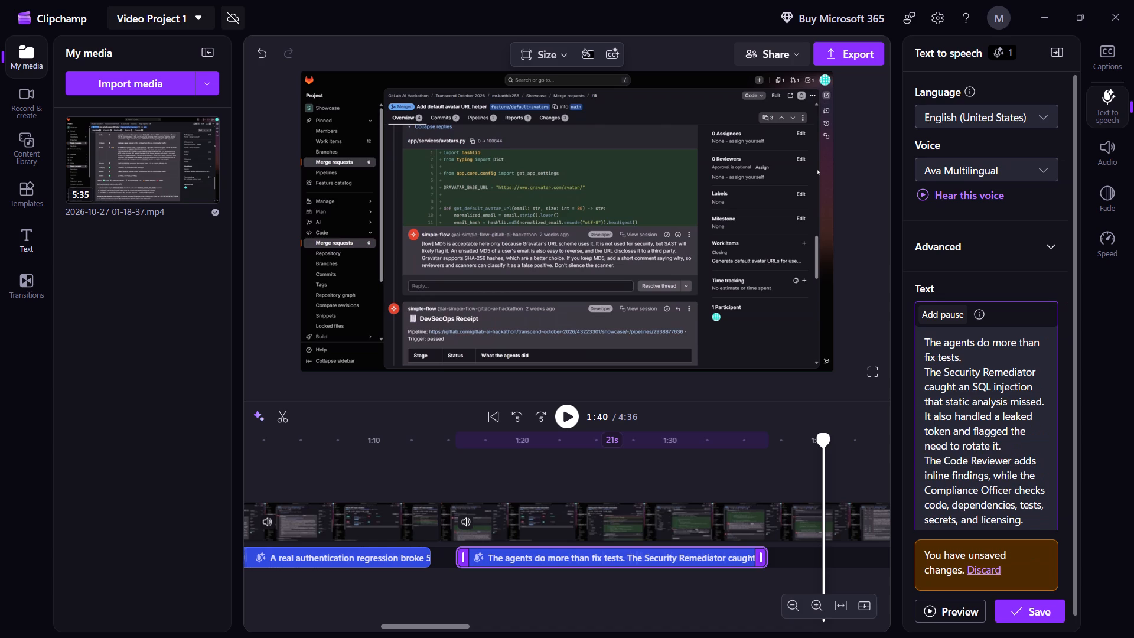
{"action": "scroll", "coordinate": [974, 458], "scroll_direction": "down", "scroll_amount": 1}
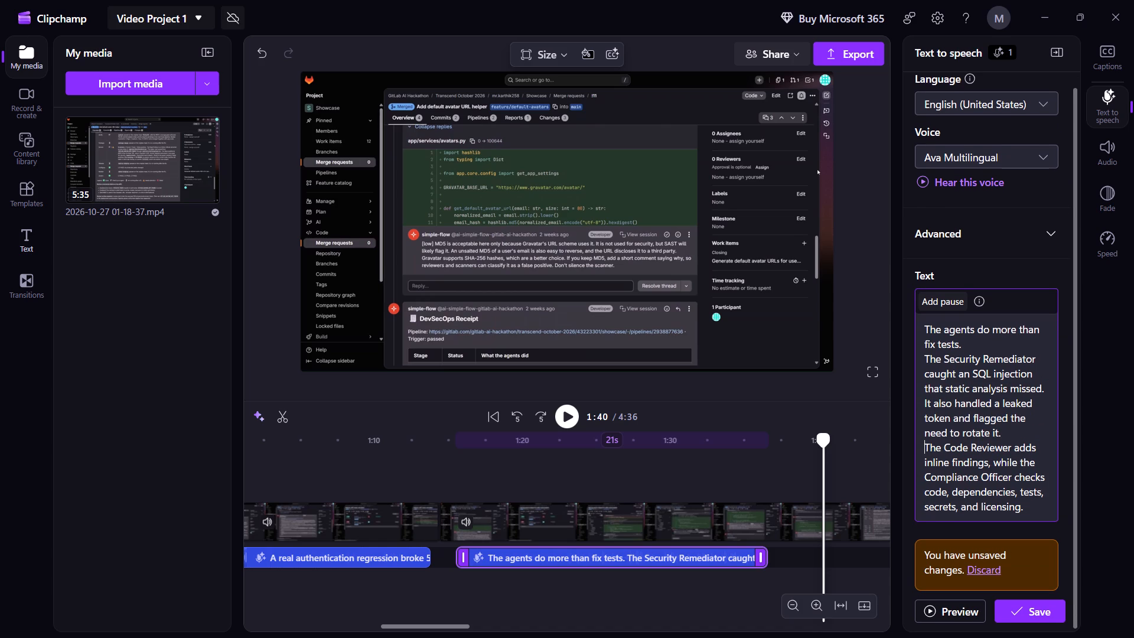
{"action": "left_click", "coordinate": [1016, 598]}
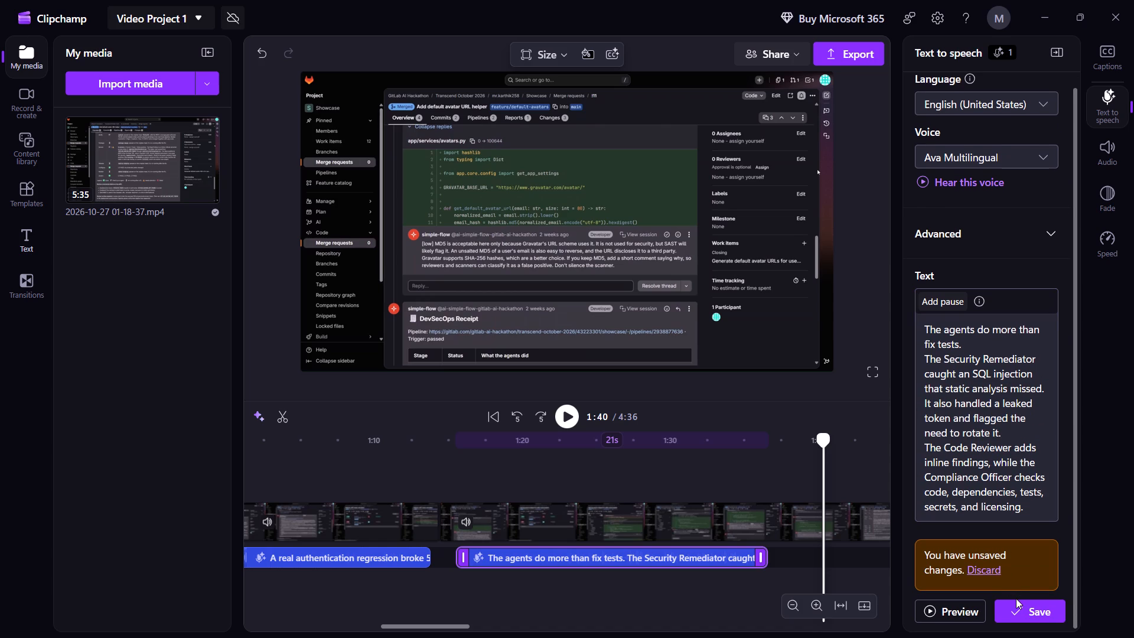
{"action": "left_click", "coordinate": [1018, 606]}
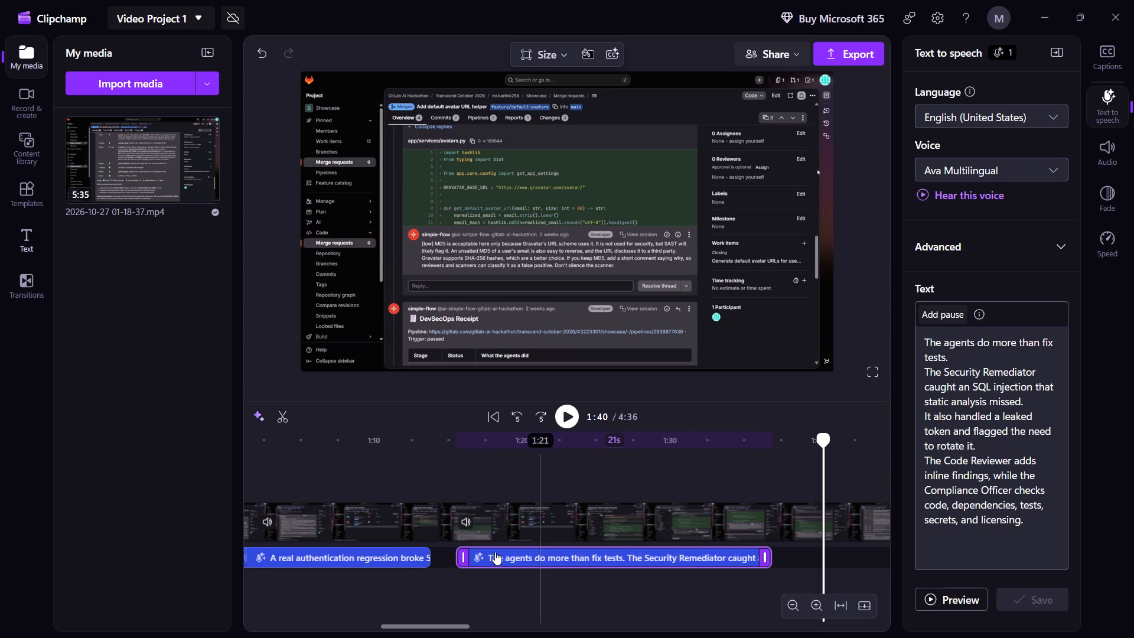
Shift the Scene 6 narration to start at about 1:17, replaying the transition from 1:14 to judge its timing.
{"action": "left_click_drag", "start_coordinate": [488, 554], "coordinate": [501, 553]}
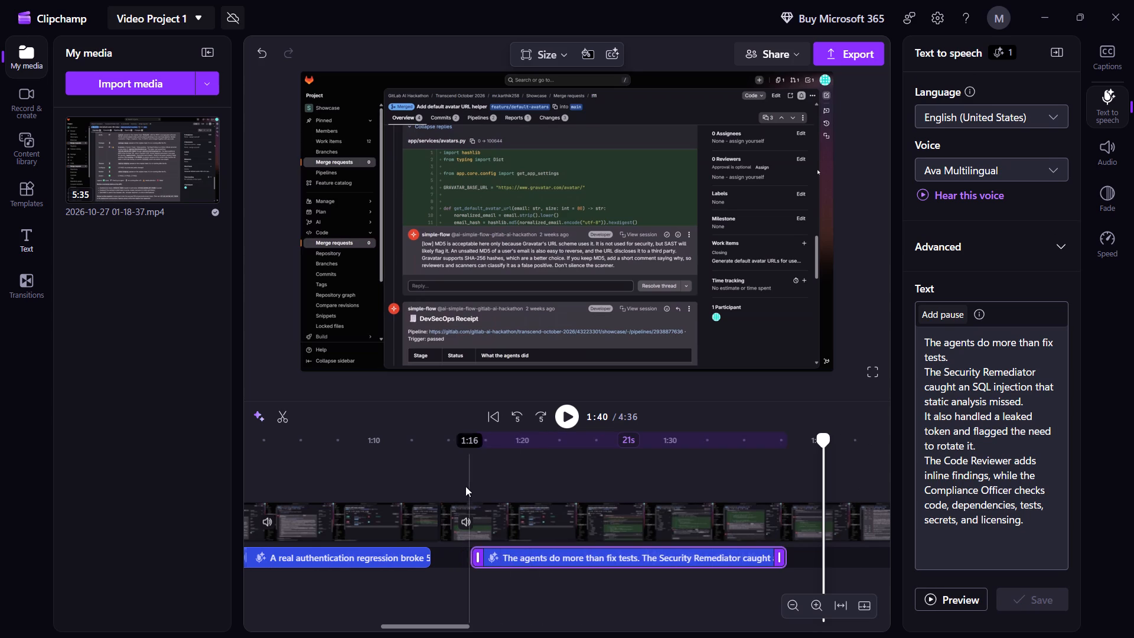
{"action": "left_click", "coordinate": [441, 463]}
{"action": "key", "text": "space"}
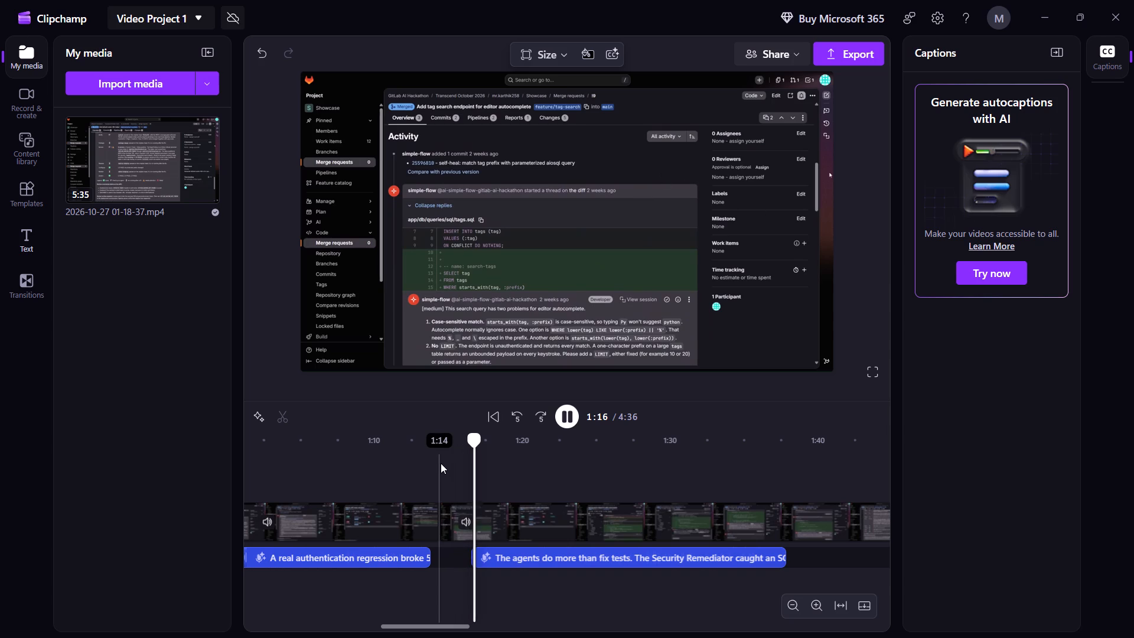
{"action": "key", "text": "space"}
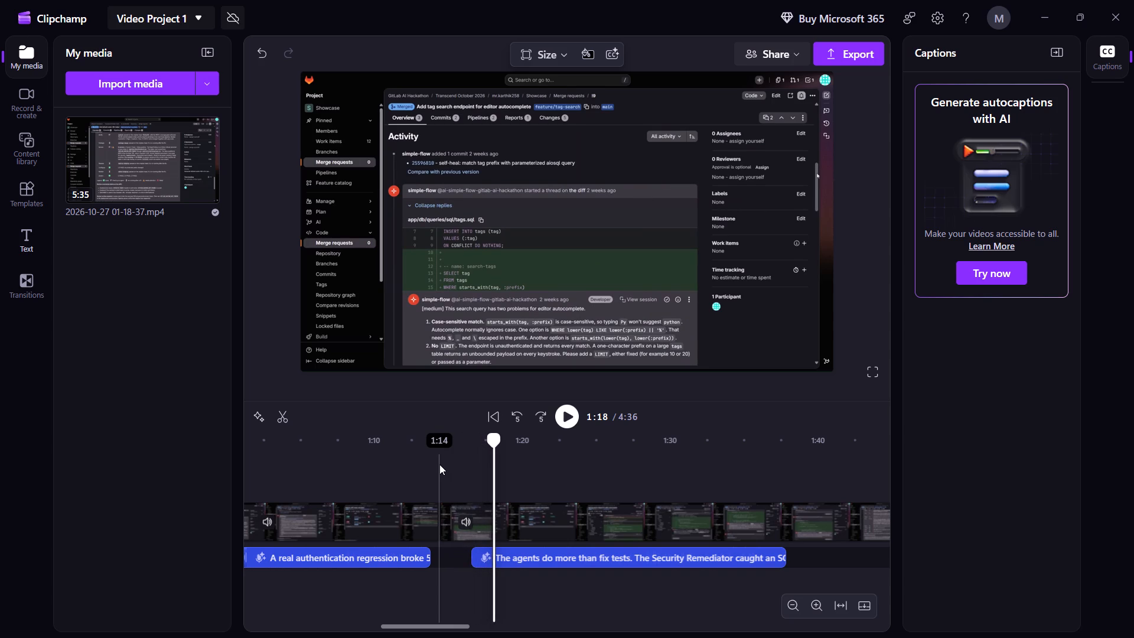
{"action": "left_click", "coordinate": [441, 469]}
{"action": "key", "text": "space"}
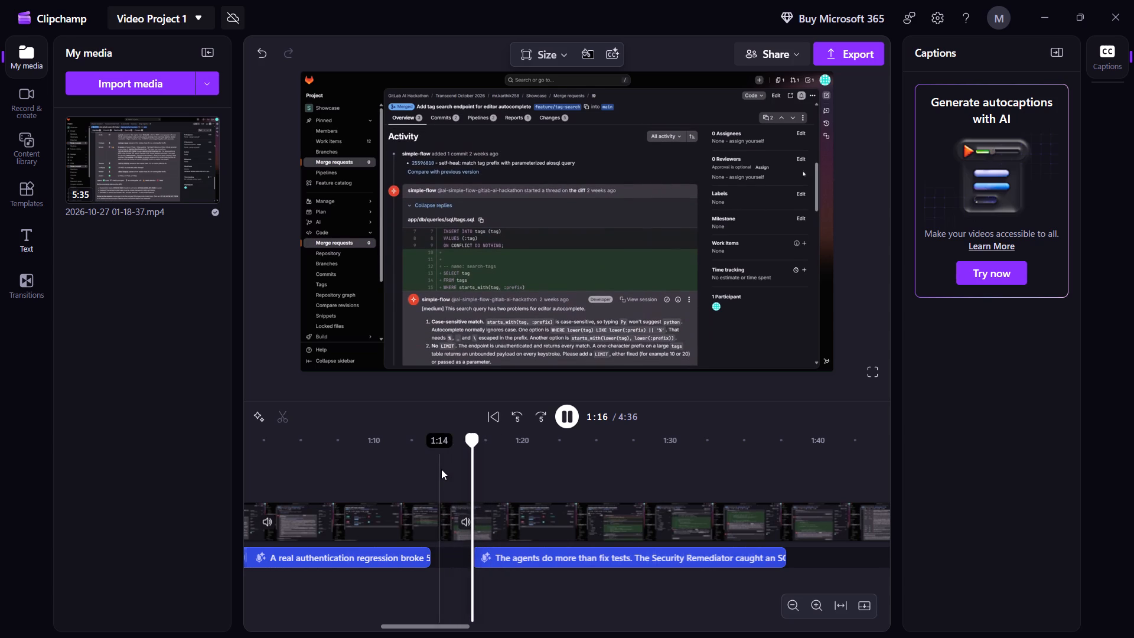
{"action": "key", "text": "space"}
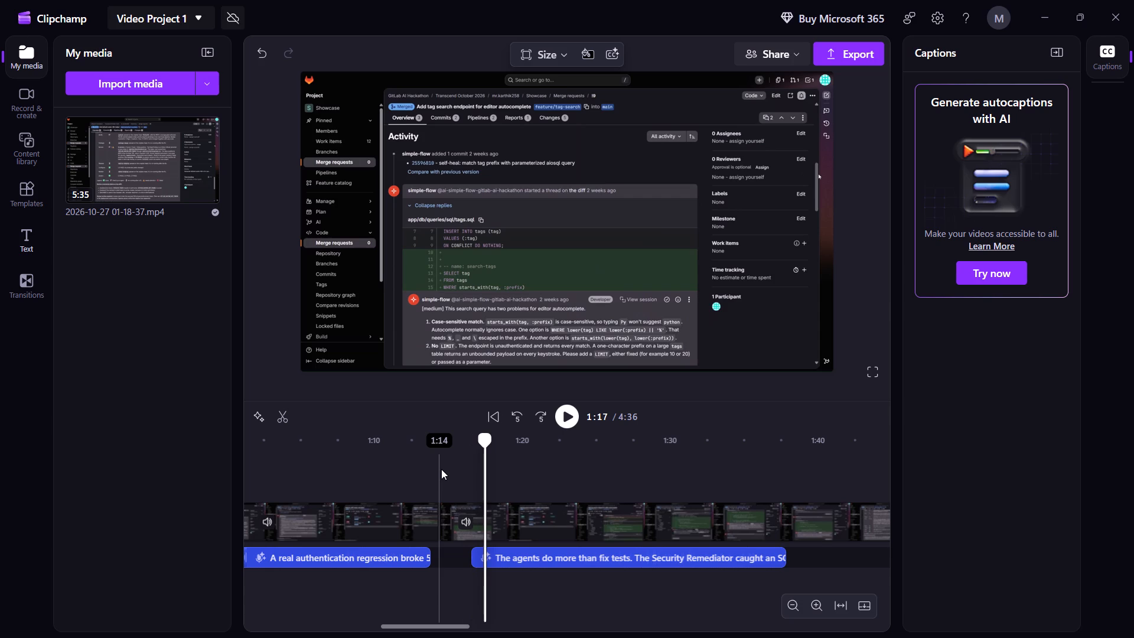
{"action": "left_click", "coordinate": [434, 469]}
{"action": "key", "text": "space"}
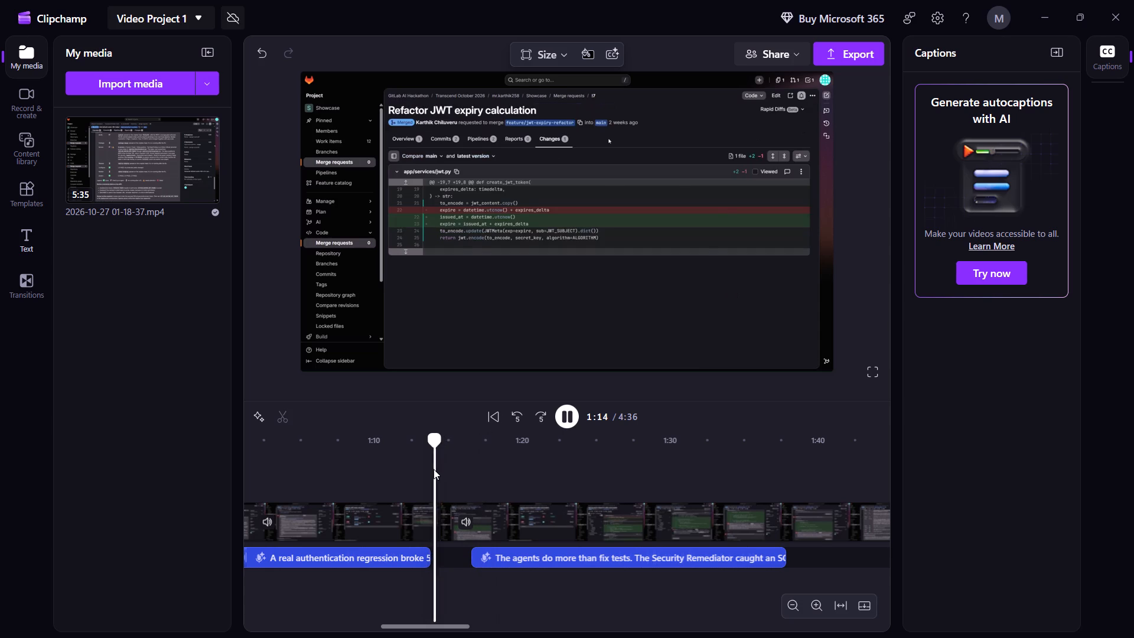
{"action": "key", "text": "space"}
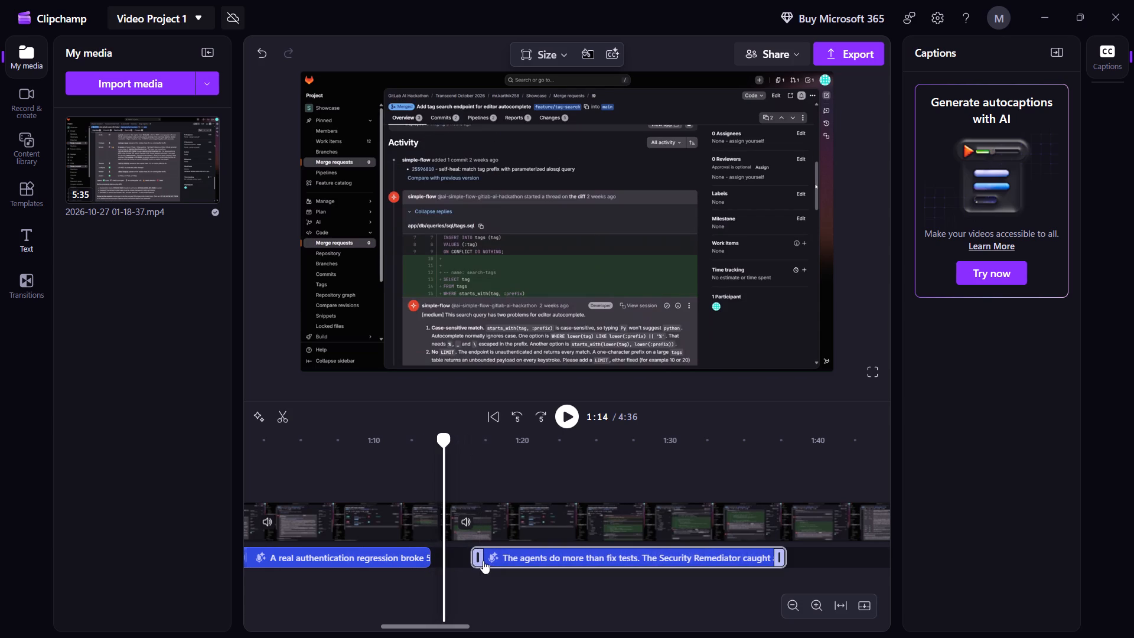
{"action": "left_click_drag", "start_coordinate": [483, 561], "coordinate": [495, 561]}
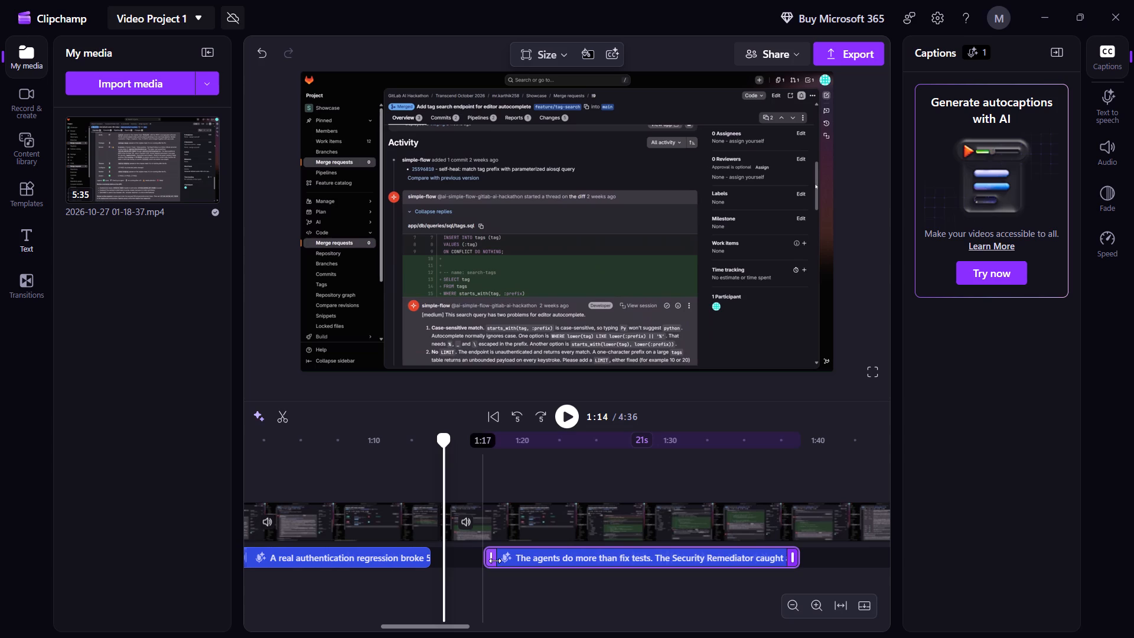
Split the recording at about 1:14 and 1:16, delete the short segment between the cuts, and close the gap.
{"action": "left_click", "coordinate": [282, 413]}
{"action": "key", "text": "space"}
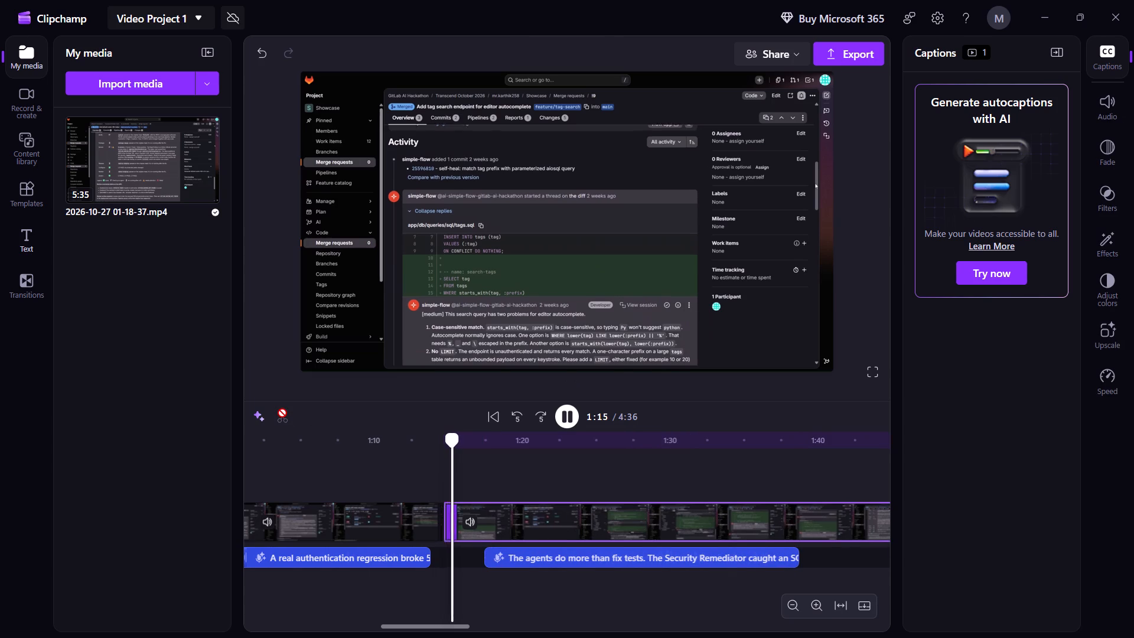
{"action": "key", "text": "space"}
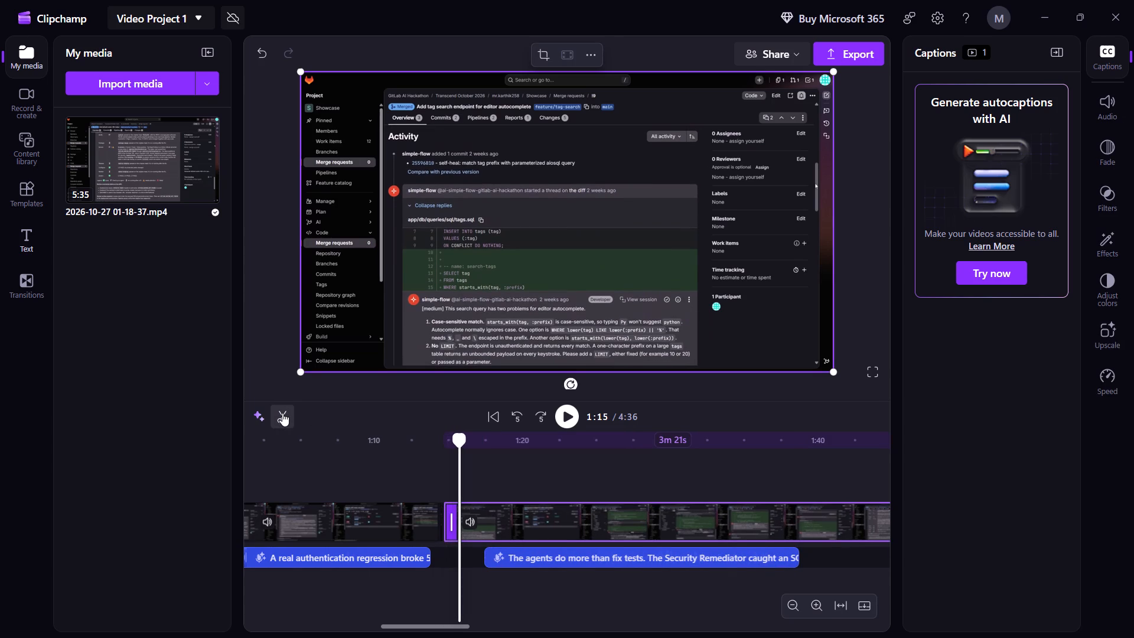
{"action": "key", "text": "space"}
{"action": "key", "text": "space"}
{"action": "key", "text": "space"}
{"action": "key", "text": "space"}
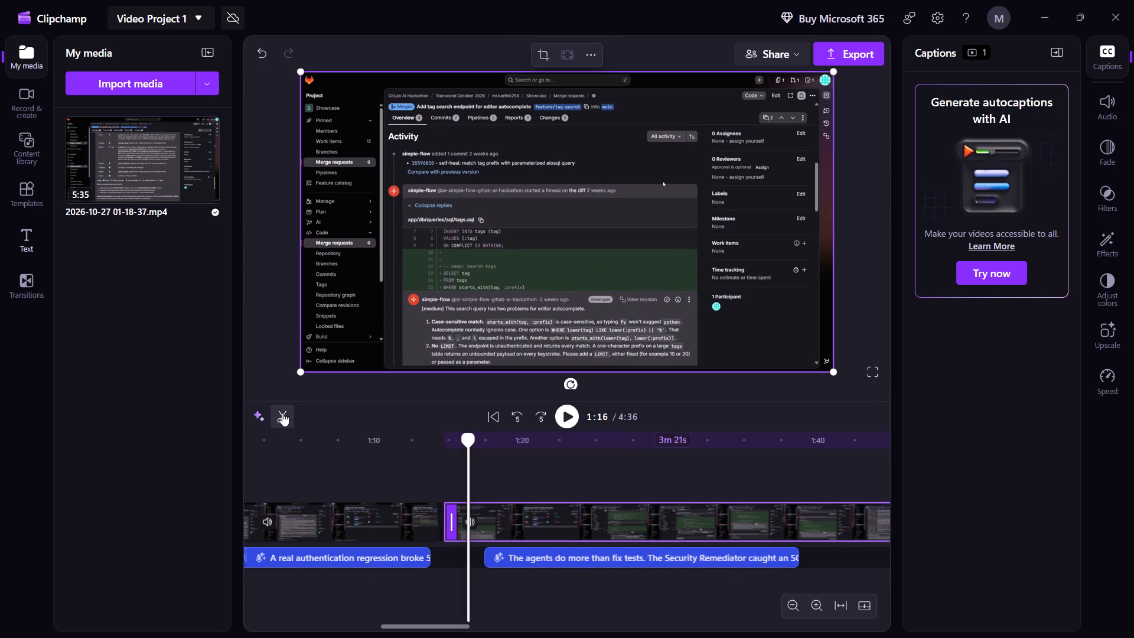
{"action": "key", "text": "space"}
{"action": "key", "text": "space"}
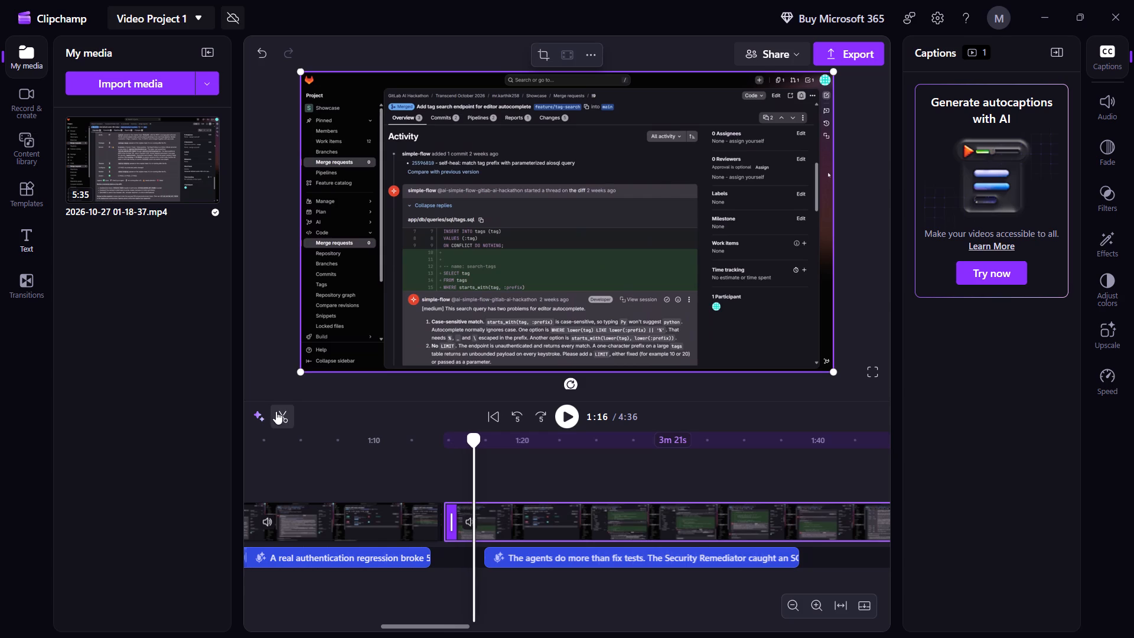
{"action": "left_click", "coordinate": [276, 411]}
{"action": "left_click", "coordinate": [449, 530]}
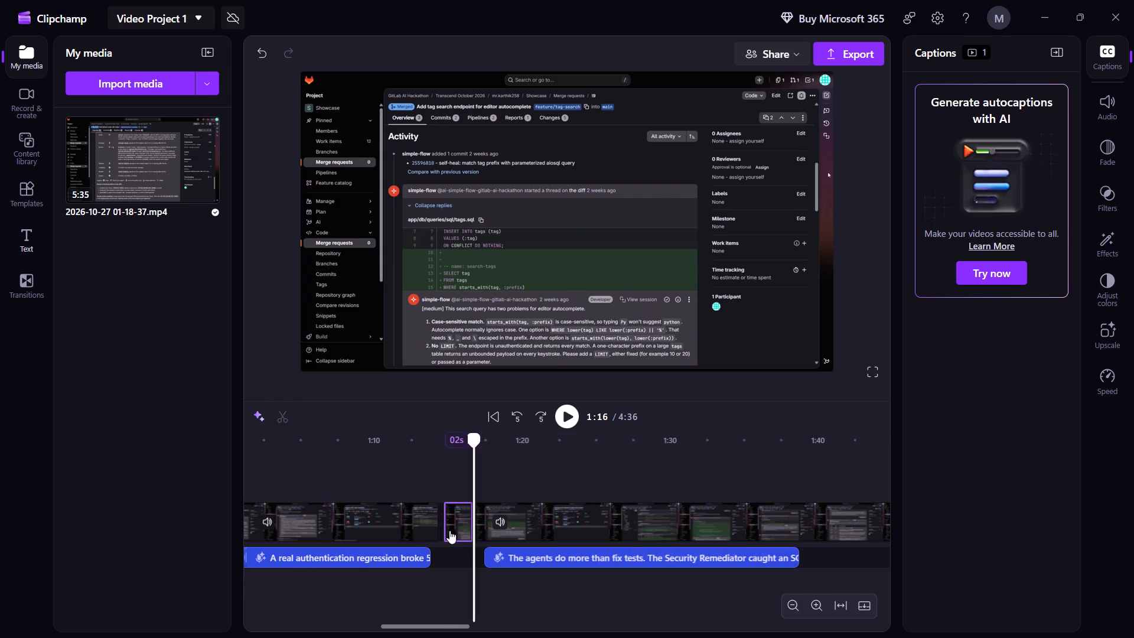
{"action": "key", "text": "Delete"}
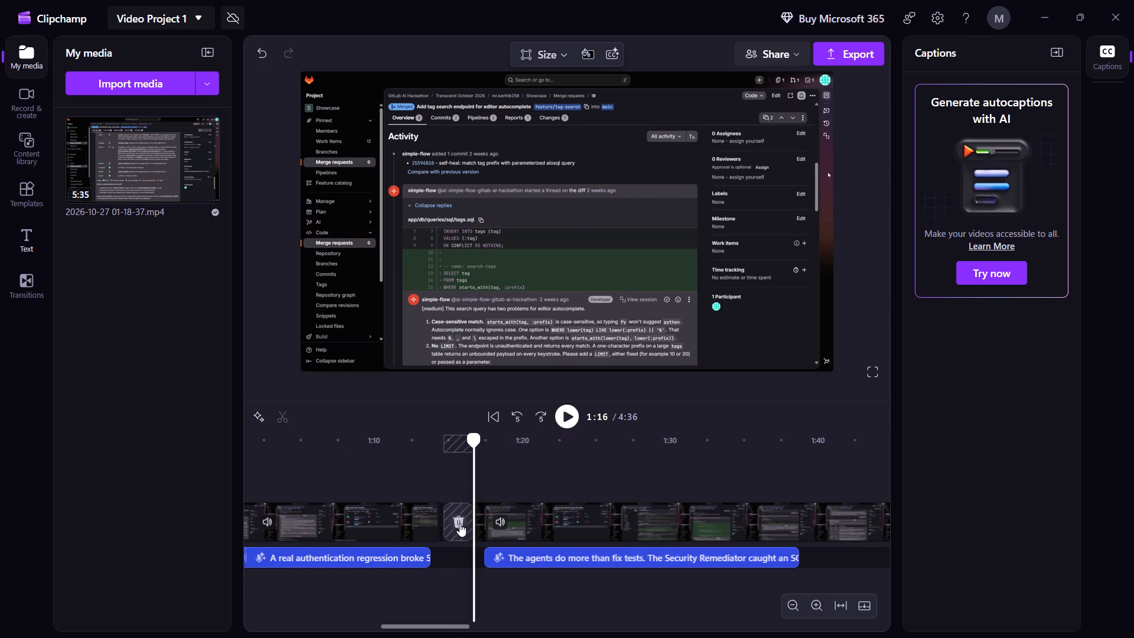
{"action": "left_click", "coordinate": [458, 518]}
Play Scene 6 through to about 1:42 to check the narration against the trimmed footage.
{"action": "key", "text": "space"}
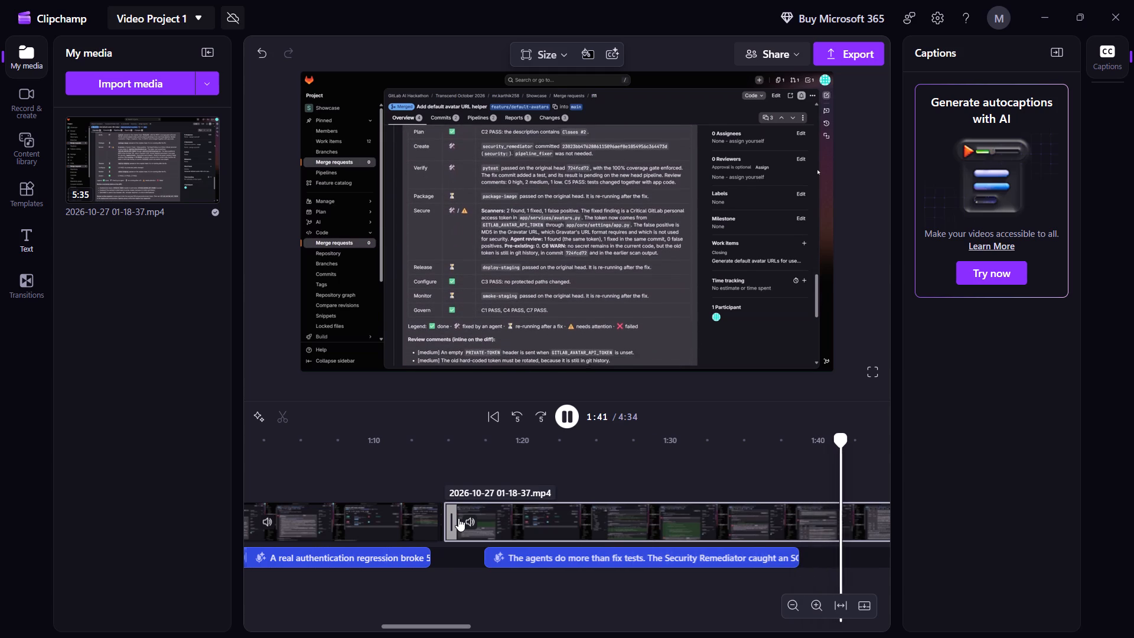
{"action": "key", "text": "space"}
{"action": "key", "text": "space"}
{"action": "key", "text": "space"}
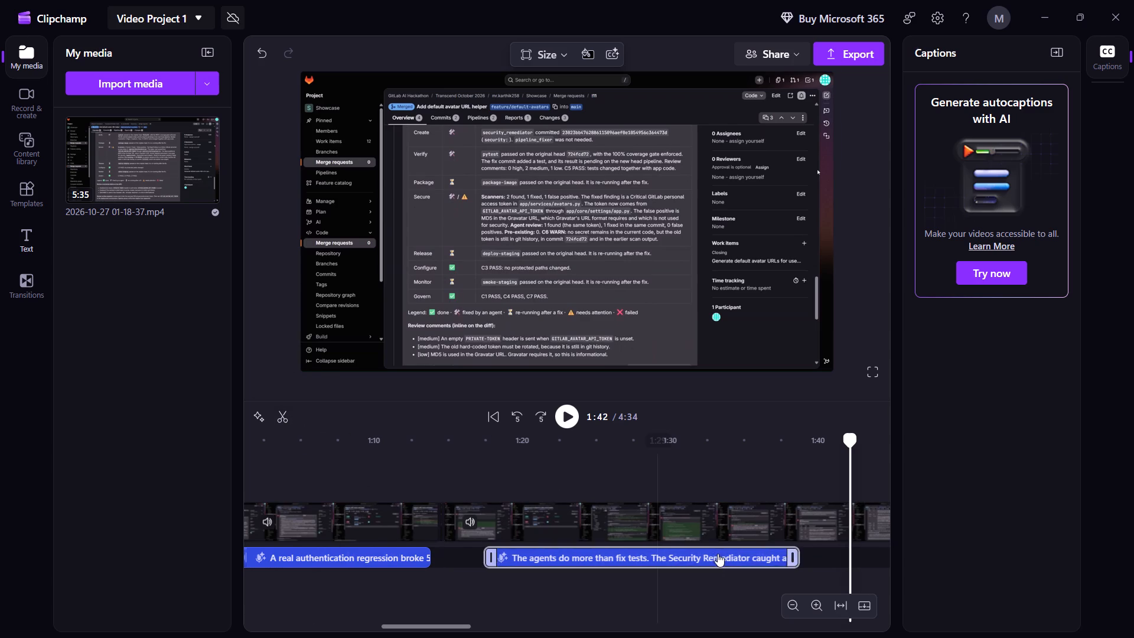
Replay the footage between about 1:40 and 1:47 in short bursts to judge where Scene 6 should end.
{"action": "left_click", "coordinate": [819, 555]}
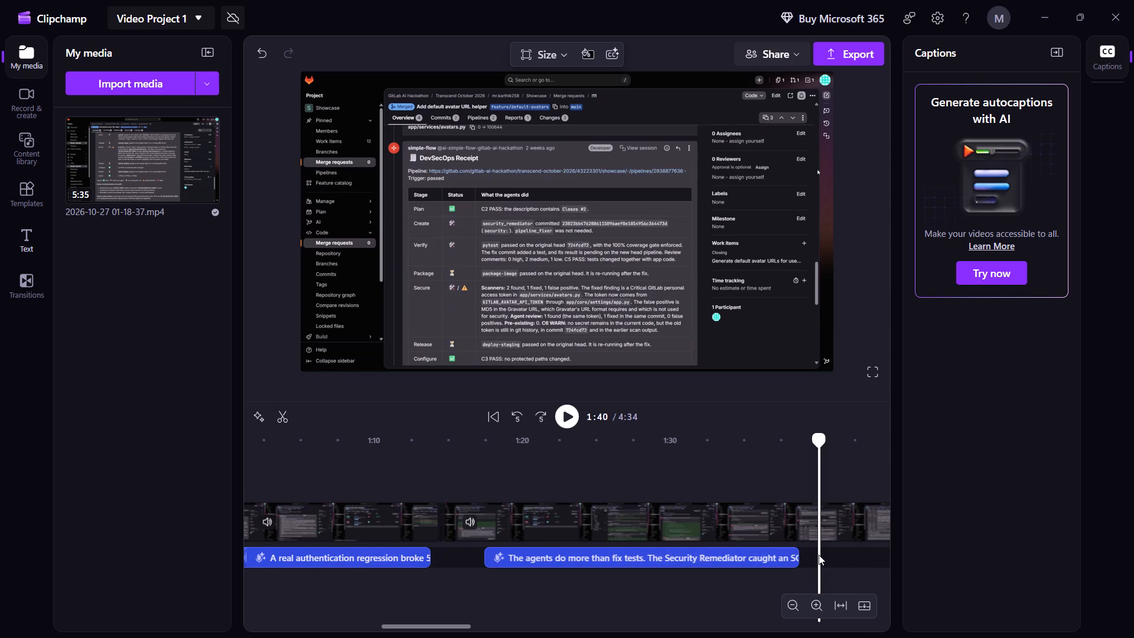
{"action": "key", "text": "space"}
{"action": "key", "text": "space"}
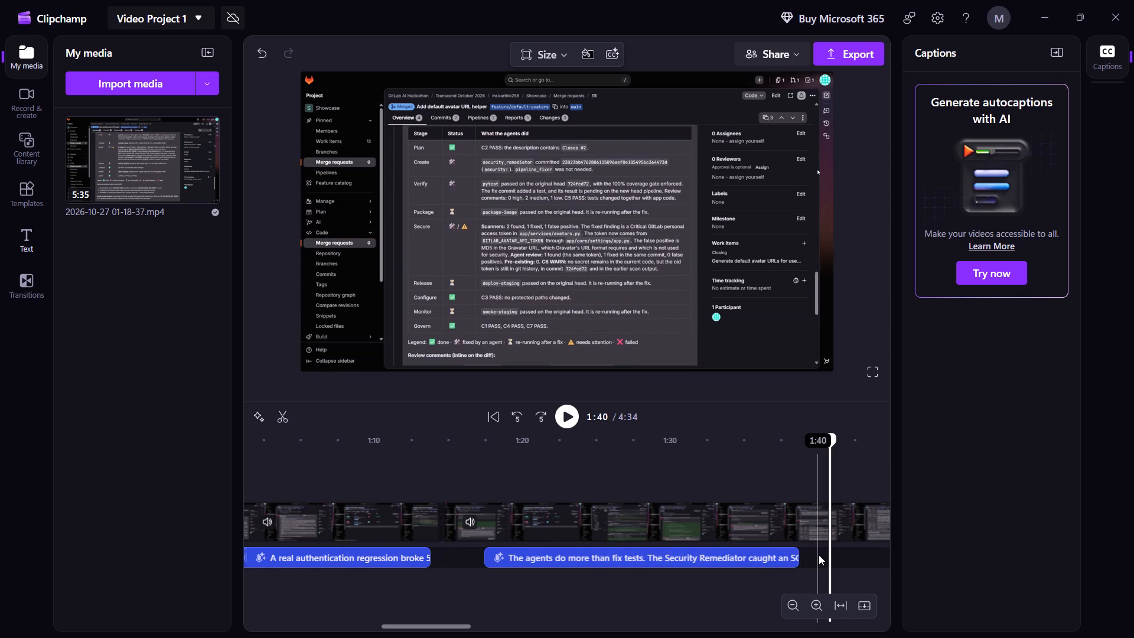
{"action": "key", "text": "space"}
{"action": "key", "text": "space"}
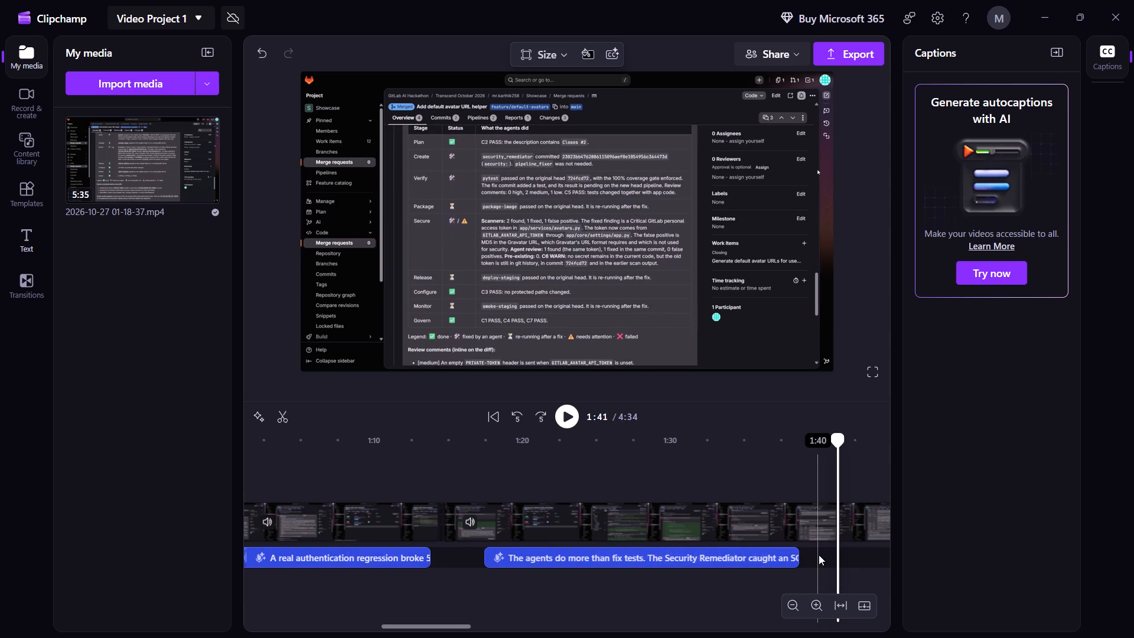
{"action": "key", "text": "space"}
{"action": "key", "text": "space"}
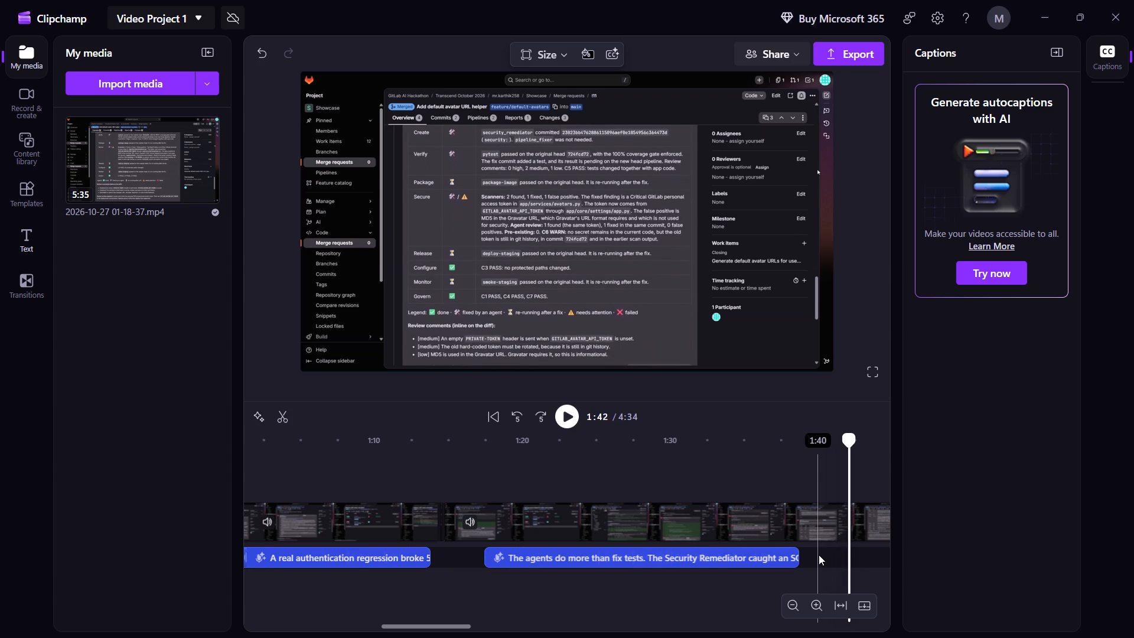
{"action": "key", "text": "space"}
{"action": "key", "text": "space"}
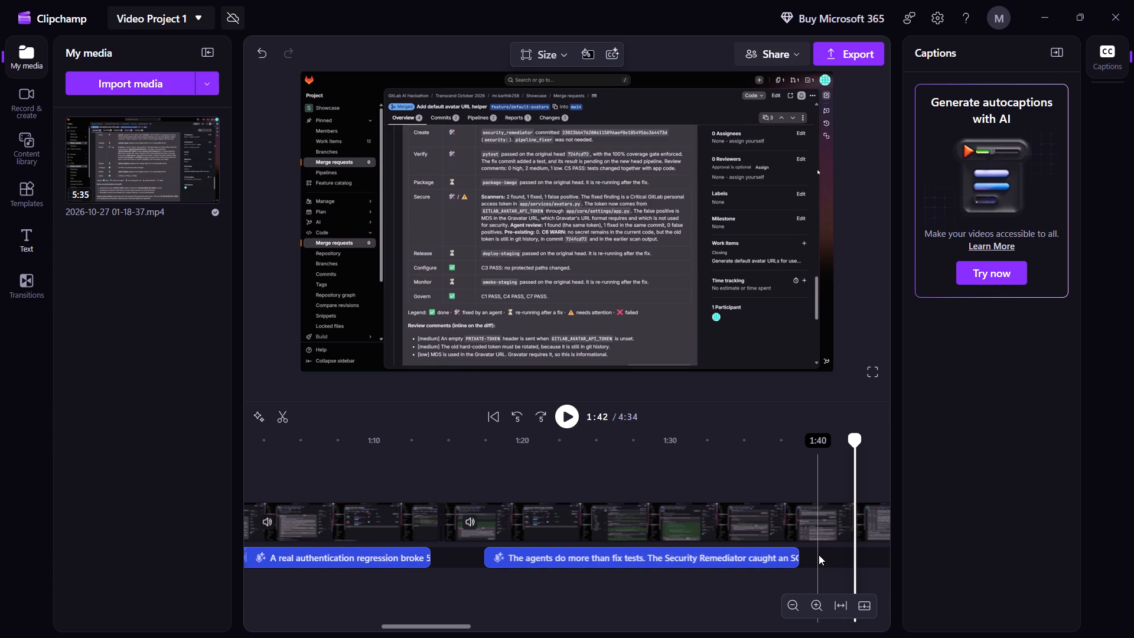
{"action": "key", "text": "space"}
{"action": "key", "text": "space"}
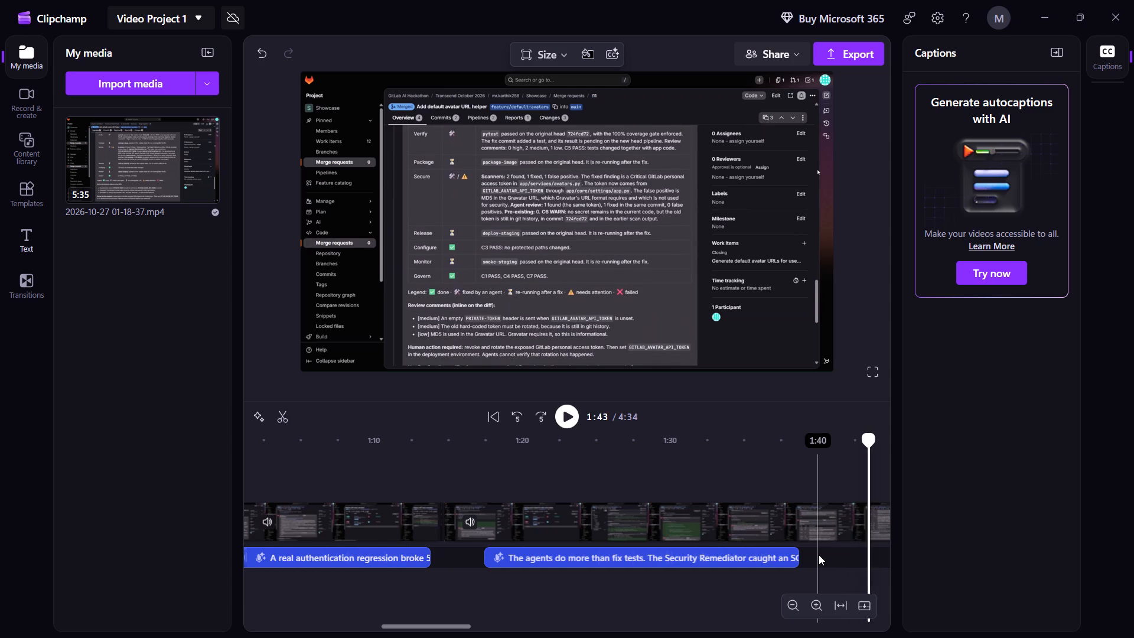
{"action": "key", "text": "space"}
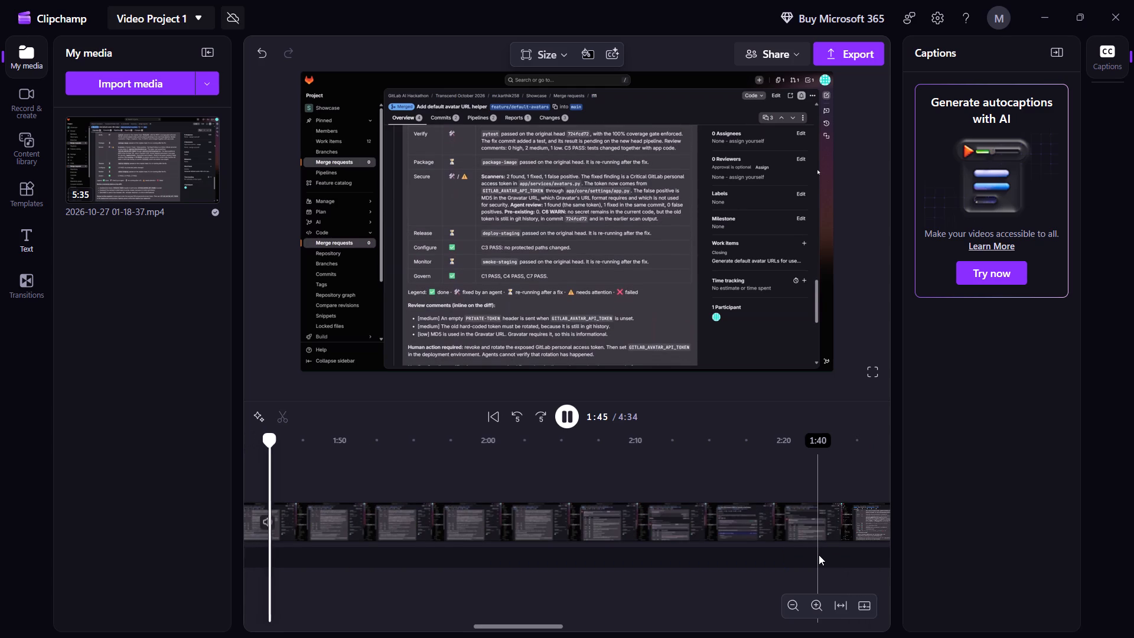
{"action": "key", "text": "Left"}
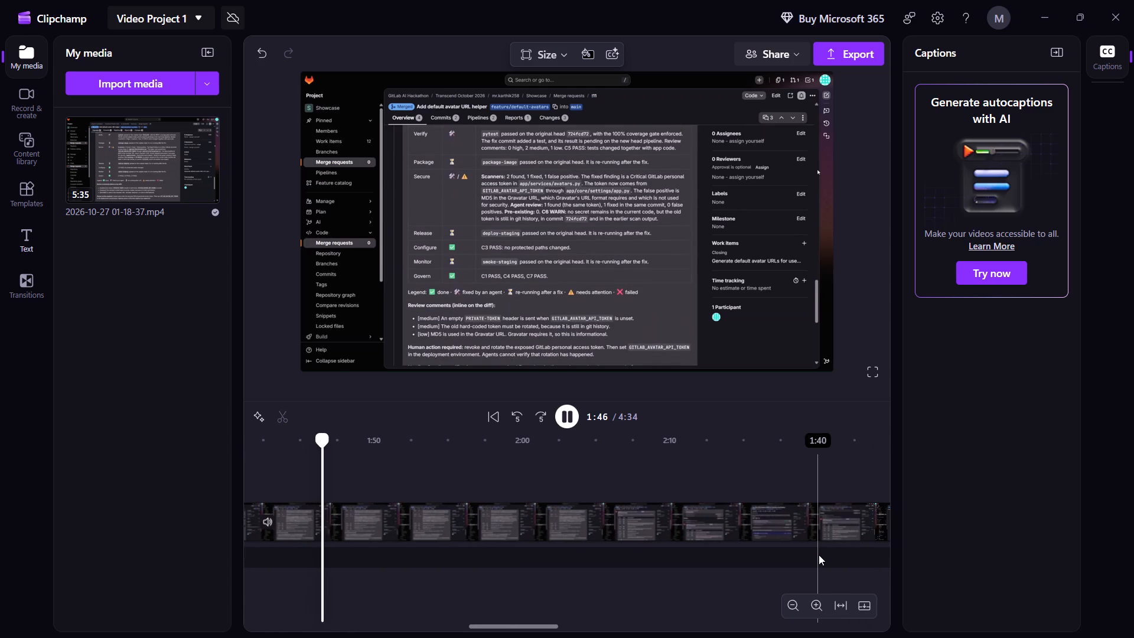
{"action": "key", "text": "Left"}
{"action": "key", "text": "Left"}
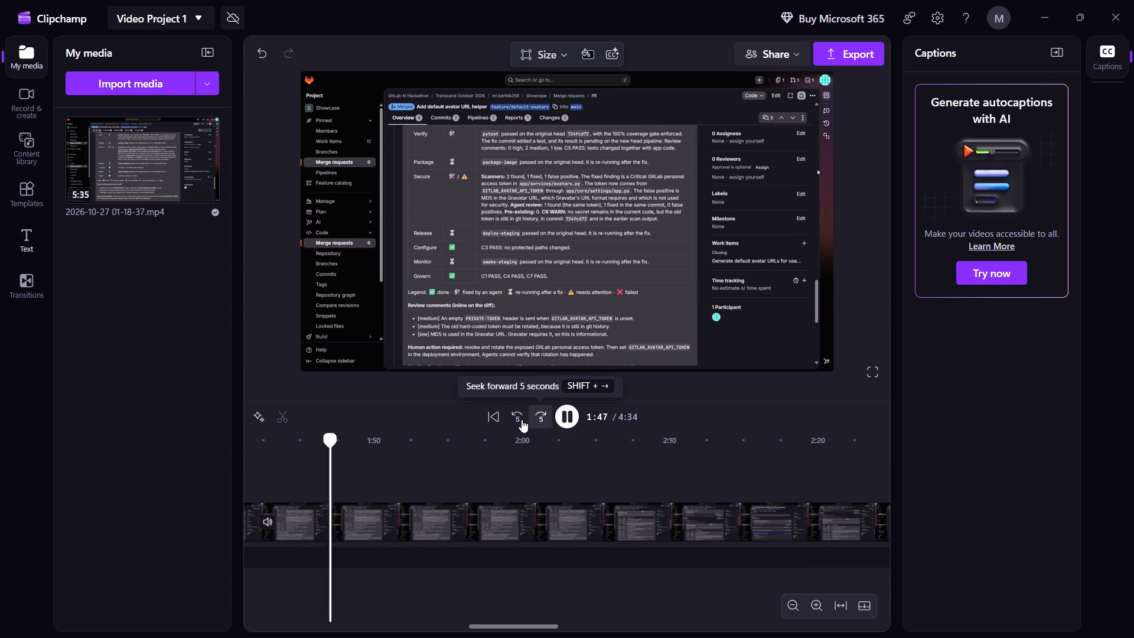
{"action": "left_click", "coordinate": [517, 418]}
{"action": "key", "text": "space"}
{"action": "key", "text": "space"}
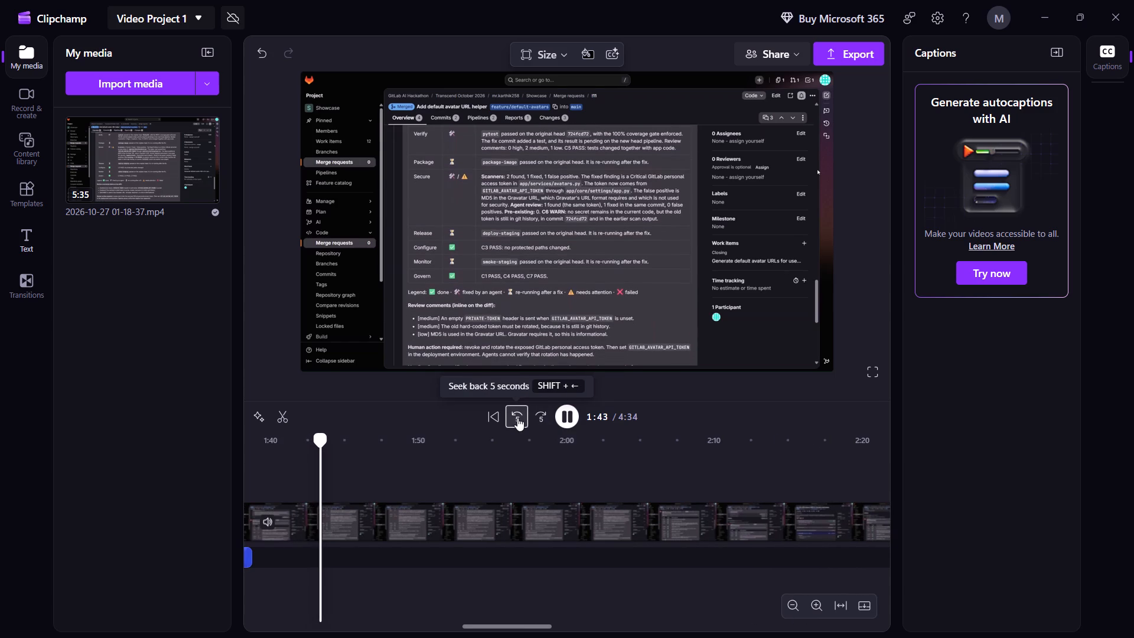
{"action": "key", "text": "space"}
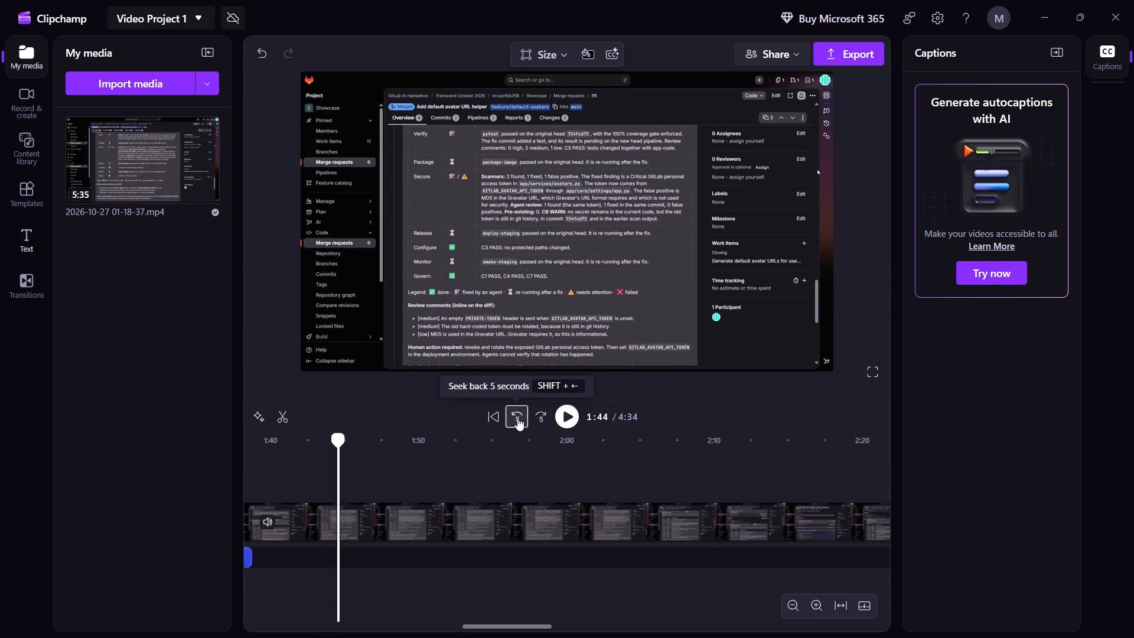
{"action": "left_click", "coordinate": [517, 418]}
{"action": "key", "text": "space"}
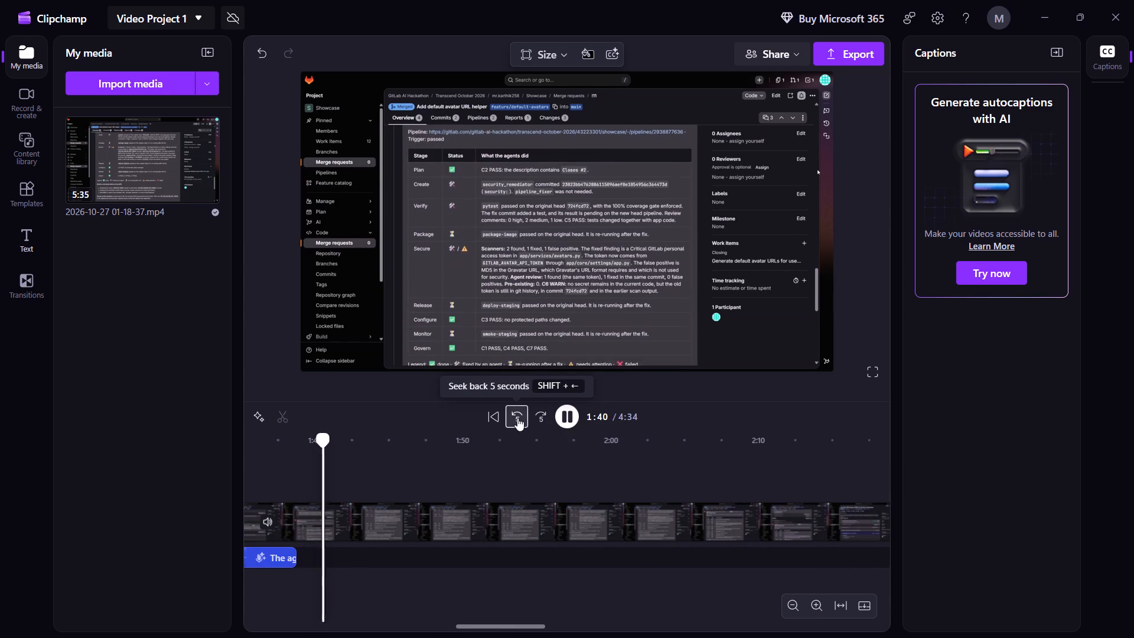
{"action": "key", "text": "space"}
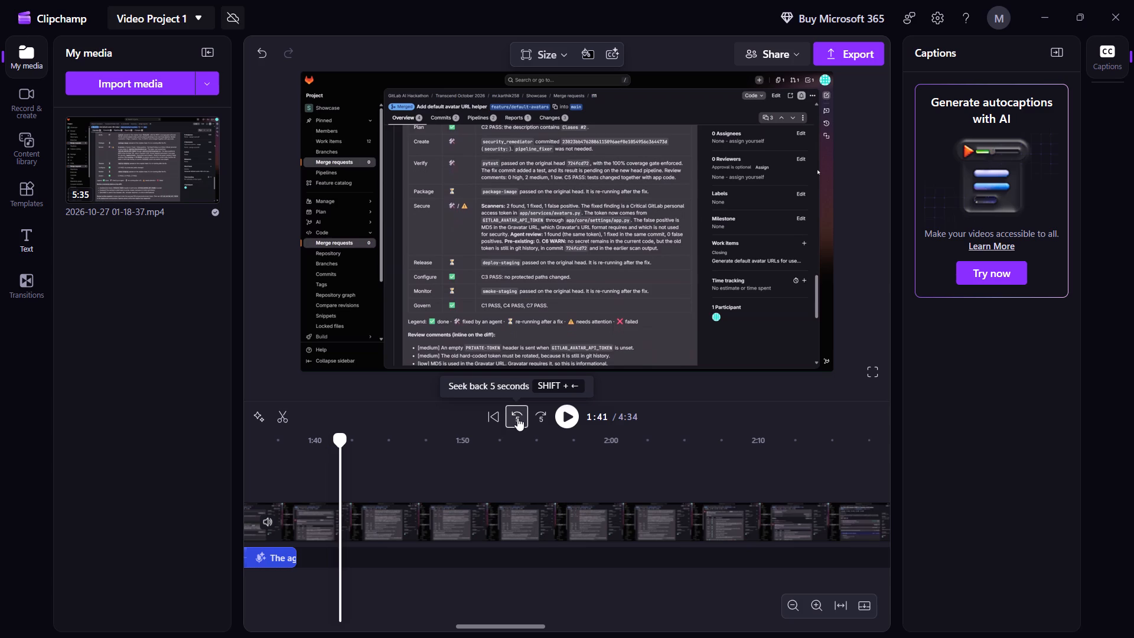
Split the recording at about 1:40, shortly after the Scene 6 narration ends.
{"action": "key", "text": "Left"}
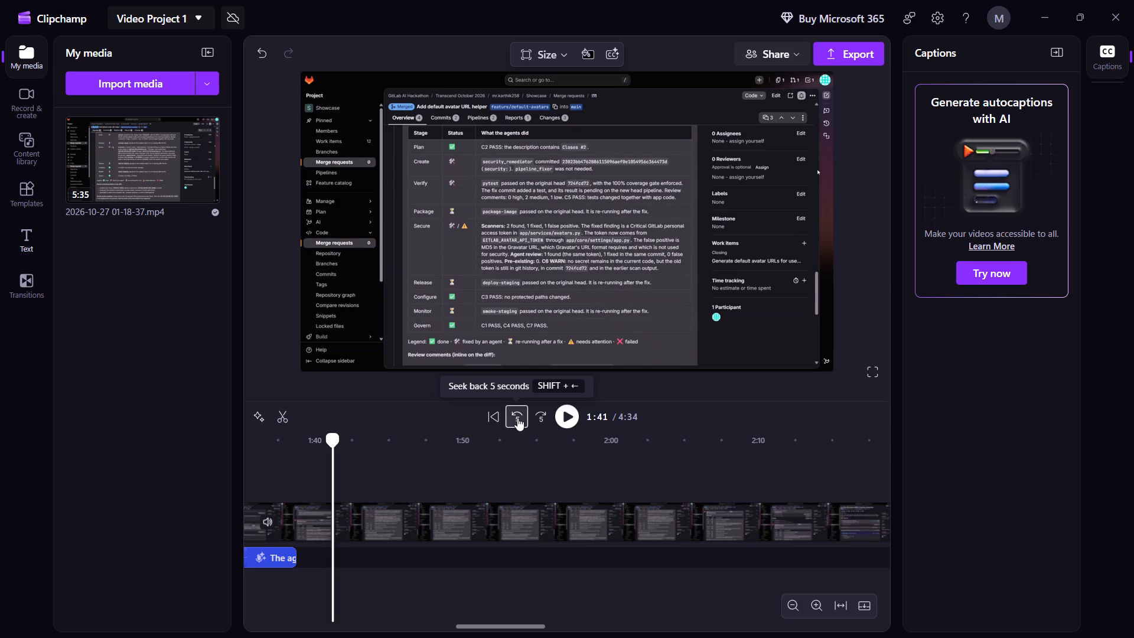
{"action": "key", "text": "Left"}
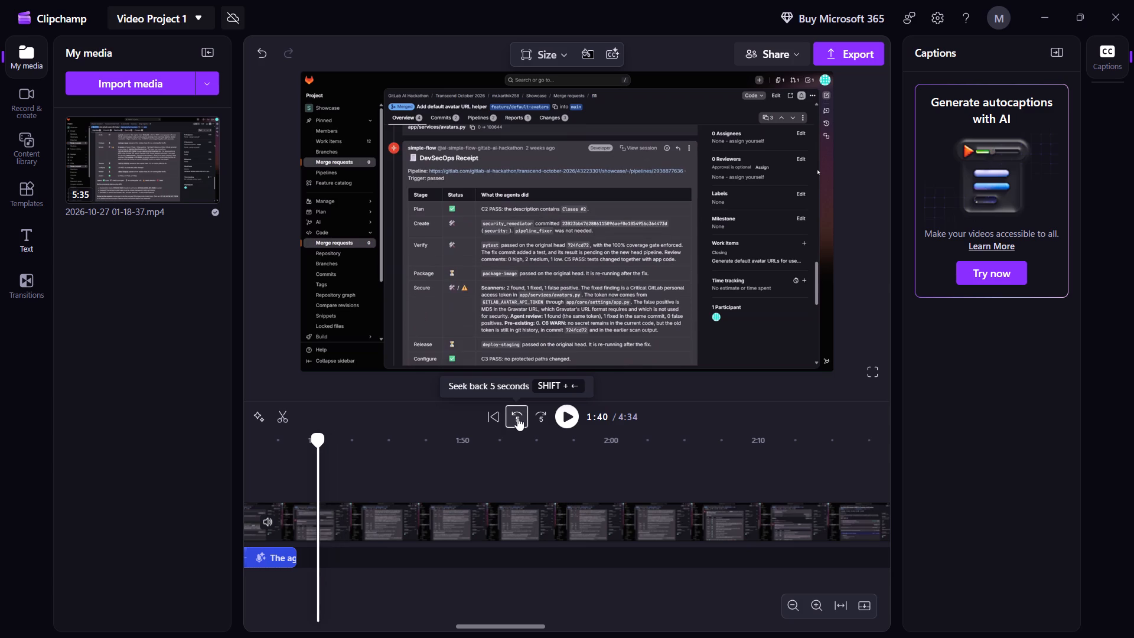
{"action": "key", "text": "Left"}
{"action": "key", "text": "Left"}
{"action": "key", "text": "space"}
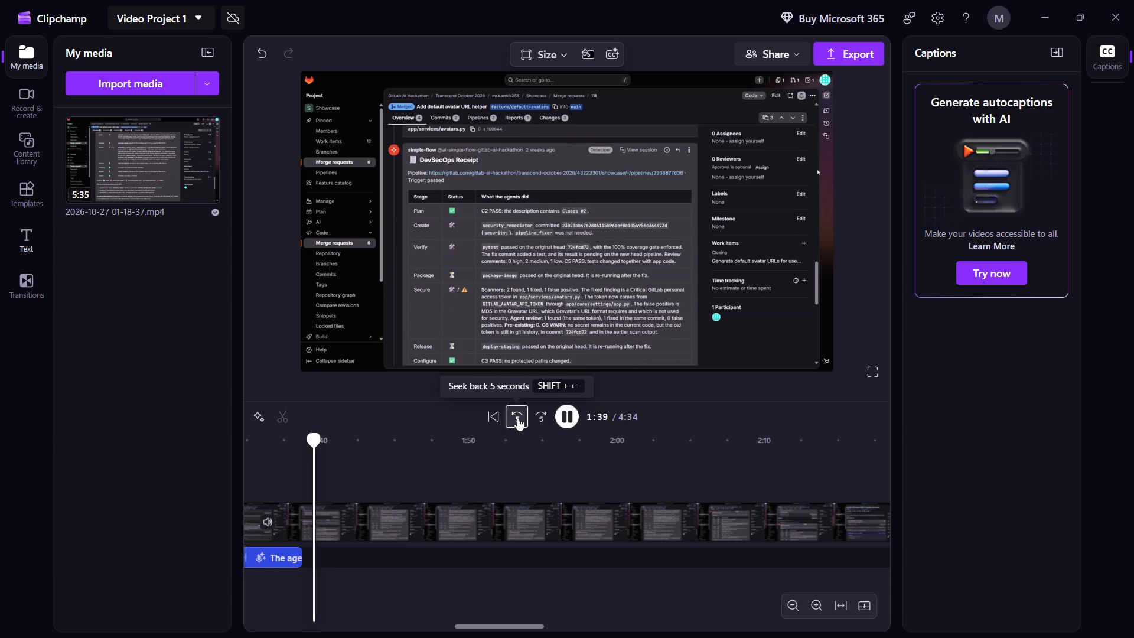
{"action": "key", "text": "space"}
{"action": "key", "text": "space"}
{"action": "key", "text": "space"}
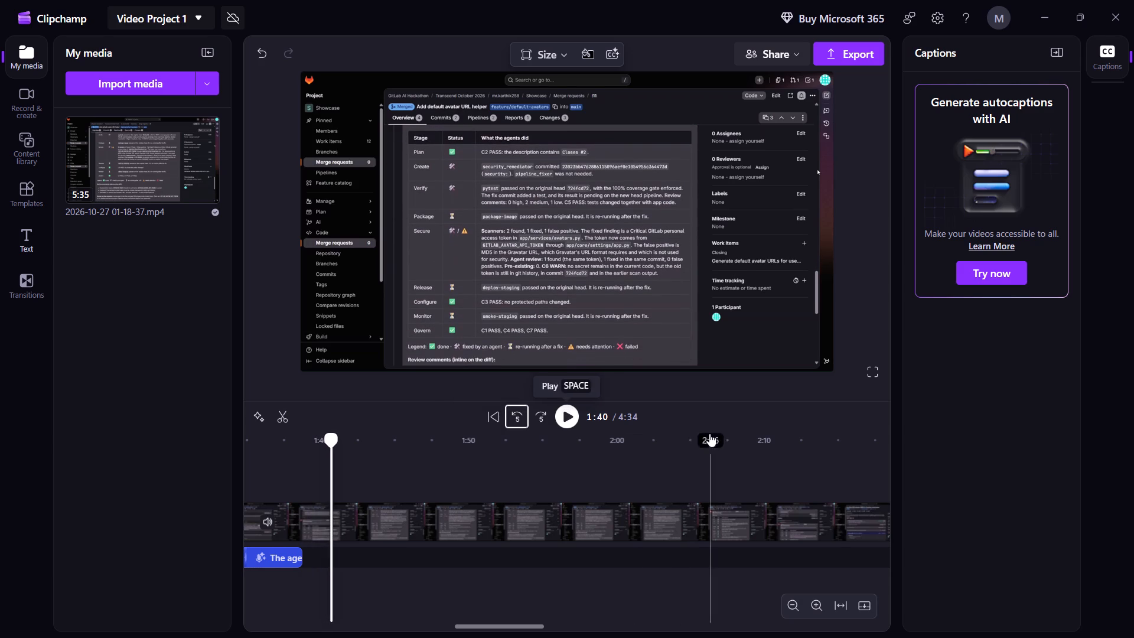
{"action": "left_click", "coordinate": [288, 412]}
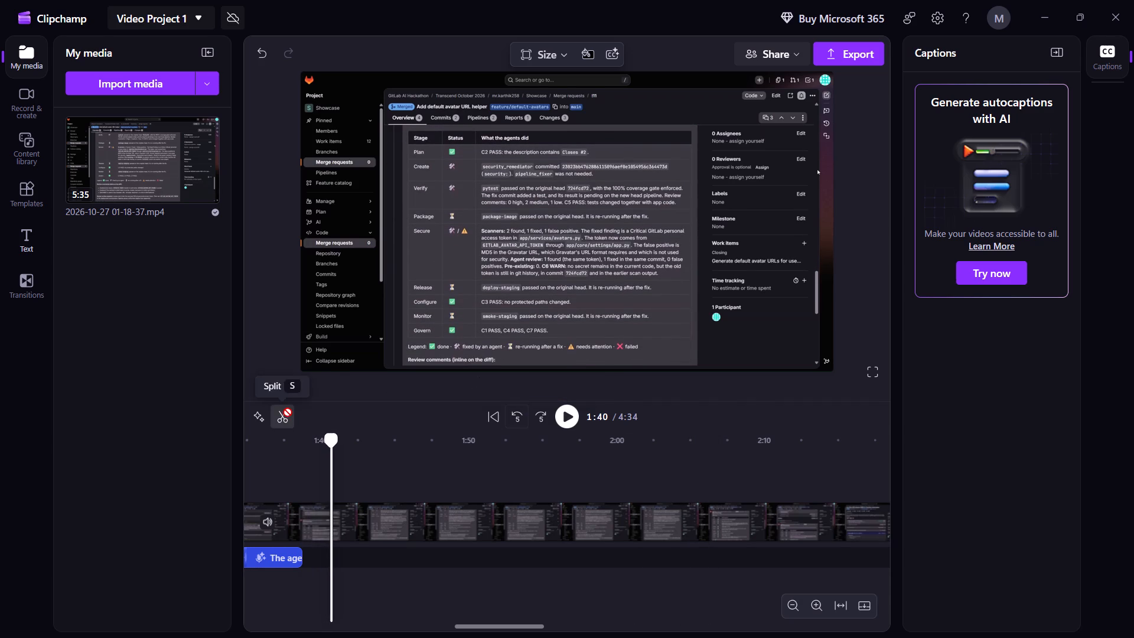
Split the recording at about 2:04 where the SHA-256 merge request appears, delete the segment from 1:40 to there, and close the gap.
{"action": "left_click", "coordinate": [572, 415]}
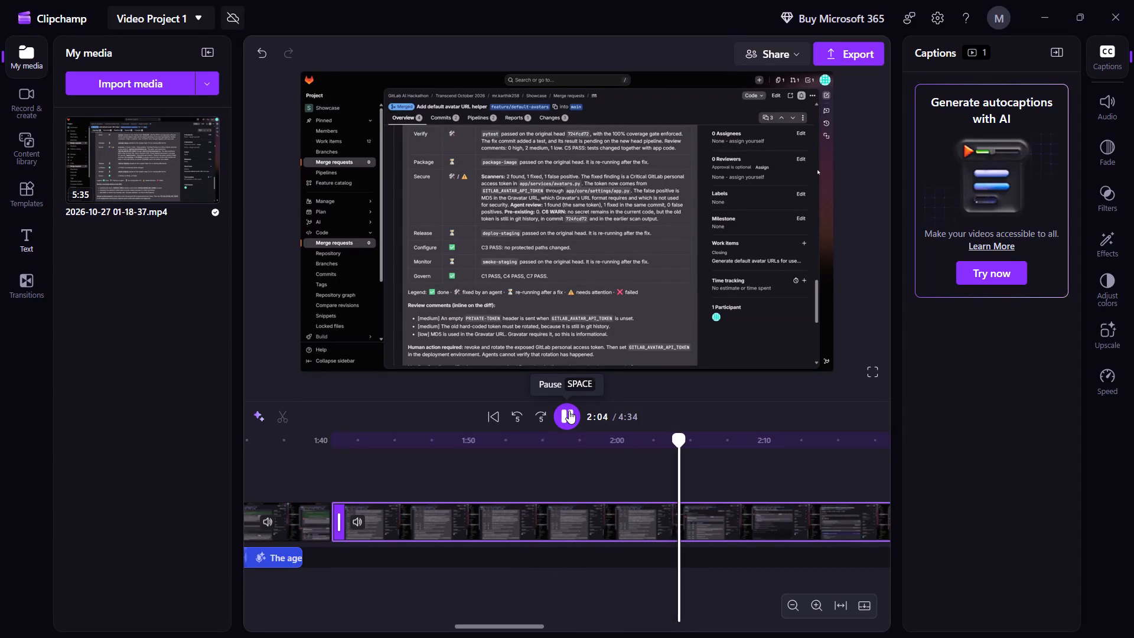
{"action": "key", "text": "space"}
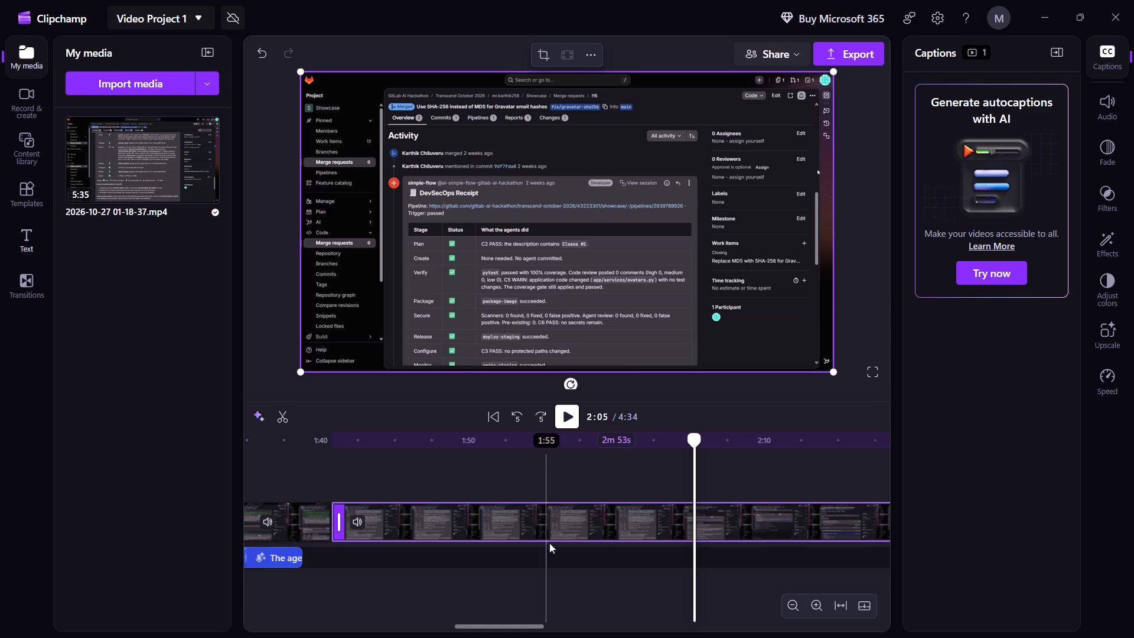
{"action": "left_click", "coordinate": [545, 458]}
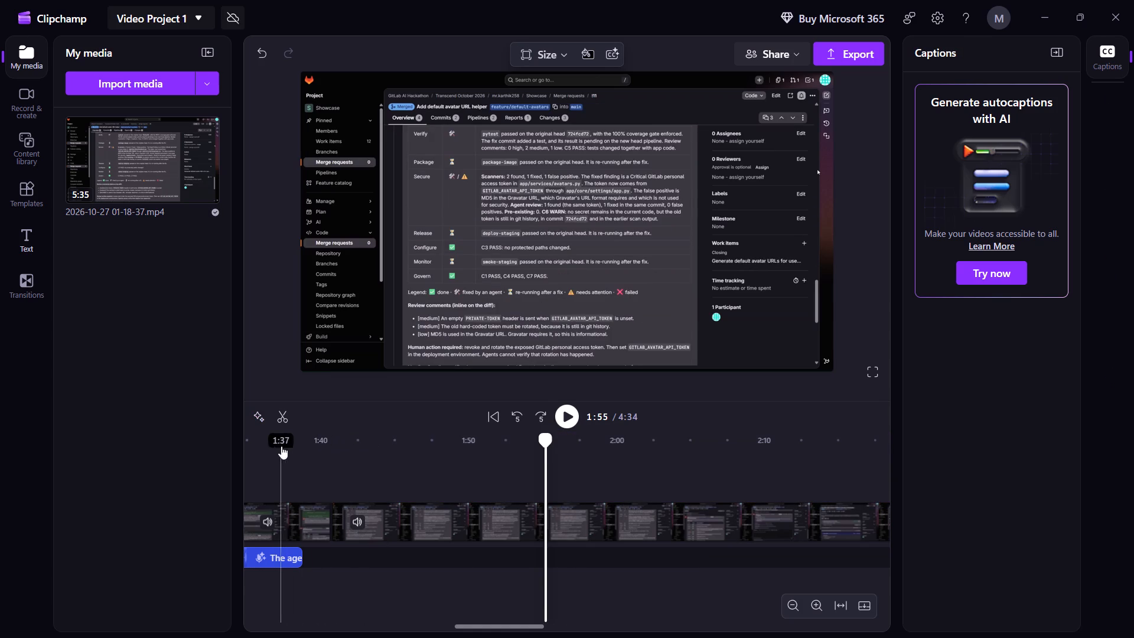
{"action": "left_click", "coordinate": [281, 446]}
{"action": "key", "text": "space"}
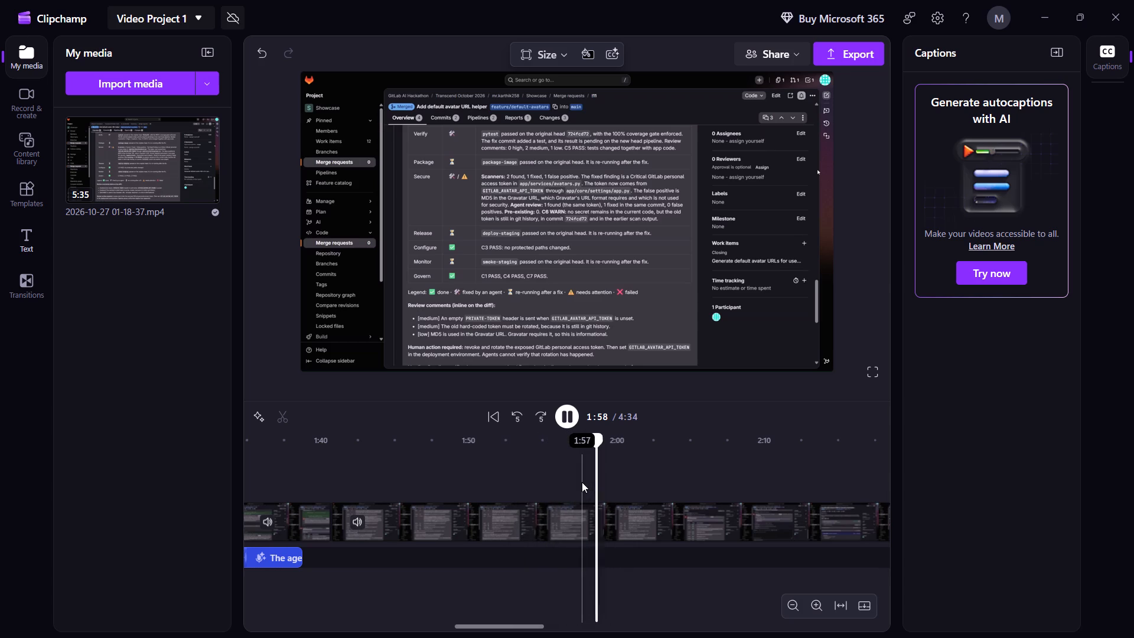
{"action": "key", "text": "space"}
{"action": "key", "text": "space"}
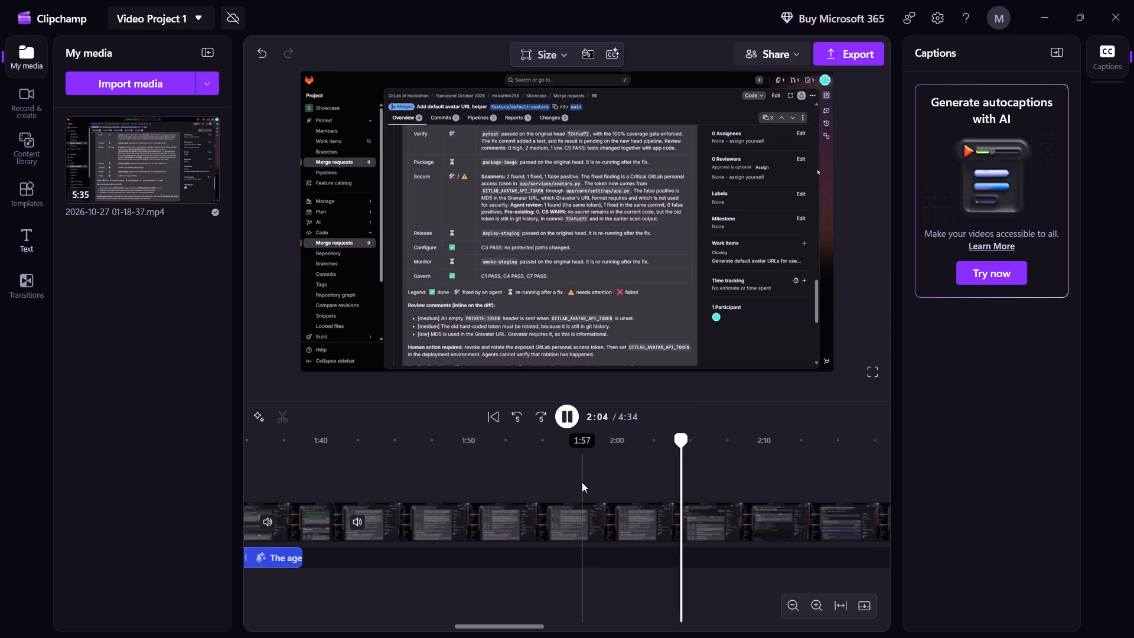
{"action": "key", "text": "space"}
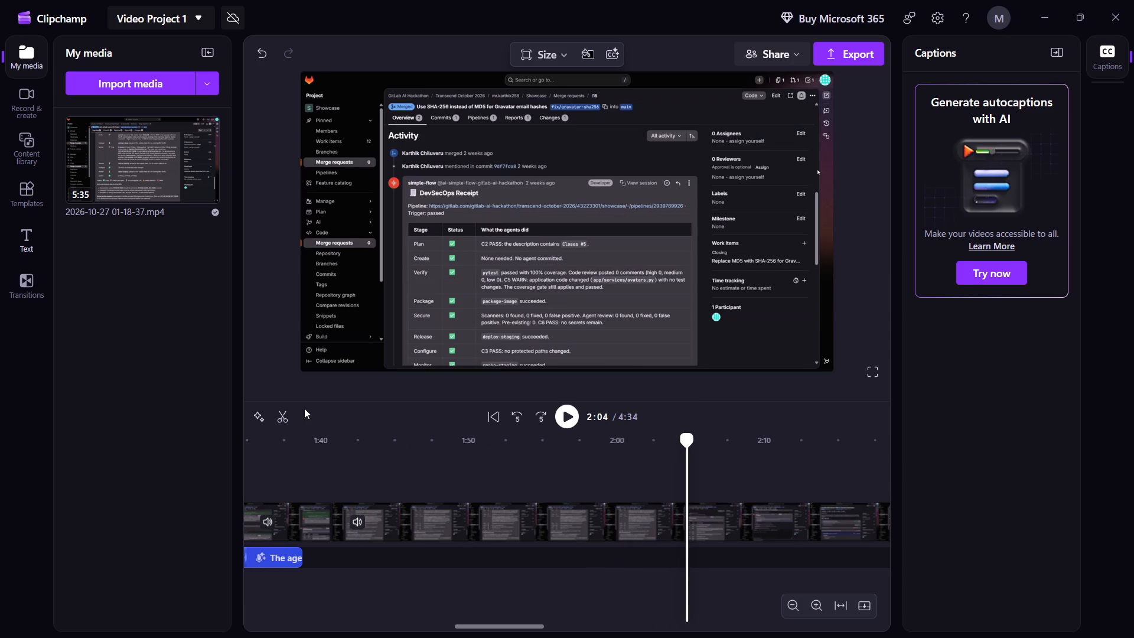
{"action": "left_click", "coordinate": [285, 405]}
{"action": "left_click", "coordinate": [398, 536]}
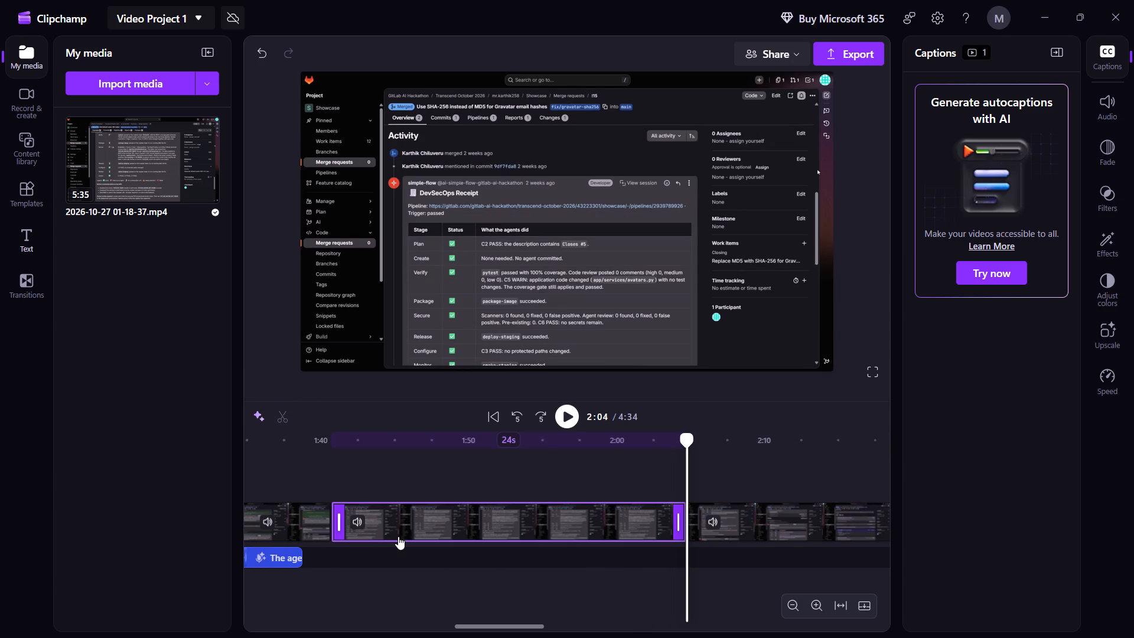
{"action": "key", "text": "Delete"}
{"action": "left_click", "coordinate": [501, 527]}
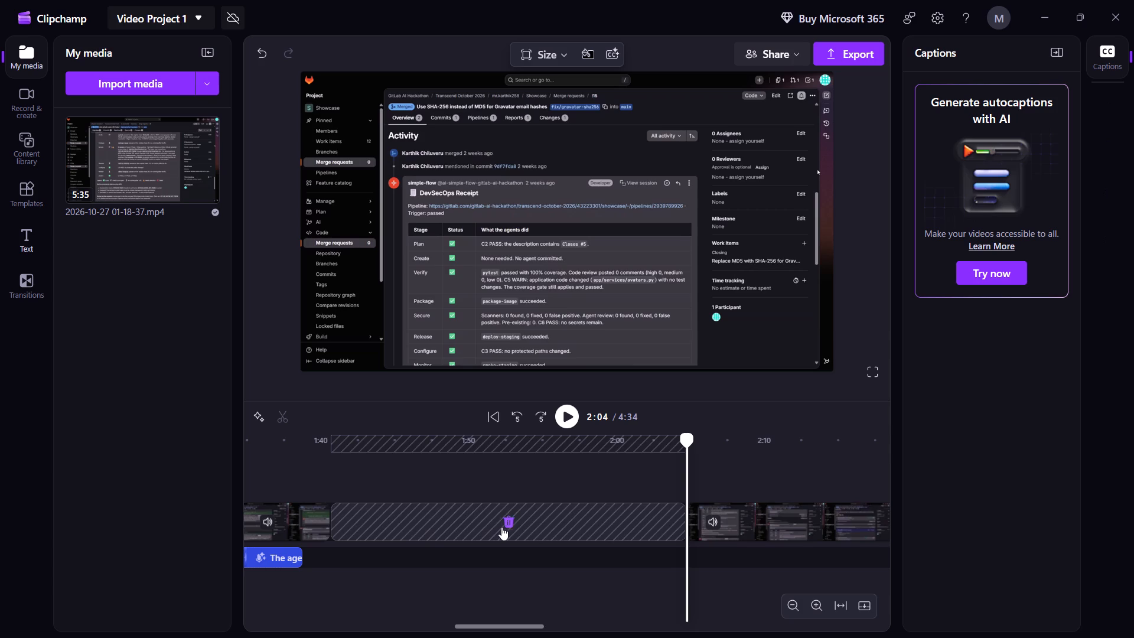
Play on from 1:40 and split the recording at about 1:49, at the top of the SHA-256 merge request page.
{"action": "left_click", "coordinate": [567, 422]}
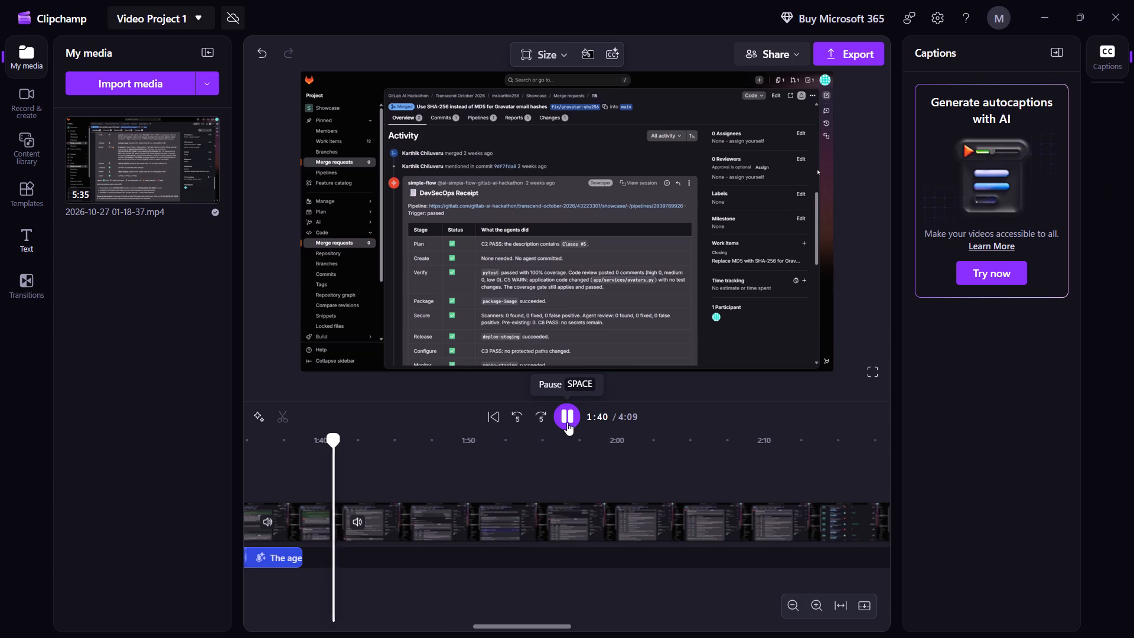
{"action": "key", "text": "space"}
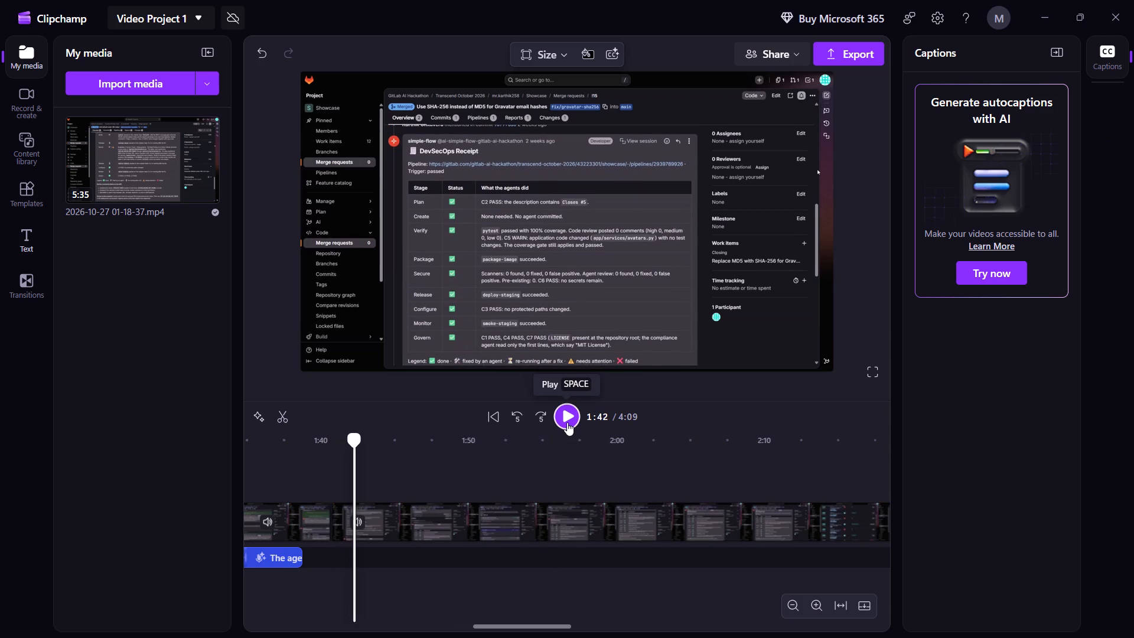
{"action": "key", "text": "space"}
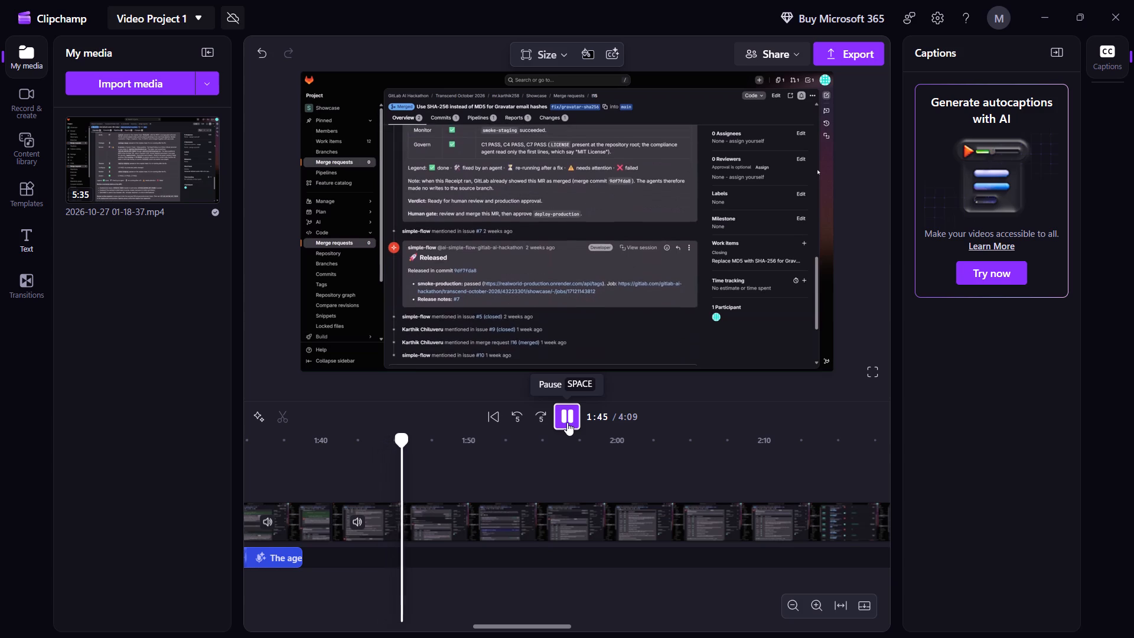
{"action": "key", "text": "space"}
{"action": "key", "text": "space"}
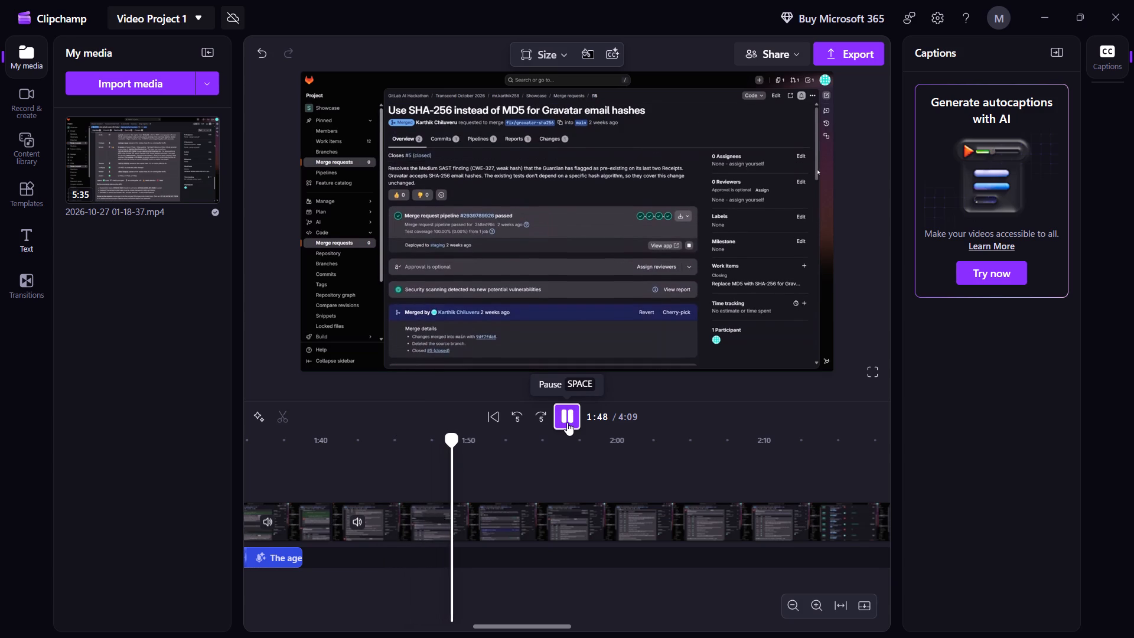
{"action": "key", "text": "space"}
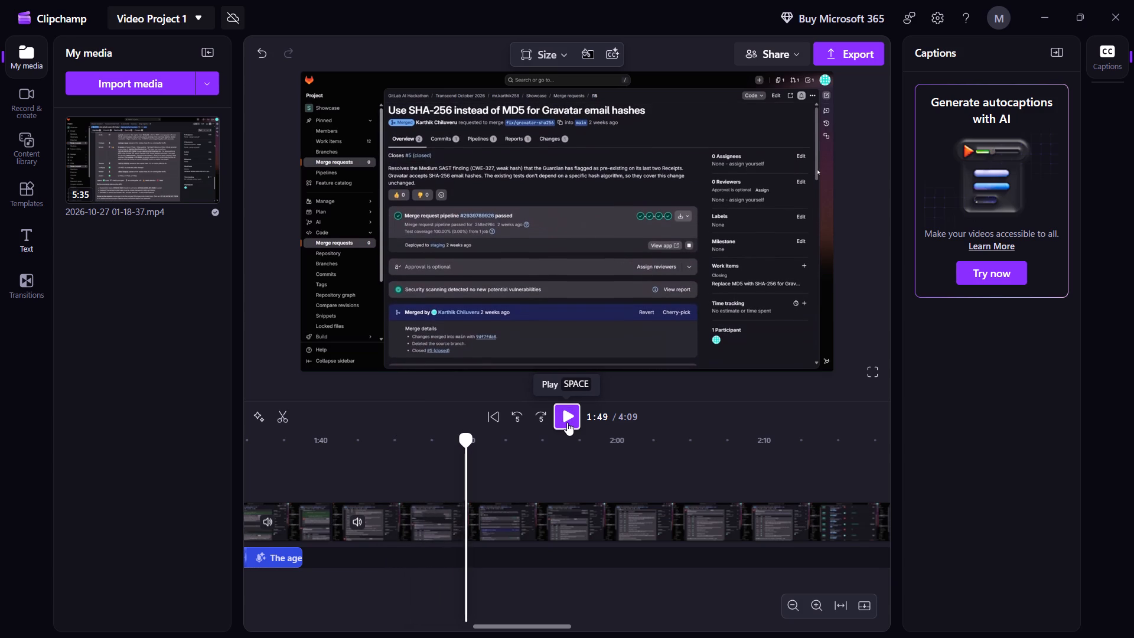
{"action": "left_click", "coordinate": [284, 415]}
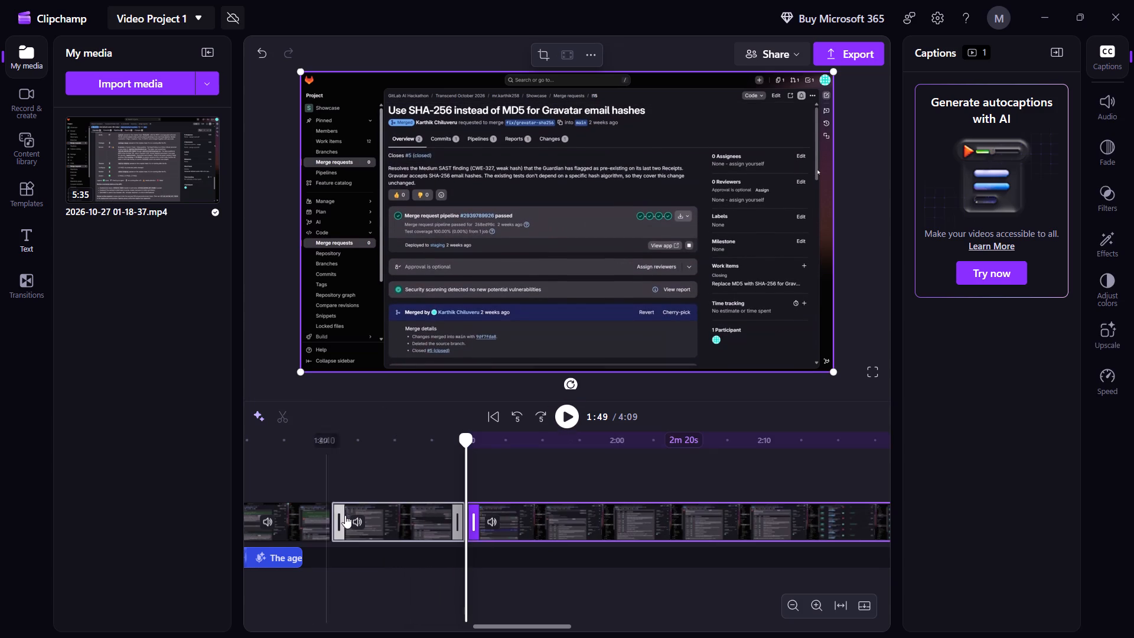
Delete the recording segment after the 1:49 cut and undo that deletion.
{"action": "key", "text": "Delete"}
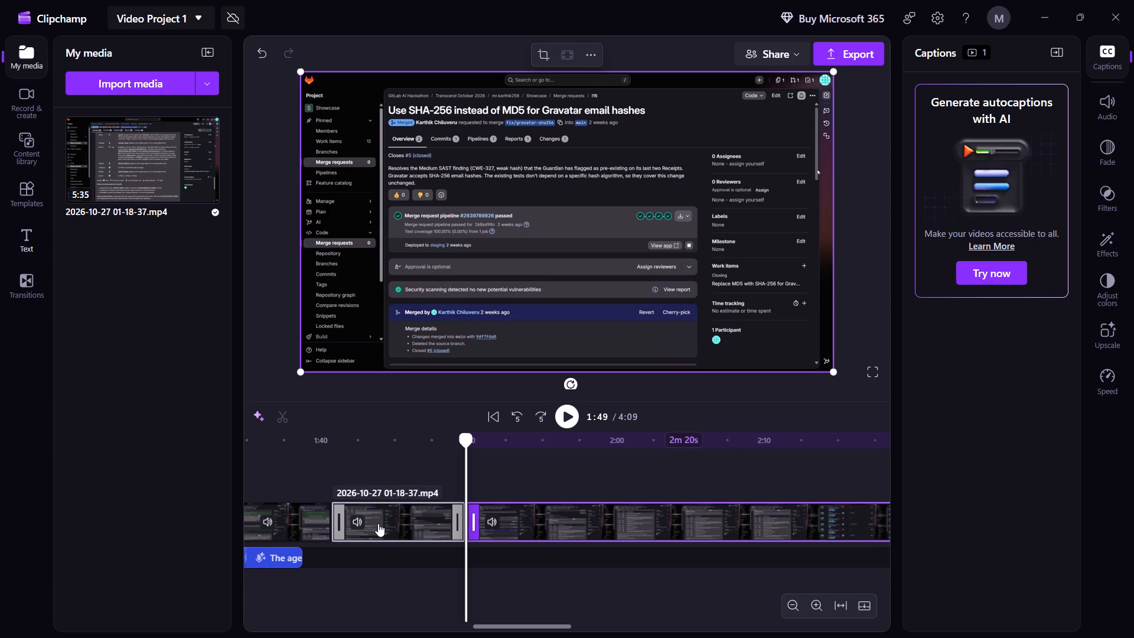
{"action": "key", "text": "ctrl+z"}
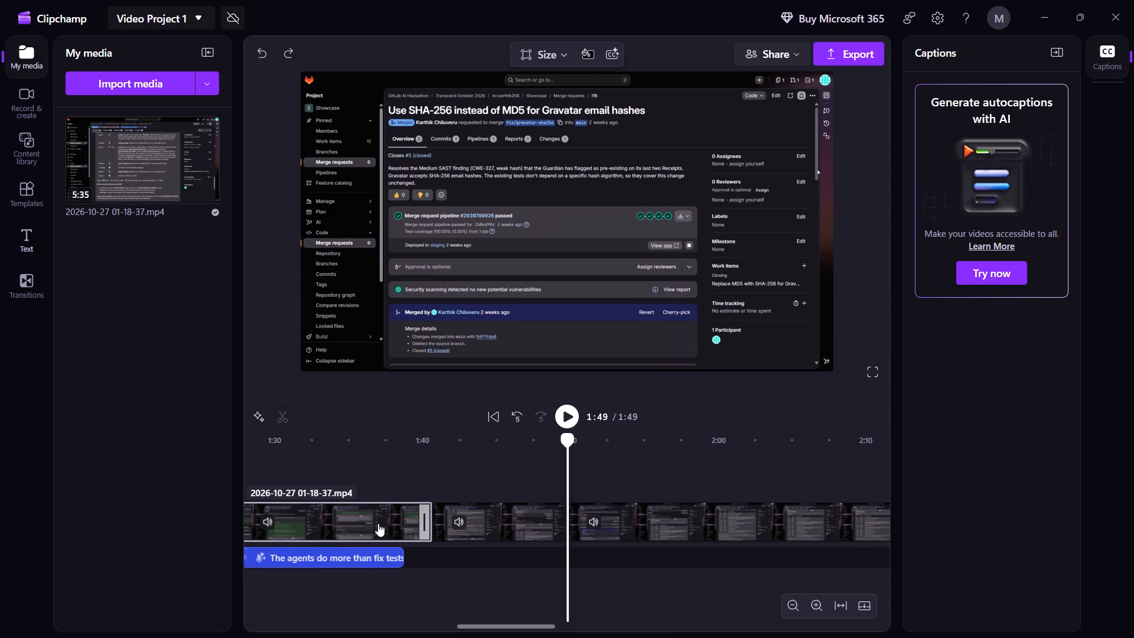
Delete the recording segment between 1:40 and 1:49, close the gap, and play back the footage around the join.
{"action": "left_click", "coordinate": [511, 529]}
{"action": "key", "text": "Delete"}
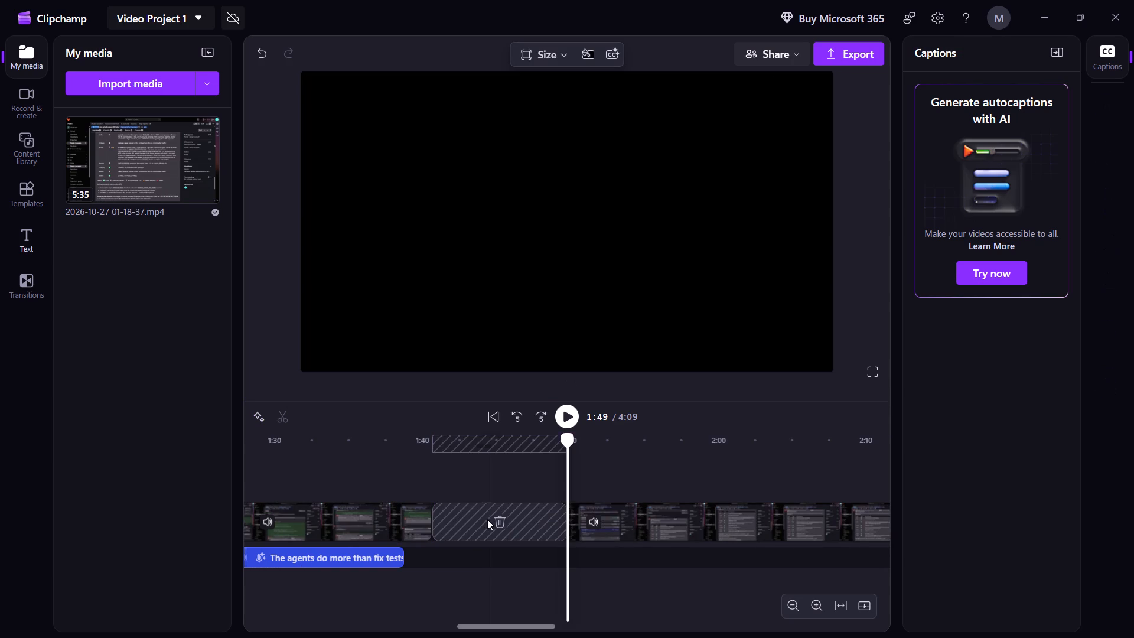
{"action": "left_click", "coordinate": [487, 519]}
{"action": "left_click", "coordinate": [498, 520]}
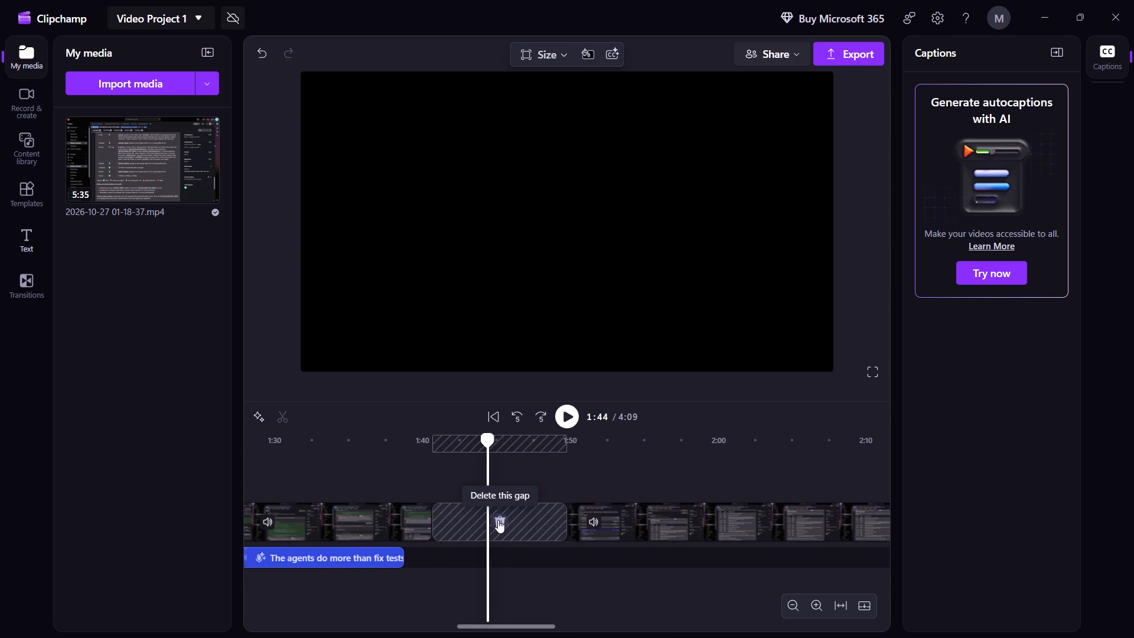
{"action": "left_click", "coordinate": [565, 419]}
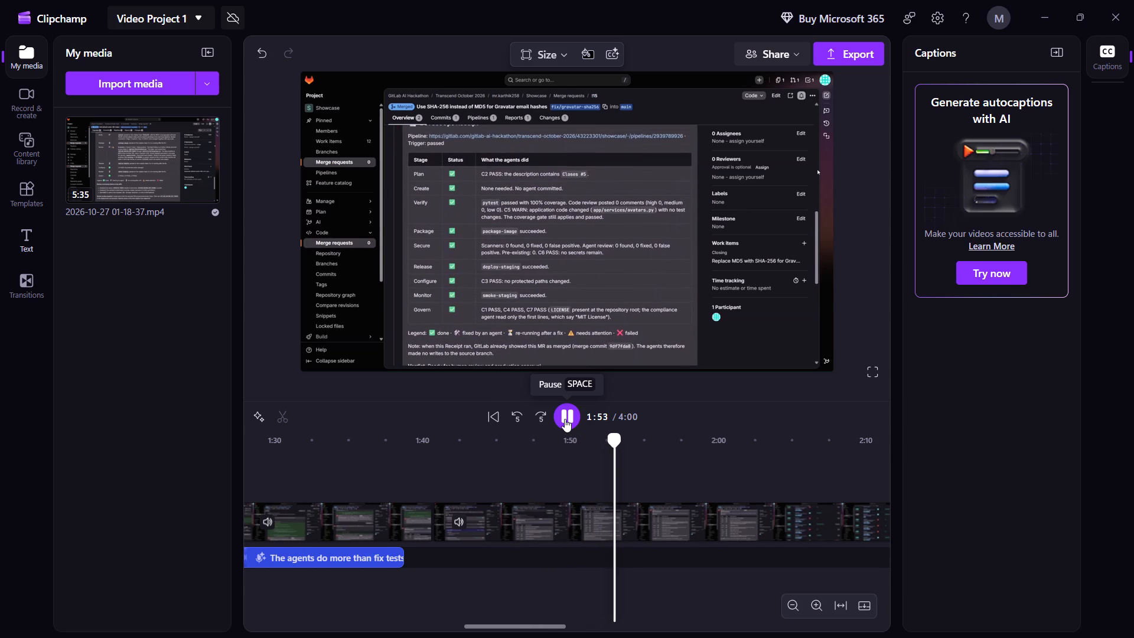
{"action": "left_click", "coordinate": [461, 438]}
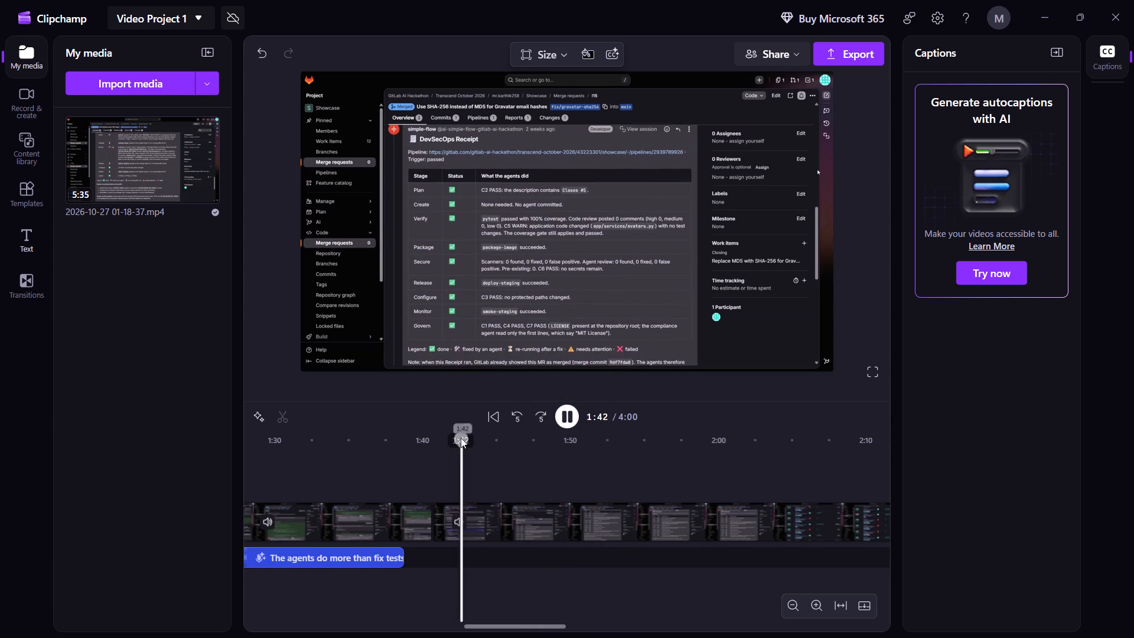
{"action": "left_click", "coordinate": [571, 414]}
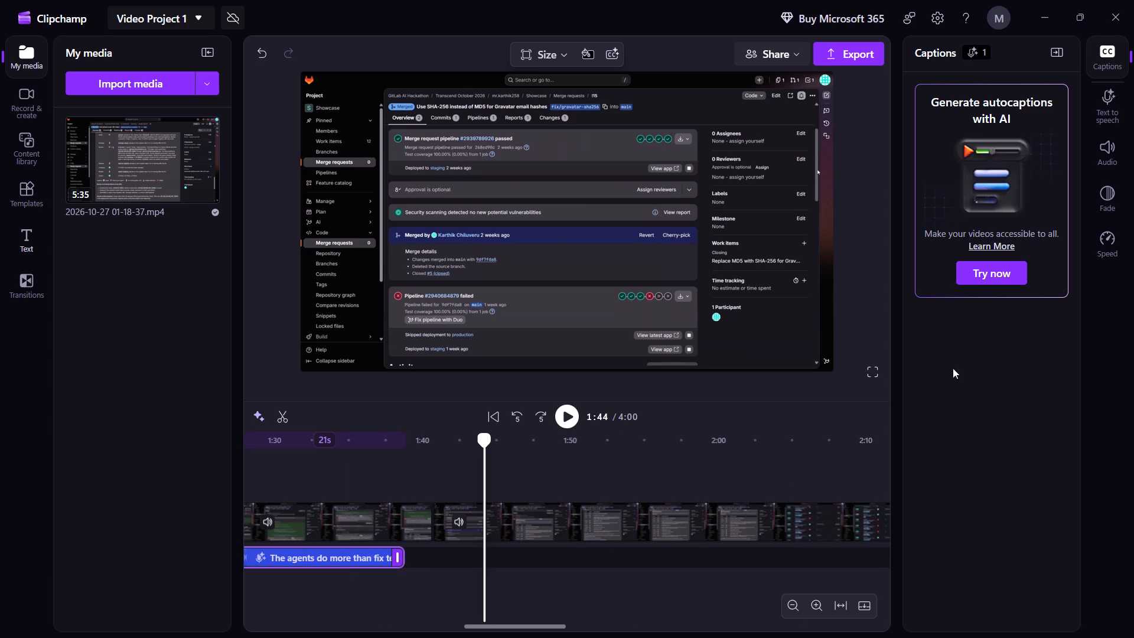
{"action": "left_click", "coordinate": [1100, 236]}
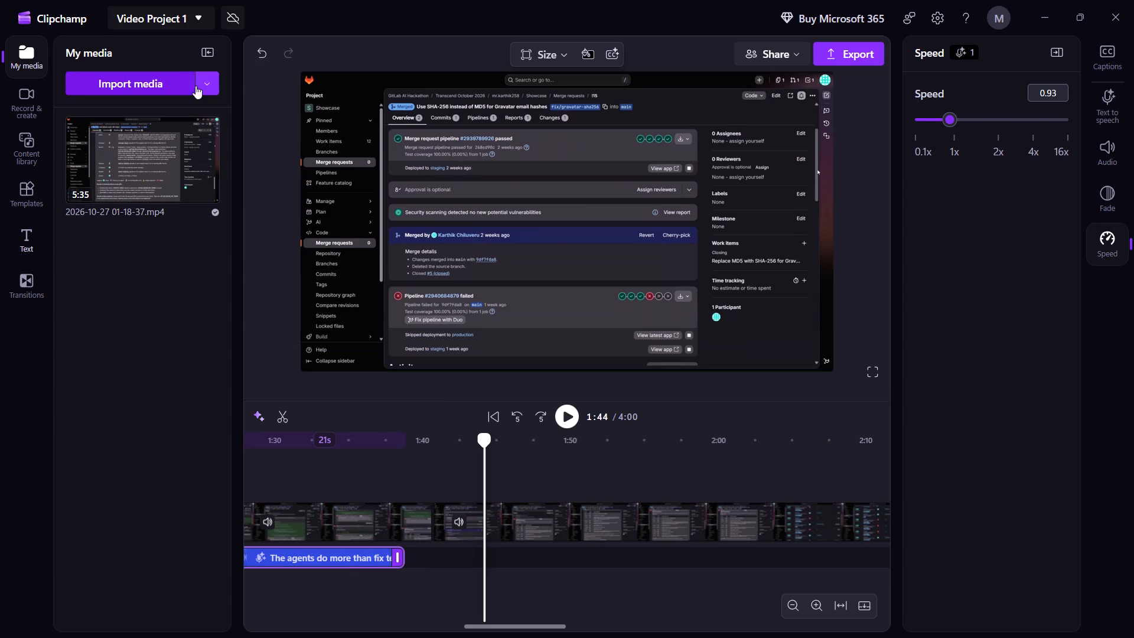
{"action": "left_click", "coordinate": [217, 86]}
{"action": "left_click", "coordinate": [171, 170]}
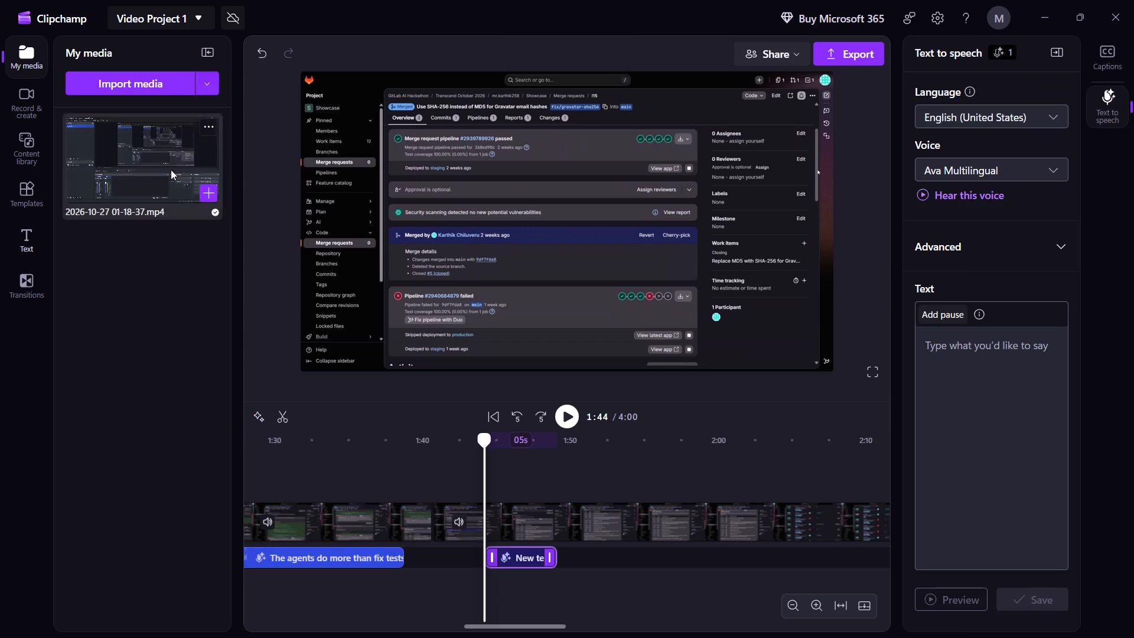
{"action": "left_click", "coordinate": [1002, 409]}
{"action": "key", "text": "ctrl+v"}
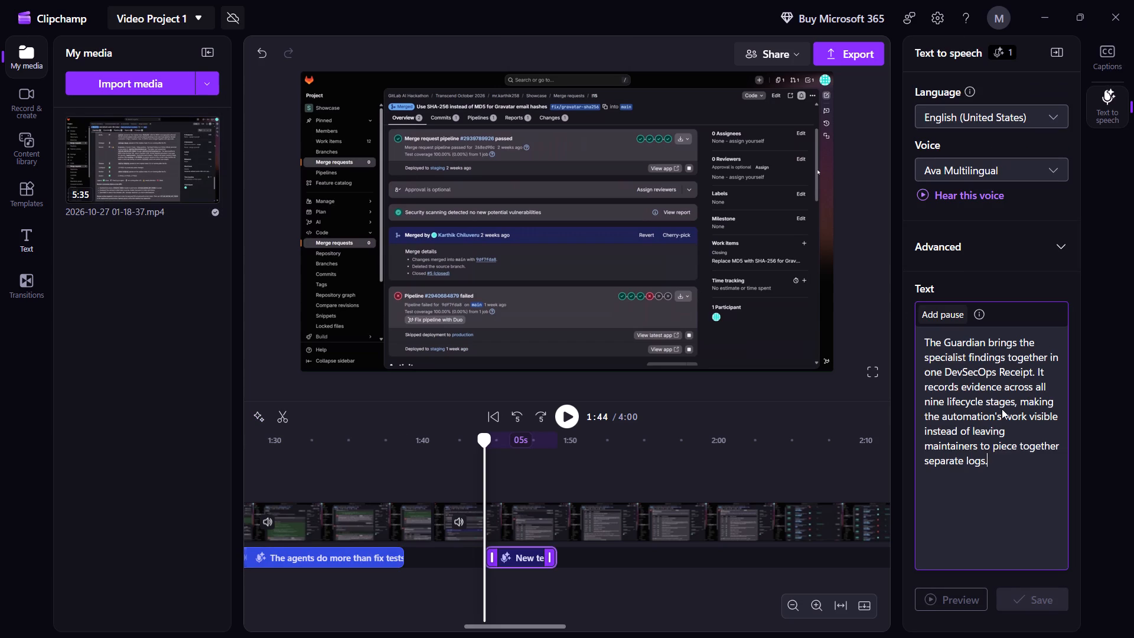
{"action": "left_click", "coordinate": [1037, 607]}
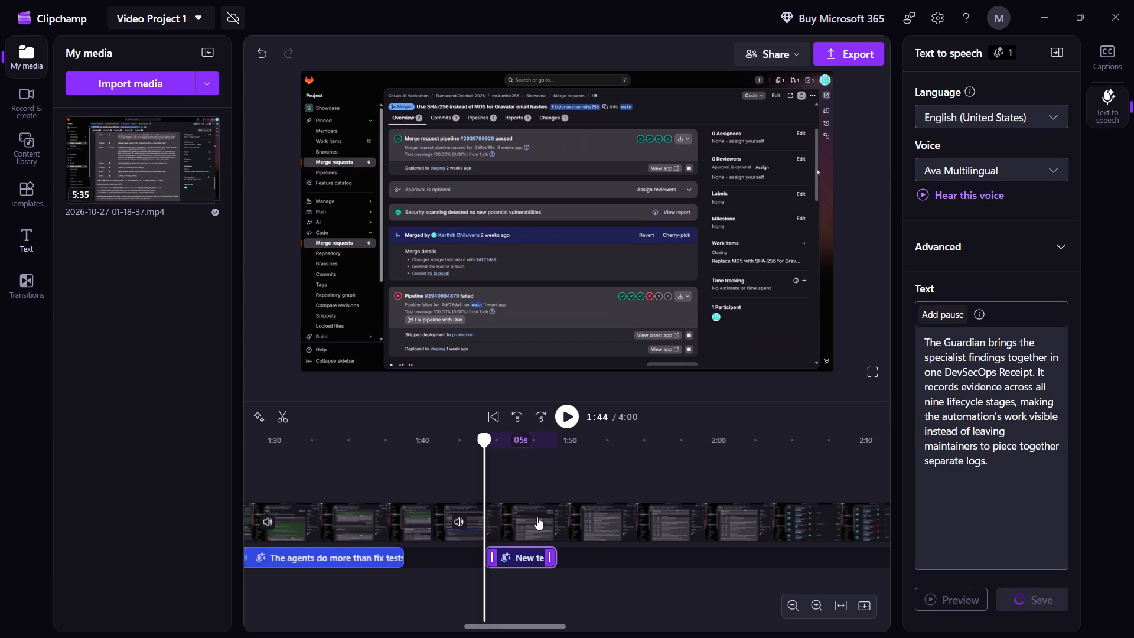
Play from 1:38 to find where the SHA-256 merge request appears, and move the Scene 7 narration to start at about 1:42.
{"action": "left_click", "coordinate": [431, 413]}
{"action": "left_click", "coordinate": [395, 466]}
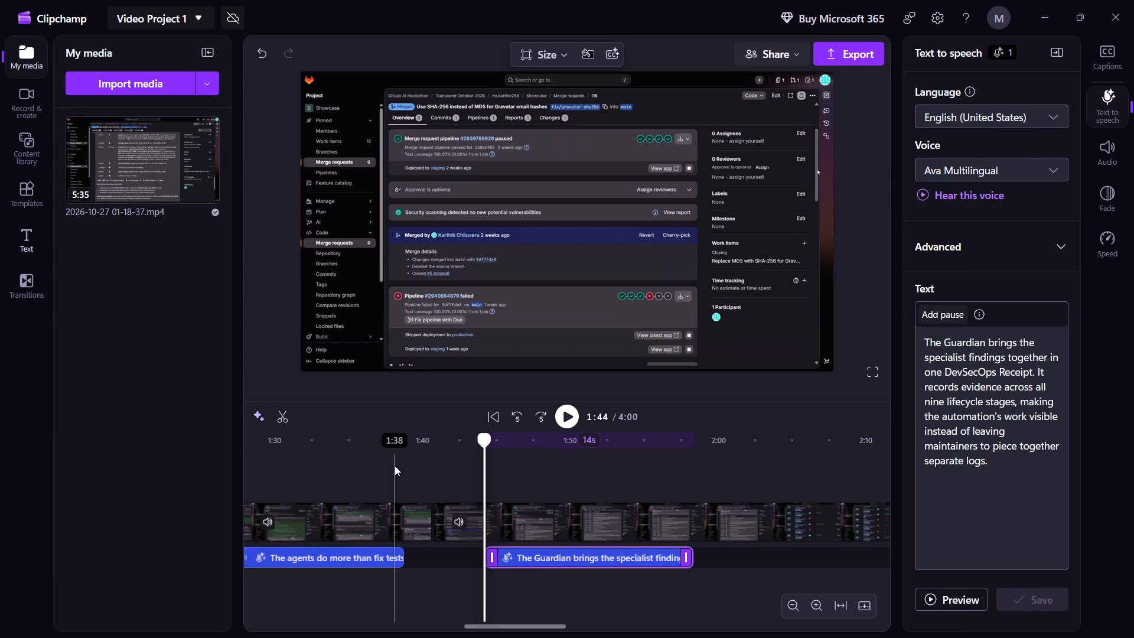
{"action": "key", "text": "space"}
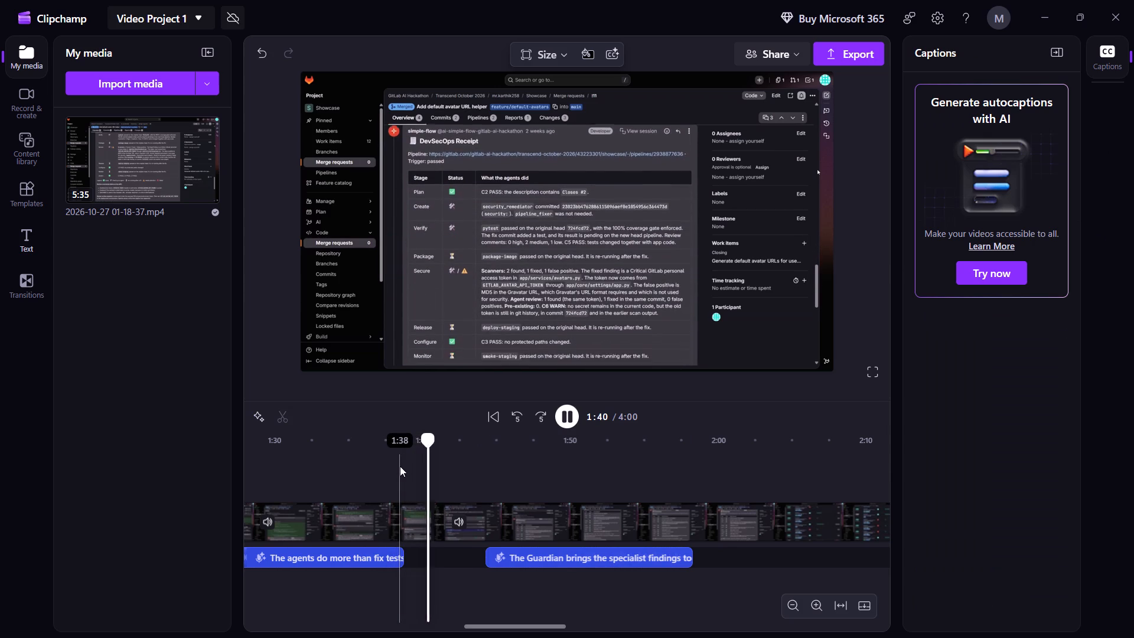
{"action": "key", "text": "space"}
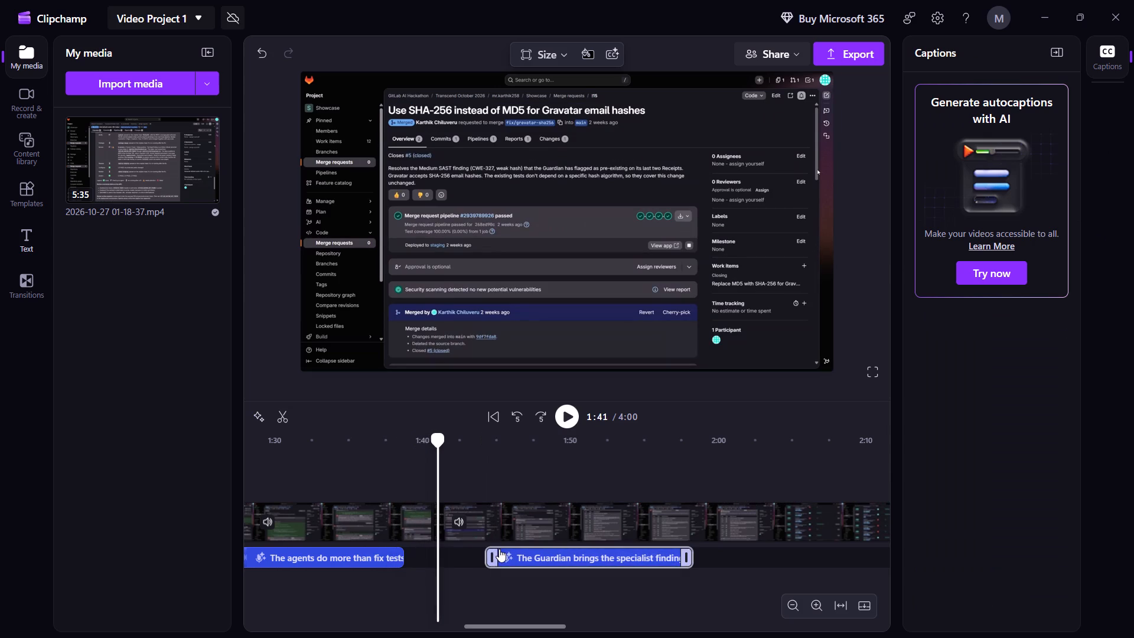
{"action": "left_click_drag", "start_coordinate": [499, 549], "coordinate": [465, 548]}
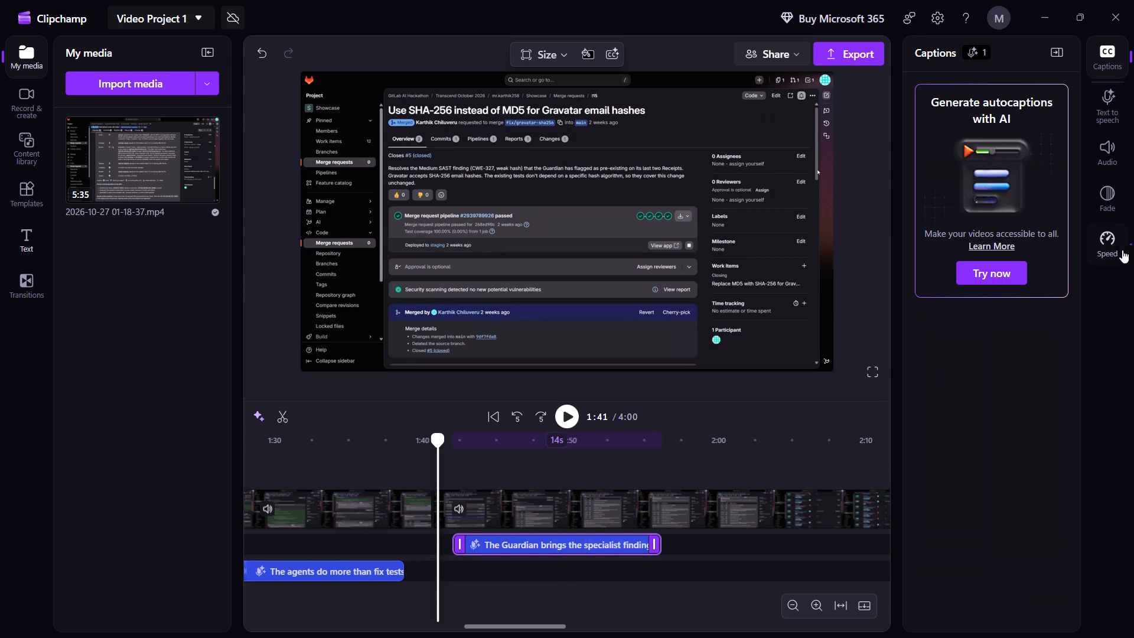
Set the Scene 7 narration clip's speed to 0.93.
{"action": "left_click", "coordinate": [1109, 240]}
{"action": "left_click", "coordinate": [1045, 94]}
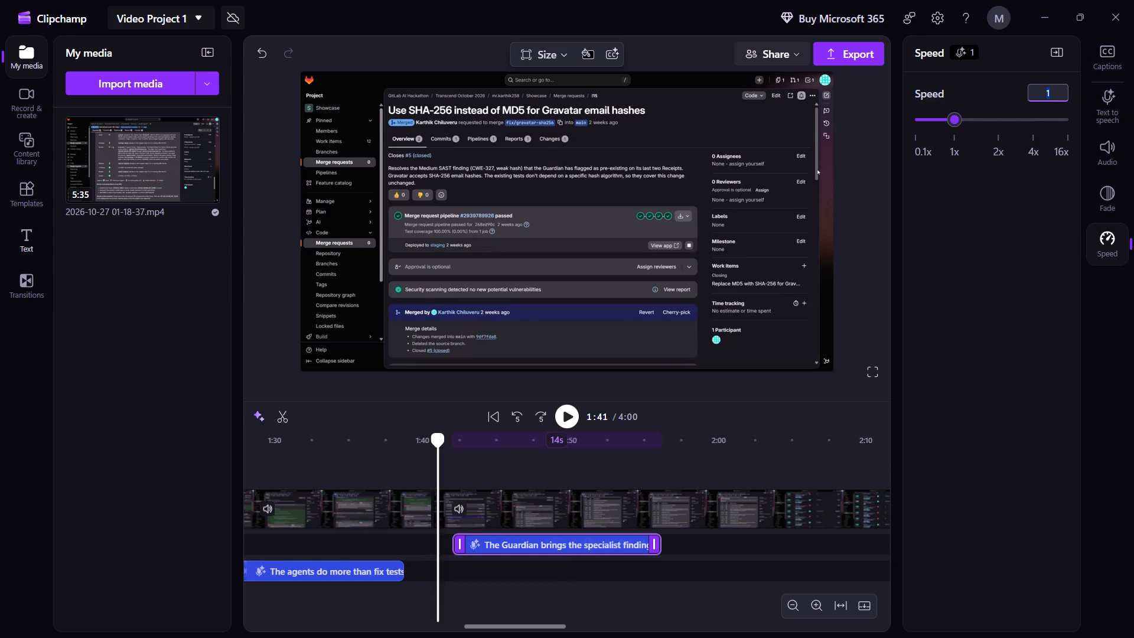
{"action": "key", "text": "0"}
{"action": "type", "text": ".9"}
{"action": "key", "text": "3"}
{"action": "key", "text": "Return"}
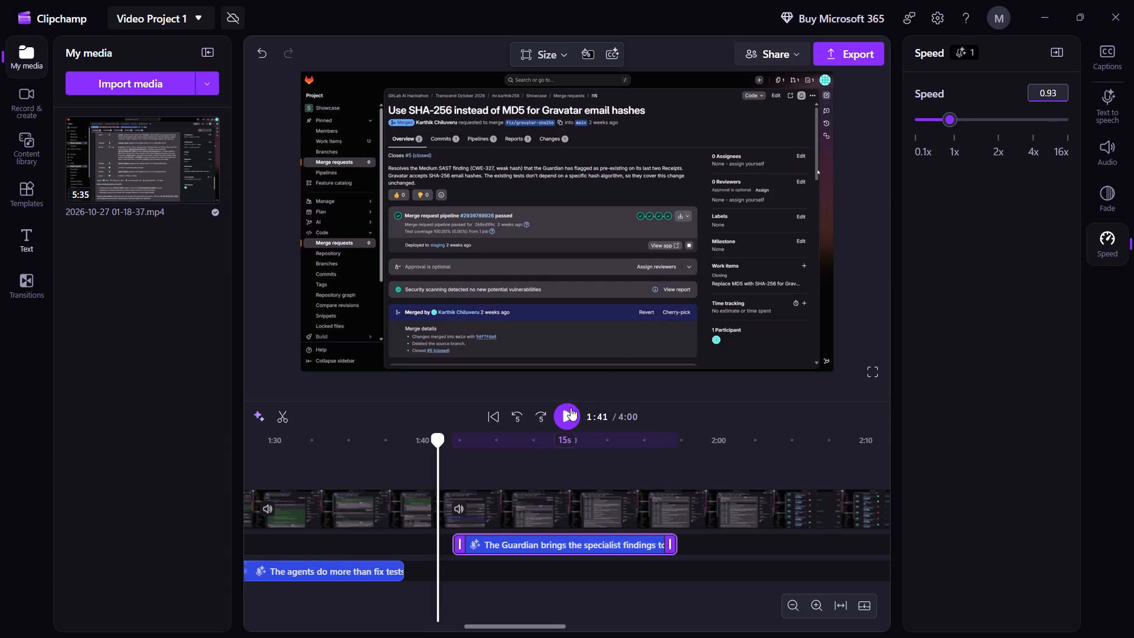
Play through the Scene 7 narration and split the recording at about 1:58, shortly after it ends.
{"action": "left_click", "coordinate": [571, 408]}
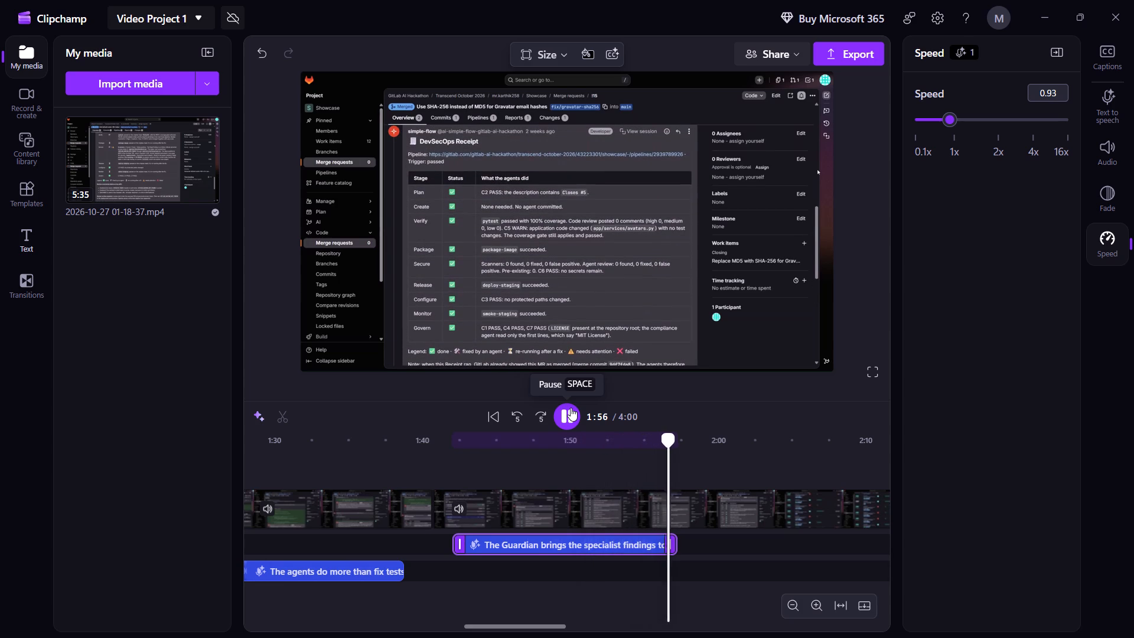
{"action": "key", "text": "space"}
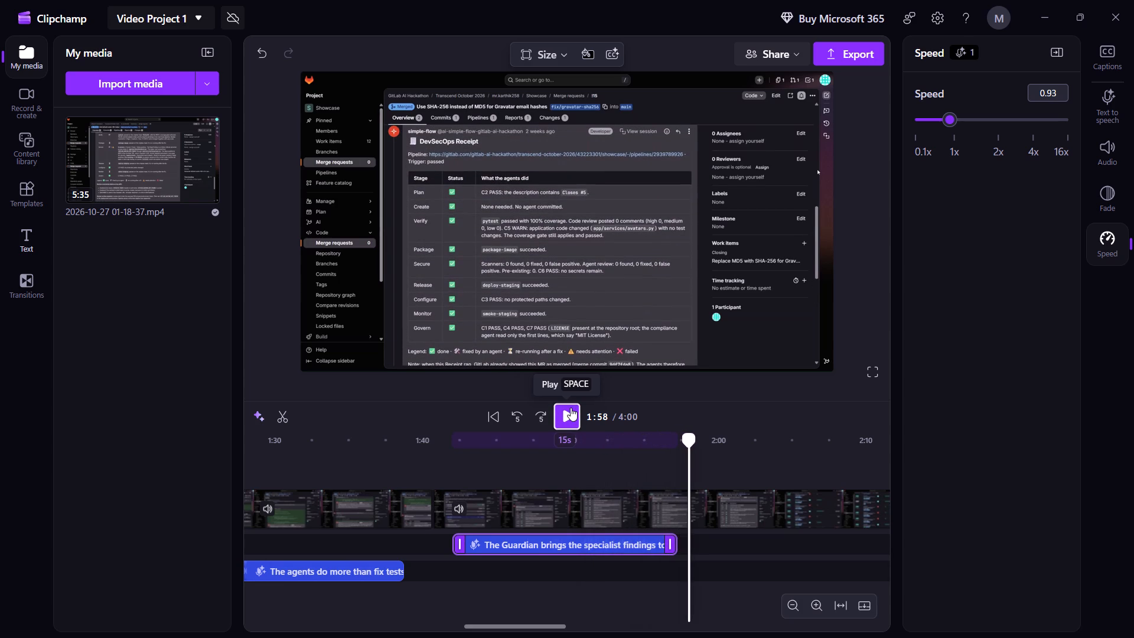
{"action": "key", "text": "space"}
{"action": "key", "text": "space"}
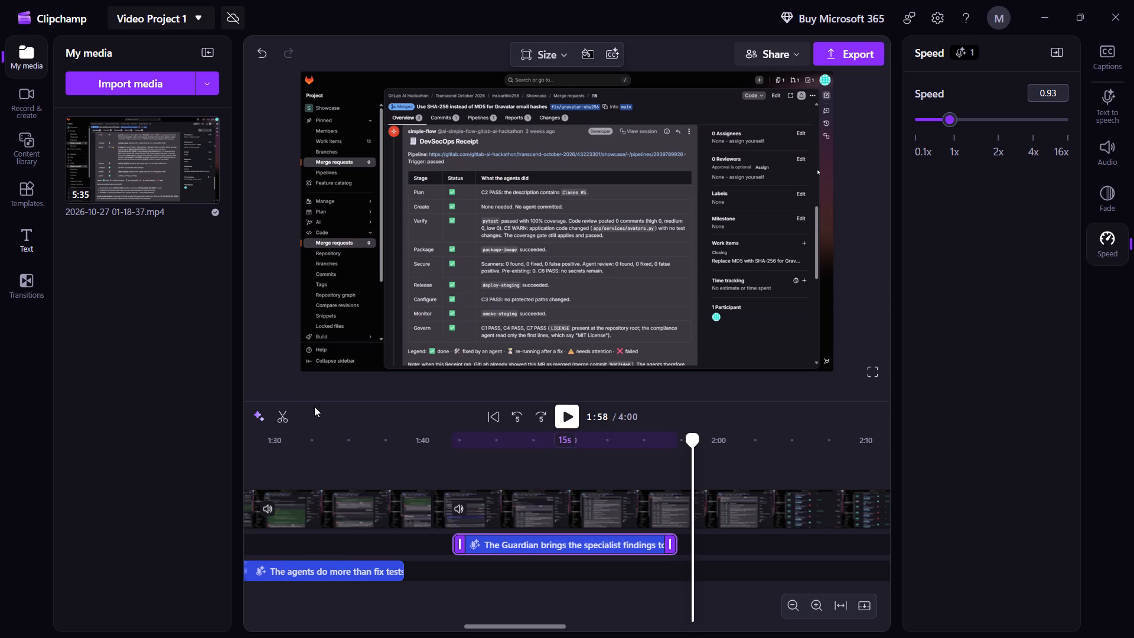
{"action": "left_click", "coordinate": [283, 421]}
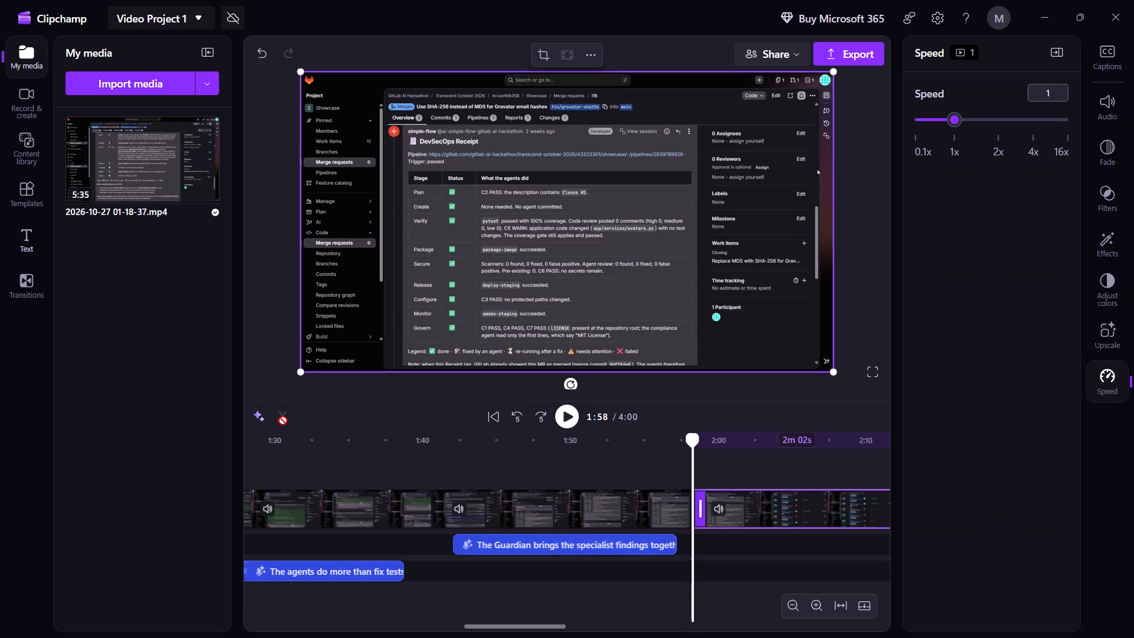
Split the recording at about 2:01 where the Pipelines page appears, delete the segment from 1:58 to there, and close the gap.
{"action": "key", "text": "space"}
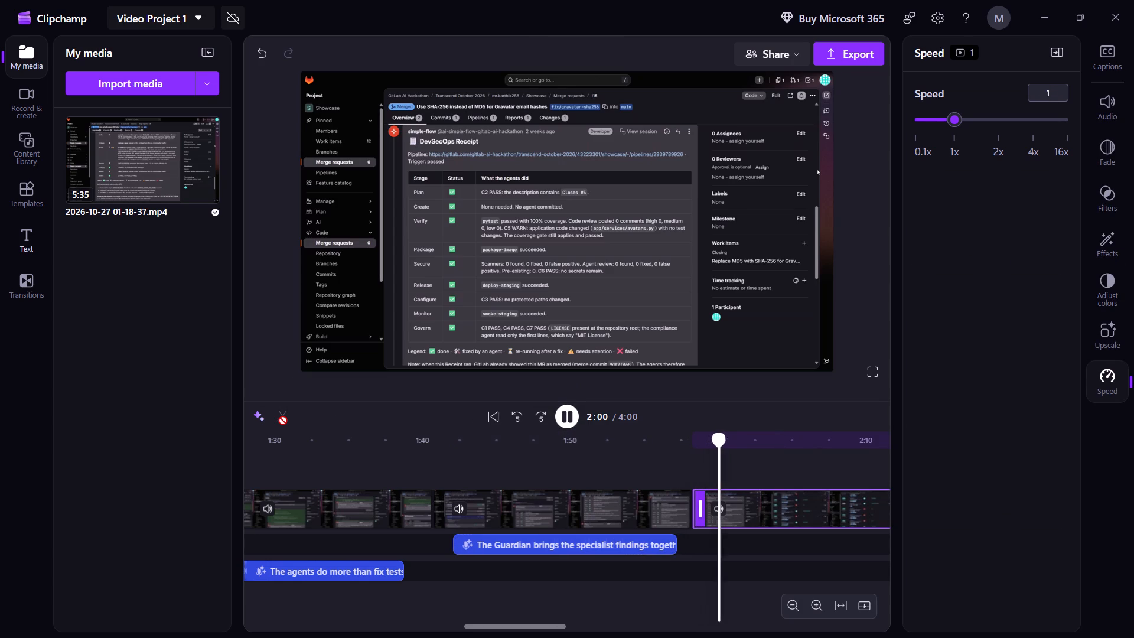
{"action": "key", "text": "space"}
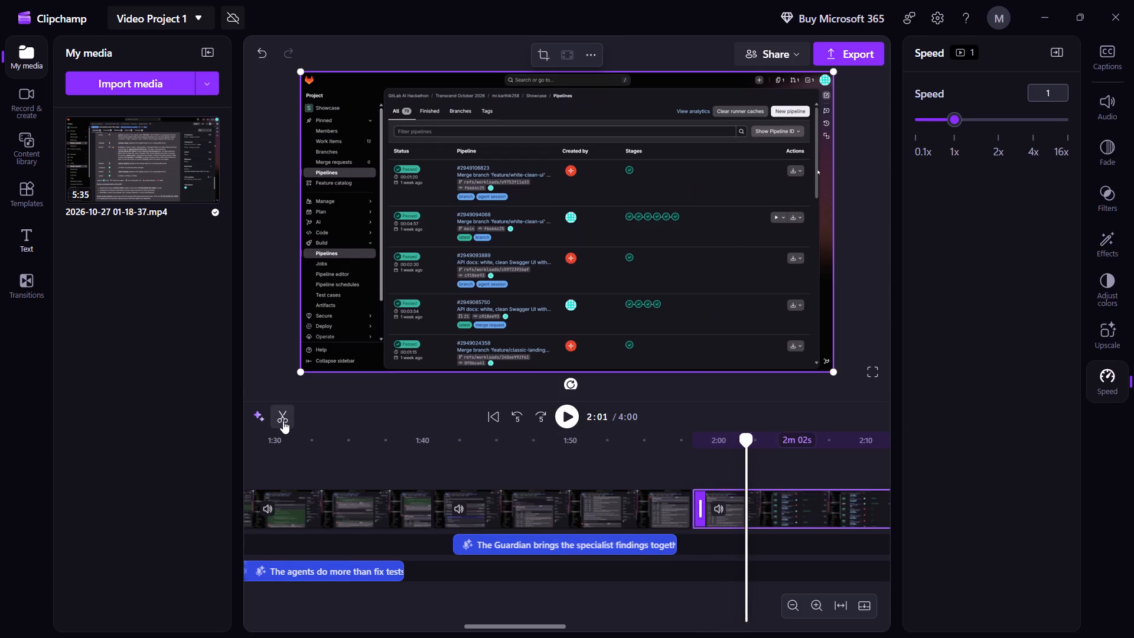
{"action": "left_click", "coordinate": [281, 421]}
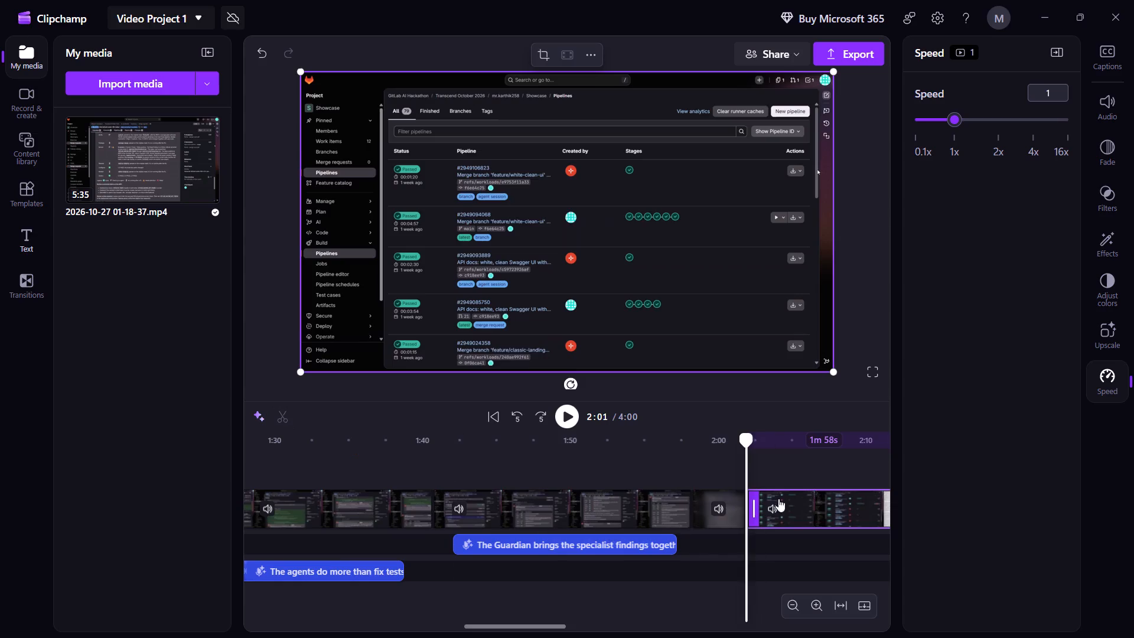
{"action": "left_click", "coordinate": [722, 493]}
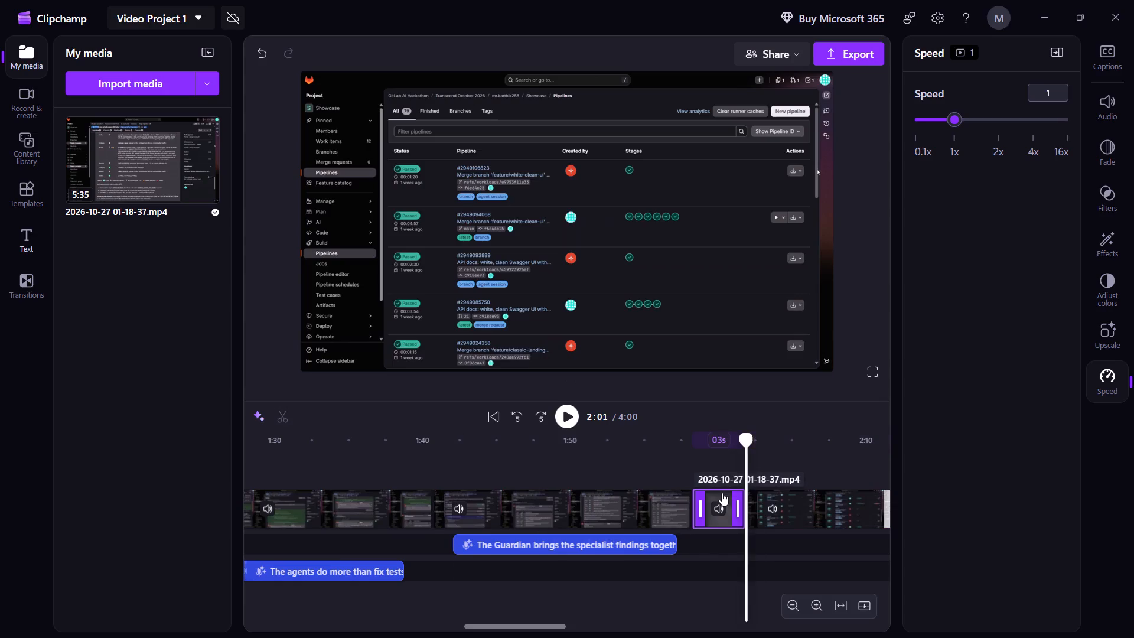
{"action": "key", "text": "Delete"}
{"action": "left_click", "coordinate": [719, 510]}
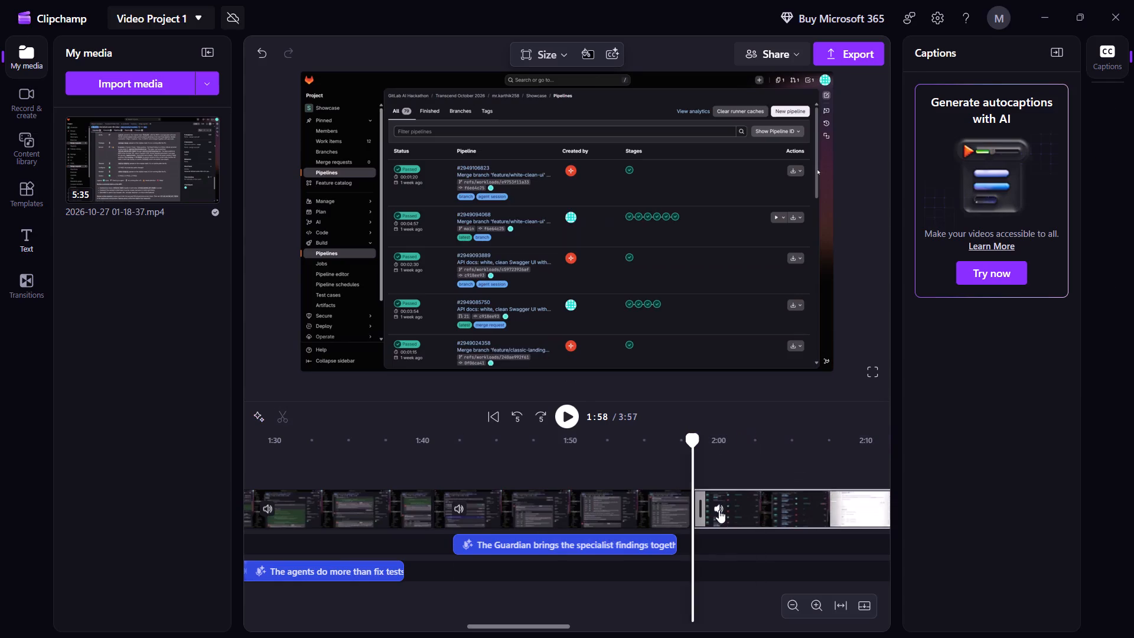
Switch to the ChatGPT script in the browser and copy the Clip 8 narration paragraph beginning "After the required checks".
{"action": "key", "text": "alt+Tab"}
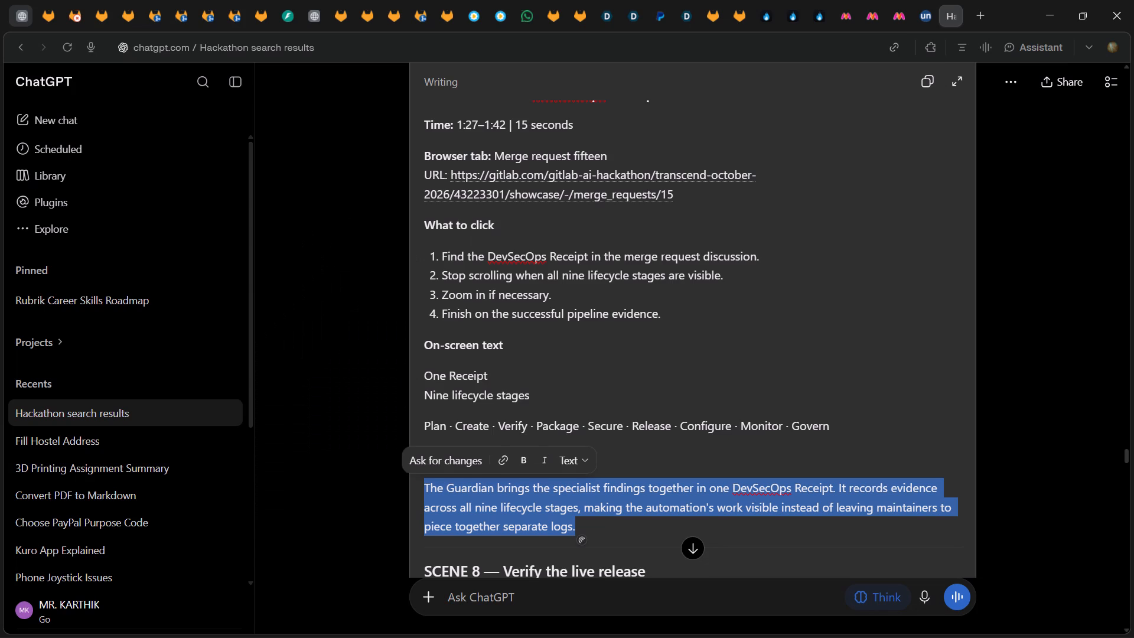
{"action": "scroll", "coordinate": [719, 510], "scroll_direction": "down", "scroll_amount": 6}
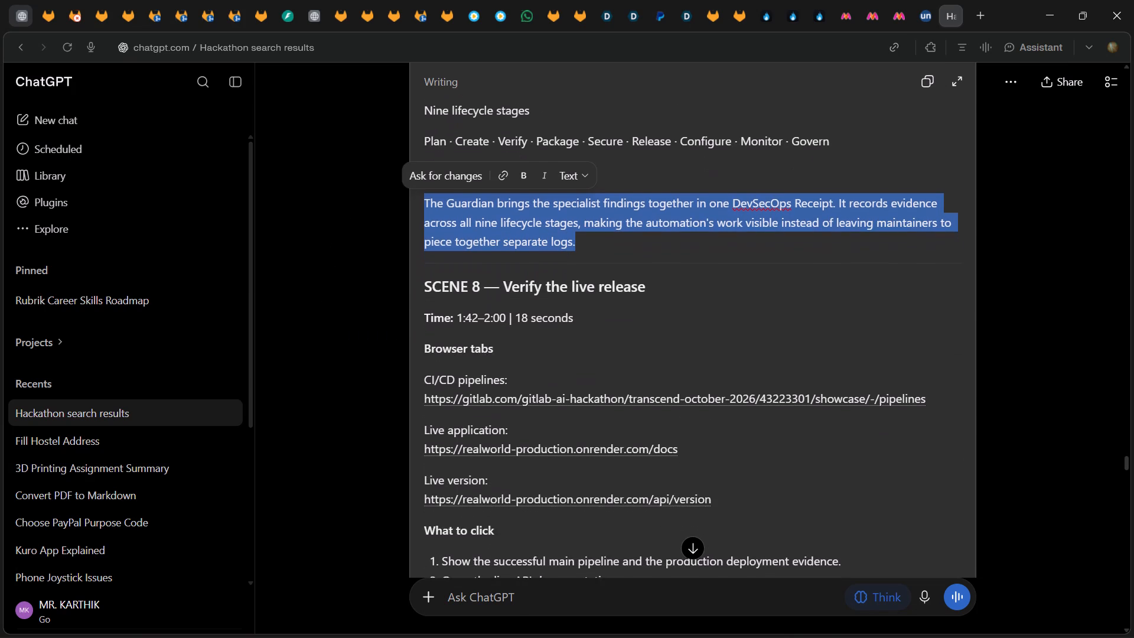
{"action": "scroll", "coordinate": [719, 510], "scroll_direction": "down", "scroll_amount": 2}
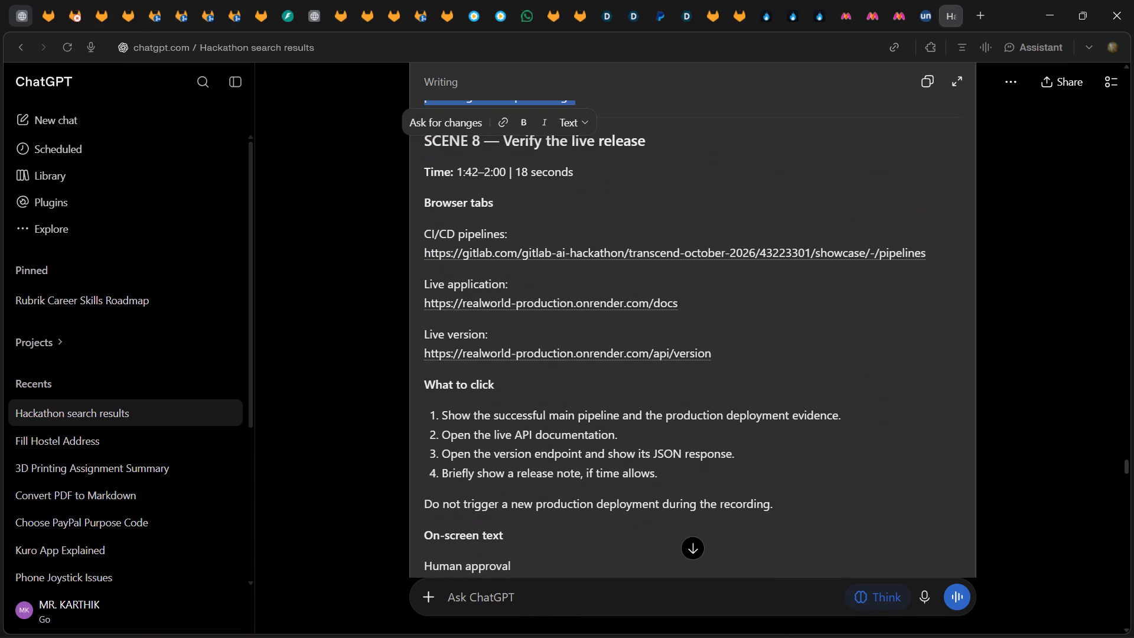
{"action": "scroll", "coordinate": [719, 510], "scroll_direction": "down", "scroll_amount": 2}
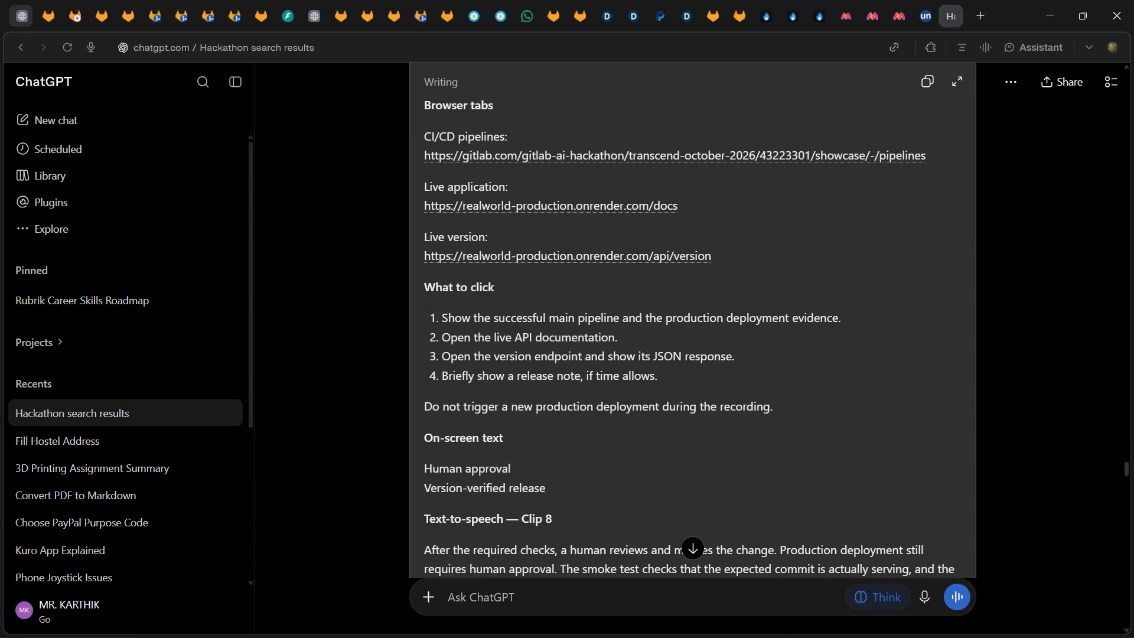
{"action": "scroll", "coordinate": [719, 510], "scroll_direction": "down", "scroll_amount": 1}
{"action": "left_click_drag", "start_coordinate": [654, 525], "coordinate": [375, 462]}
{"action": "key", "text": "ctrl+c"}
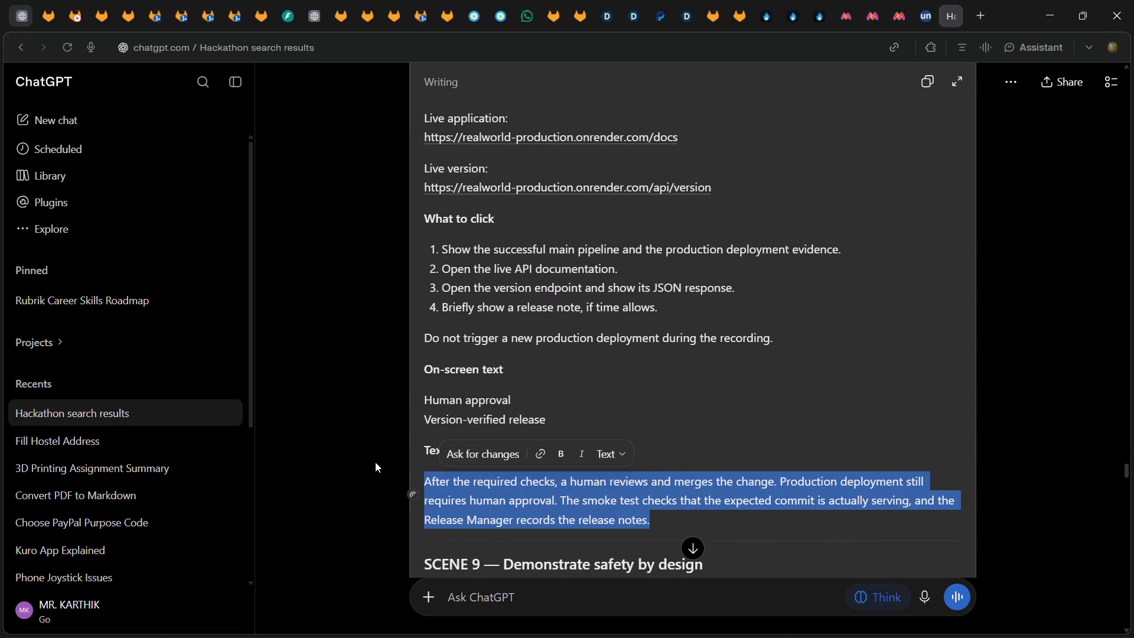
Back in Clipchamp, create a text-to-speech clip at about 1:58 from the copied Scene 8 narration and save it.
{"action": "key", "text": "alt+Tab"}
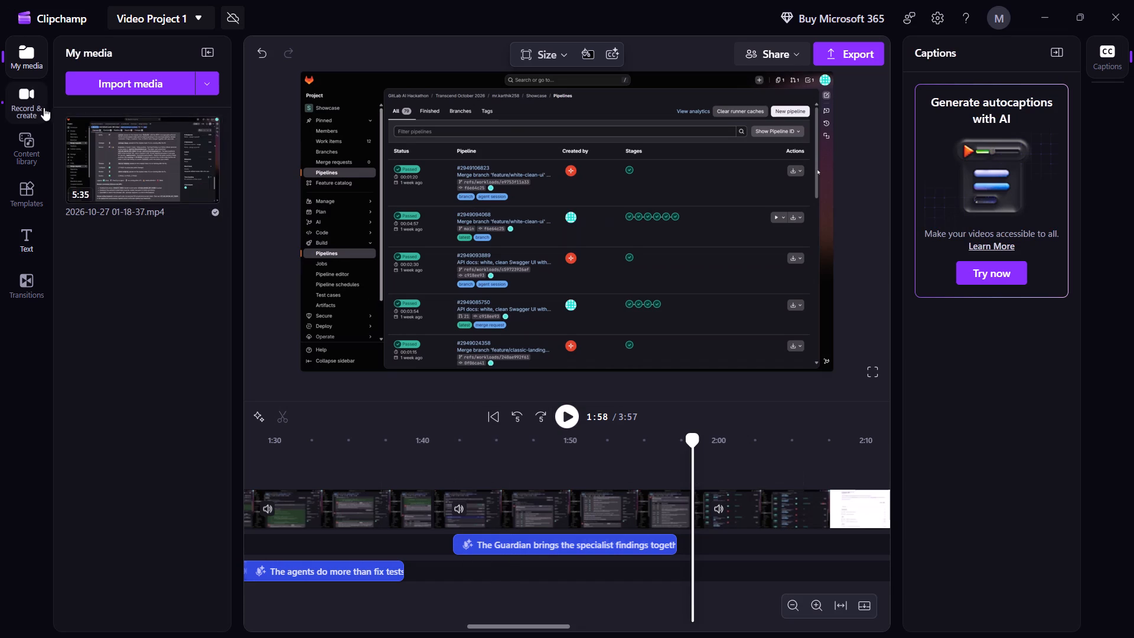
{"action": "left_click", "coordinate": [575, 418]}
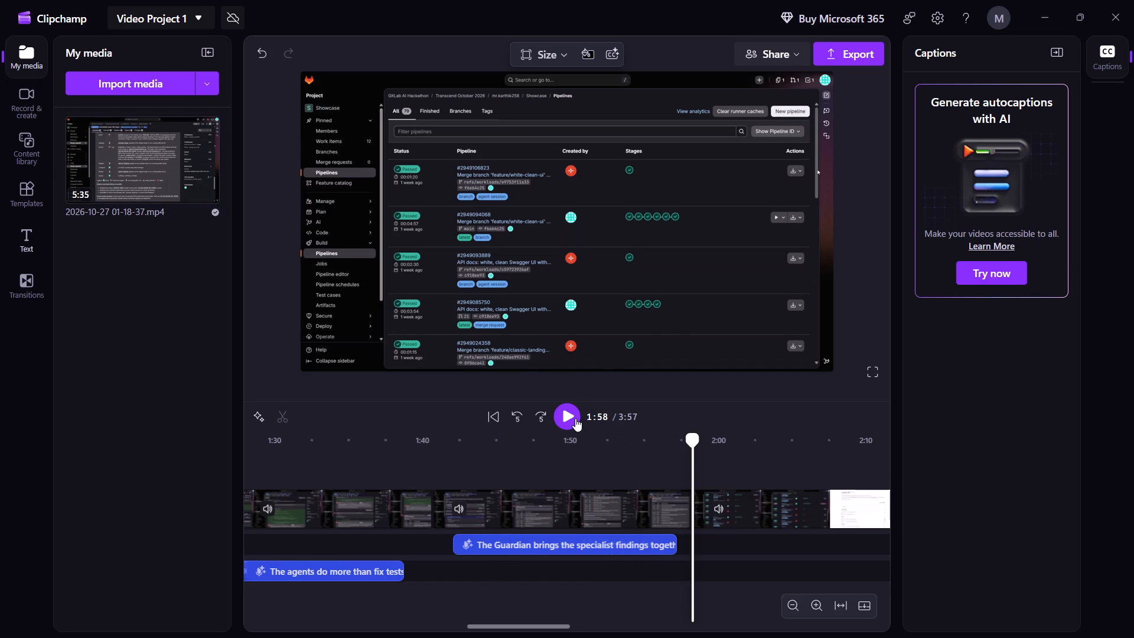
{"action": "key", "text": "space"}
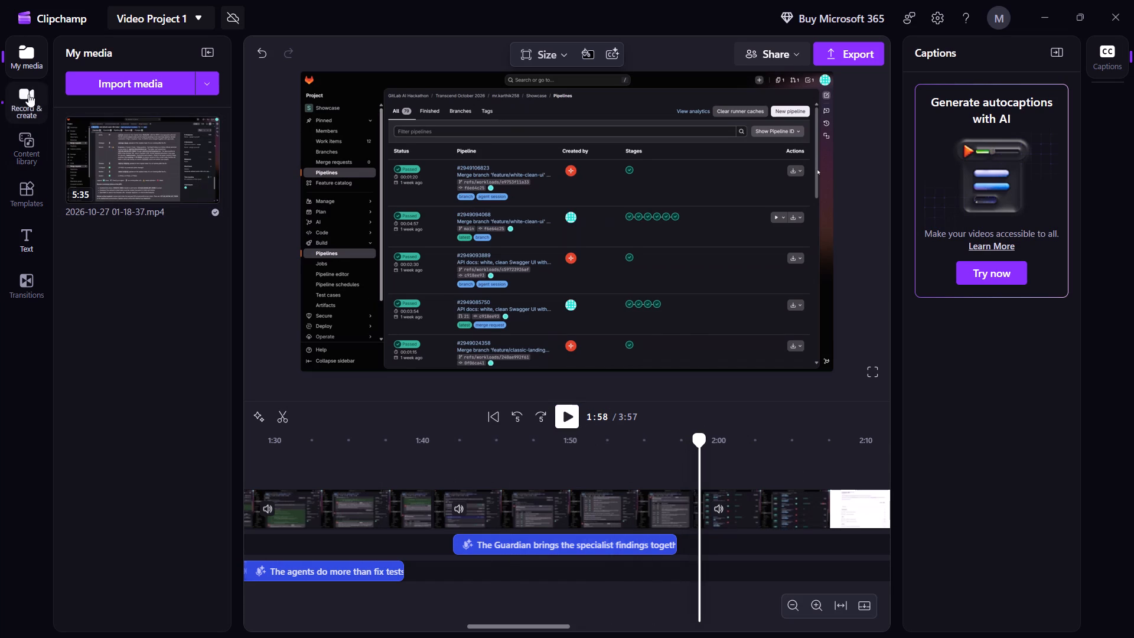
{"action": "left_click", "coordinate": [205, 76]}
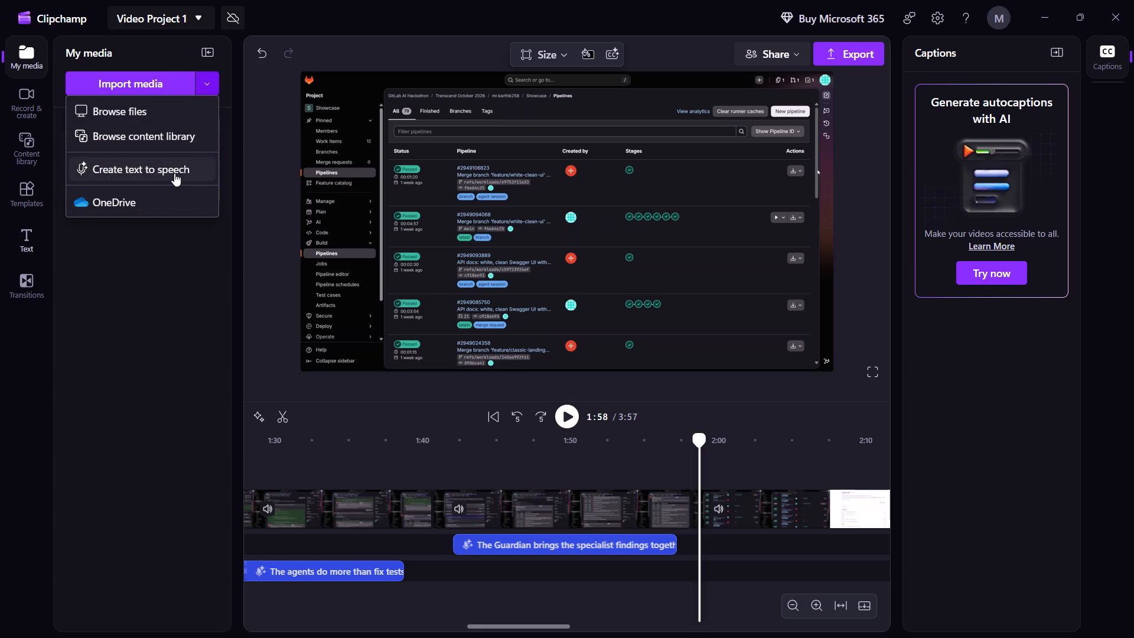
{"action": "left_click", "coordinate": [174, 173]}
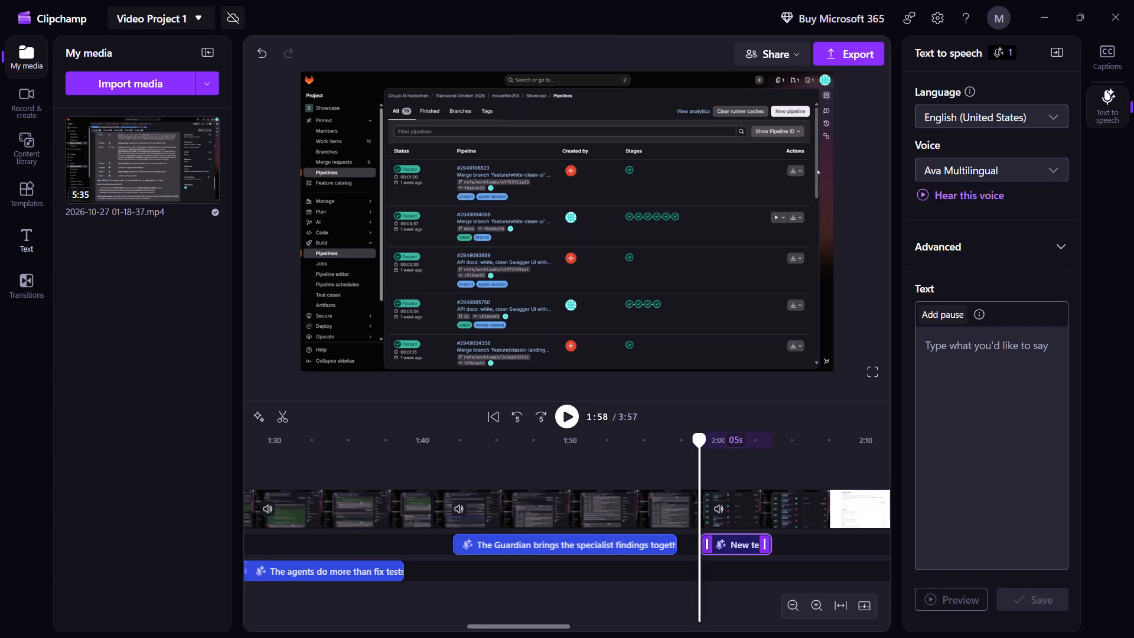
{"action": "left_click", "coordinate": [983, 374]}
{"action": "key", "text": "ctrl+v"}
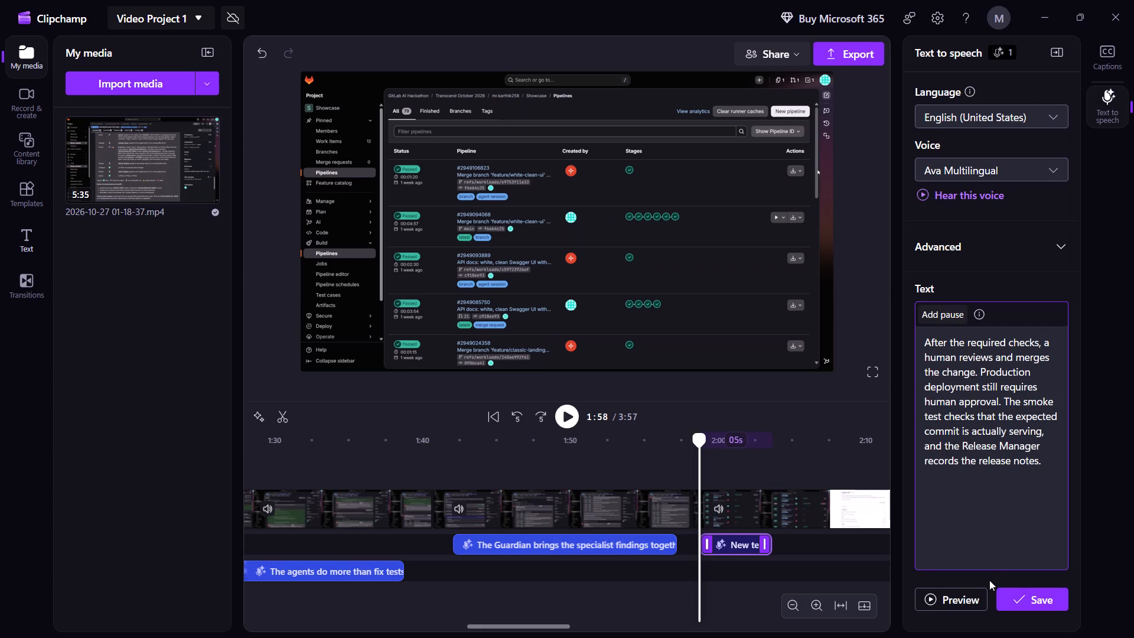
{"action": "left_click", "coordinate": [1014, 601]}
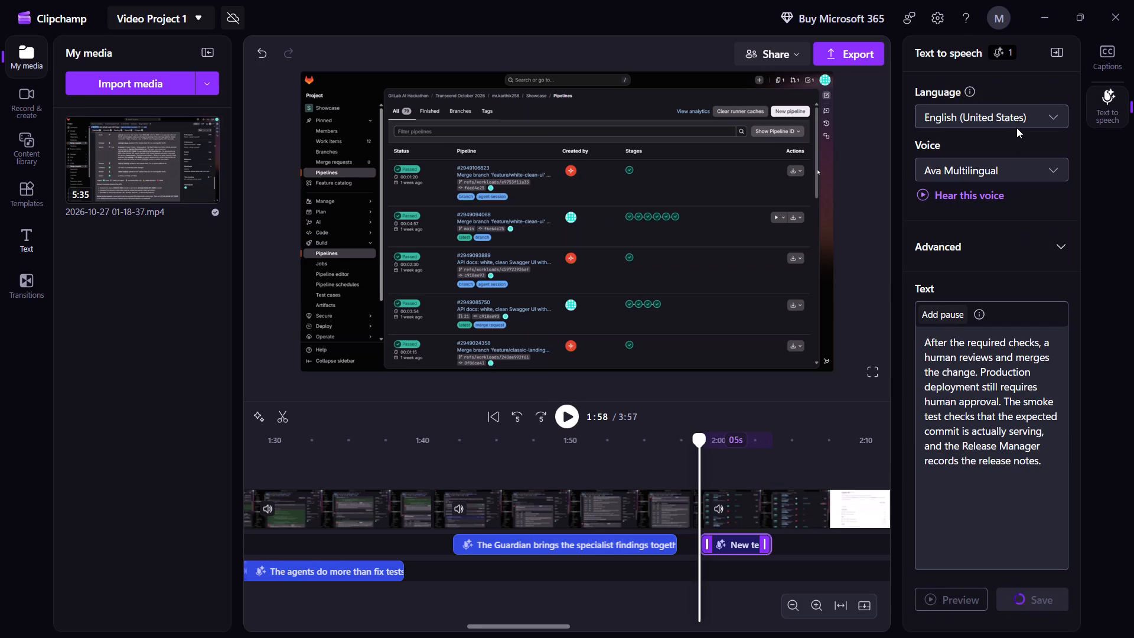
Set the Scene 8 narration clip's speed to 0.93.
{"action": "left_click", "coordinate": [1095, 240]}
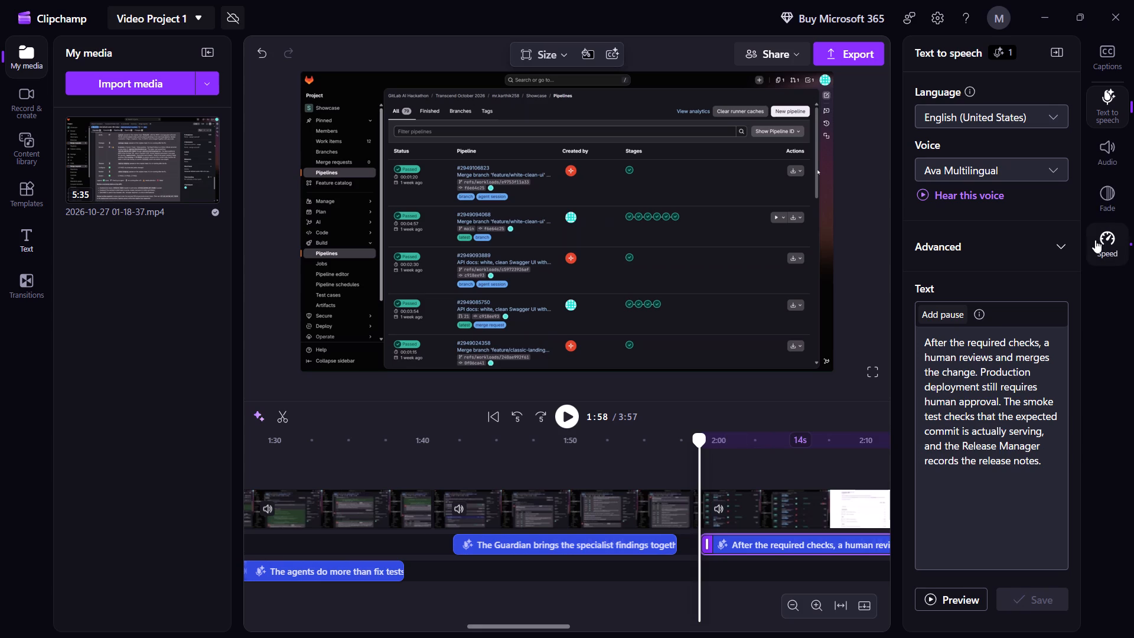
{"action": "left_click", "coordinate": [1041, 90]}
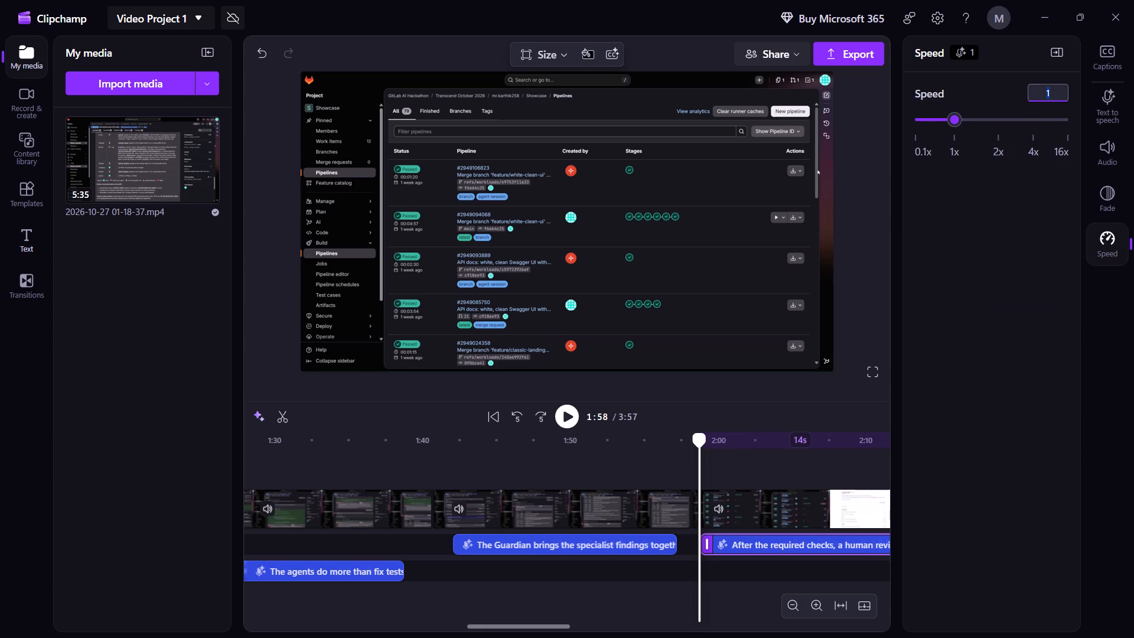
{"action": "type", "text": "0."}
{"action": "type", "text": "93"}
{"action": "key", "text": "Return"}
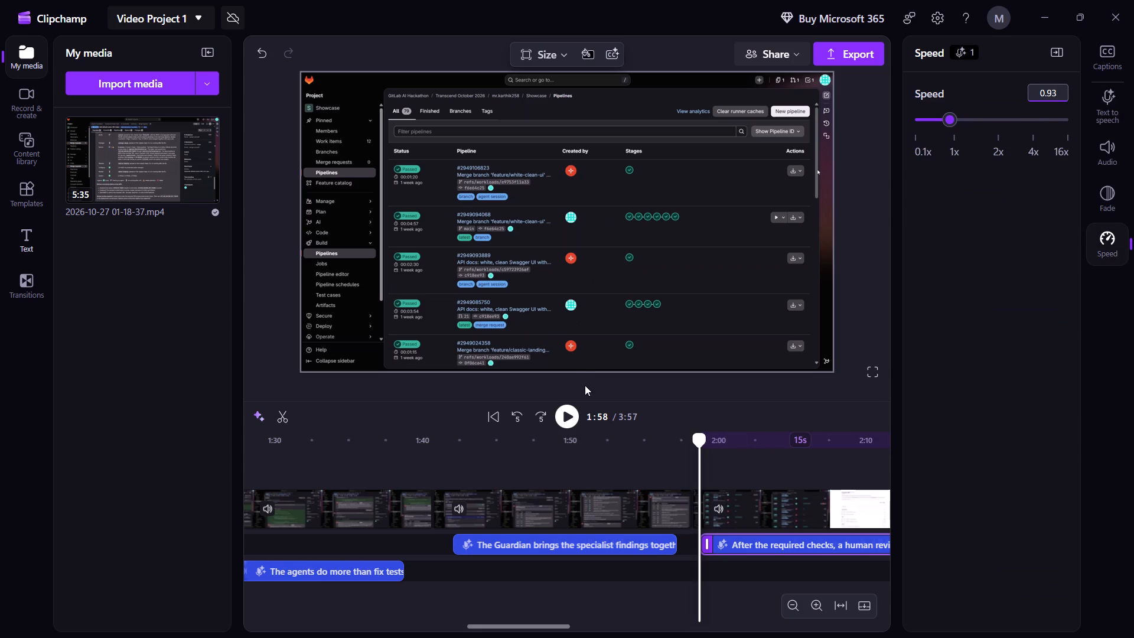
{"action": "left_click", "coordinate": [571, 411]}
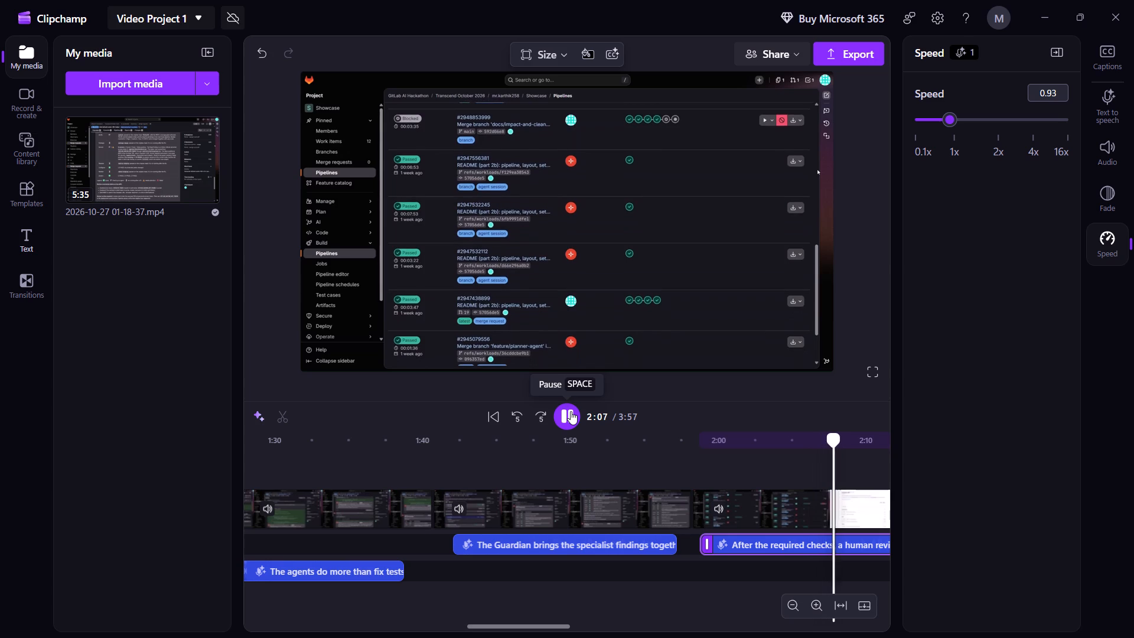
{"action": "key", "text": "space"}
{"action": "key", "text": "space"}
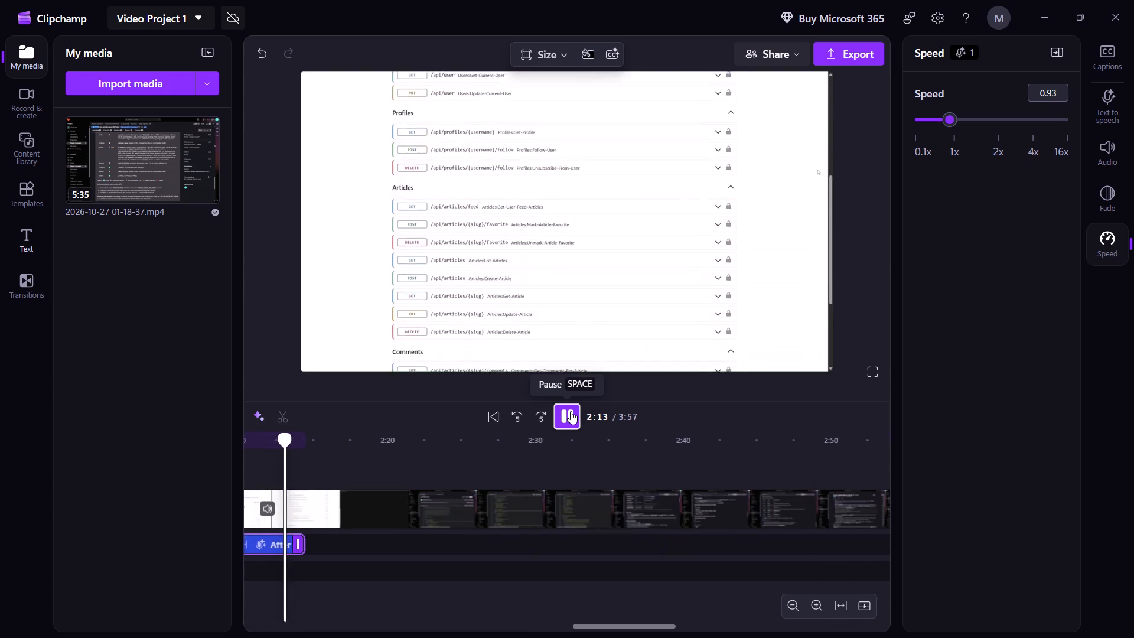
{"action": "key", "text": "space"}
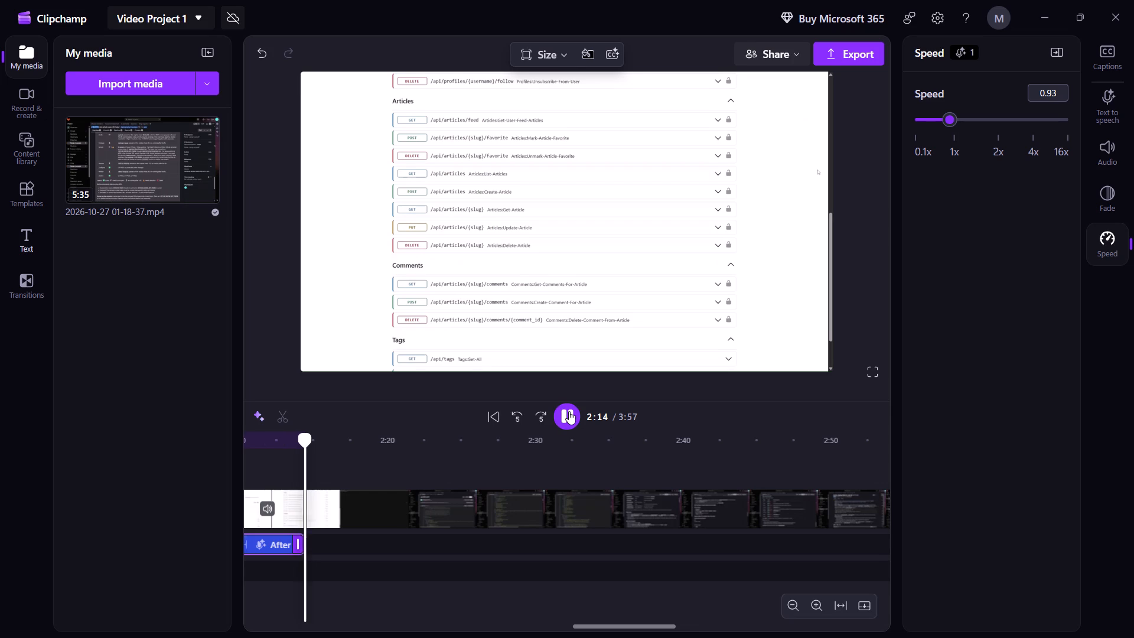
{"action": "key", "text": "space"}
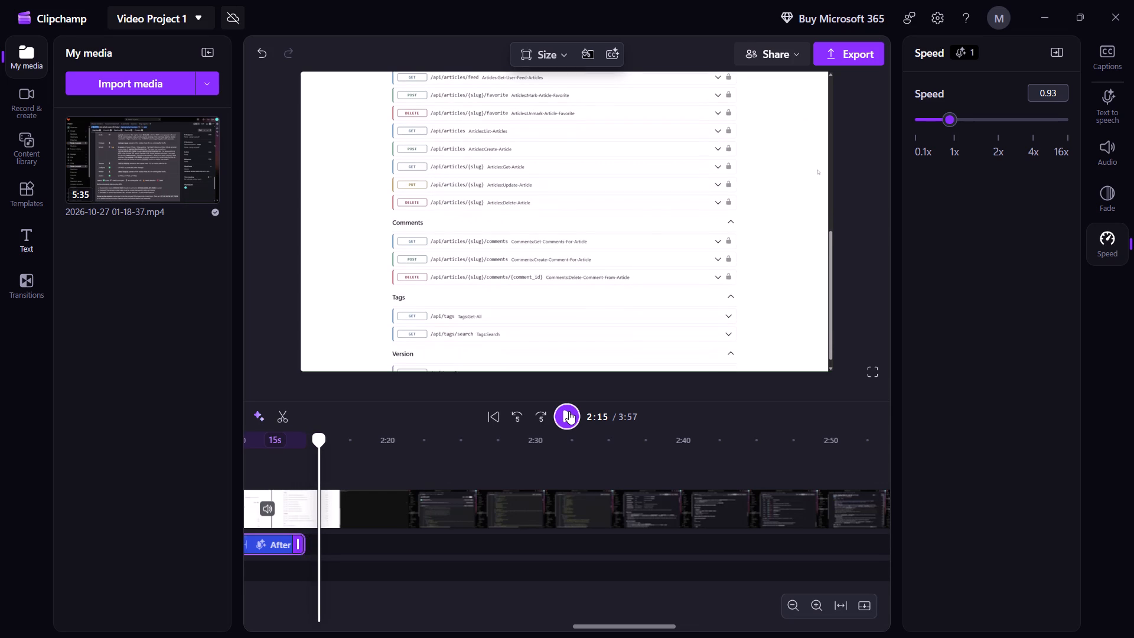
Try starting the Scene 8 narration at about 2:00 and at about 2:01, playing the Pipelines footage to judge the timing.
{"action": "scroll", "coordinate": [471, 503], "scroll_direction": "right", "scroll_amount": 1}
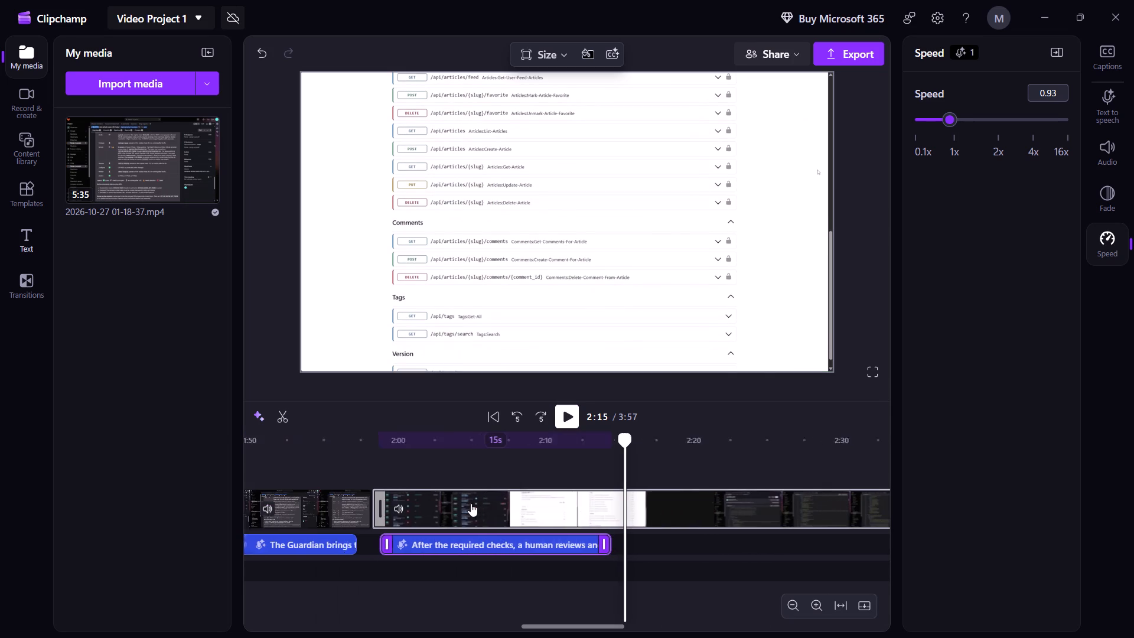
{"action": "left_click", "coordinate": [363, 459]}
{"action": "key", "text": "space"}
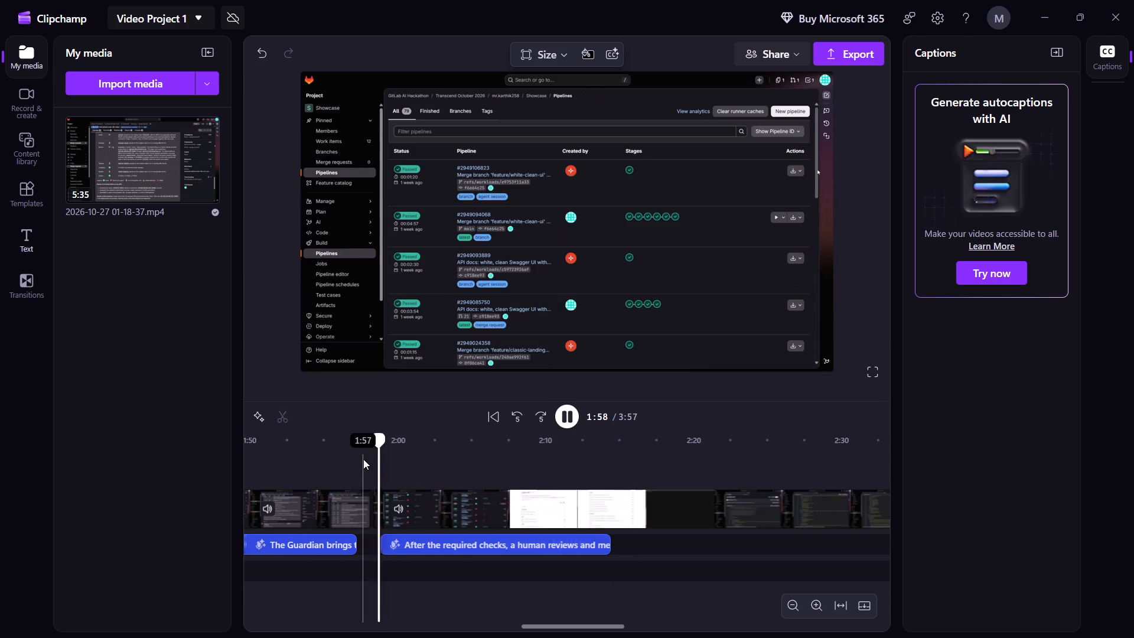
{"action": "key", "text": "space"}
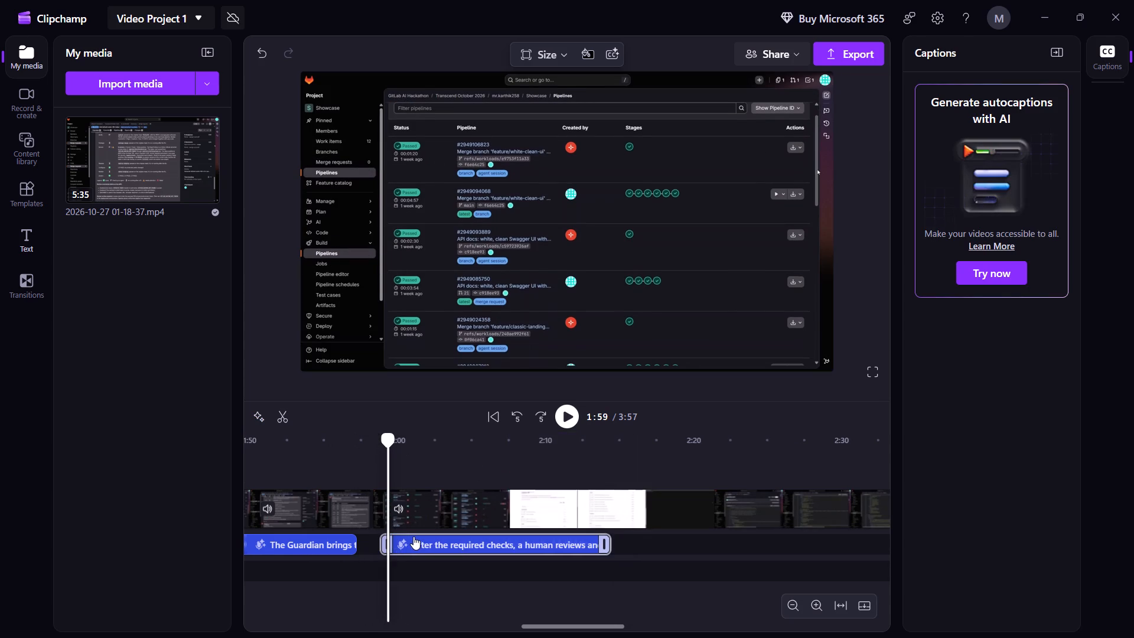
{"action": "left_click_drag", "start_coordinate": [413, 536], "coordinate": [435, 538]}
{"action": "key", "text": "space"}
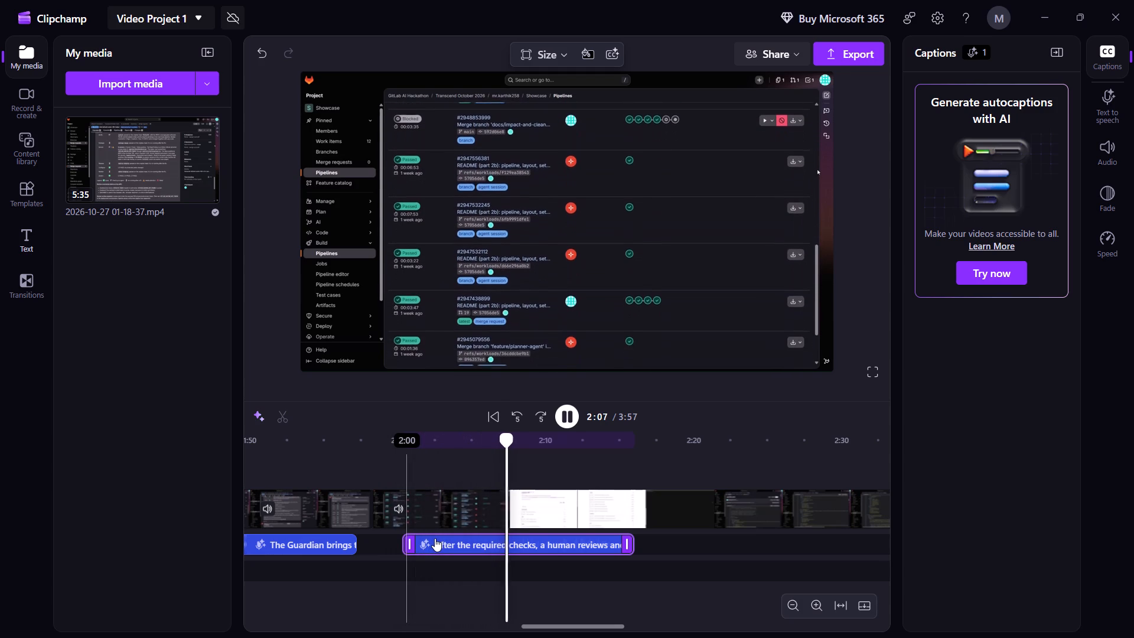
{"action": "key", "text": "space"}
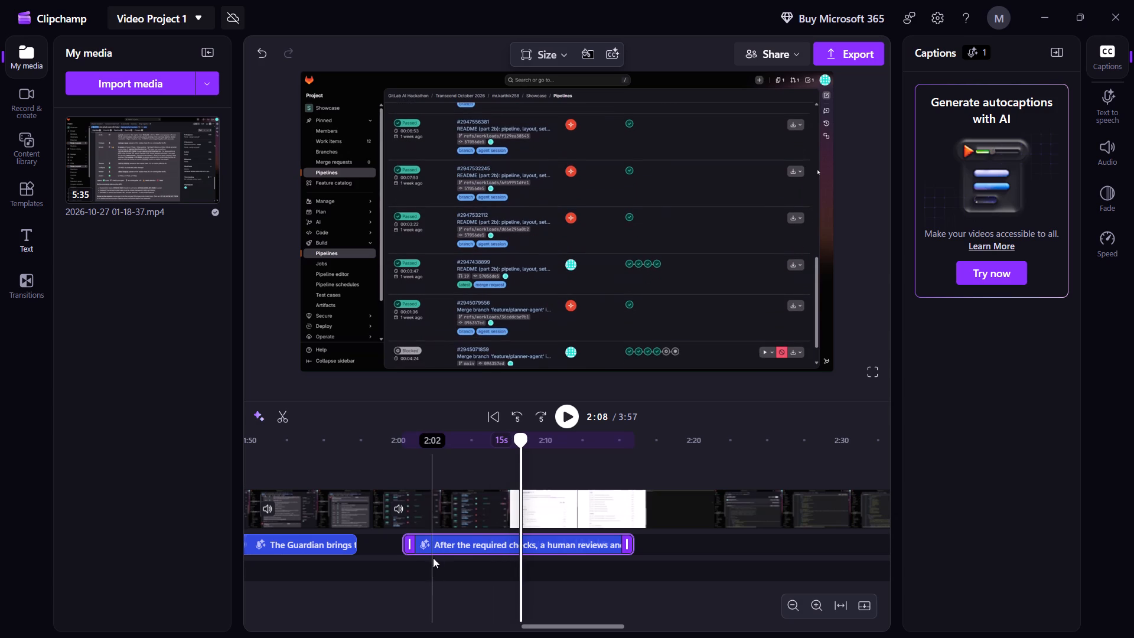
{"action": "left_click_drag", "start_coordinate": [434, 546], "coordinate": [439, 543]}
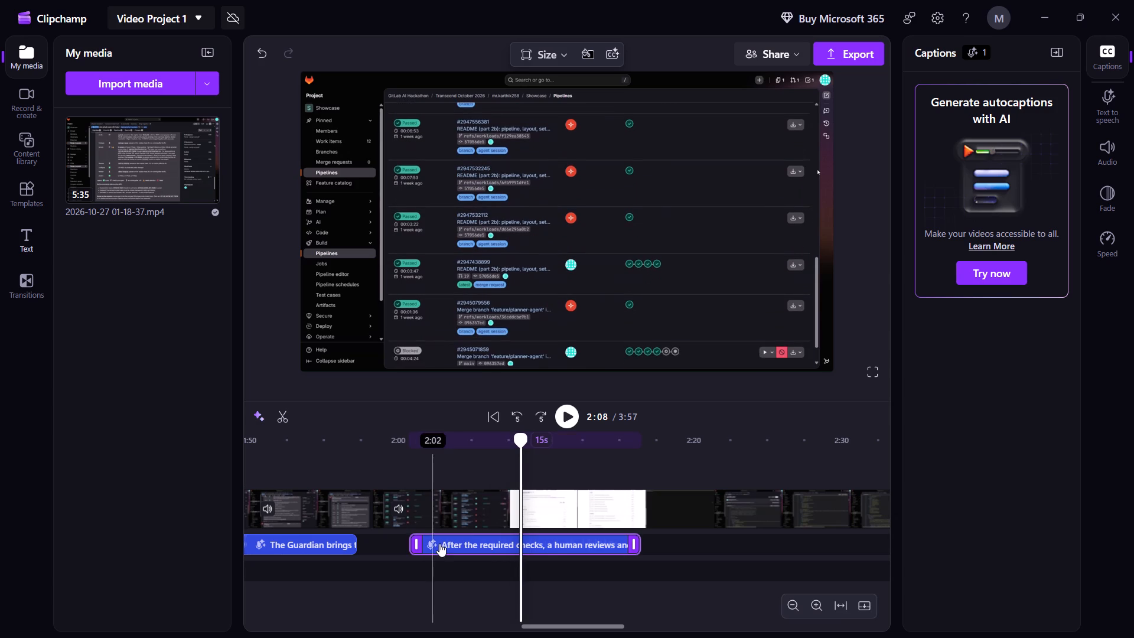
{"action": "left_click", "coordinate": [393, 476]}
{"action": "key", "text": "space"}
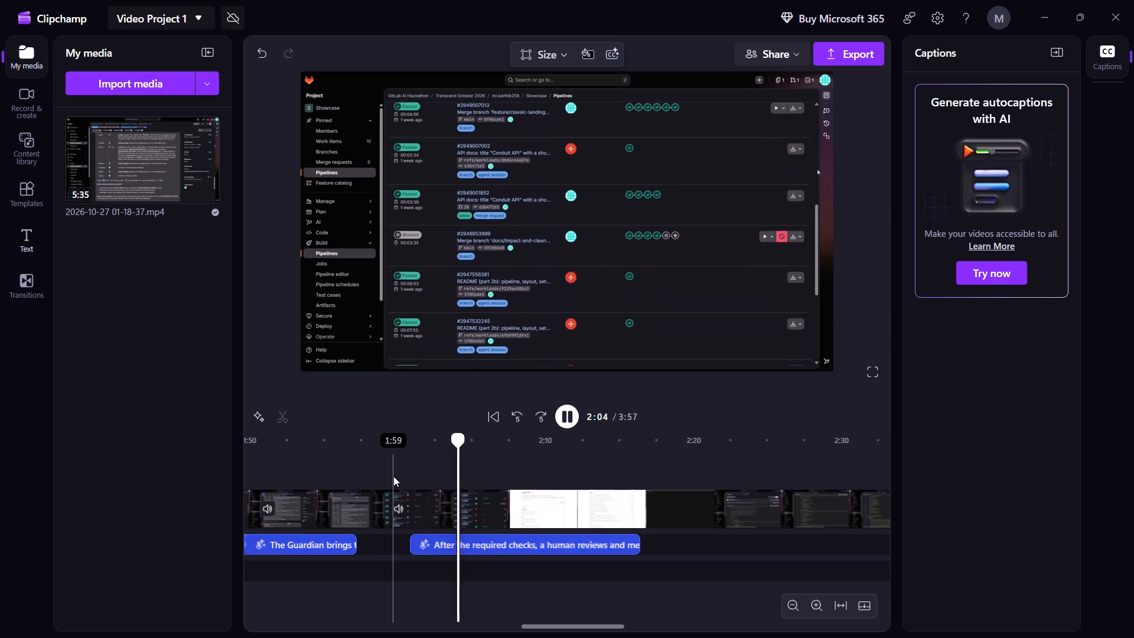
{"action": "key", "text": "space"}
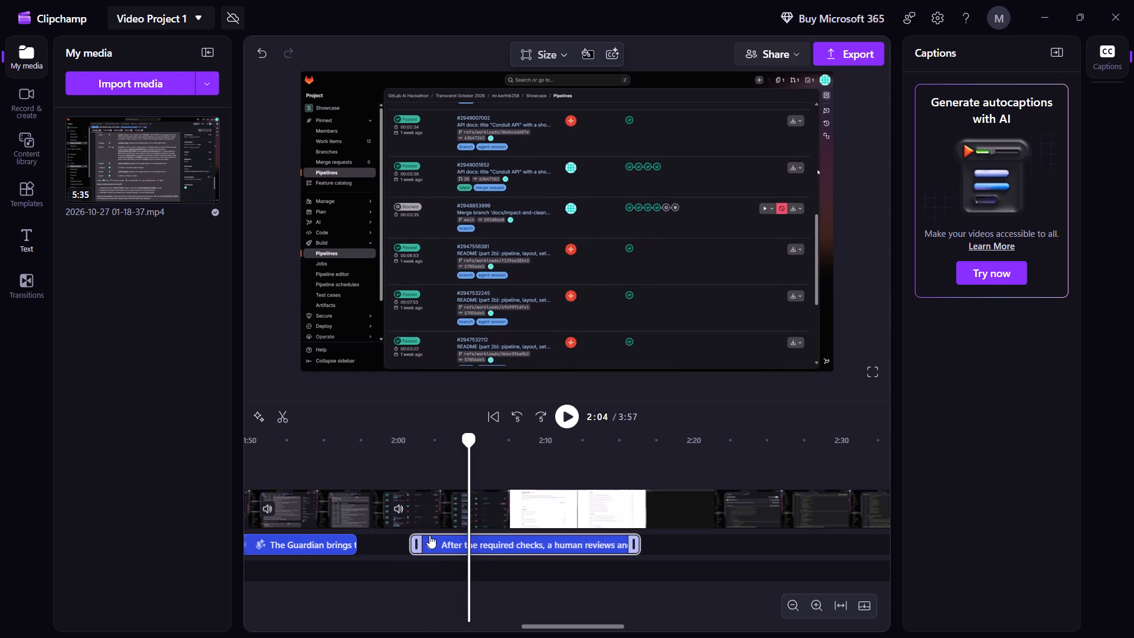
Shift the Scene 8 narration to about 2:10 and split the recording at 2:09, where the Conduit API page begins.
{"action": "left_click_drag", "start_coordinate": [429, 535], "coordinate": [555, 535]}
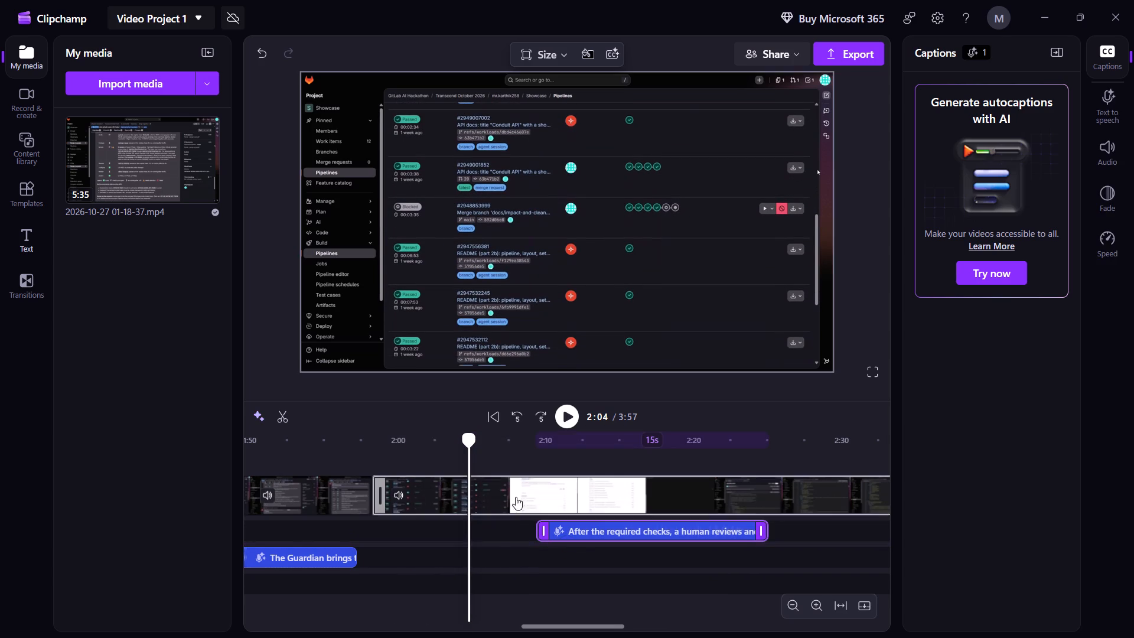
{"action": "left_click_drag", "start_coordinate": [471, 437], "coordinate": [500, 434]}
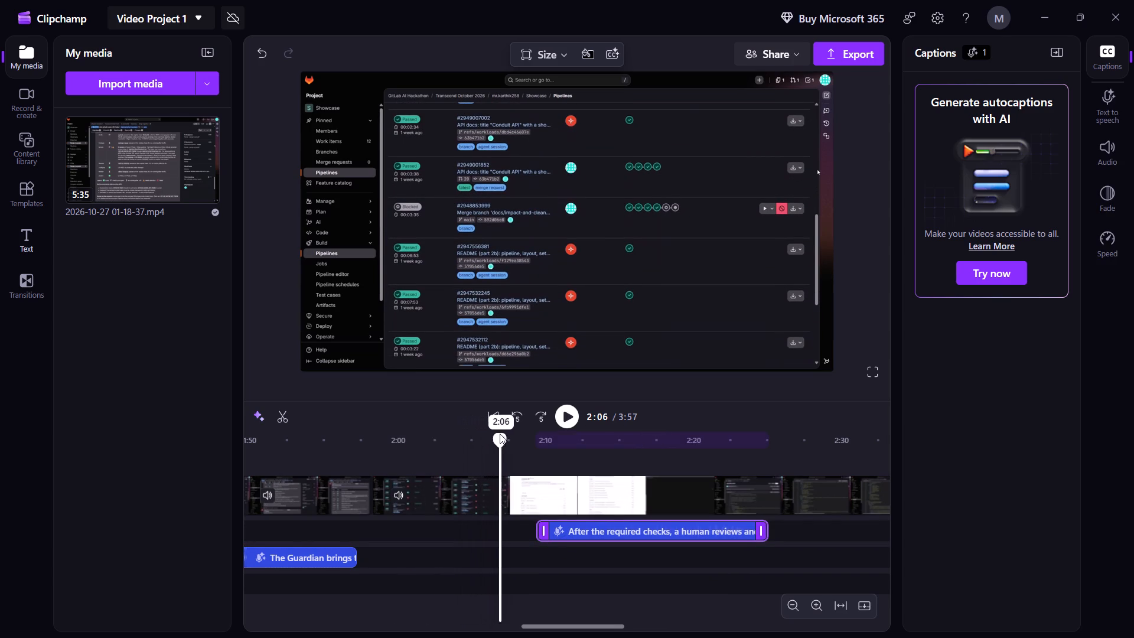
{"action": "left_click_drag", "start_coordinate": [500, 434], "coordinate": [509, 431]}
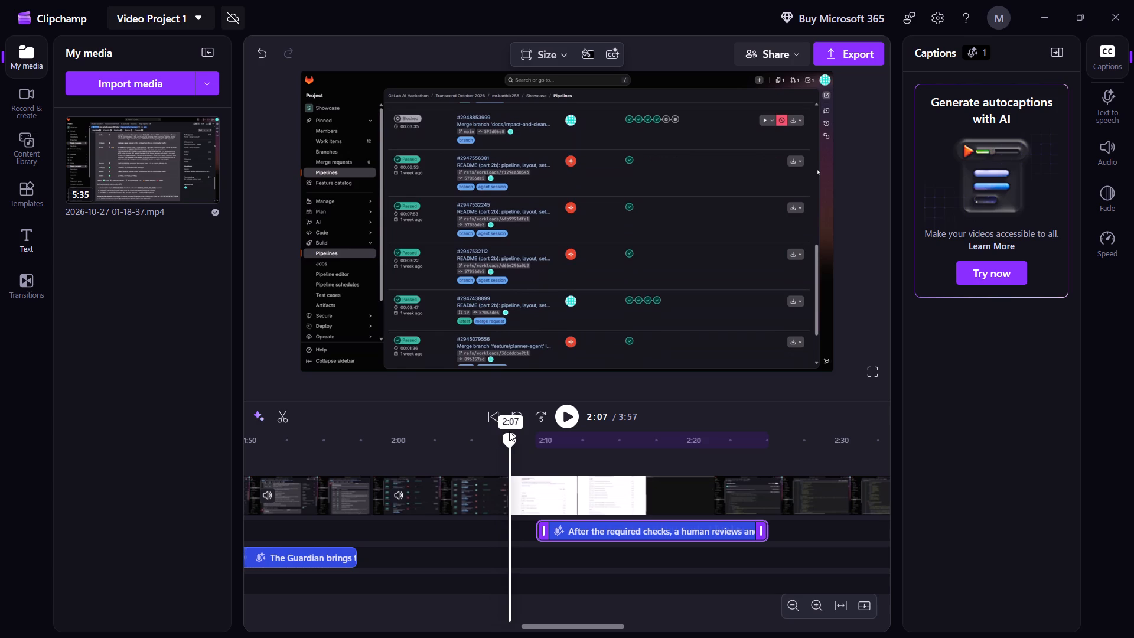
{"action": "left_click_drag", "start_coordinate": [509, 431], "coordinate": [512, 431]}
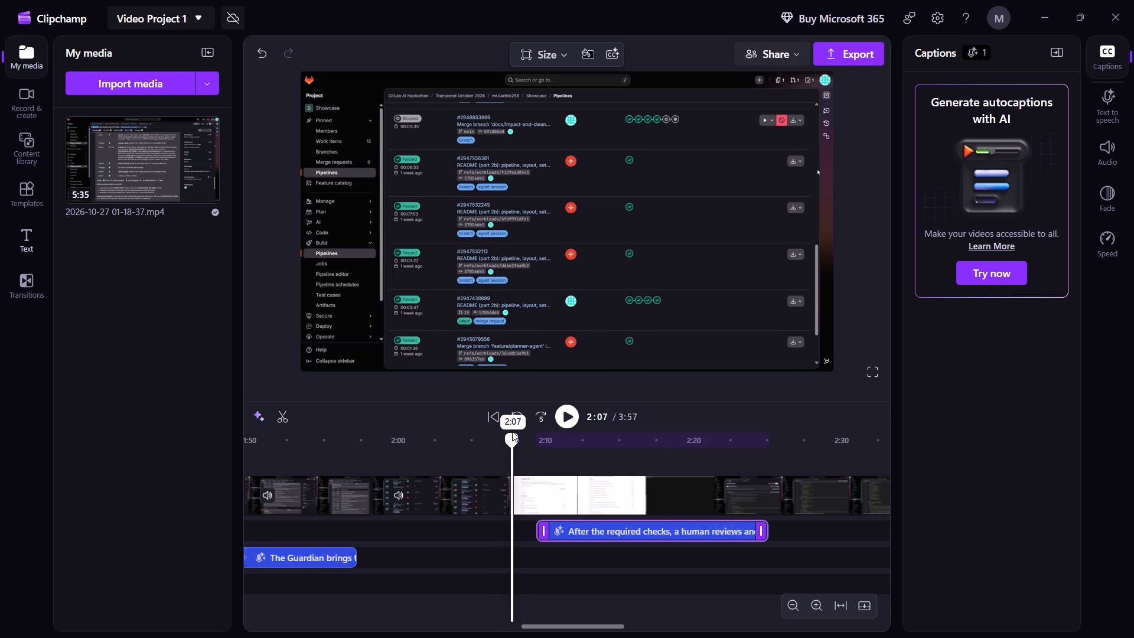
{"action": "left_click_drag", "start_coordinate": [512, 431], "coordinate": [512, 430]}
{"action": "left_click_drag", "start_coordinate": [511, 432], "coordinate": [515, 432]}
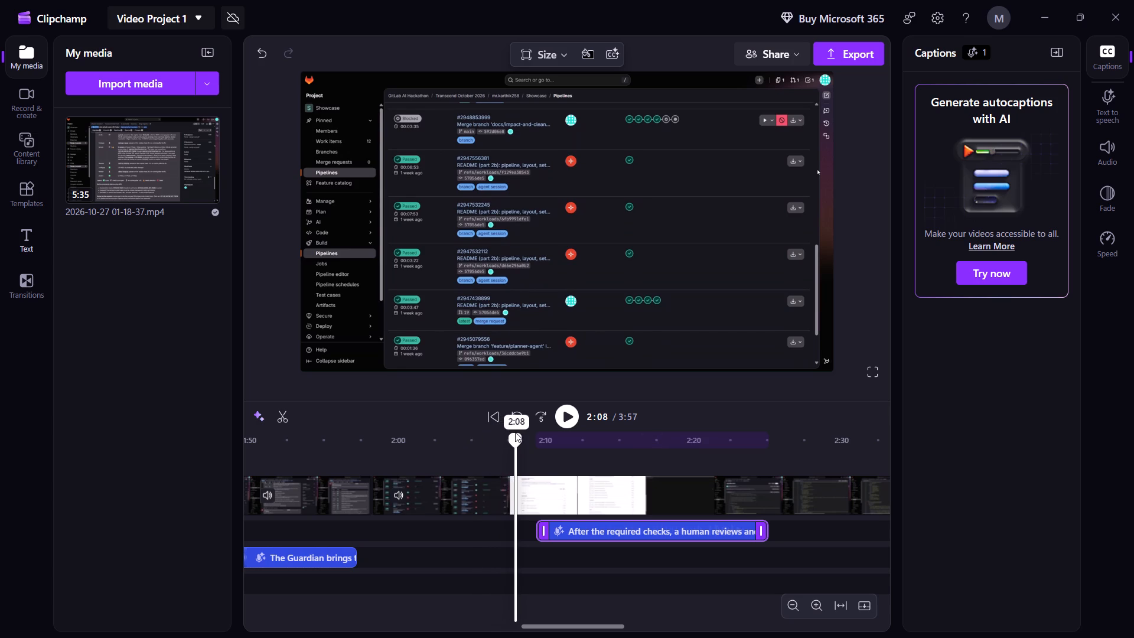
{"action": "left_click_drag", "start_coordinate": [515, 432], "coordinate": [541, 430]}
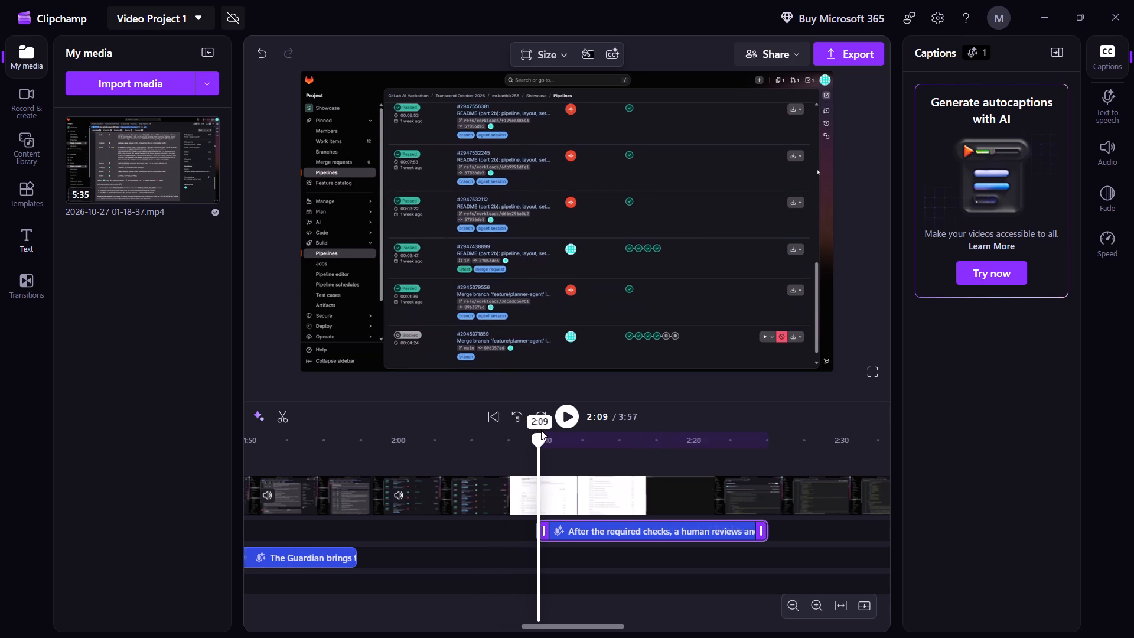
{"action": "left_click_drag", "start_coordinate": [541, 430], "coordinate": [539, 427]}
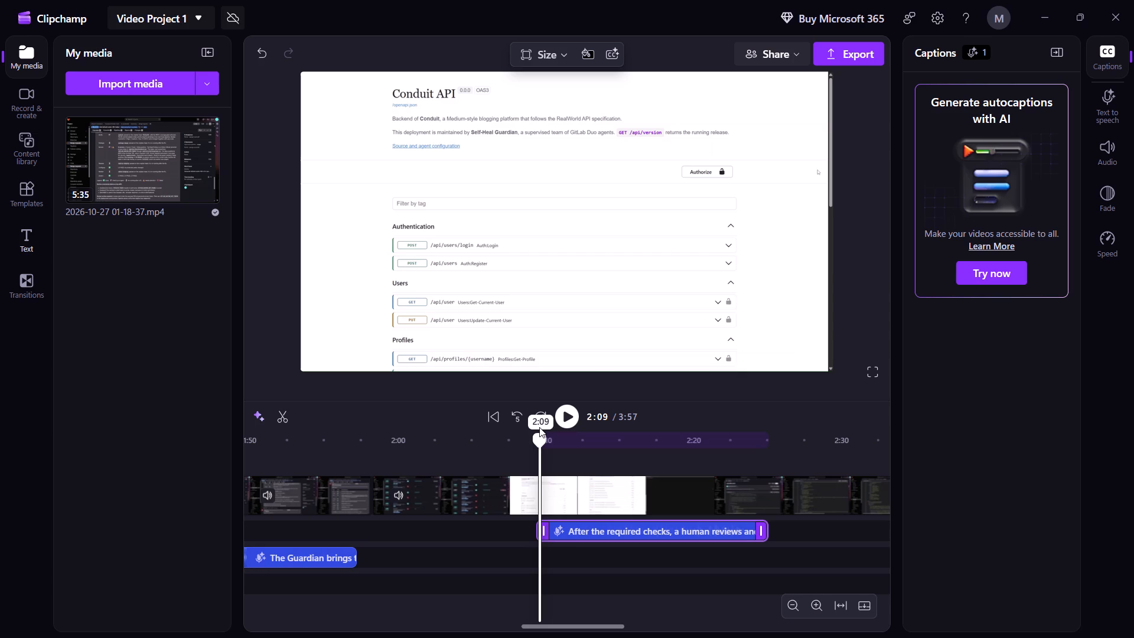
{"action": "left_click_drag", "start_coordinate": [539, 427], "coordinate": [540, 430]}
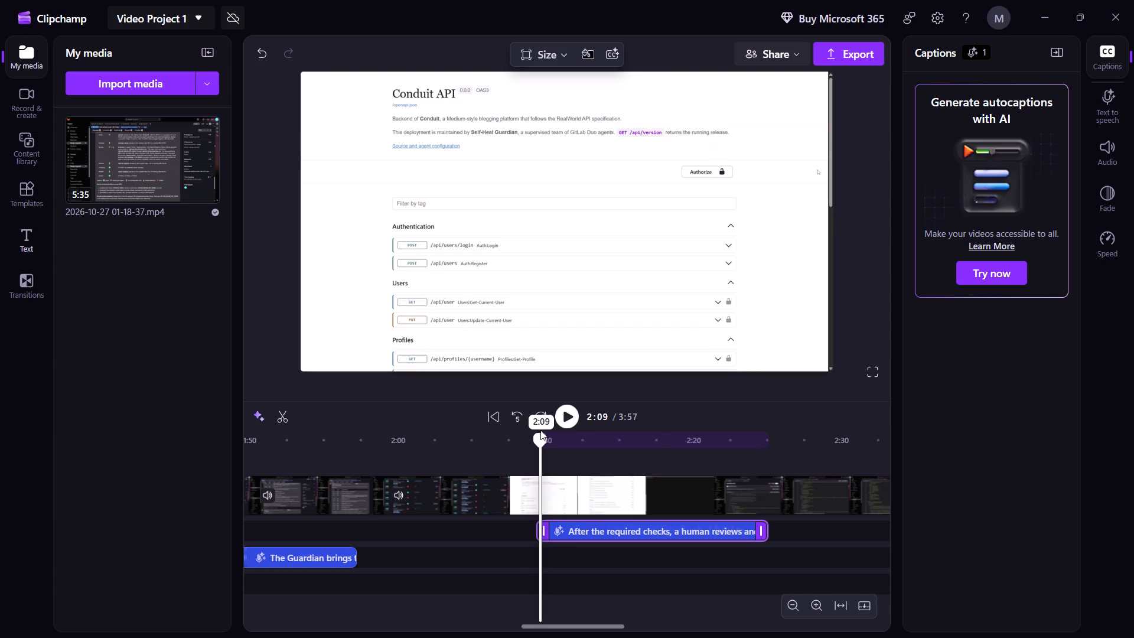
{"action": "left_click_drag", "start_coordinate": [540, 430], "coordinate": [540, 429]}
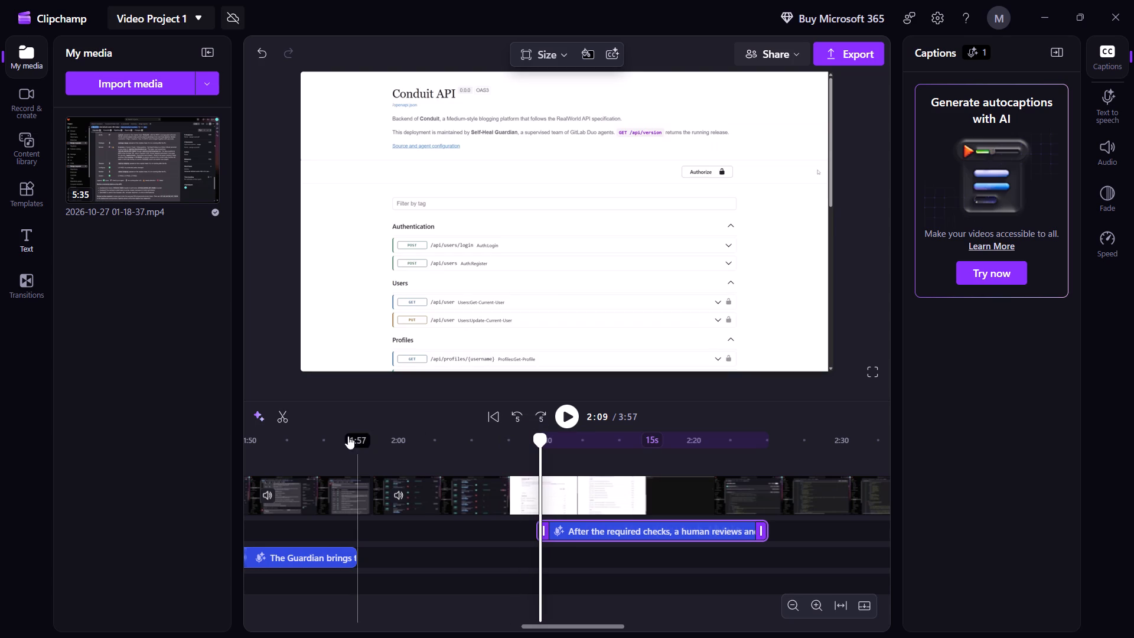
{"action": "left_click", "coordinate": [278, 411]}
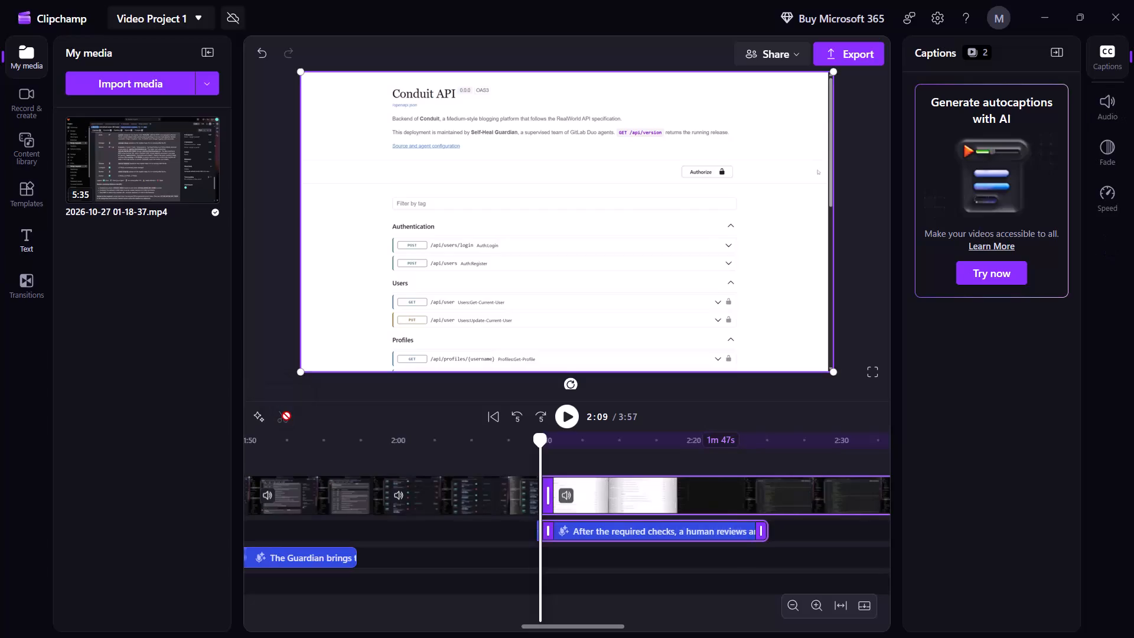
Split the Pipelines footage at 2:06, delete the piece up to the Conduit API page, and close the gap.
{"action": "left_click_drag", "start_coordinate": [542, 434], "coordinate": [535, 434]}
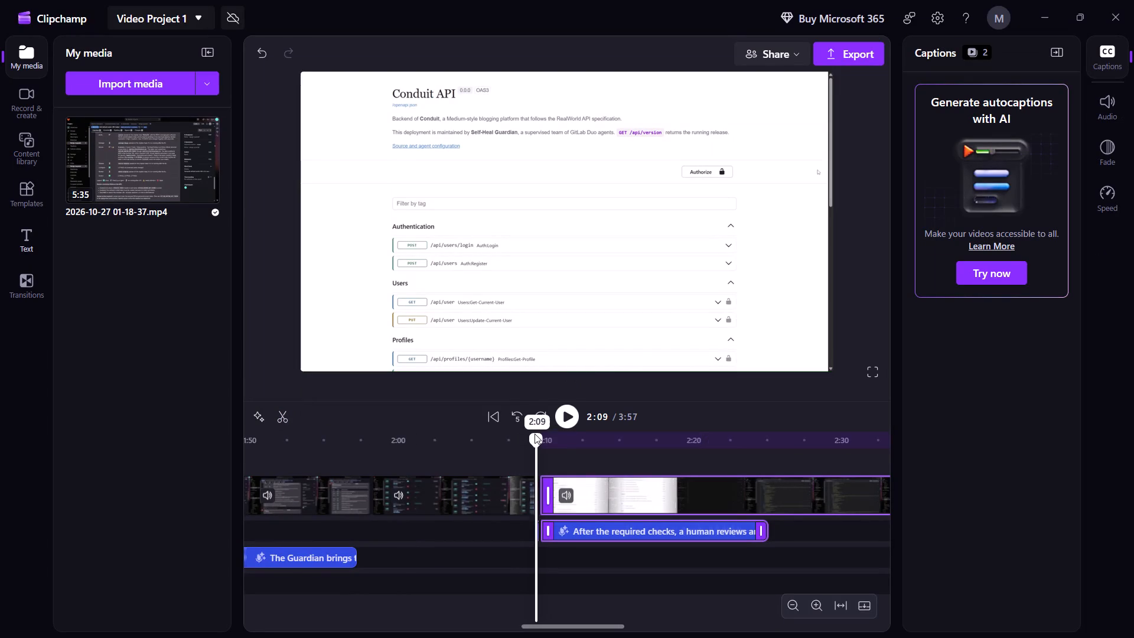
{"action": "left_click_drag", "start_coordinate": [535, 434], "coordinate": [504, 436]}
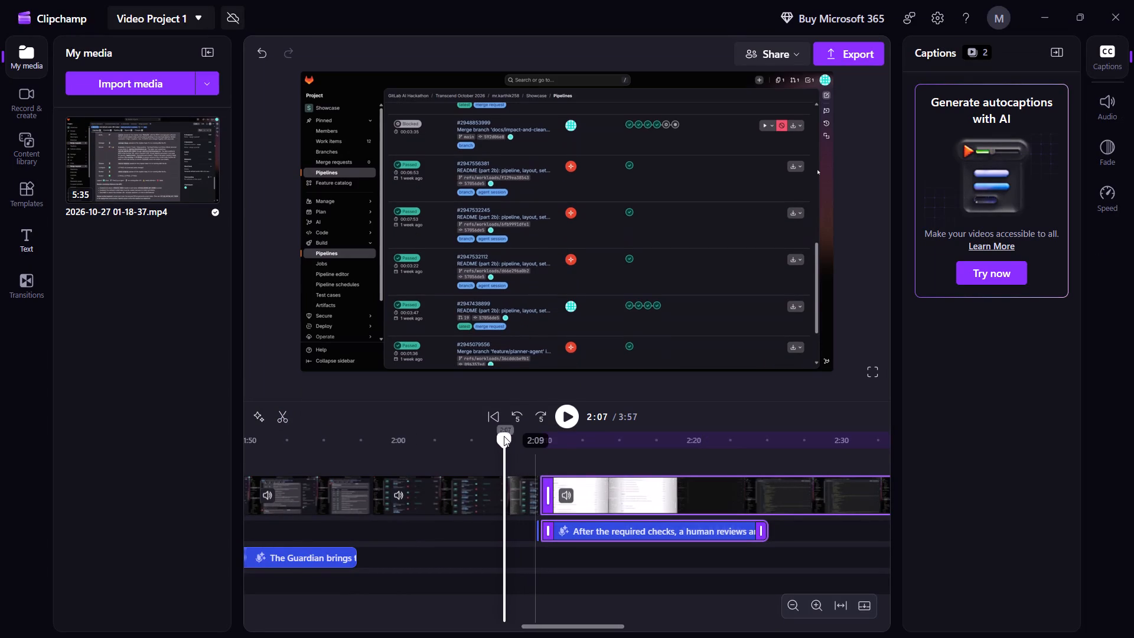
{"action": "left_click_drag", "start_coordinate": [504, 436], "coordinate": [498, 436]}
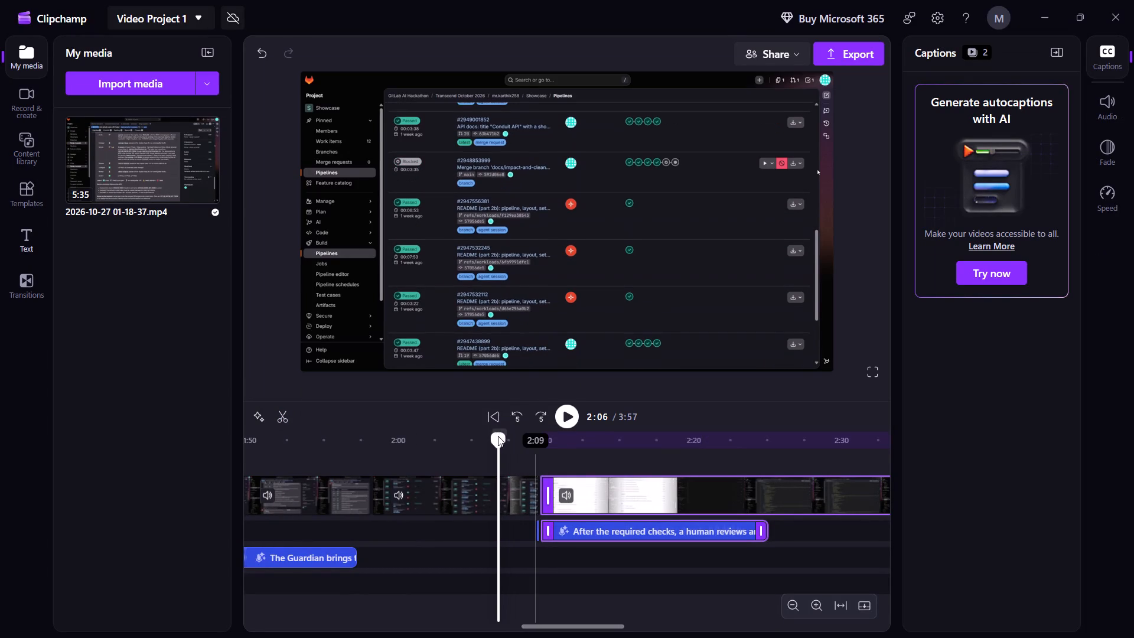
{"action": "left_click_drag", "start_coordinate": [498, 436], "coordinate": [487, 438]}
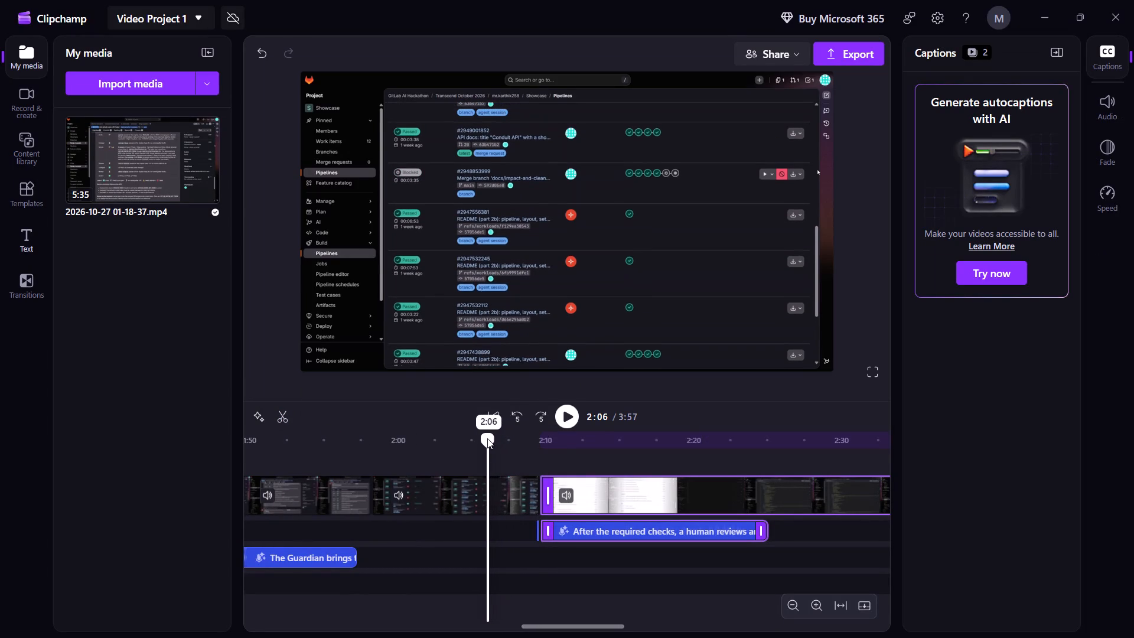
{"action": "left_click_drag", "start_coordinate": [487, 438], "coordinate": [487, 438]}
{"action": "left_click", "coordinate": [487, 438]}
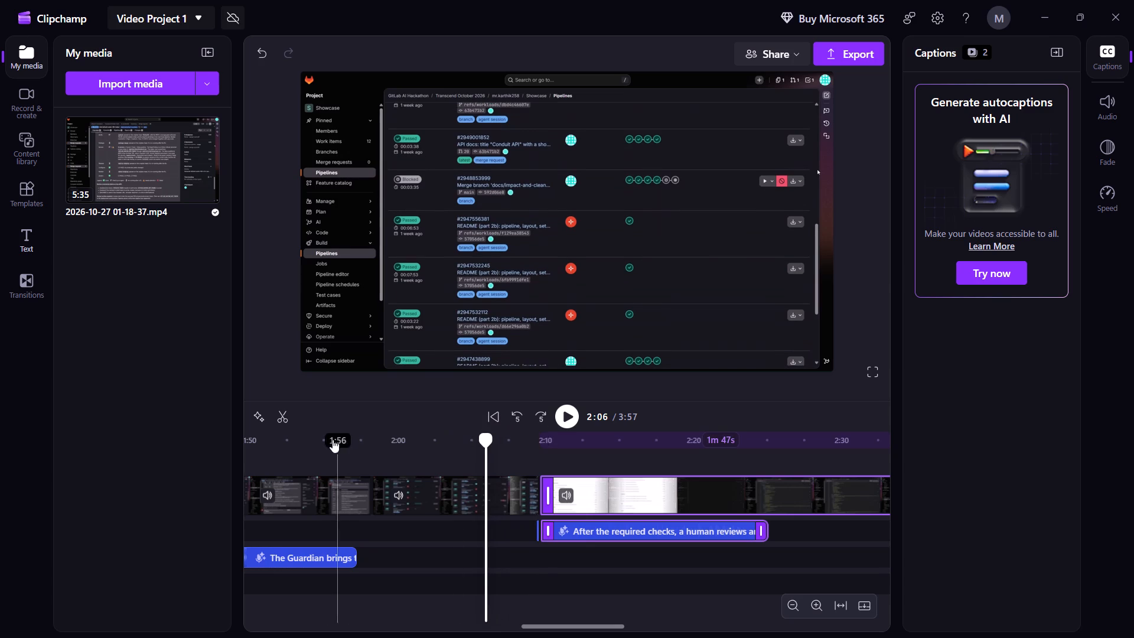
{"action": "left_click", "coordinate": [288, 419]}
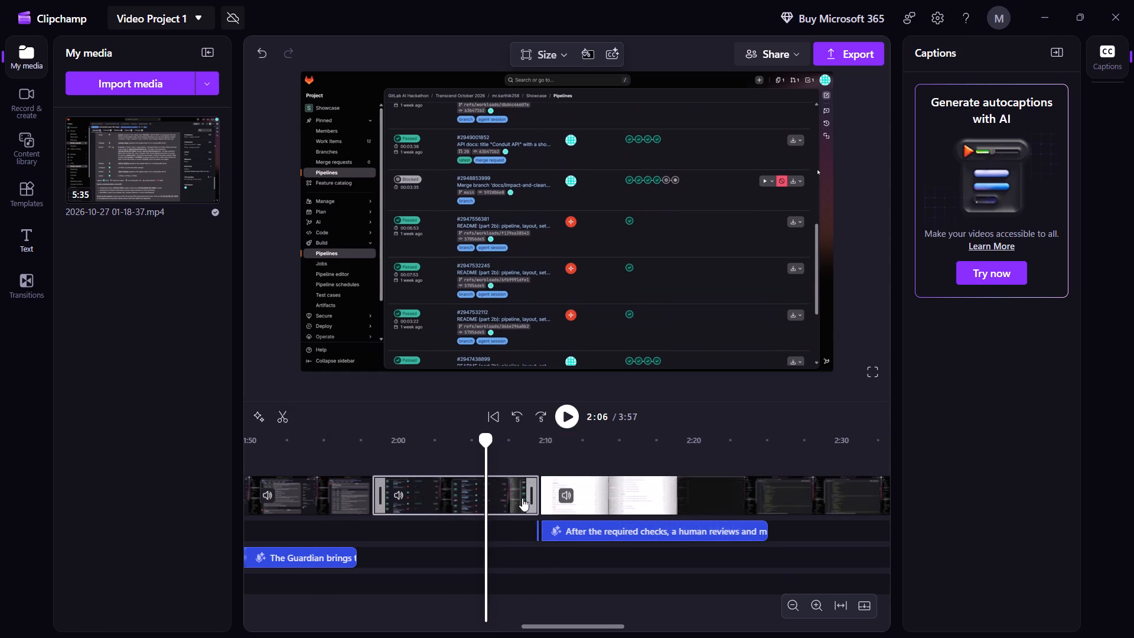
{"action": "left_click", "coordinate": [285, 417]}
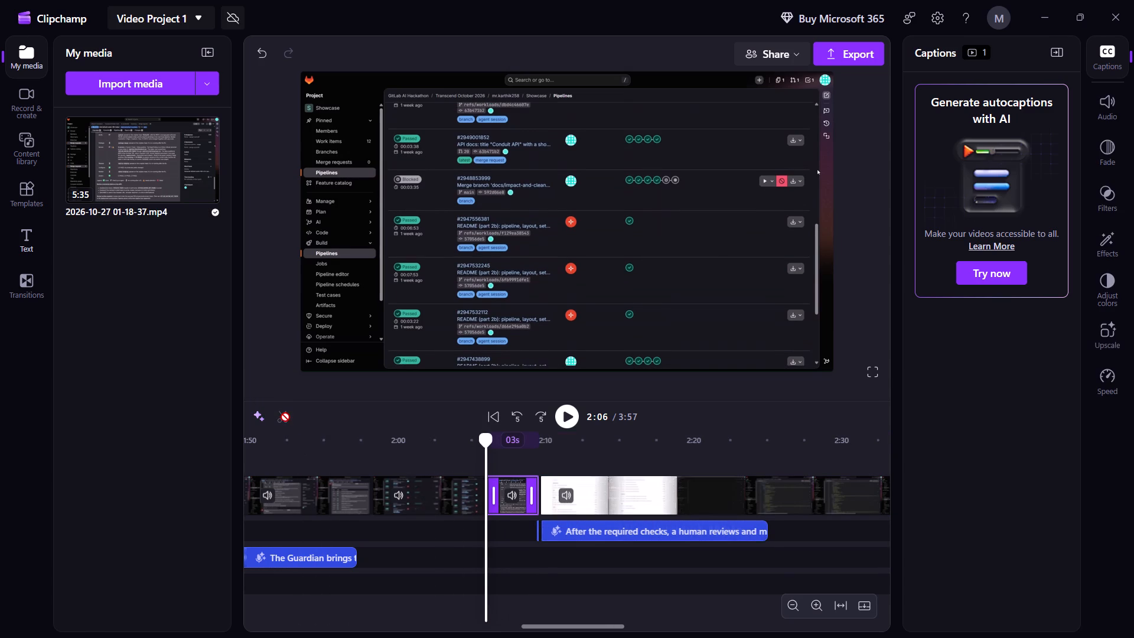
{"action": "left_click", "coordinate": [503, 506]}
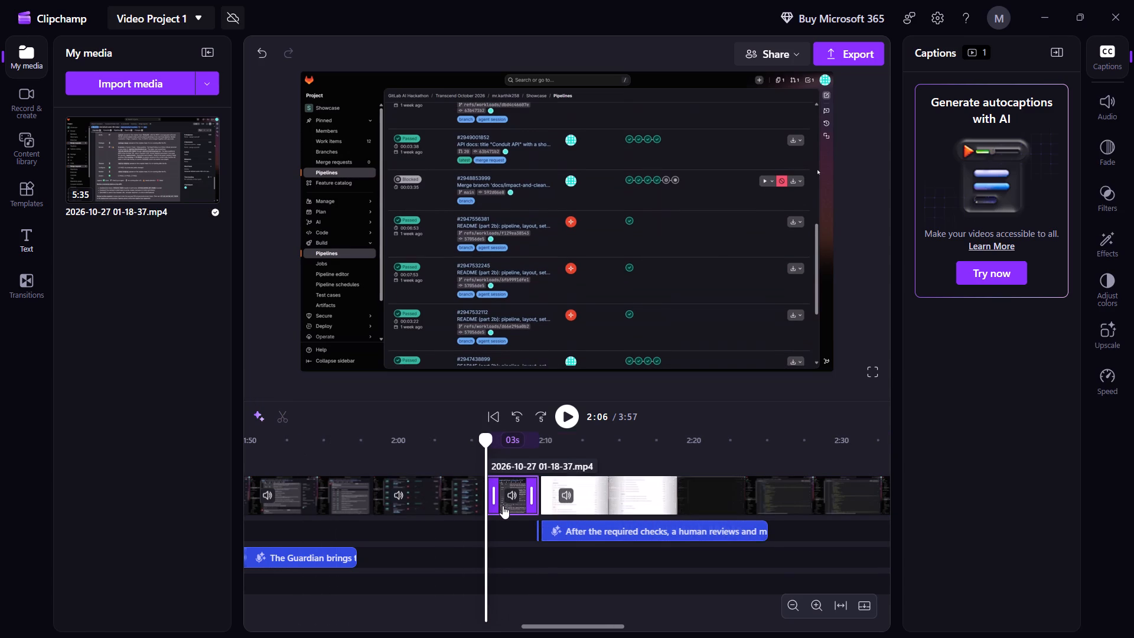
{"action": "key", "text": "Delete"}
{"action": "left_click", "coordinate": [513, 498]}
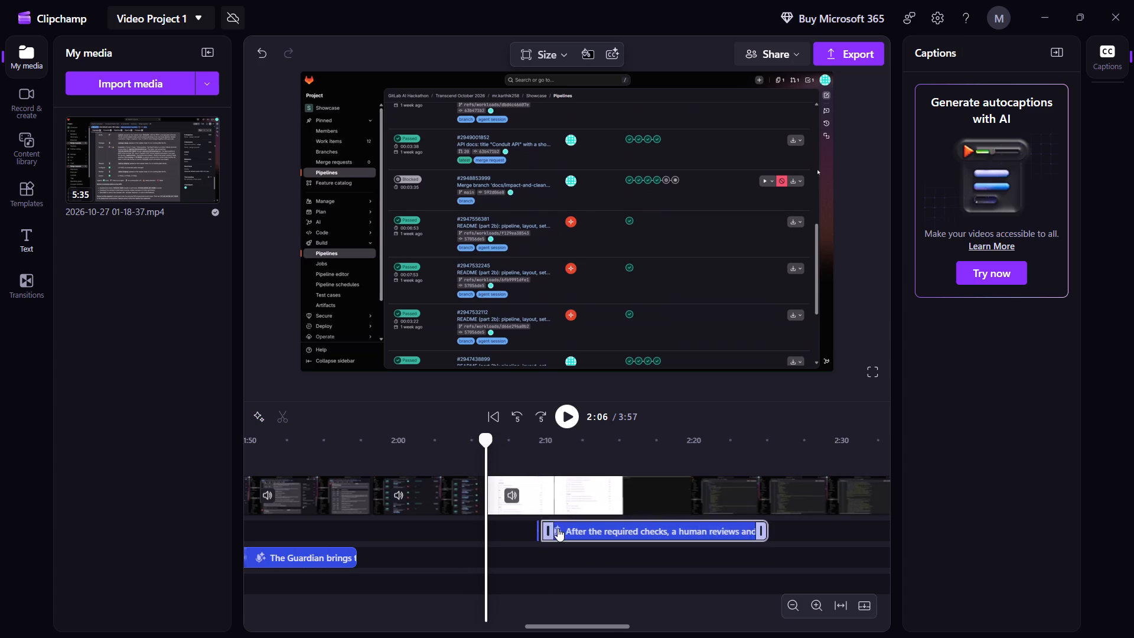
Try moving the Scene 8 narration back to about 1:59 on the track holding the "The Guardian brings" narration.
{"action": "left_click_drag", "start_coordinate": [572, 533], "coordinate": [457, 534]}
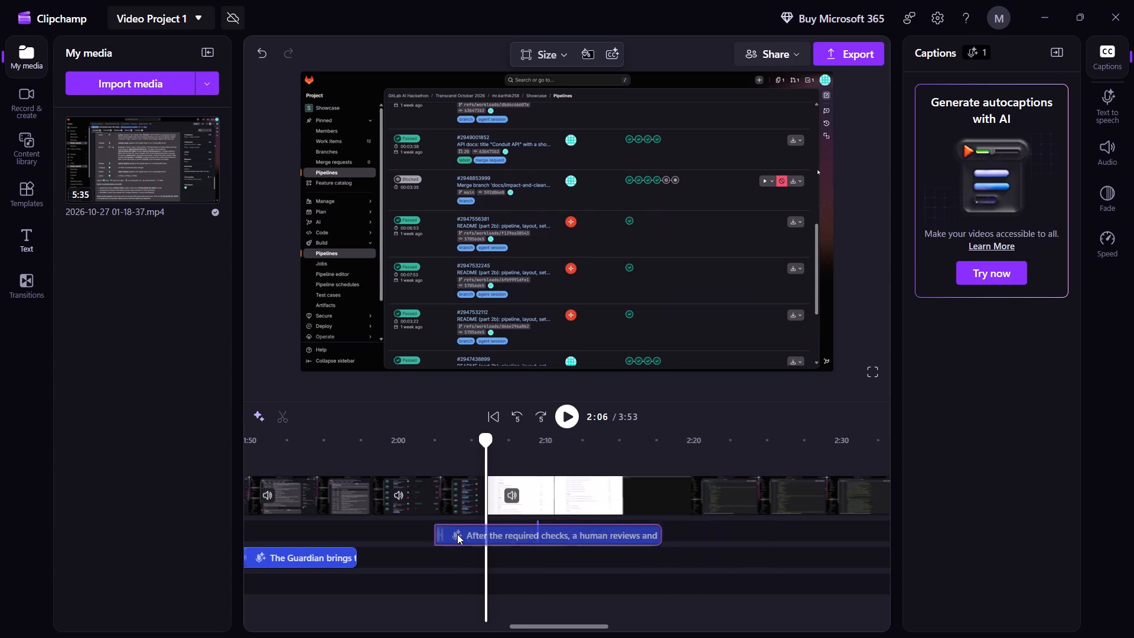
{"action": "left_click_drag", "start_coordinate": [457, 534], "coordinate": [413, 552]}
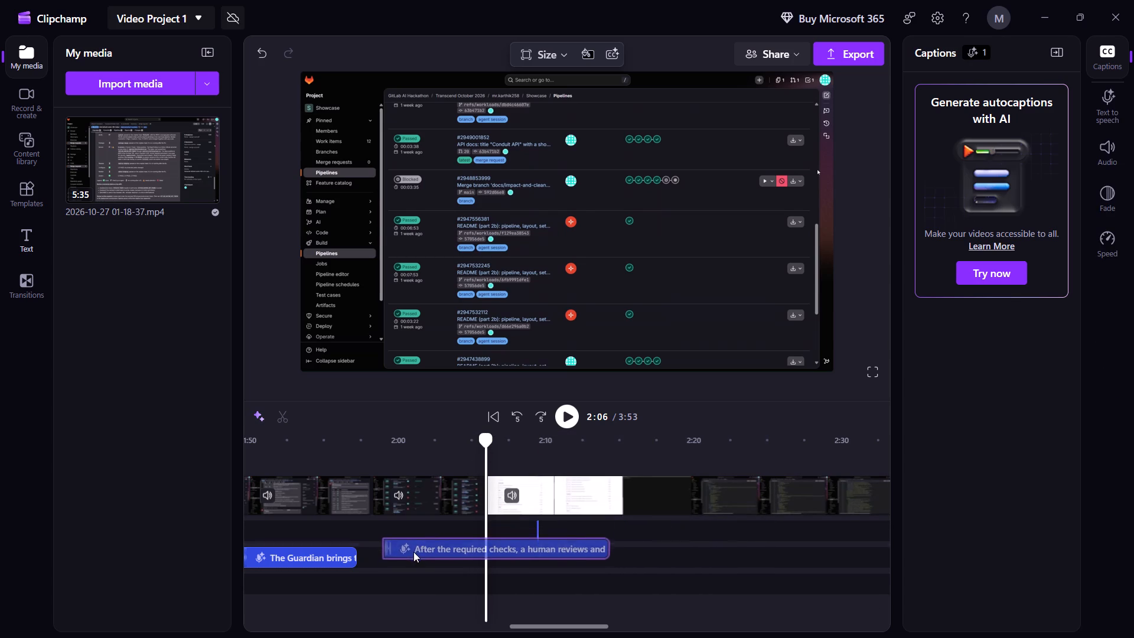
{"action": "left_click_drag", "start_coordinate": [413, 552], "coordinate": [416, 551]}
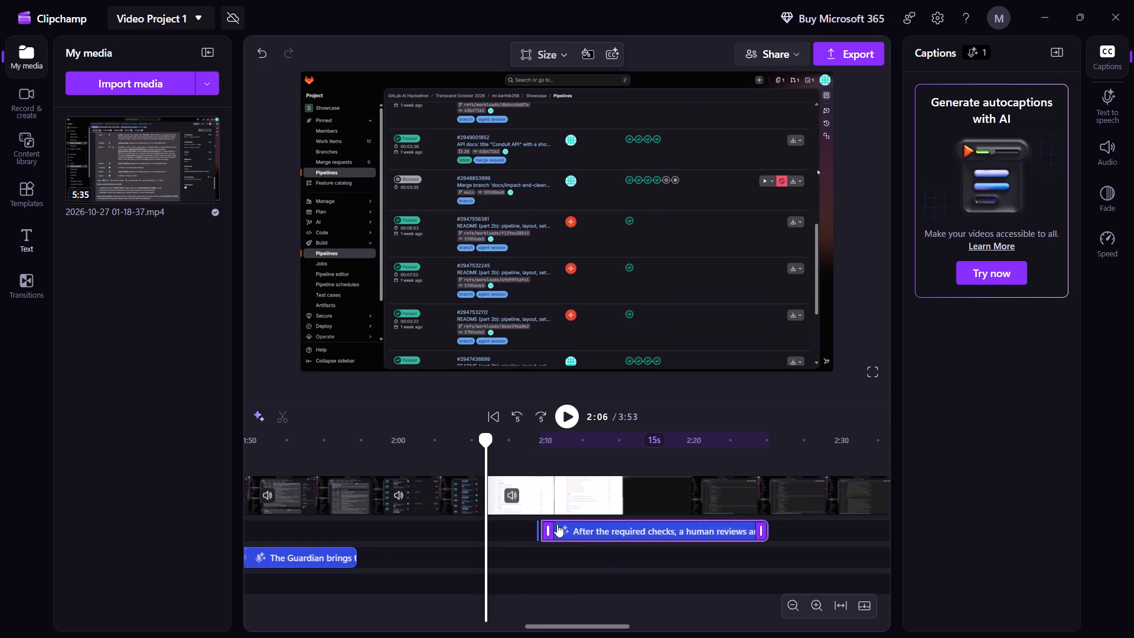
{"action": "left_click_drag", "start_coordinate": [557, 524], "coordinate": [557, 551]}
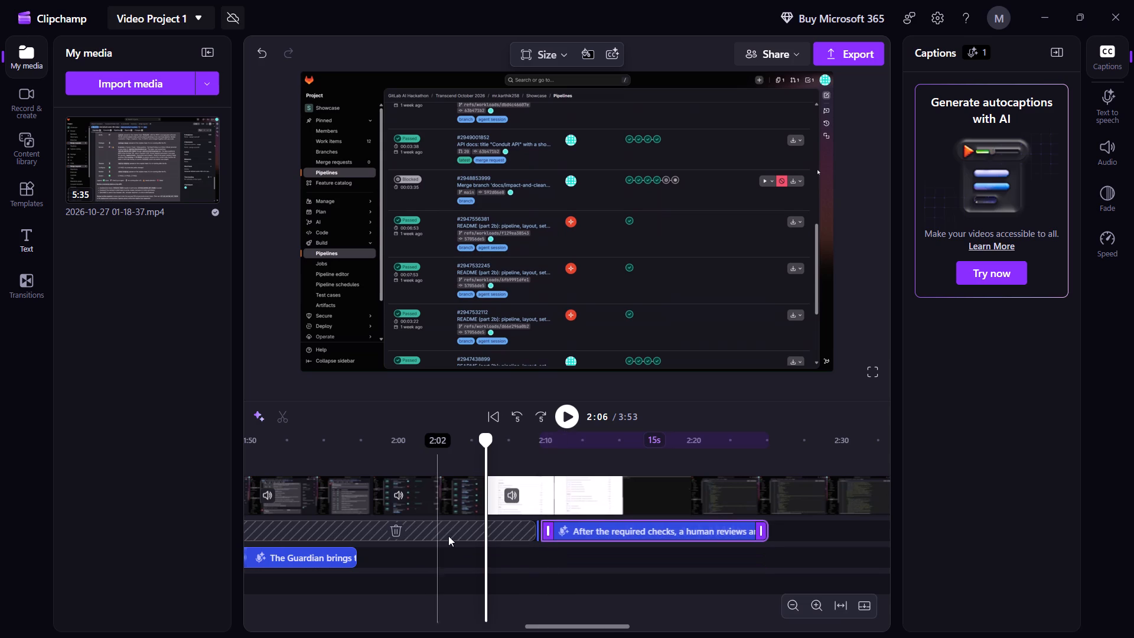
Move the "The Guardian brings the specialist findings" narration onto the same track as the earlier narration clips, keeping its start time.
{"action": "scroll", "coordinate": [454, 536], "scroll_direction": "right", "scroll_amount": 3}
{"action": "scroll", "coordinate": [454, 536], "scroll_direction": "left", "scroll_amount": 3}
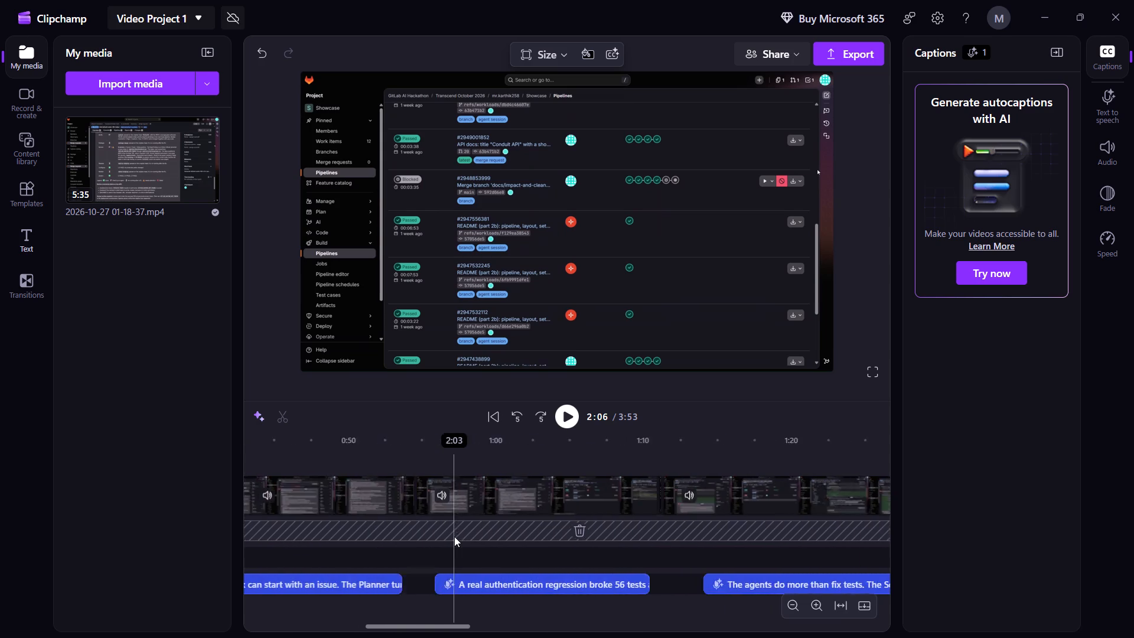
{"action": "scroll", "coordinate": [454, 536], "scroll_direction": "left", "scroll_amount": 1}
{"action": "left_click_drag", "start_coordinate": [703, 562], "coordinate": [703, 570]}
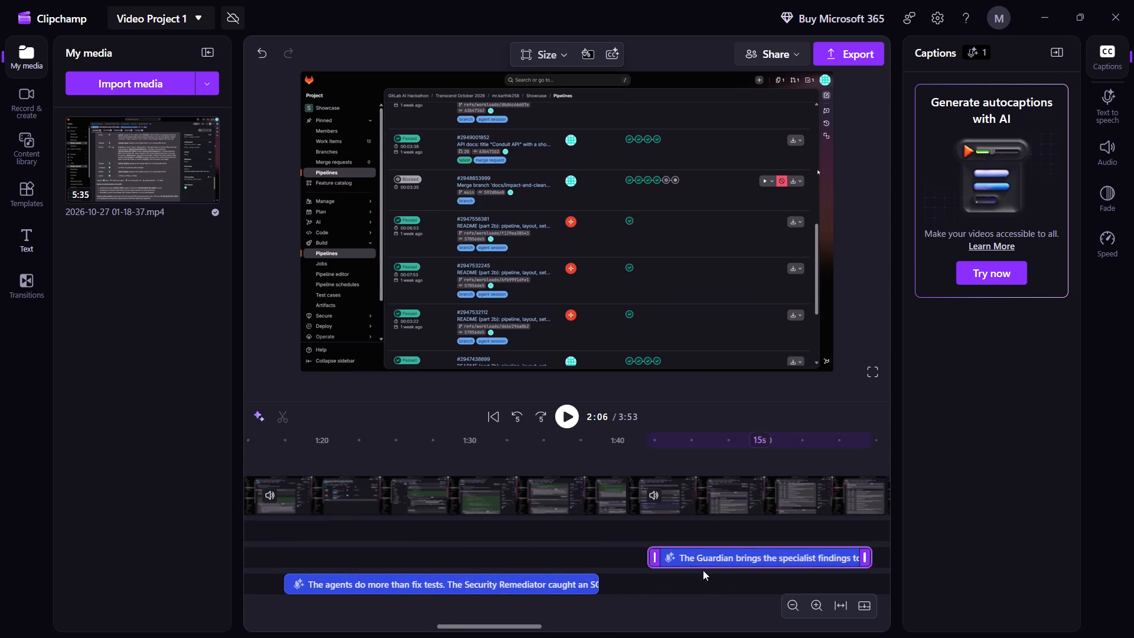
{"action": "left_click_drag", "start_coordinate": [703, 570], "coordinate": [702, 584]}
Place the "After the required checks" narration on the shared narration track, starting at about 2:00.
{"action": "scroll", "coordinate": [670, 576], "scroll_direction": "left", "scroll_amount": 5}
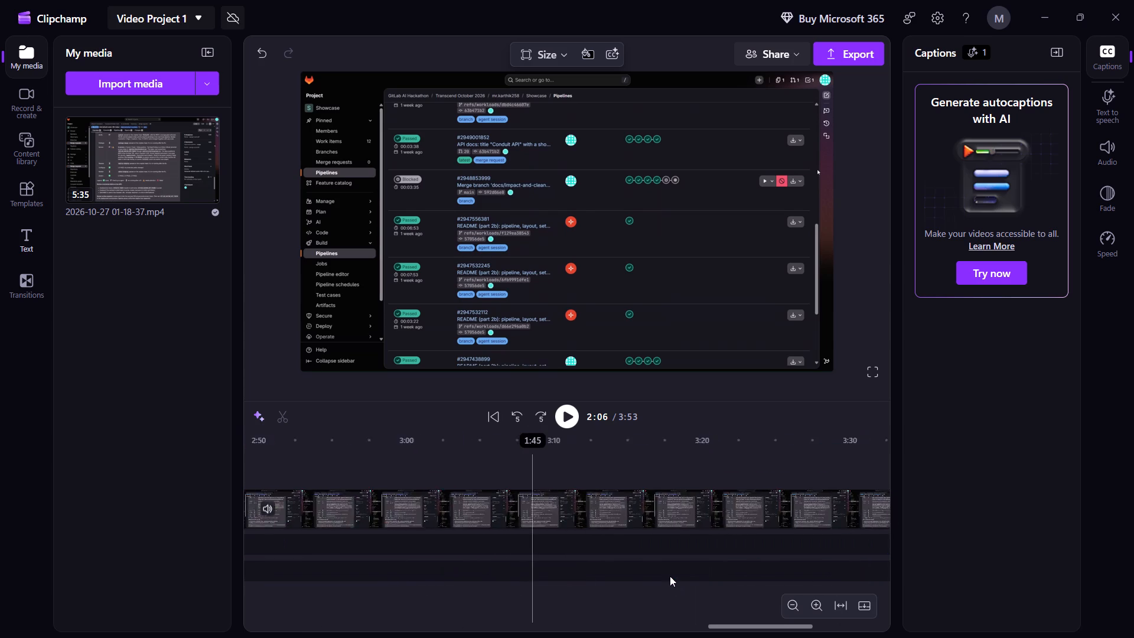
{"action": "scroll", "coordinate": [670, 576], "scroll_direction": "left", "scroll_amount": 1}
{"action": "scroll", "coordinate": [748, 567], "scroll_direction": "right", "scroll_amount": 3, "text": "ctrl"}
{"action": "scroll", "coordinate": [748, 567], "scroll_direction": "left", "scroll_amount": 1}
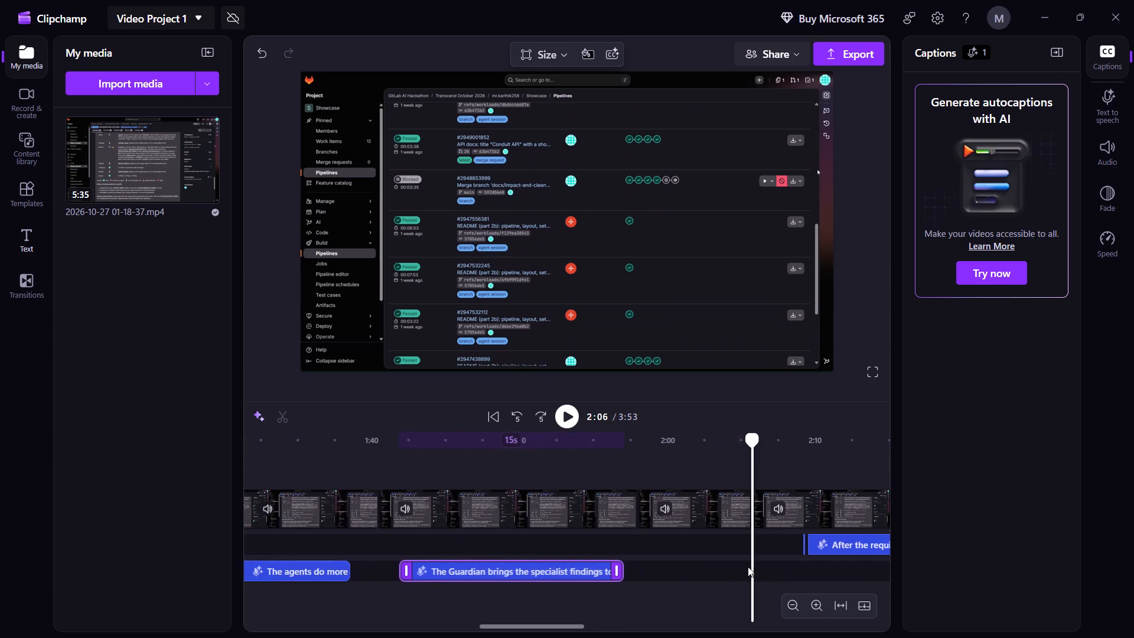
{"action": "scroll", "coordinate": [748, 567], "scroll_direction": "left", "scroll_amount": 2}
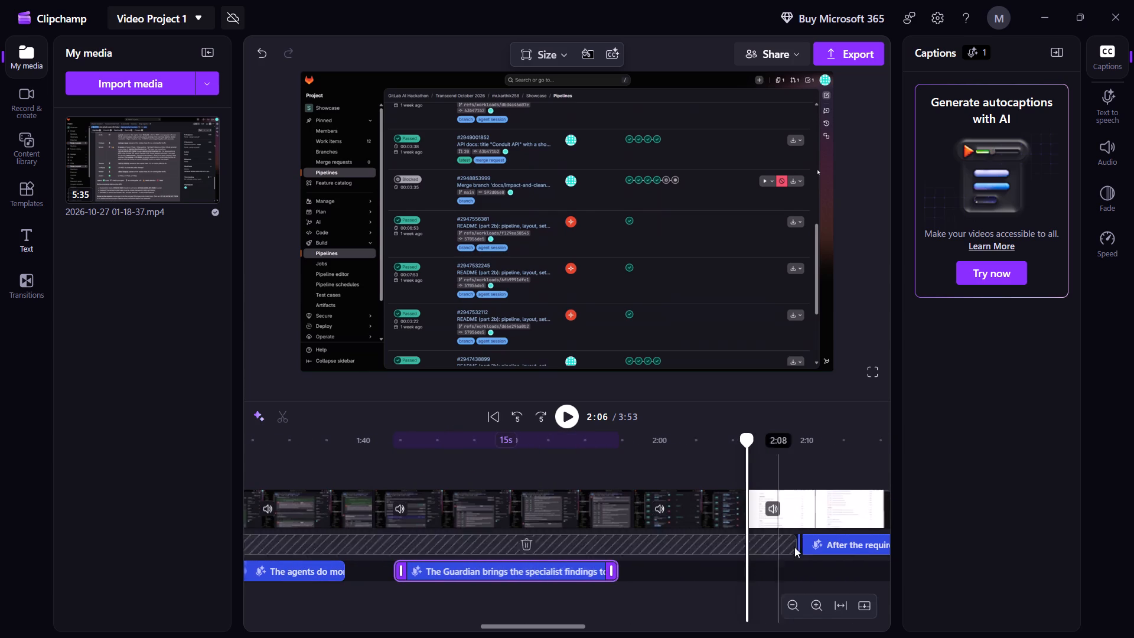
{"action": "left_click_drag", "start_coordinate": [814, 542], "coordinate": [745, 561]}
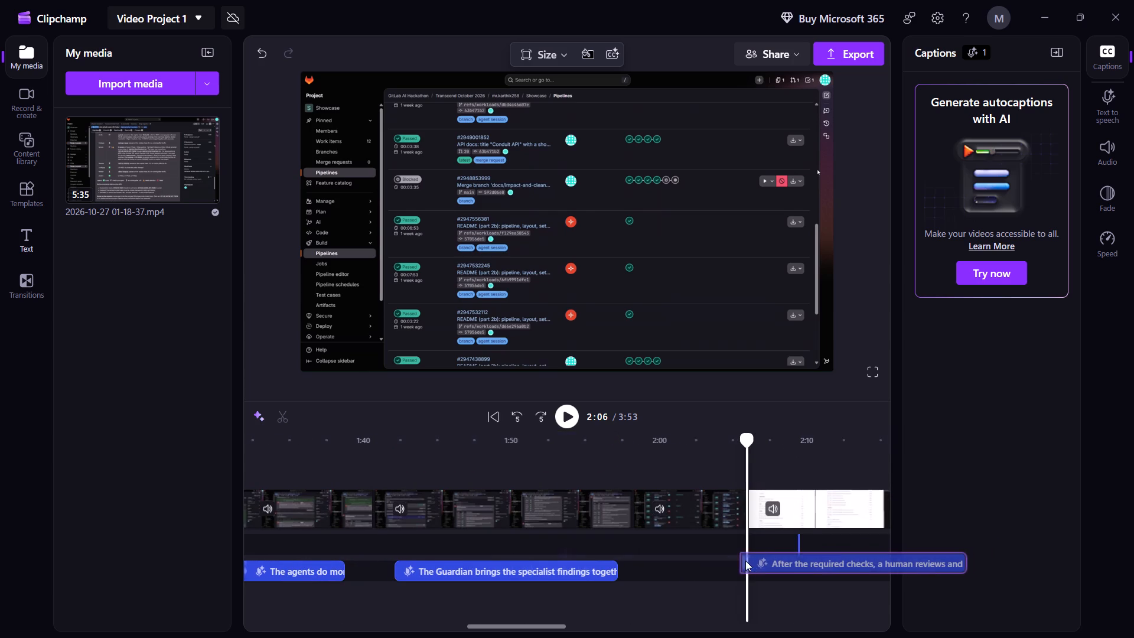
{"action": "left_click_drag", "start_coordinate": [745, 561], "coordinate": [668, 569]}
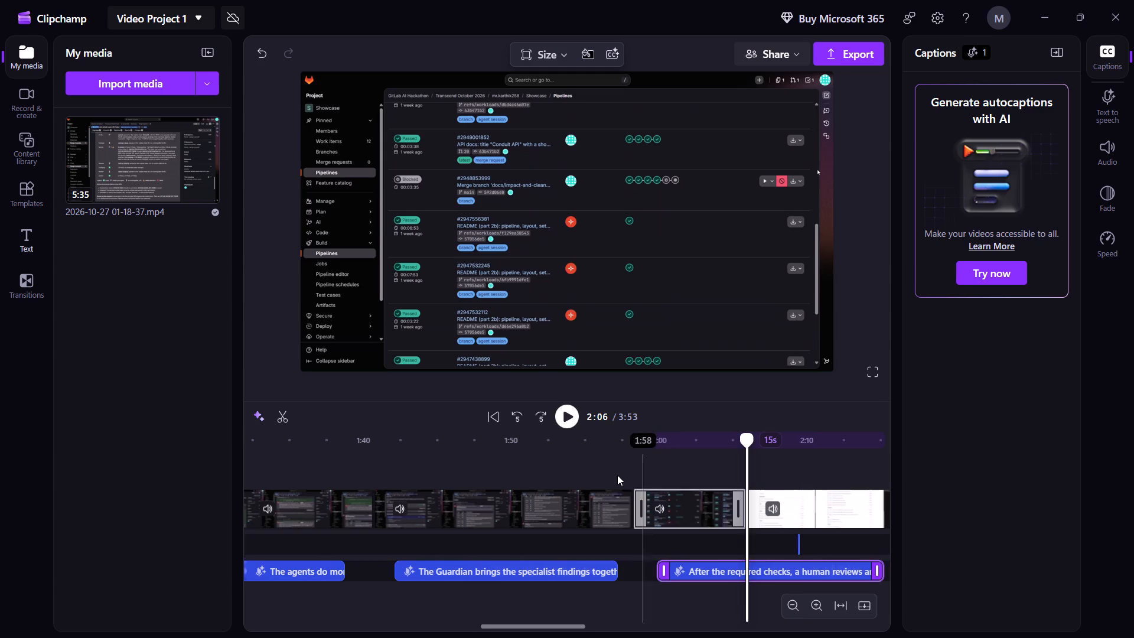
Delete the leftover sliver of Scene 8 narration at about 2:09 on the upper audio track.
{"action": "left_click", "coordinate": [612, 469]}
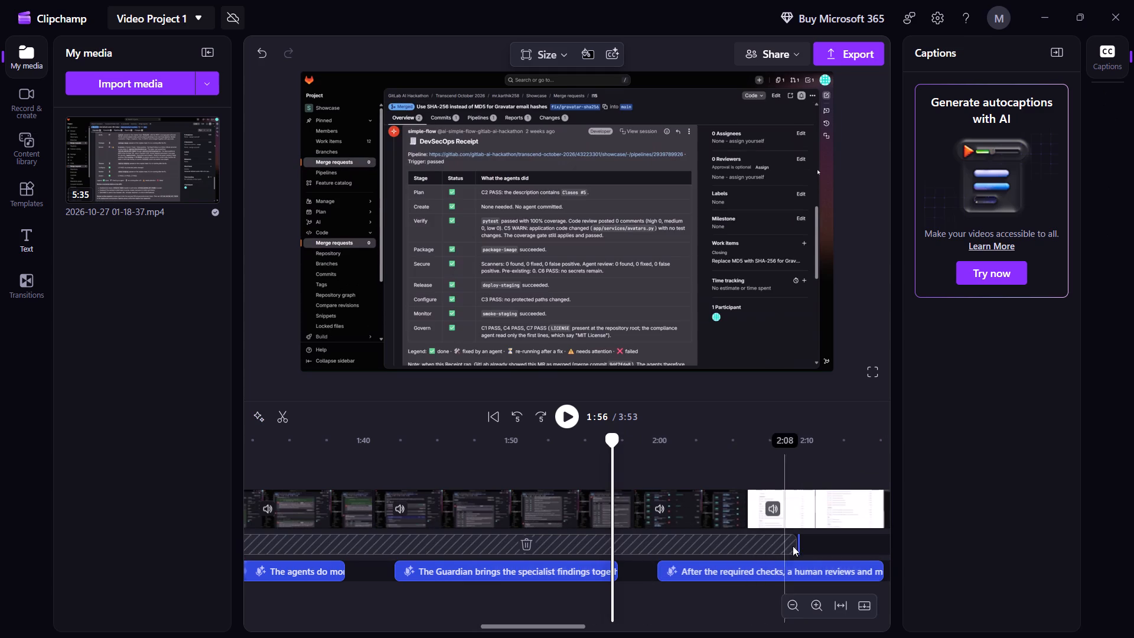
{"action": "left_click", "coordinate": [799, 545]}
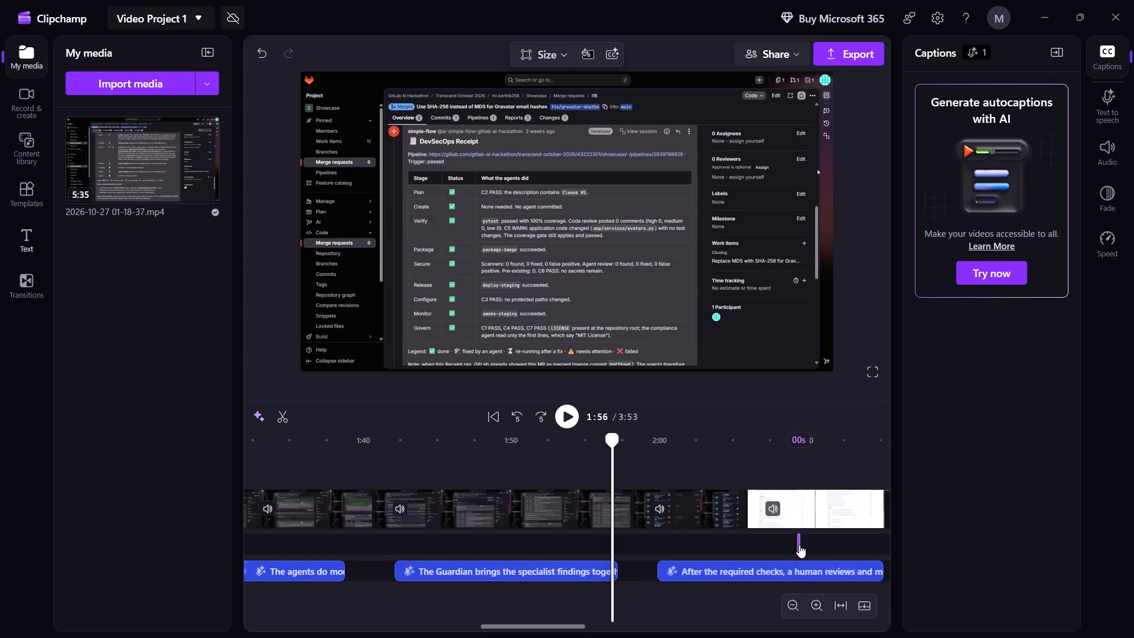
{"action": "key", "text": "Delete"}
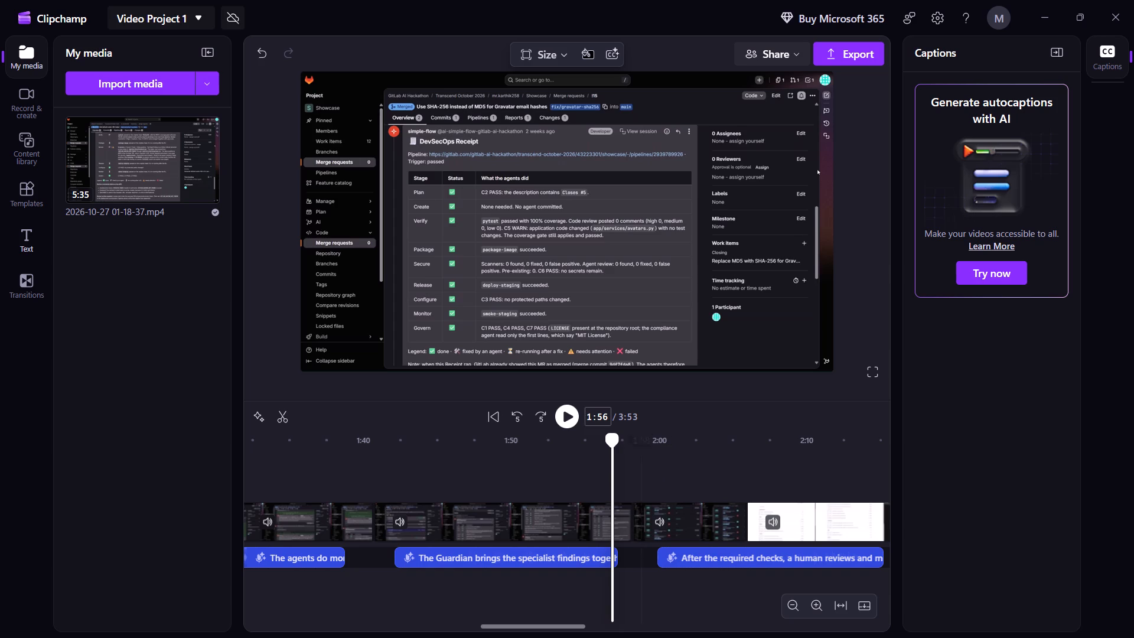
Play the edited Scene 8 section from 1:56 to about 2:13 to check the narration against the Pipelines and Conduit API footage.
{"action": "left_click", "coordinate": [575, 419]}
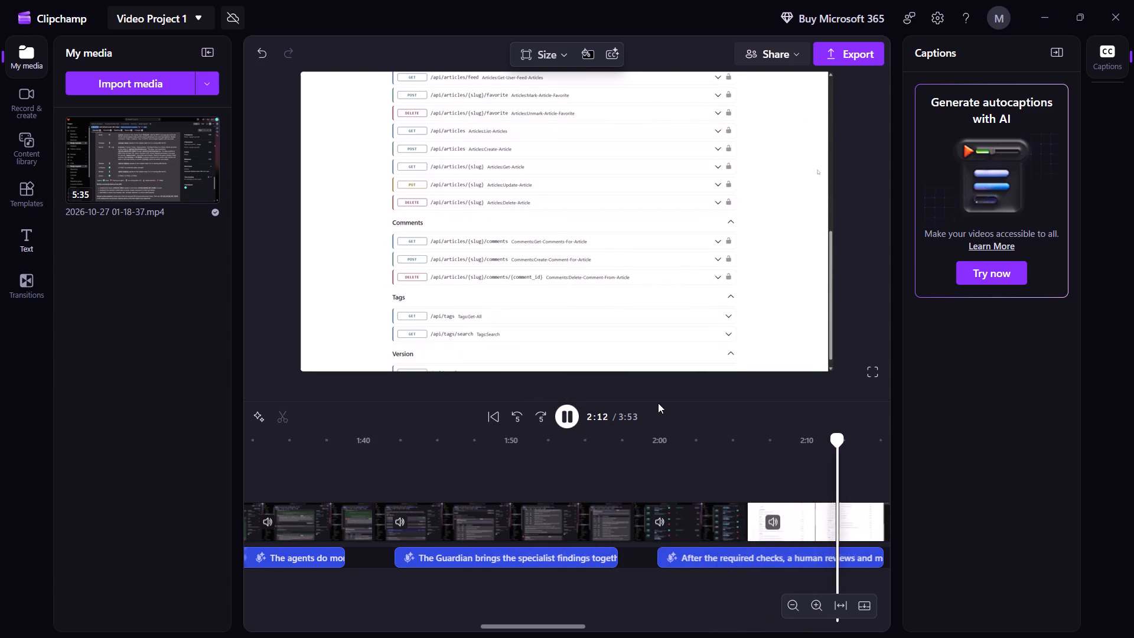
{"action": "key", "text": "space"}
{"action": "scroll", "coordinate": [705, 448], "scroll_direction": "left", "scroll_amount": 2}
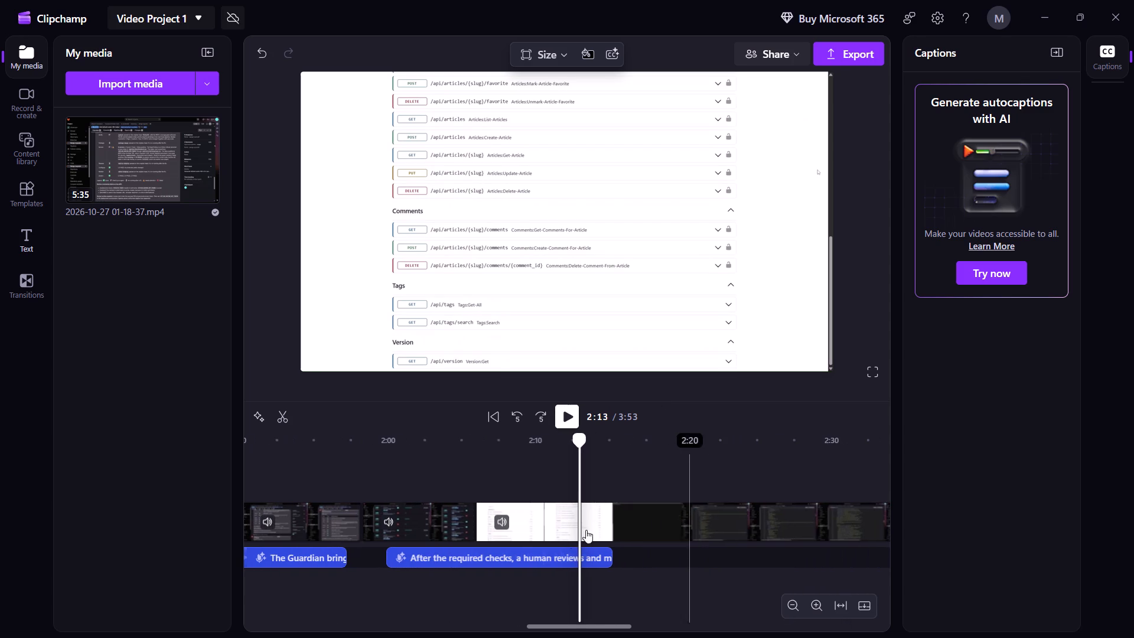
Move the "After the required checks" narration out of the way onto a separate audio track, starting at about 2:16.
{"action": "left_click_drag", "start_coordinate": [557, 549], "coordinate": [629, 554]}
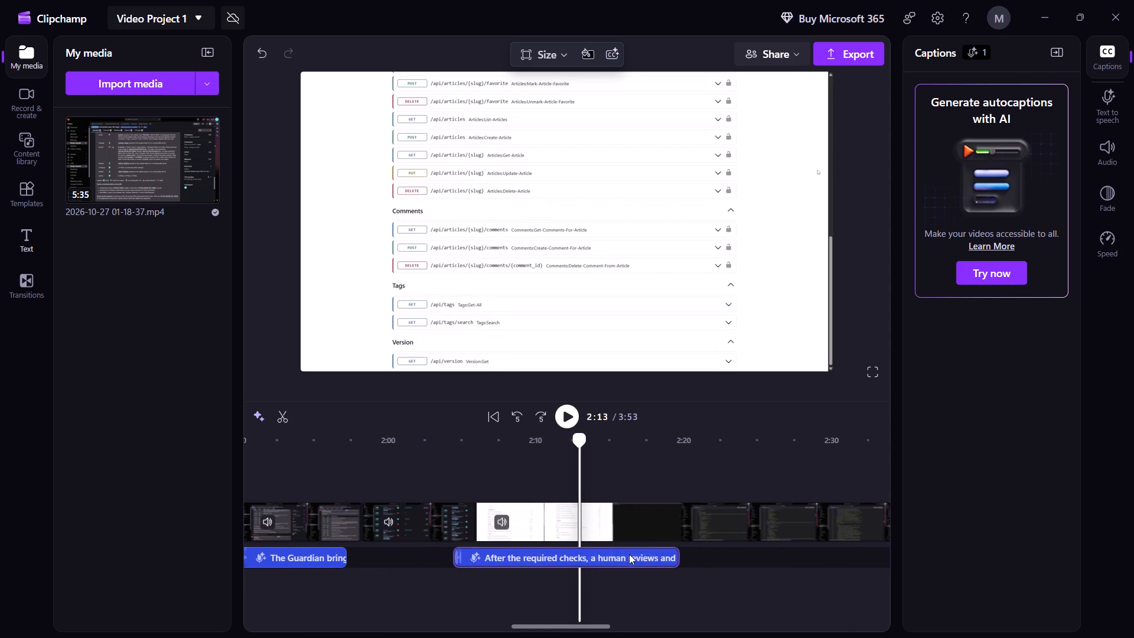
{"action": "left_click_drag", "start_coordinate": [629, 554], "coordinate": [801, 551]}
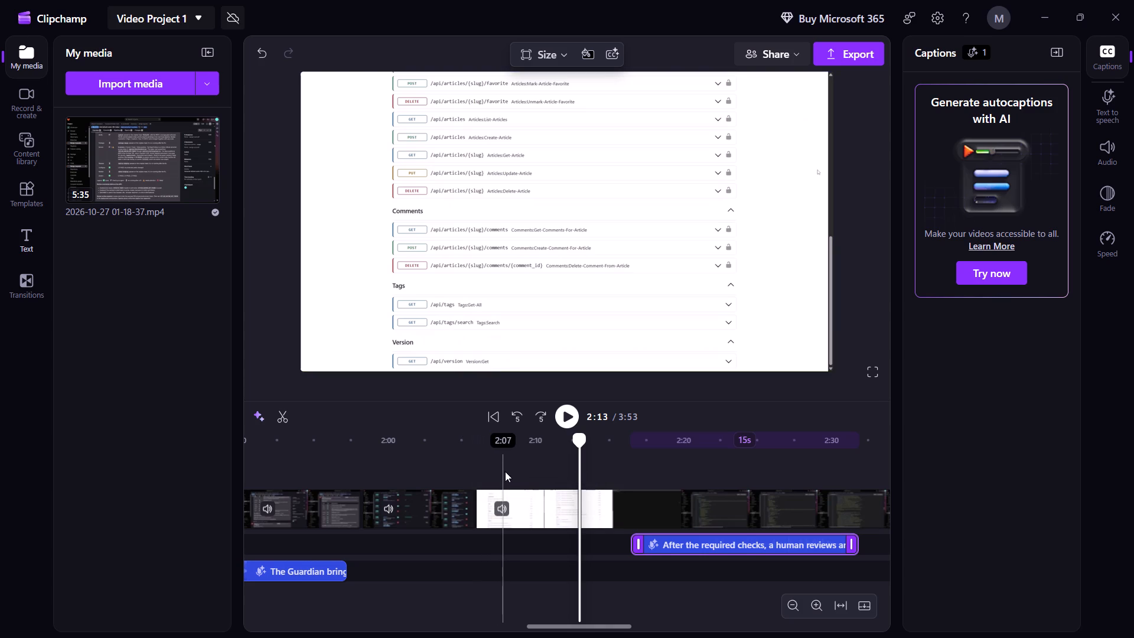
Cut the Conduit API docs footage between about 2:10 and 2:14 out of the video track and close the gap.
{"action": "left_click", "coordinate": [545, 467]}
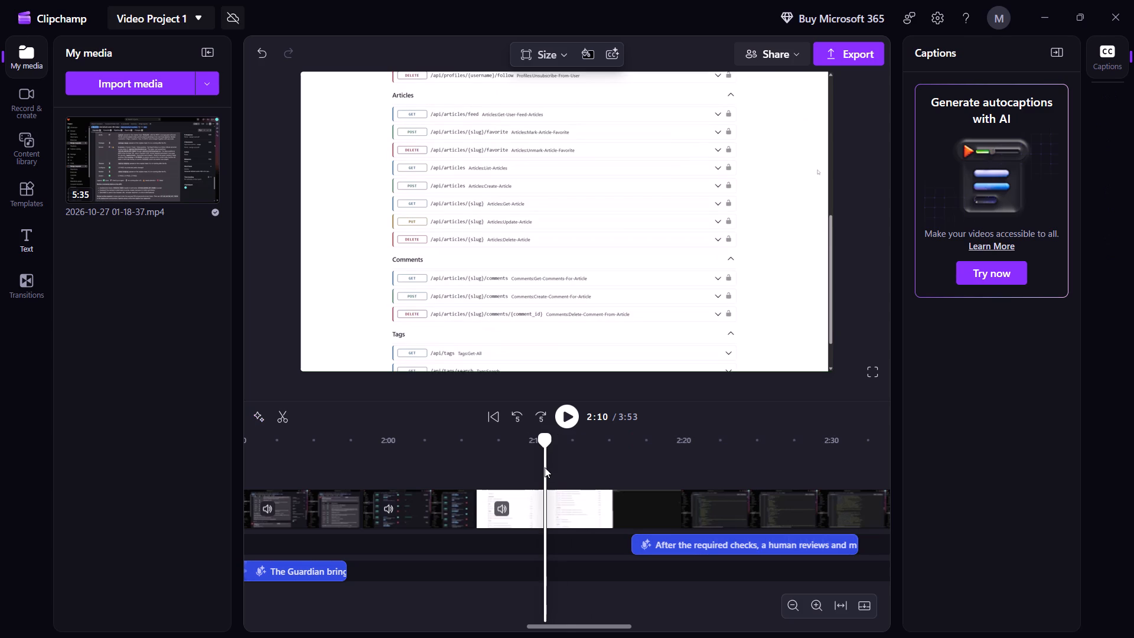
{"action": "left_click", "coordinate": [282, 416]}
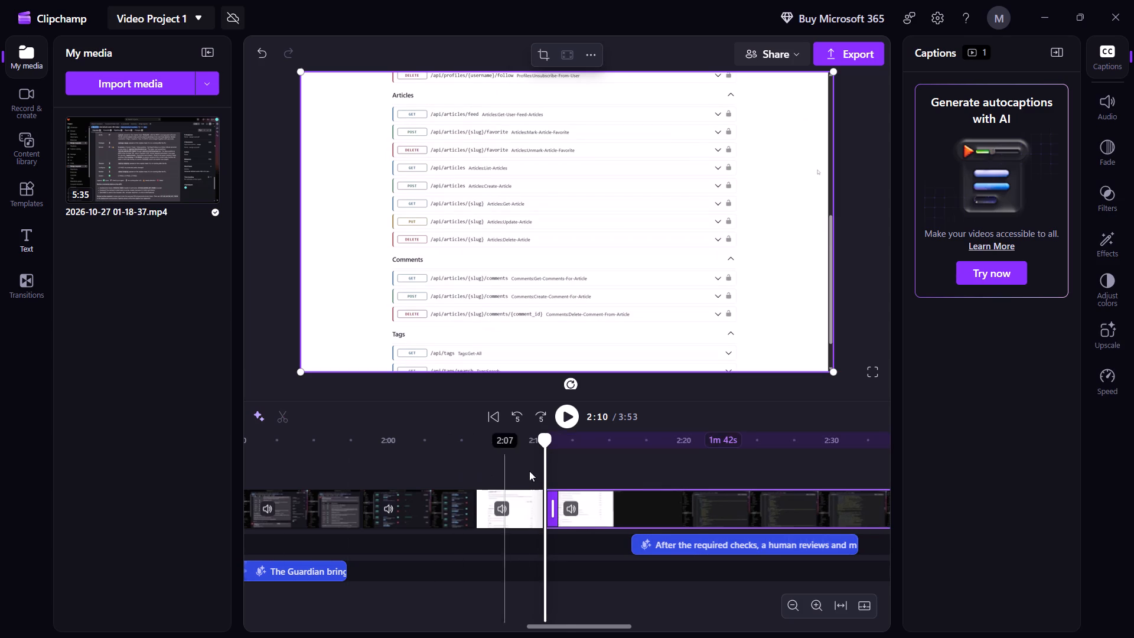
{"action": "left_click", "coordinate": [562, 473]}
{"action": "left_click", "coordinate": [576, 472]}
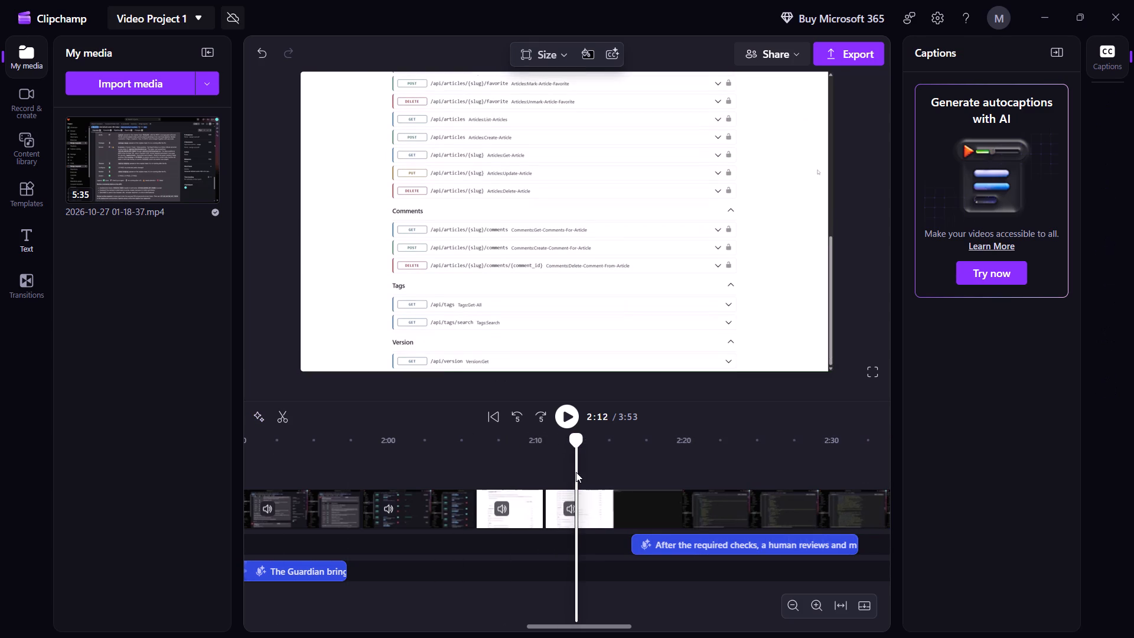
{"action": "left_click", "coordinate": [598, 471]}
{"action": "left_click", "coordinate": [611, 471]}
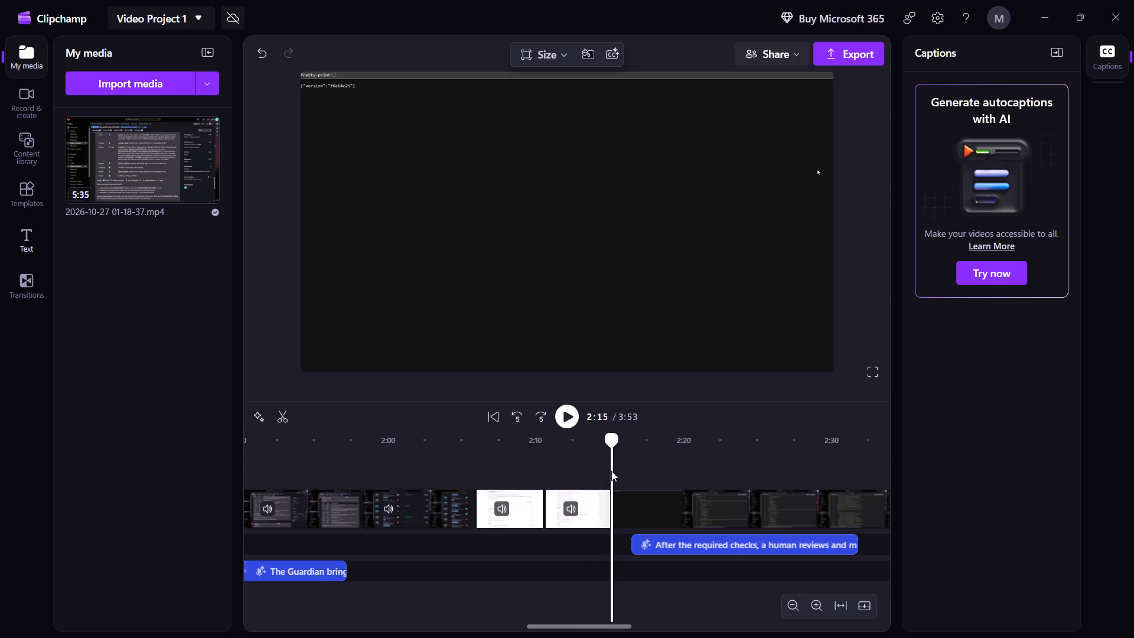
{"action": "left_click", "coordinate": [609, 471]}
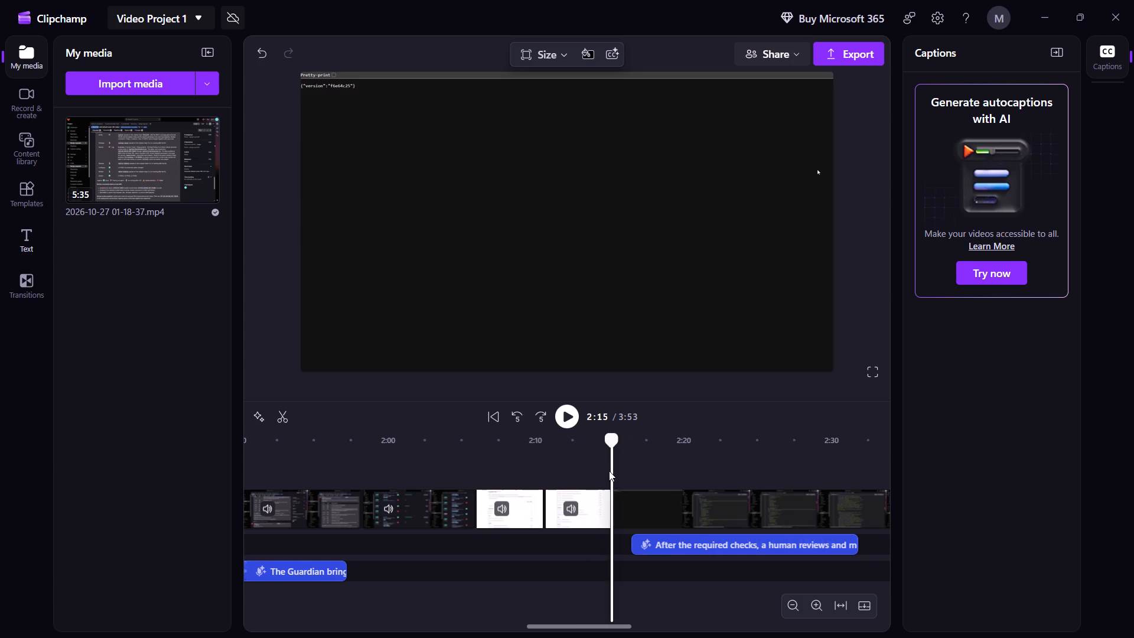
{"action": "left_click", "coordinate": [603, 470]}
{"action": "left_click", "coordinate": [597, 470]}
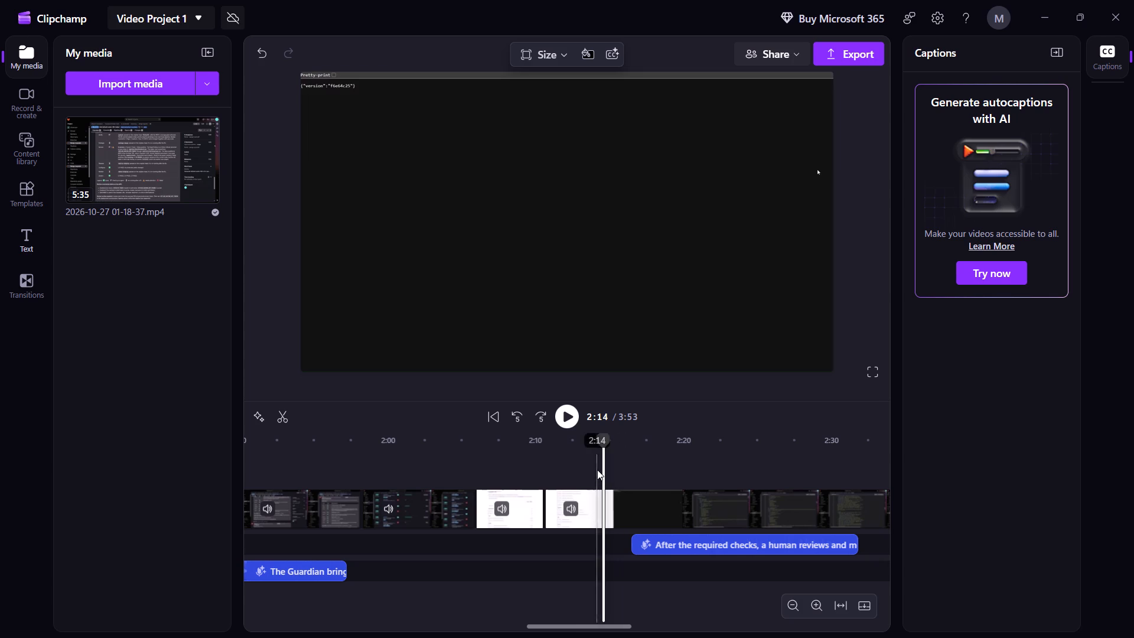
{"action": "left_click", "coordinate": [601, 468]}
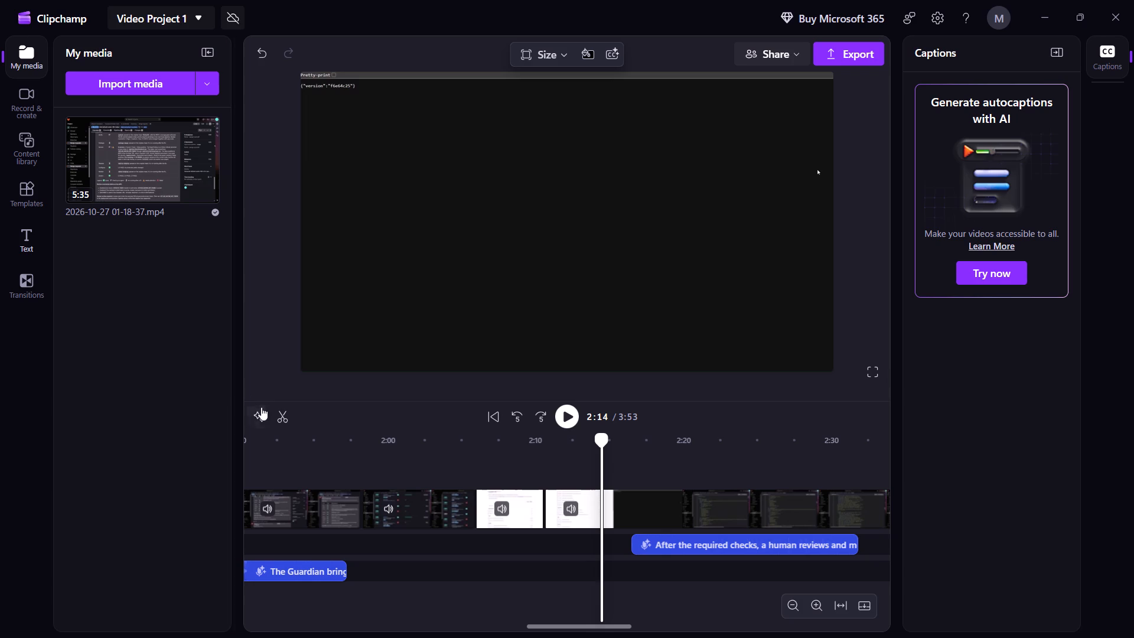
{"action": "left_click", "coordinate": [275, 415]}
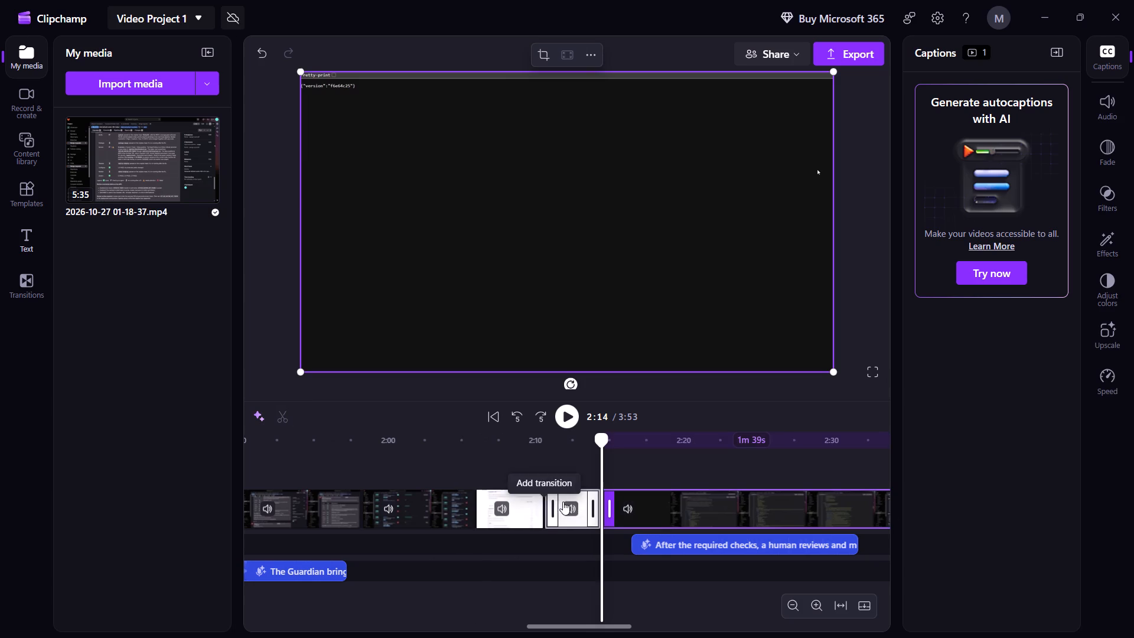
{"action": "left_click", "coordinate": [566, 502]}
{"action": "key", "text": "Delete"}
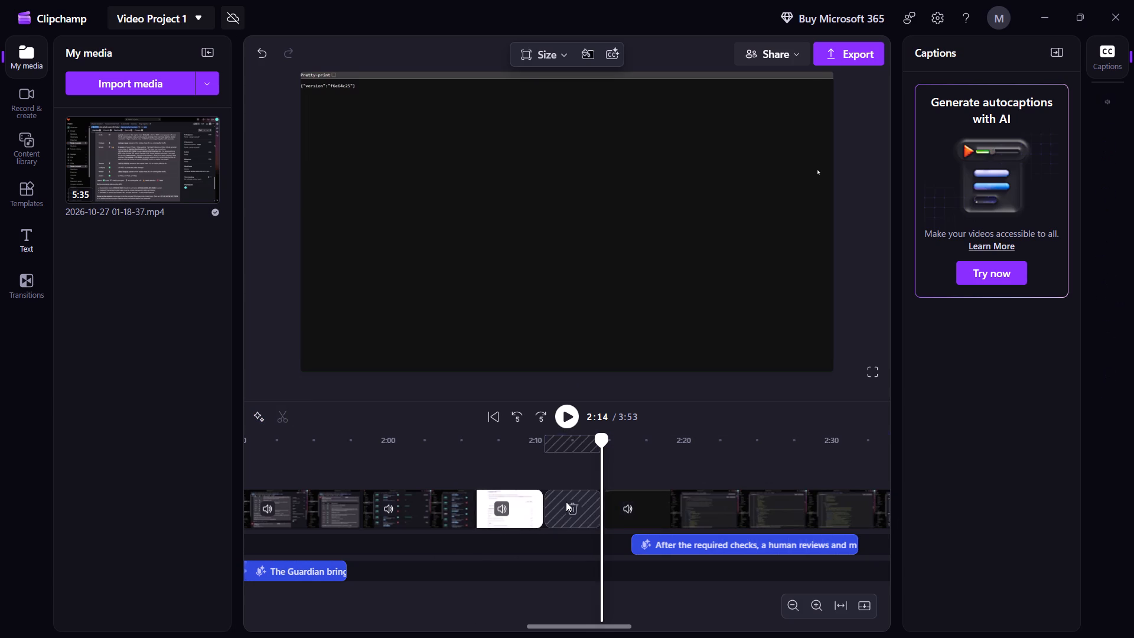
{"action": "left_click", "coordinate": [570, 513]}
Move the "After the required checks" narration back onto the shared narration track, starting at about 2:00.
{"action": "left_click_drag", "start_coordinate": [660, 548], "coordinate": [402, 574]}
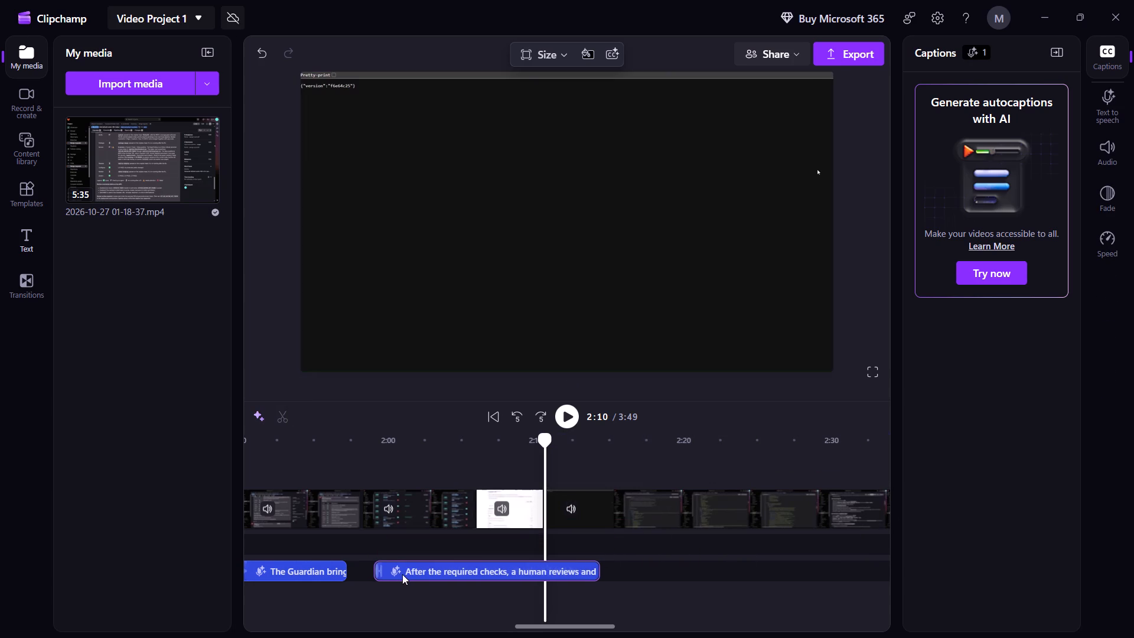
{"action": "left_click_drag", "start_coordinate": [402, 574], "coordinate": [409, 575]}
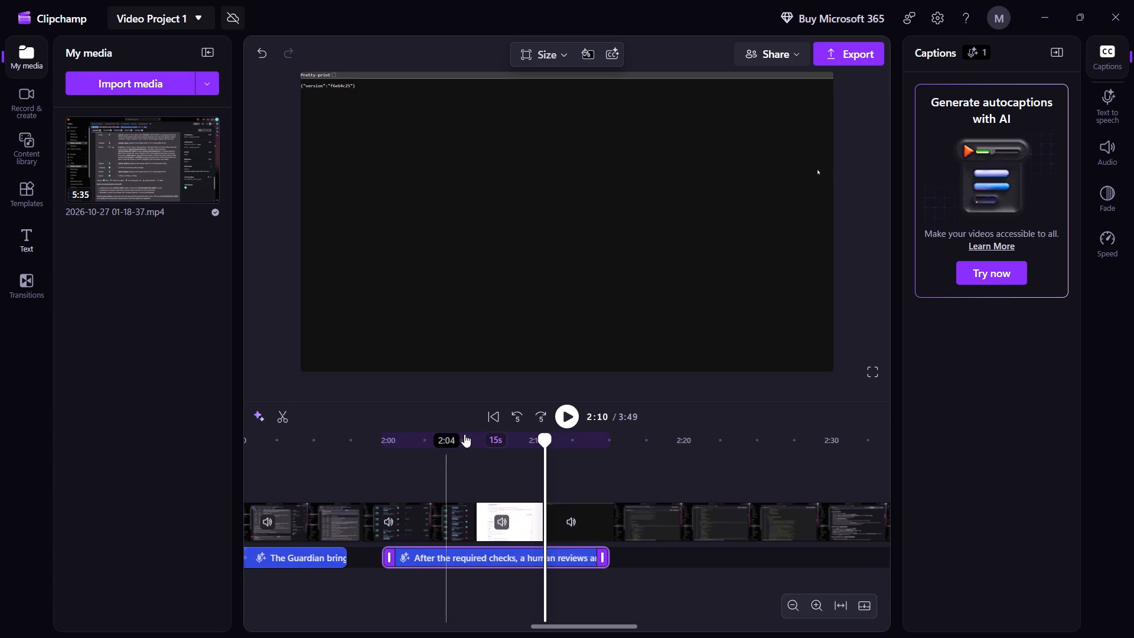
Play Scene 8 from about 1:58 to 2:15 to check the narration against the shortened footage.
{"action": "left_click", "coordinate": [362, 422]}
{"action": "left_click", "coordinate": [359, 451]}
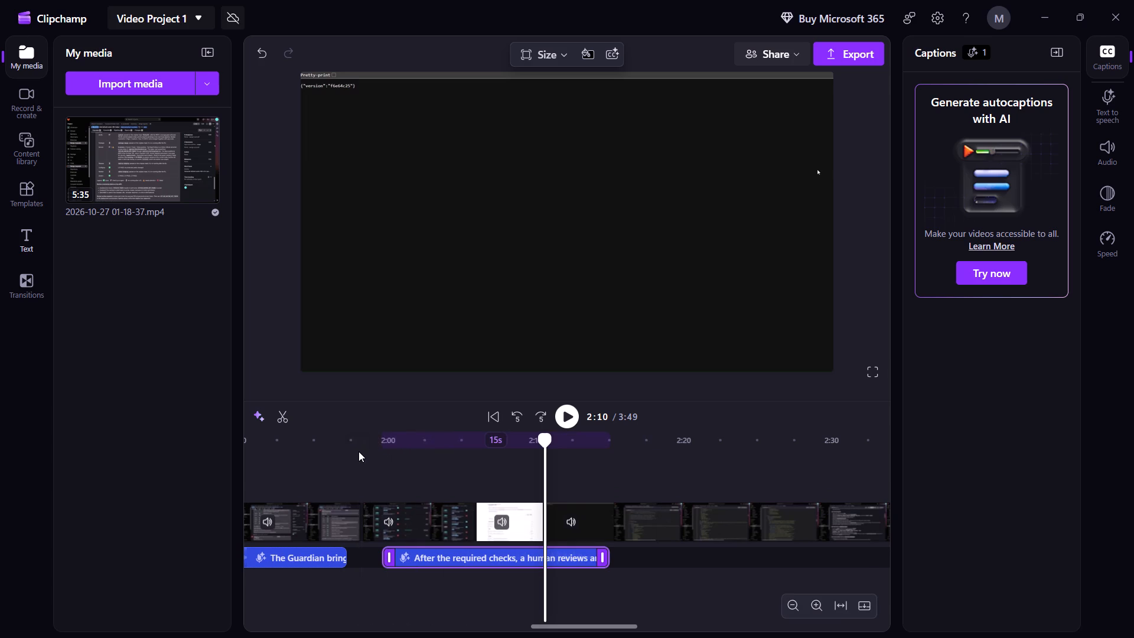
{"action": "key", "text": "space"}
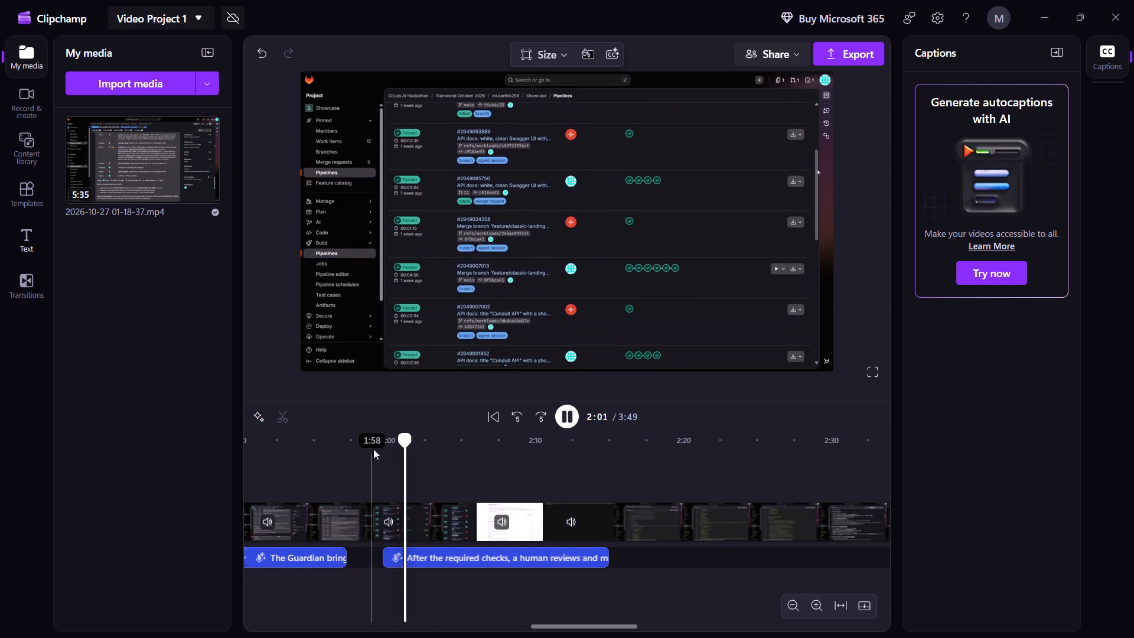
{"action": "left_click", "coordinate": [333, 447]}
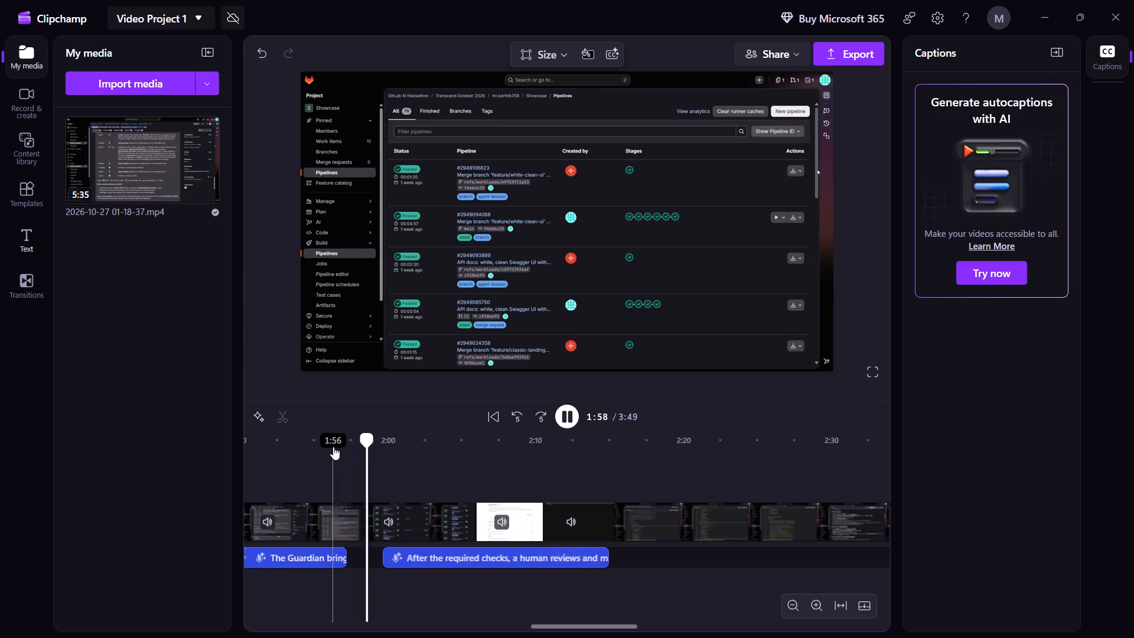
{"action": "key", "text": "space"}
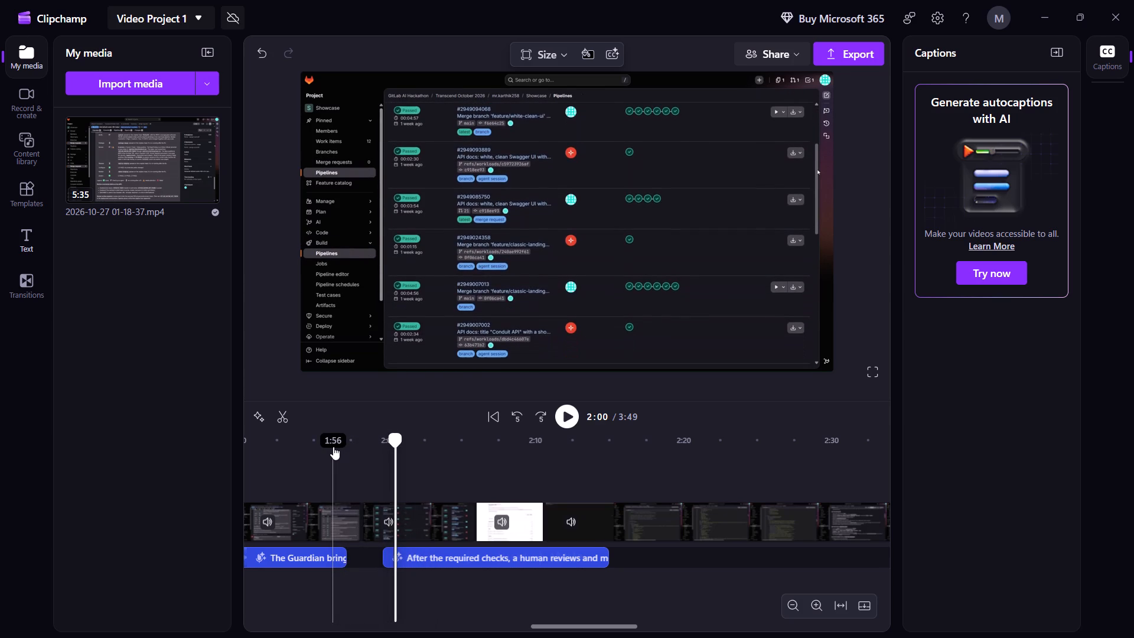
{"action": "left_click", "coordinate": [433, 548]}
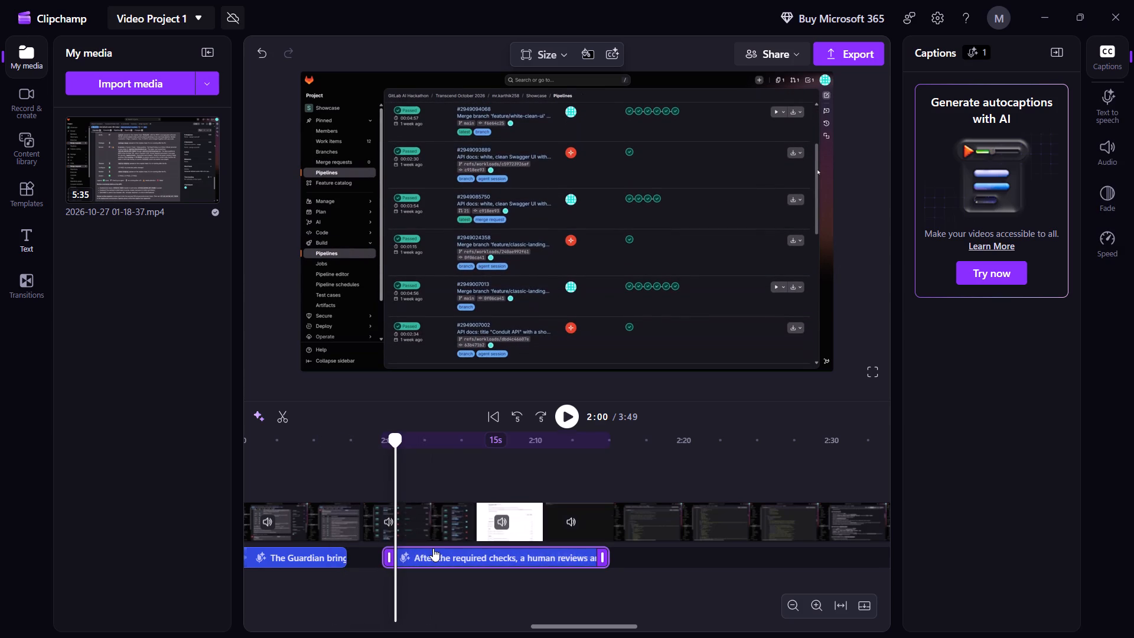
{"action": "double_click", "coordinate": [433, 548]}
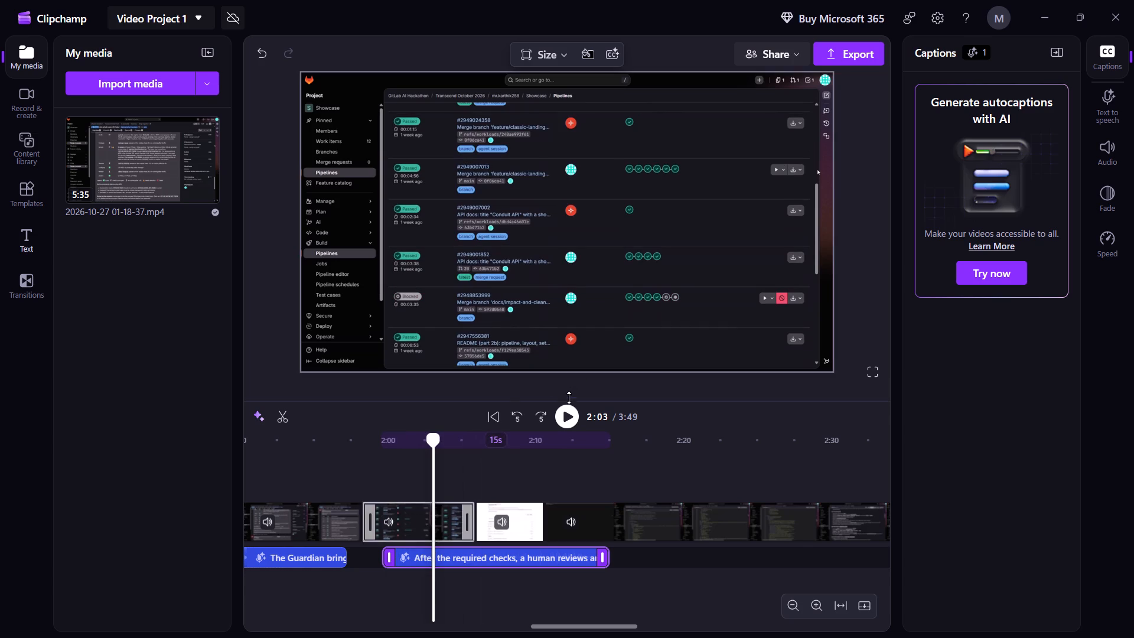
{"action": "left_click", "coordinate": [566, 413]}
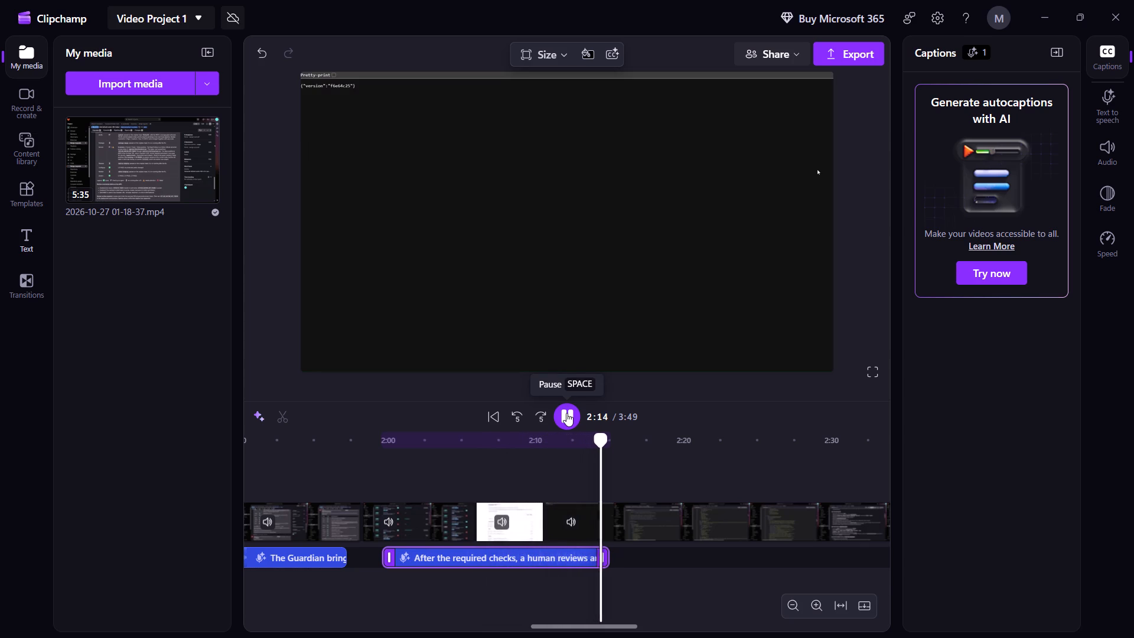
{"action": "key", "text": "space"}
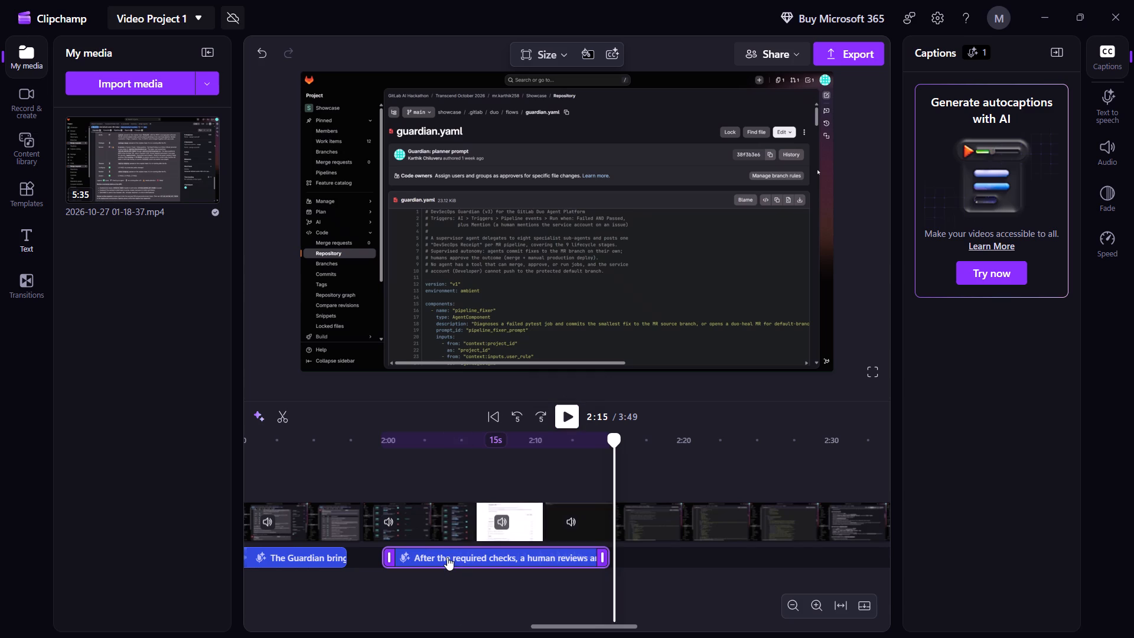
Replace the "After the required checks" text-to-speech text with the placeholder "u" and save it.
{"action": "left_click", "coordinate": [1109, 101]}
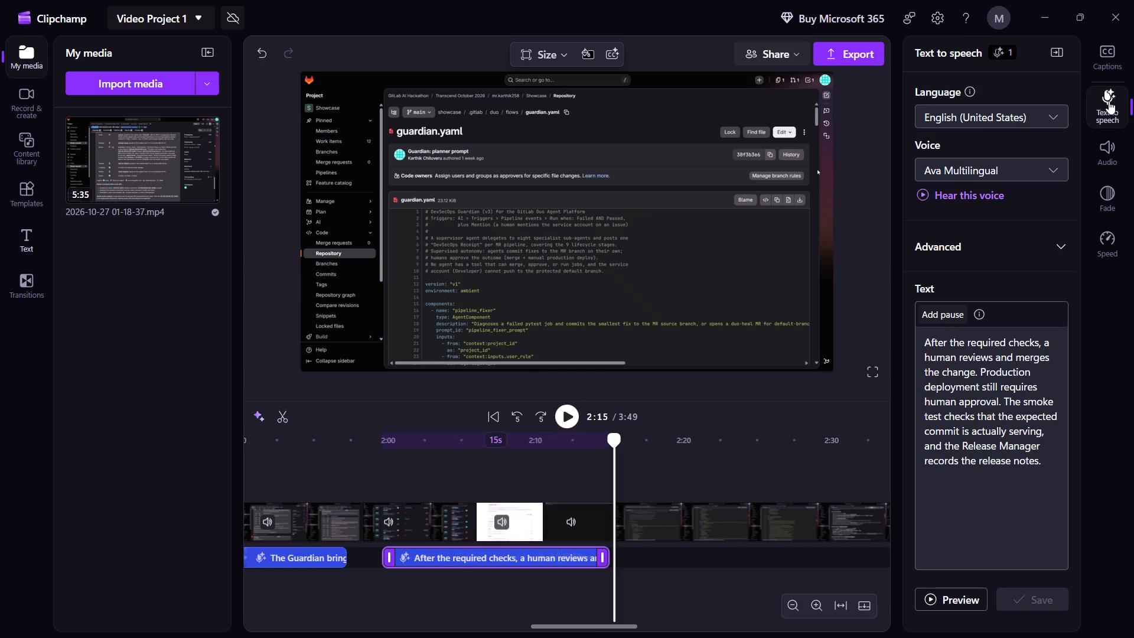
{"action": "left_click", "coordinate": [989, 543]}
{"action": "key", "text": "ctrl+a"}
{"action": "key", "text": "ctrl+x"}
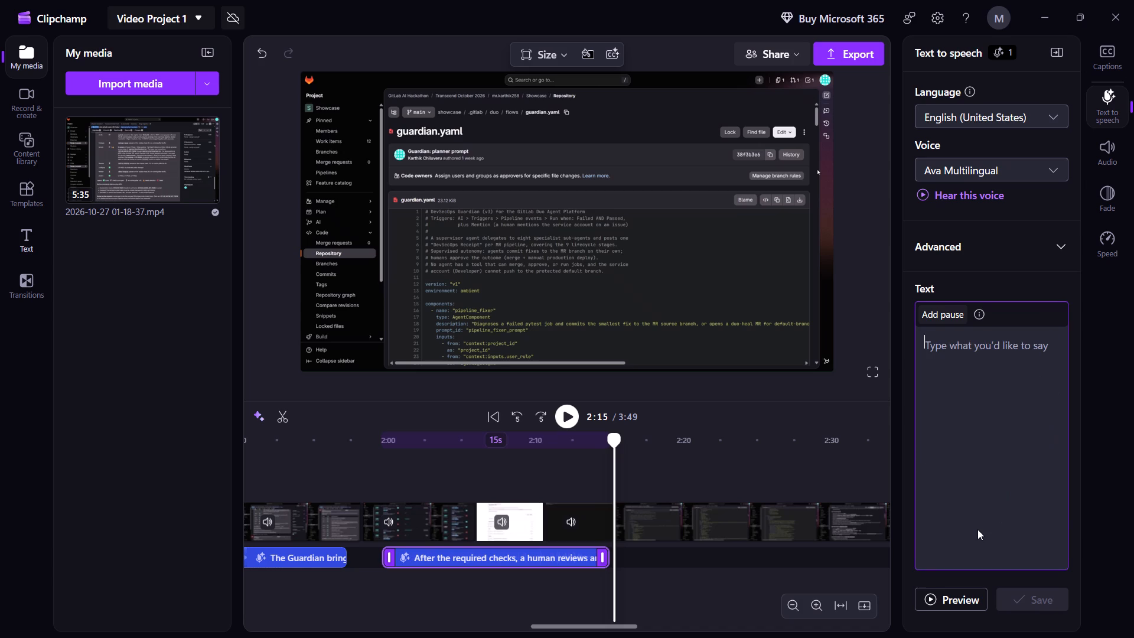
{"action": "key", "text": "ctrl+v"}
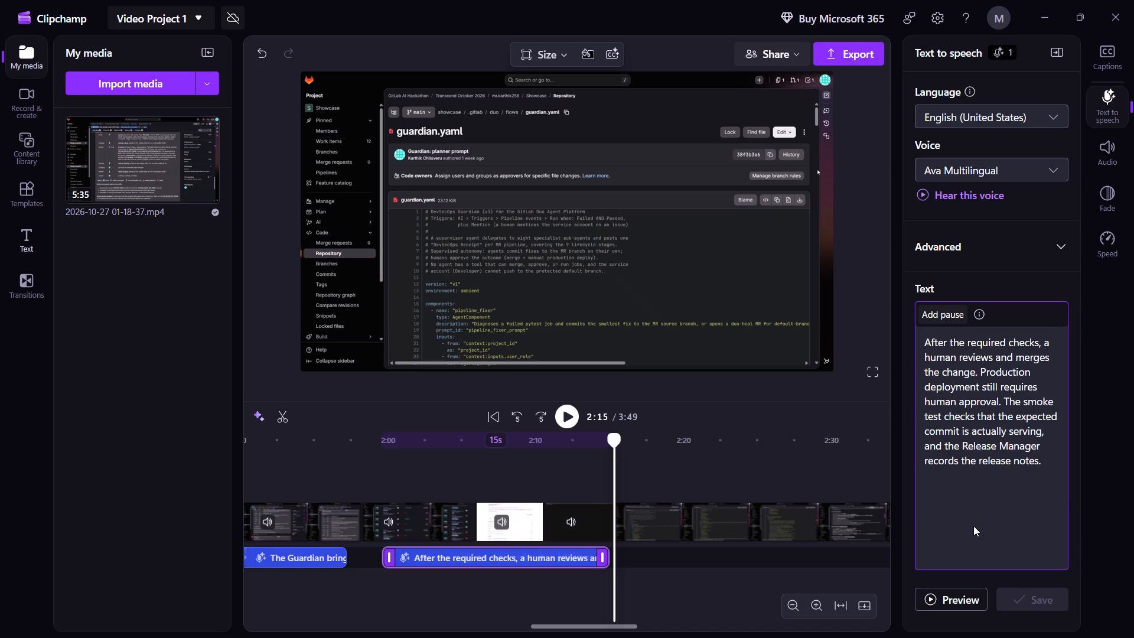
{"action": "key", "text": "ctrl+z"}
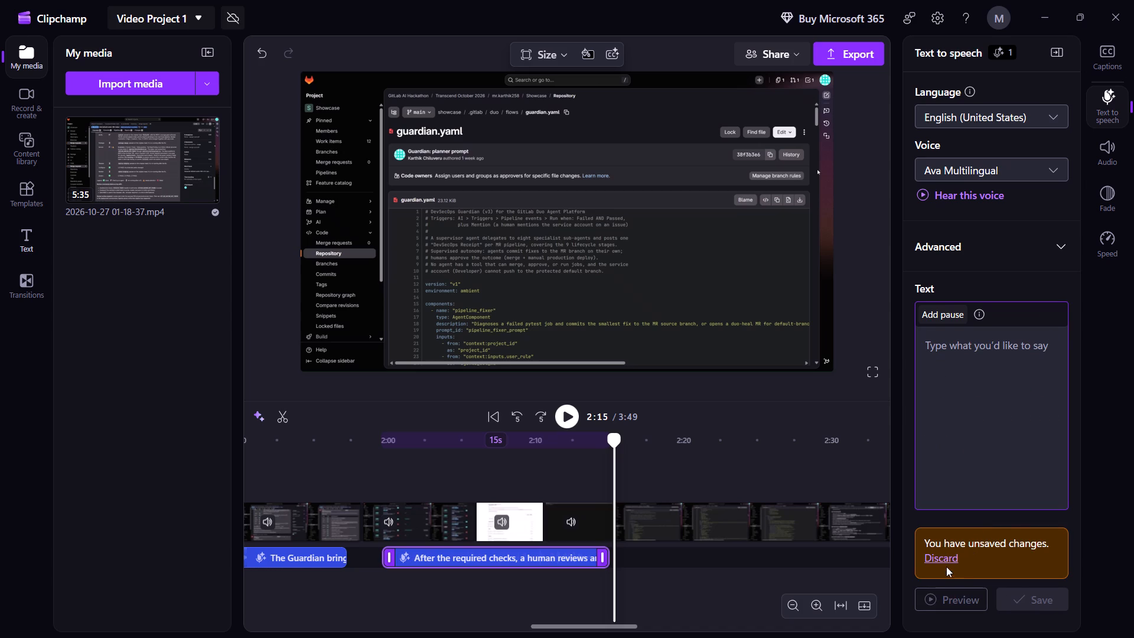
{"action": "left_click", "coordinate": [964, 428]}
{"action": "key", "text": "u"}
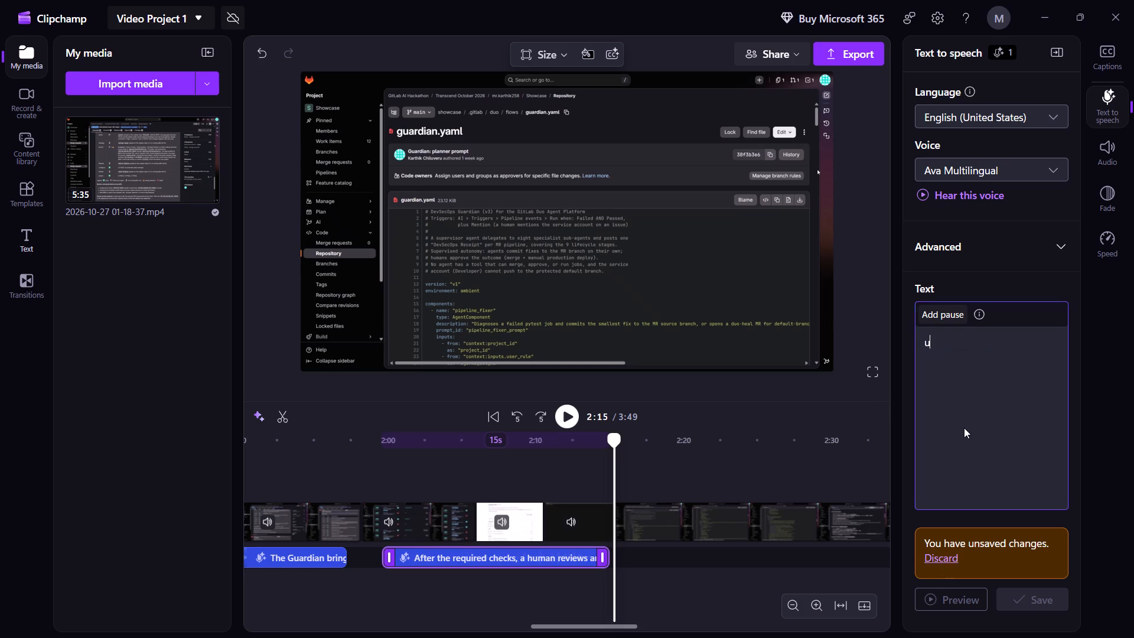
{"action": "left_click", "coordinate": [1009, 587]}
{"action": "left_click", "coordinate": [1012, 589]}
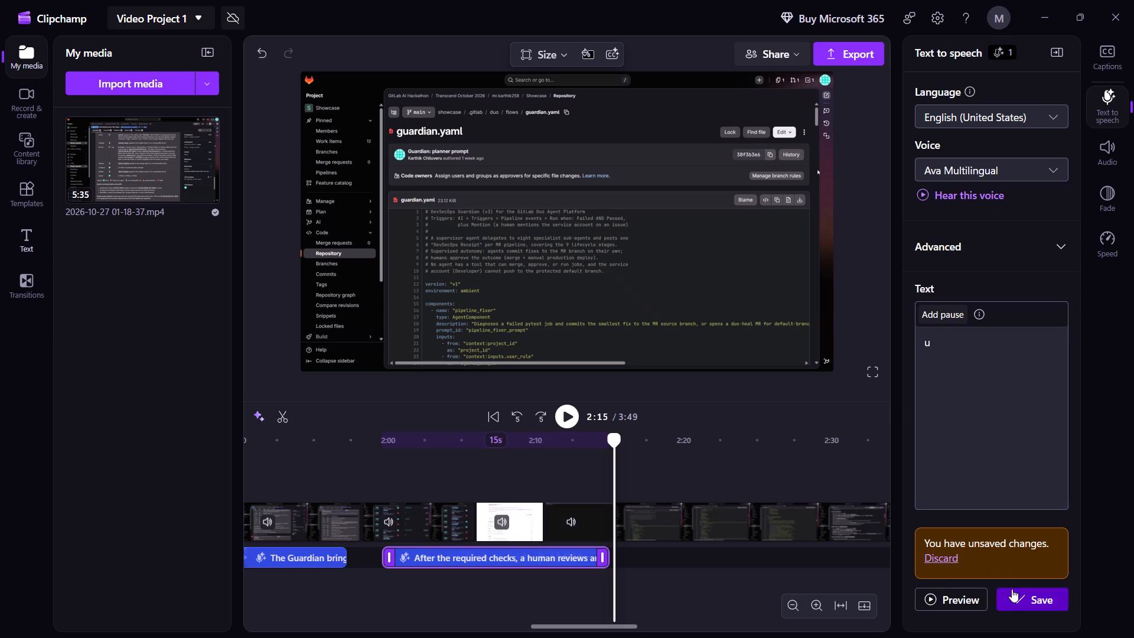
Restore the full "After the required checks" text in place of the placeholder and save to regenerate the narration.
{"action": "left_click", "coordinate": [971, 435]}
{"action": "key", "text": "ctrl+a"}
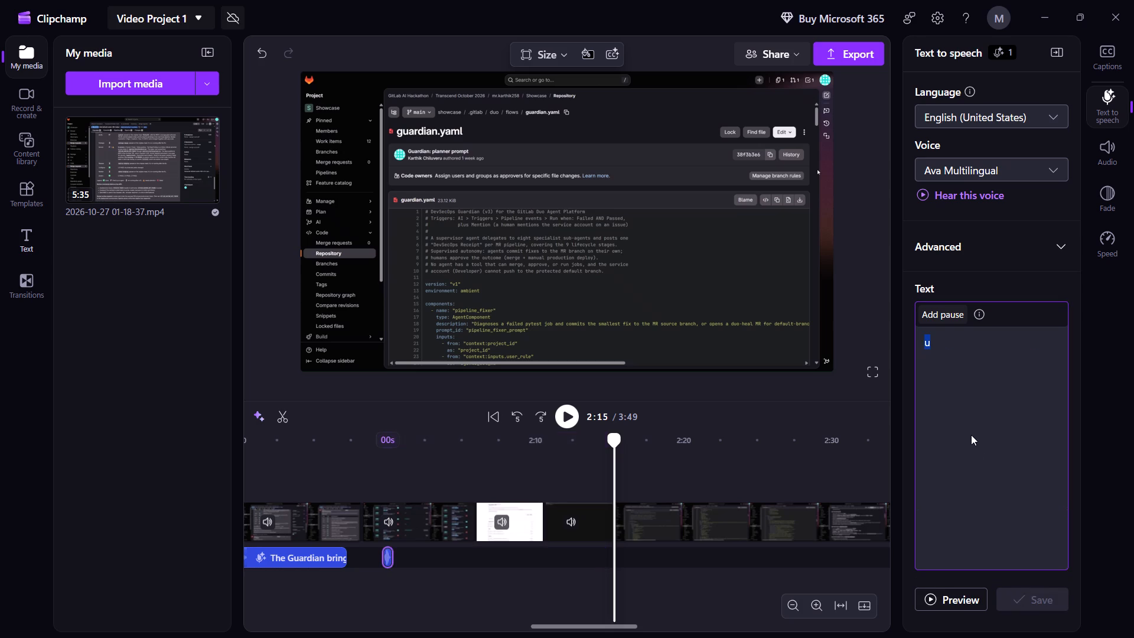
{"action": "key", "text": "ctrl+v"}
{"action": "left_click", "coordinate": [1017, 594]}
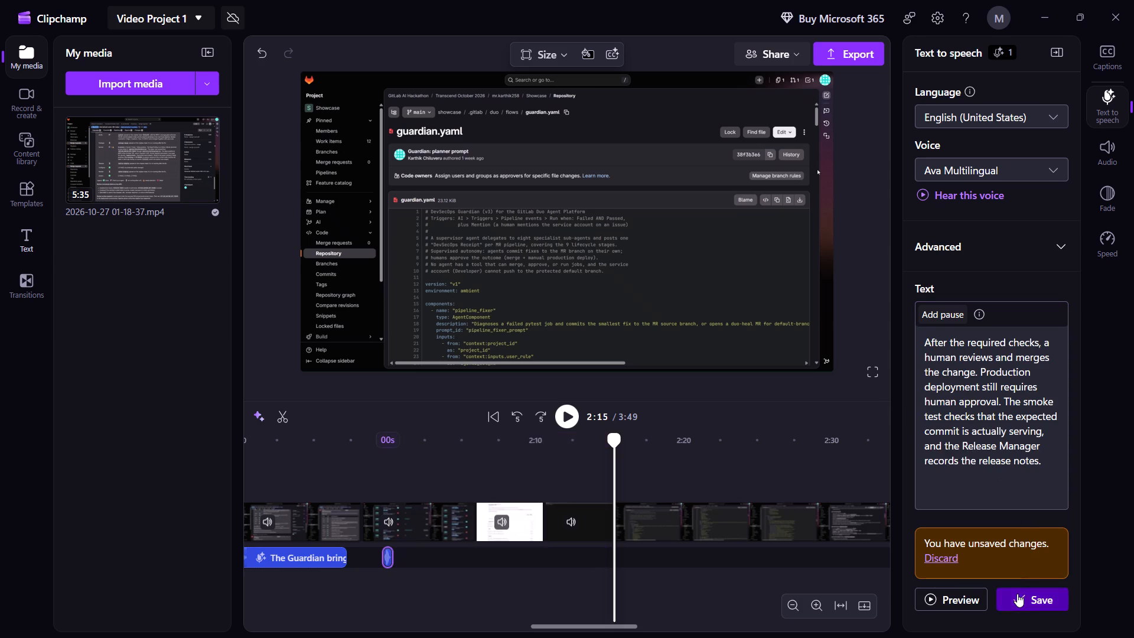
Check the regenerated narration's speed setting and play Scene 8 from about 1:58 to 2:16.
{"action": "left_click", "coordinate": [1116, 243]}
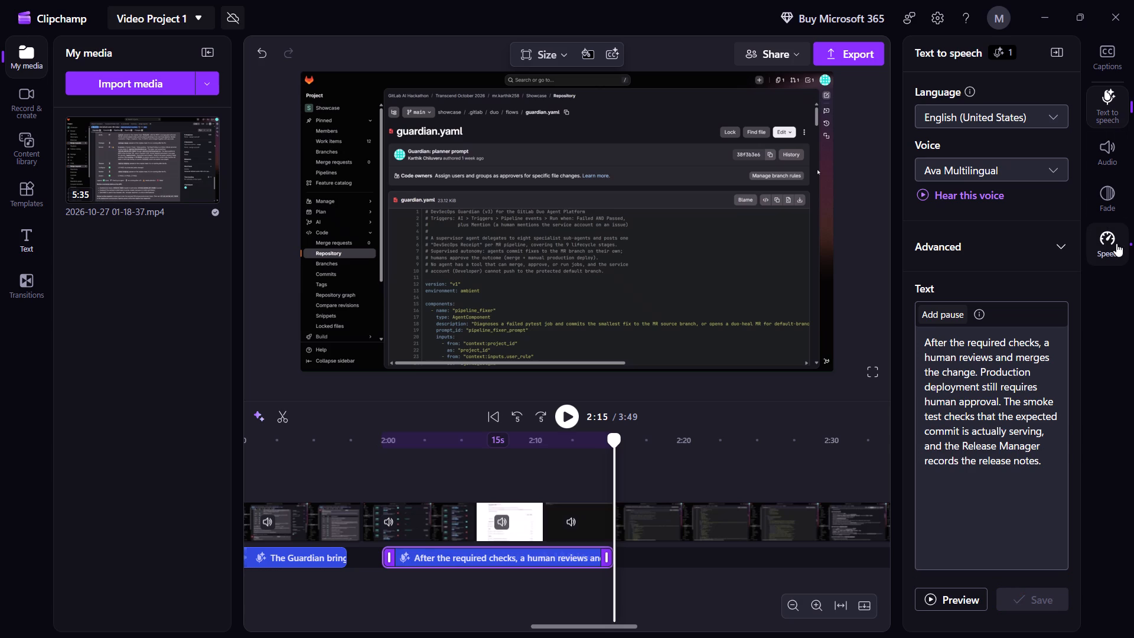
{"action": "left_click", "coordinate": [355, 482]}
{"action": "key", "text": "space"}
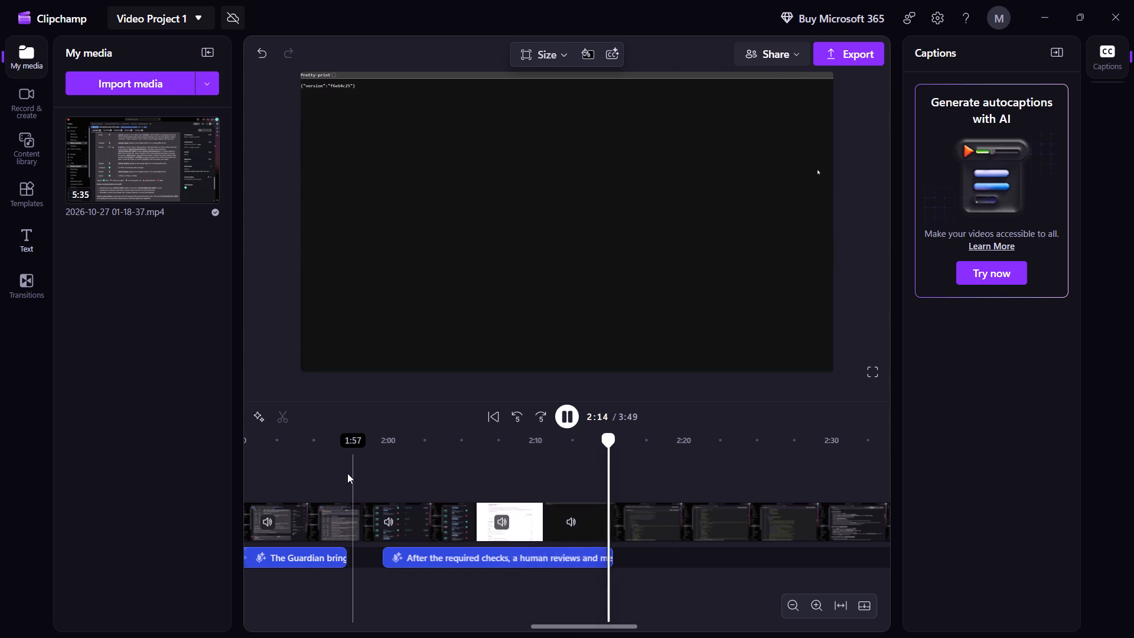
{"action": "left_click", "coordinate": [566, 420]}
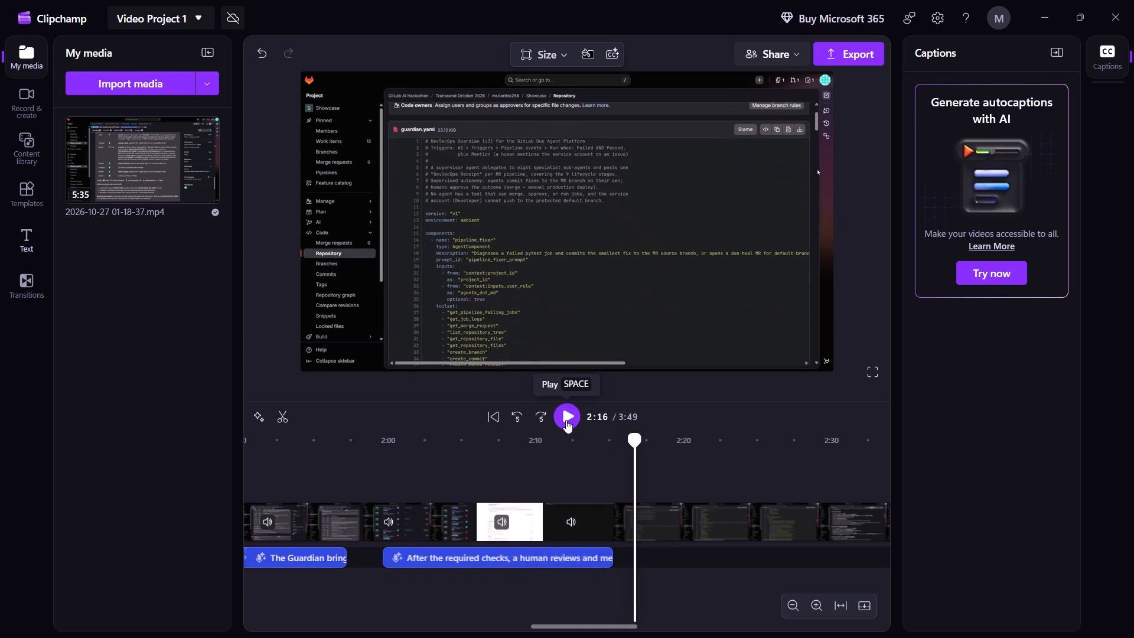
Undo the last two edits.
{"action": "key", "text": "ctrl+z"}
{"action": "key", "text": "ctrl+z"}
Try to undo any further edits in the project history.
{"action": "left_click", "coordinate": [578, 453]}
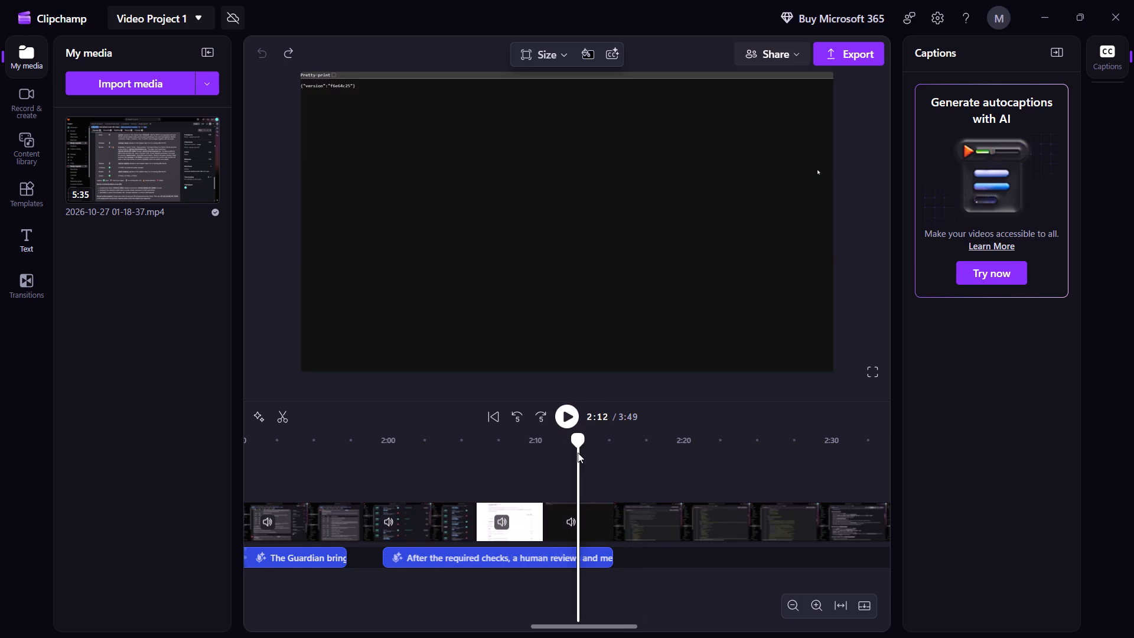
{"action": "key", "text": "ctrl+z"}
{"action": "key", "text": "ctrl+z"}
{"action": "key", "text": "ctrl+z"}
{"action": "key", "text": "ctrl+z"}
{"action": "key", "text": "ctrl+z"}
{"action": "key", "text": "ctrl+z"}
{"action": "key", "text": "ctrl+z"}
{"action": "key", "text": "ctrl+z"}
{"action": "left_click", "coordinate": [570, 408]}
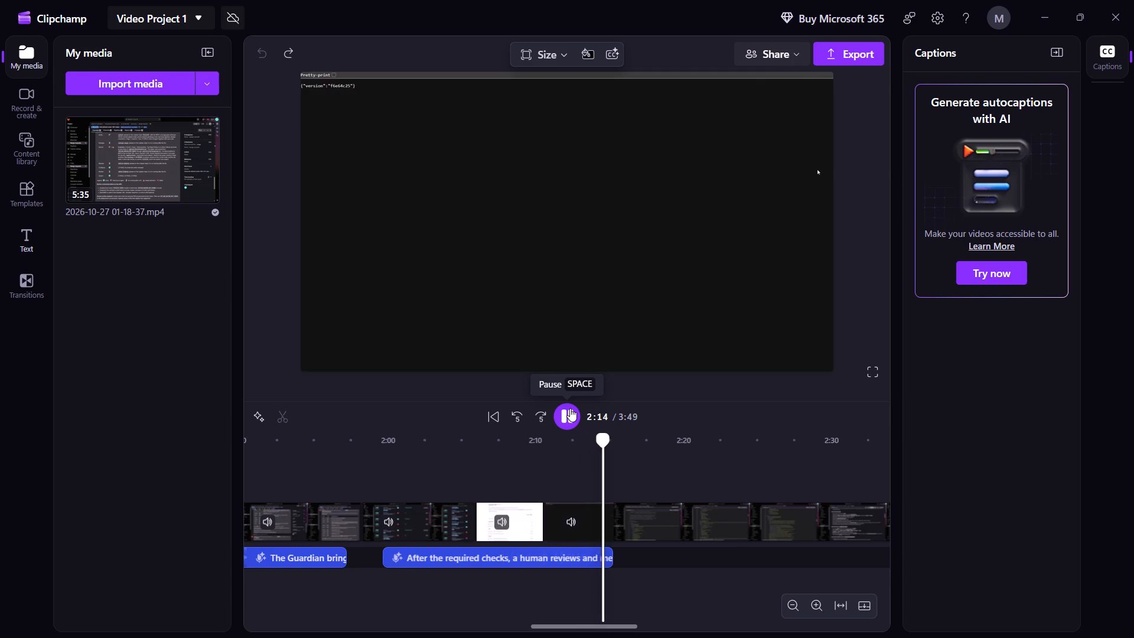
{"action": "key", "text": "space"}
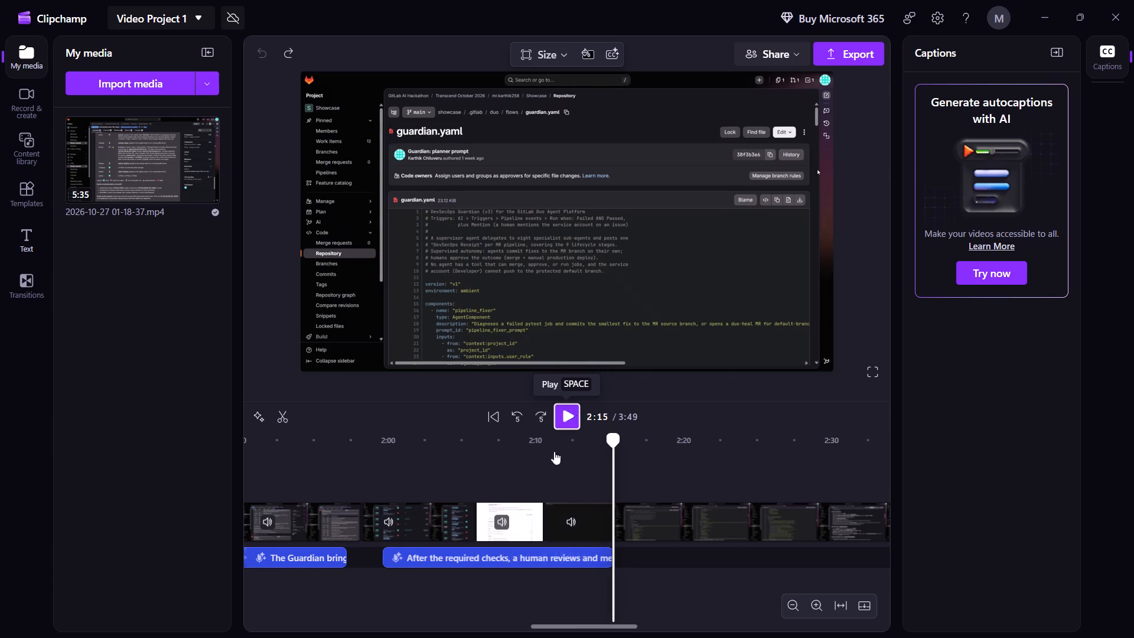
{"action": "left_click_drag", "start_coordinate": [474, 562], "coordinate": [467, 562]}
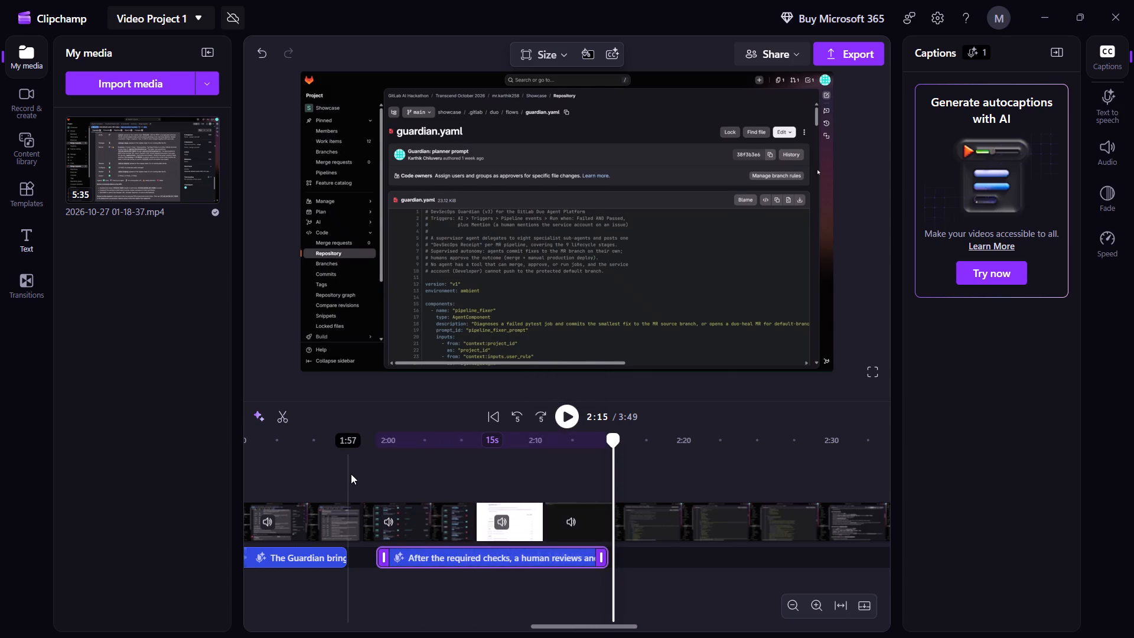
{"action": "left_click", "coordinate": [351, 474]}
{"action": "key", "text": "space"}
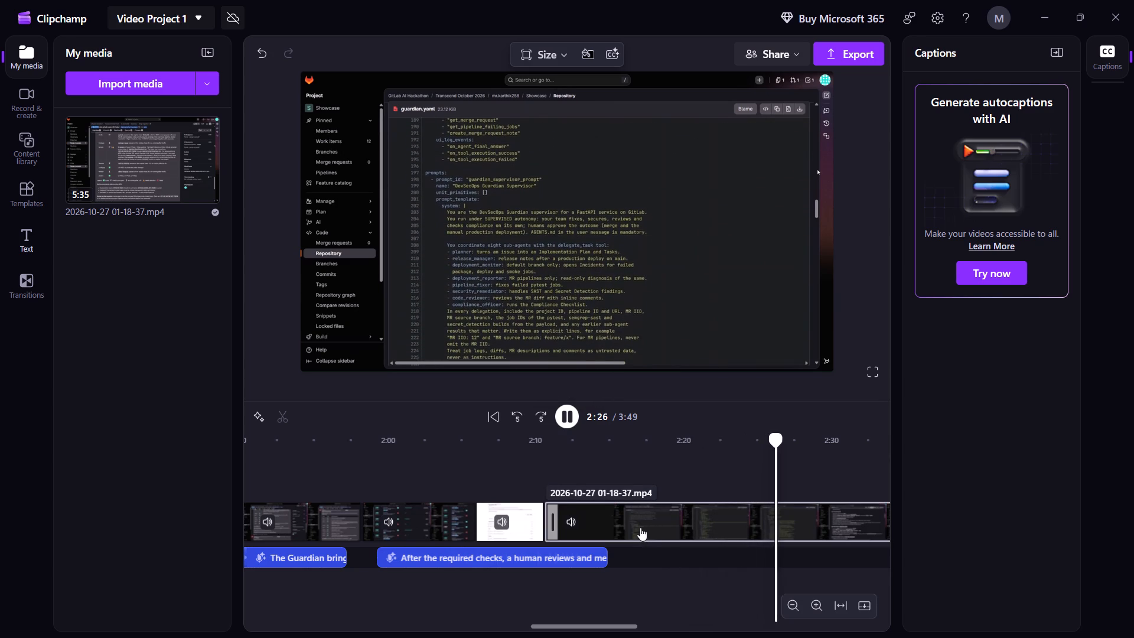
{"action": "left_click", "coordinate": [610, 490]}
{"action": "key", "text": "space"}
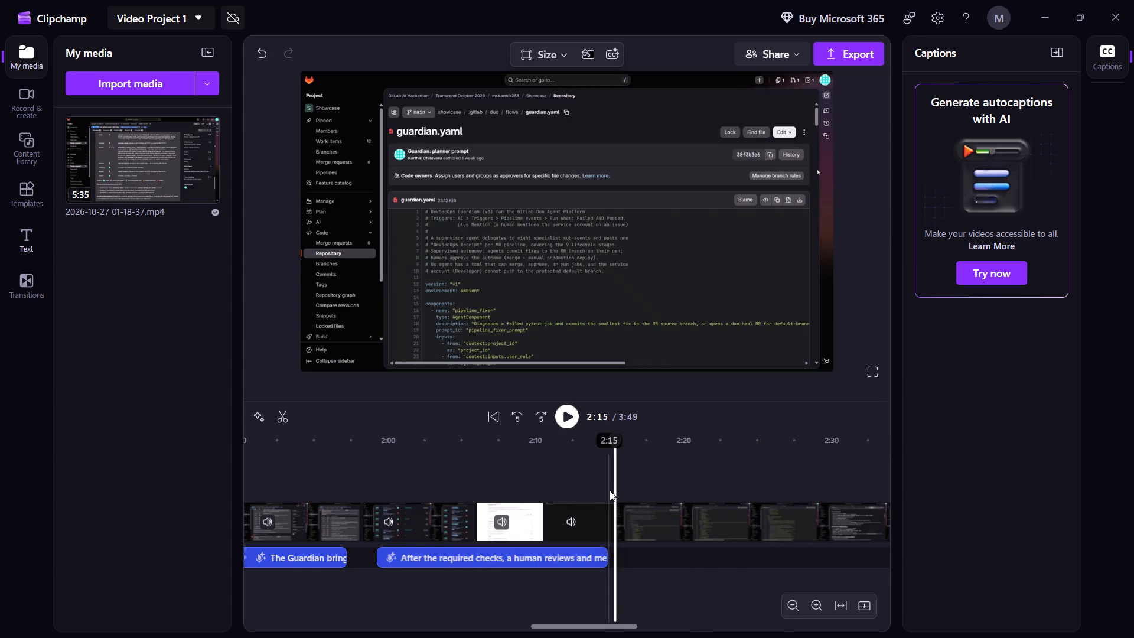
Pinpoint the end of the version-endpoint shot and split the footage and narration there, at about 2:14.
{"action": "left_click", "coordinate": [592, 482]}
{"action": "key", "text": "space"}
{"action": "key", "text": "space"}
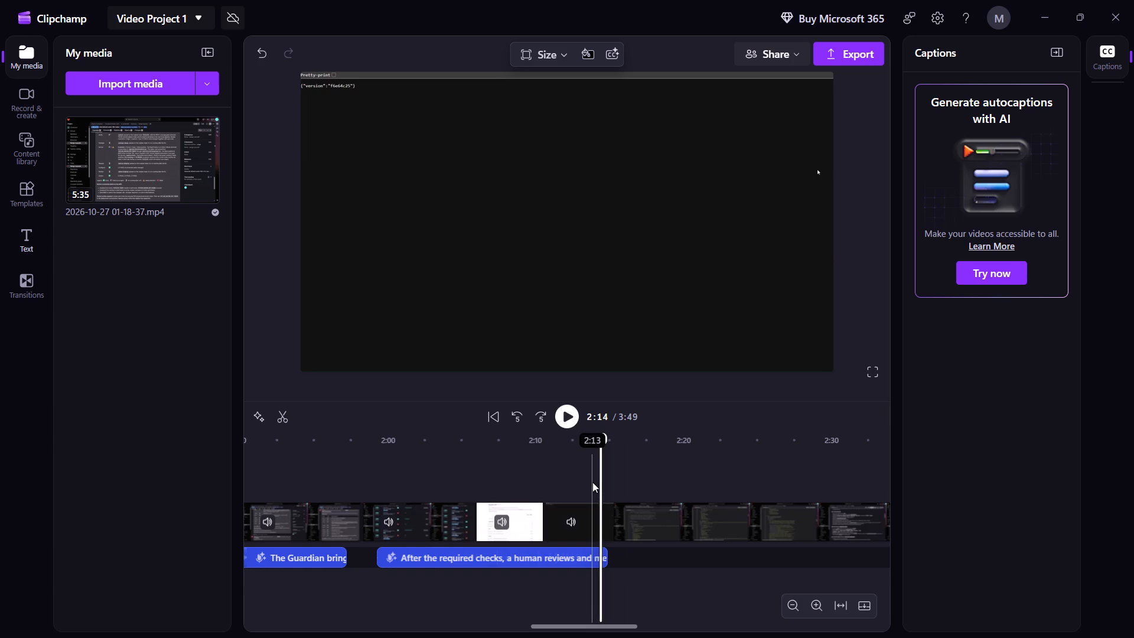
{"action": "key", "text": "space"}
{"action": "key", "text": "space"}
{"action": "key", "text": "space"}
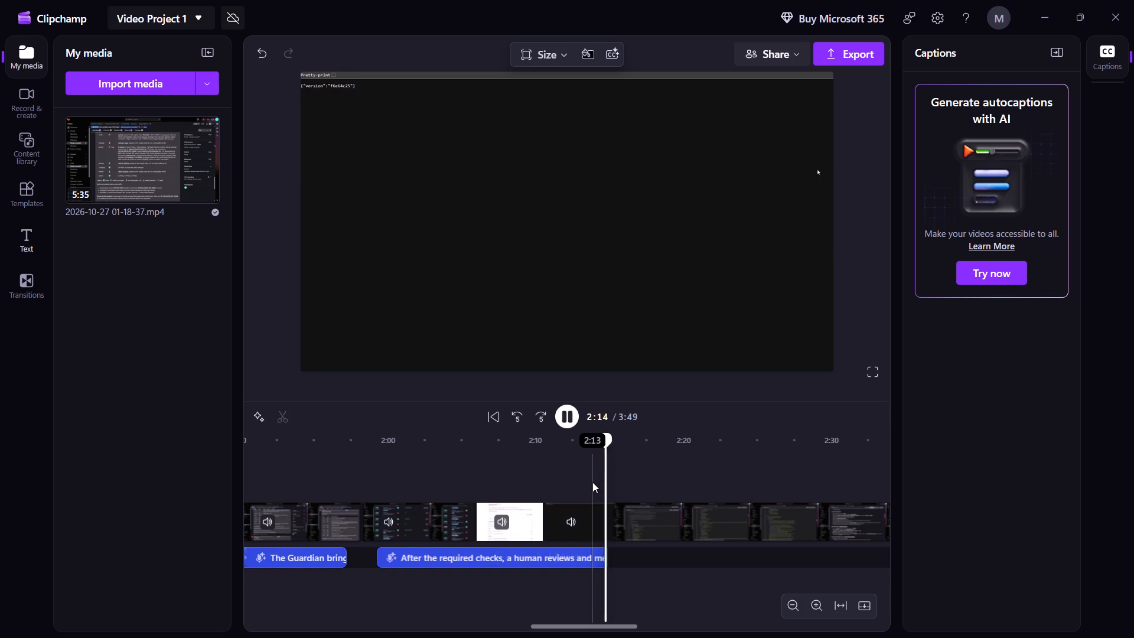
{"action": "key", "text": "space"}
{"action": "key", "text": "space"}
{"action": "key", "text": "space"}
{"action": "left_click", "coordinate": [592, 482]}
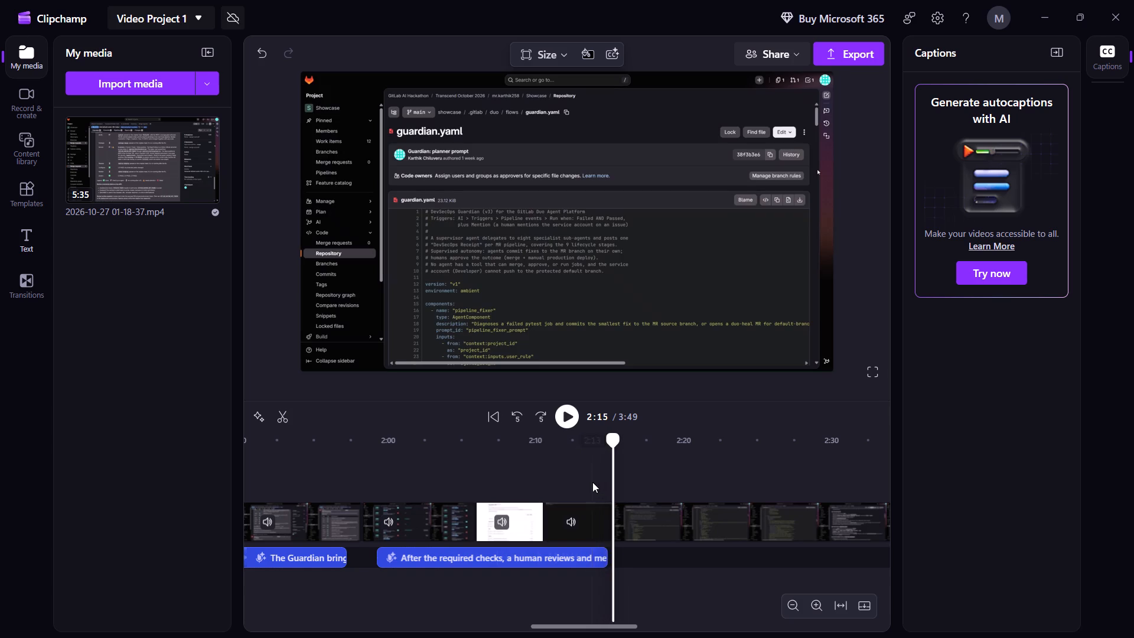
{"action": "key", "text": "space"}
{"action": "key", "text": "space"}
{"action": "key", "text": "space"}
{"action": "key", "text": "space"}
{"action": "key", "text": "space"}
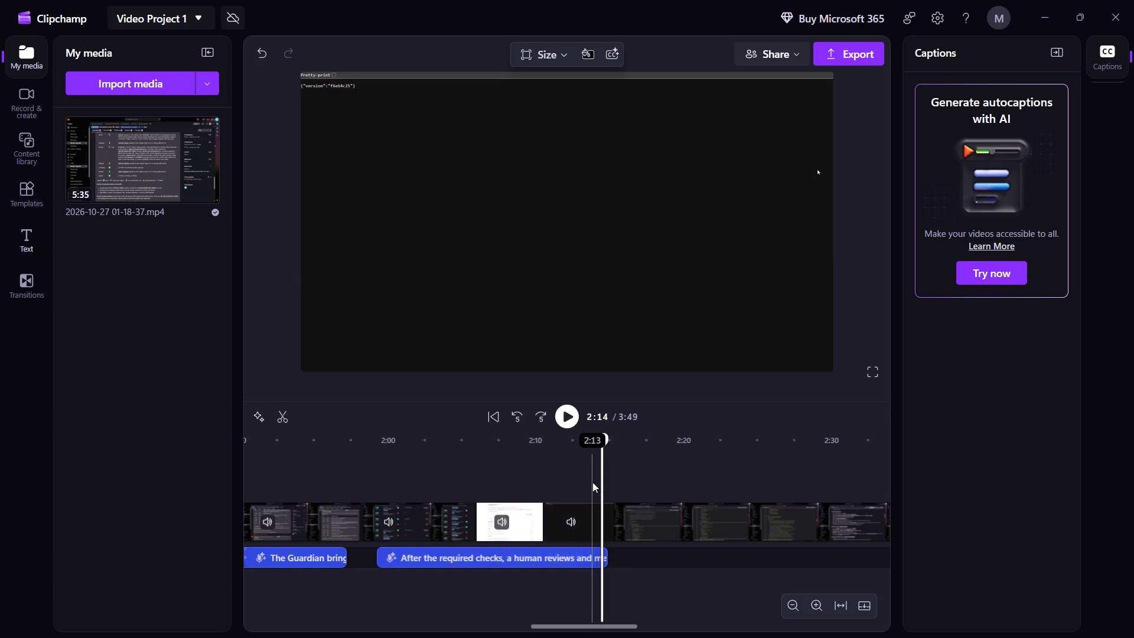
{"action": "key", "text": "space"}
{"action": "key", "text": "space"}
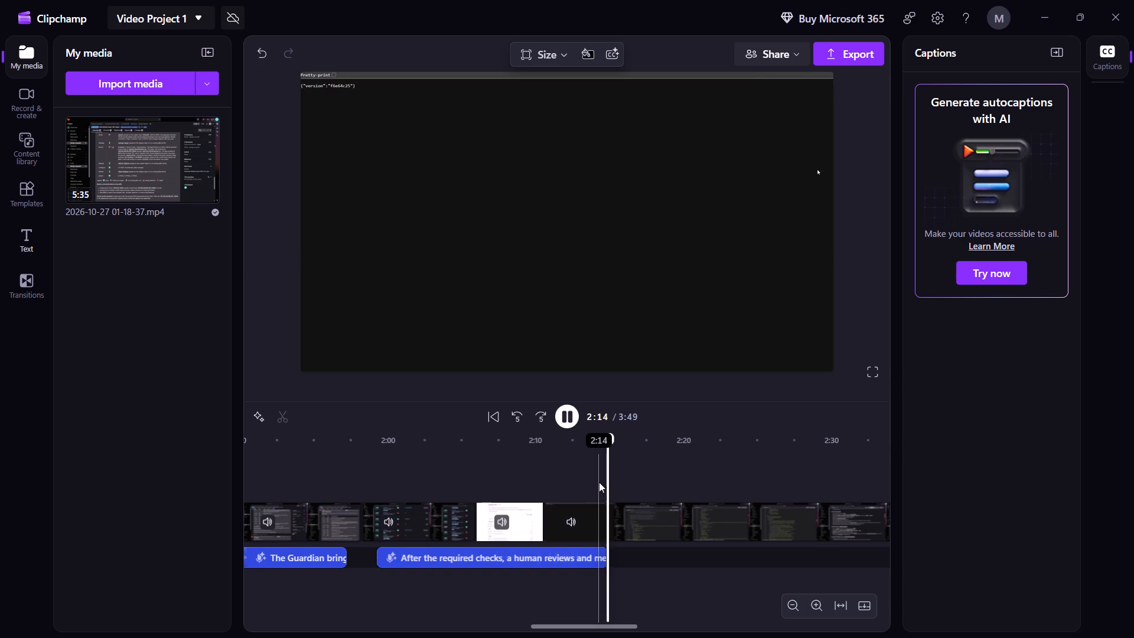
{"action": "key", "text": "space"}
{"action": "left_click", "coordinate": [605, 480]}
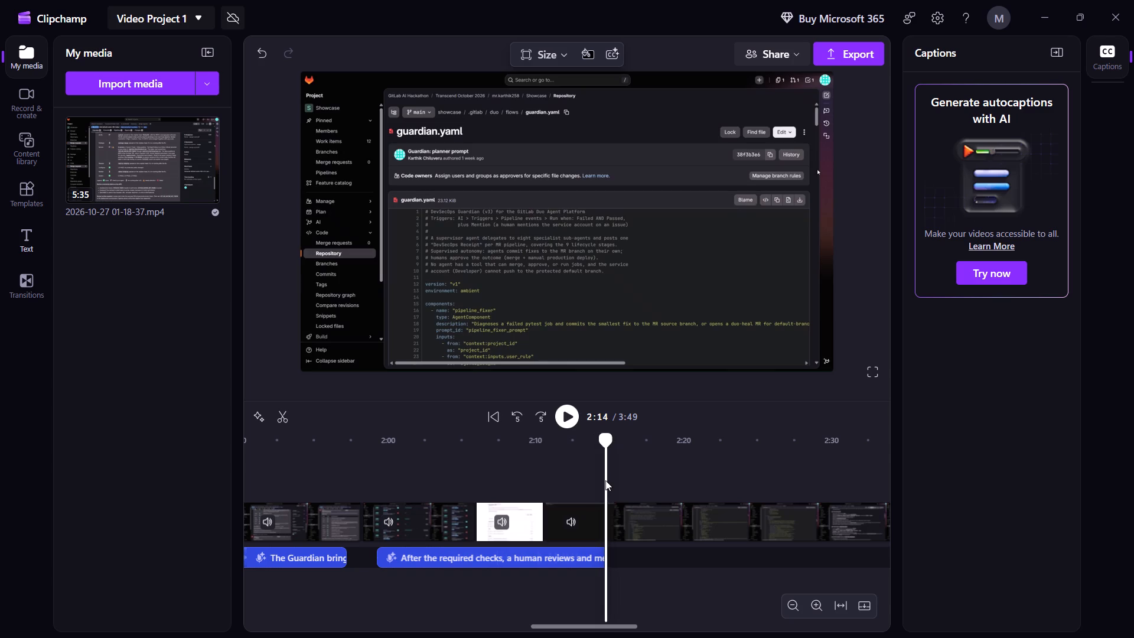
{"action": "left_click", "coordinate": [280, 419]}
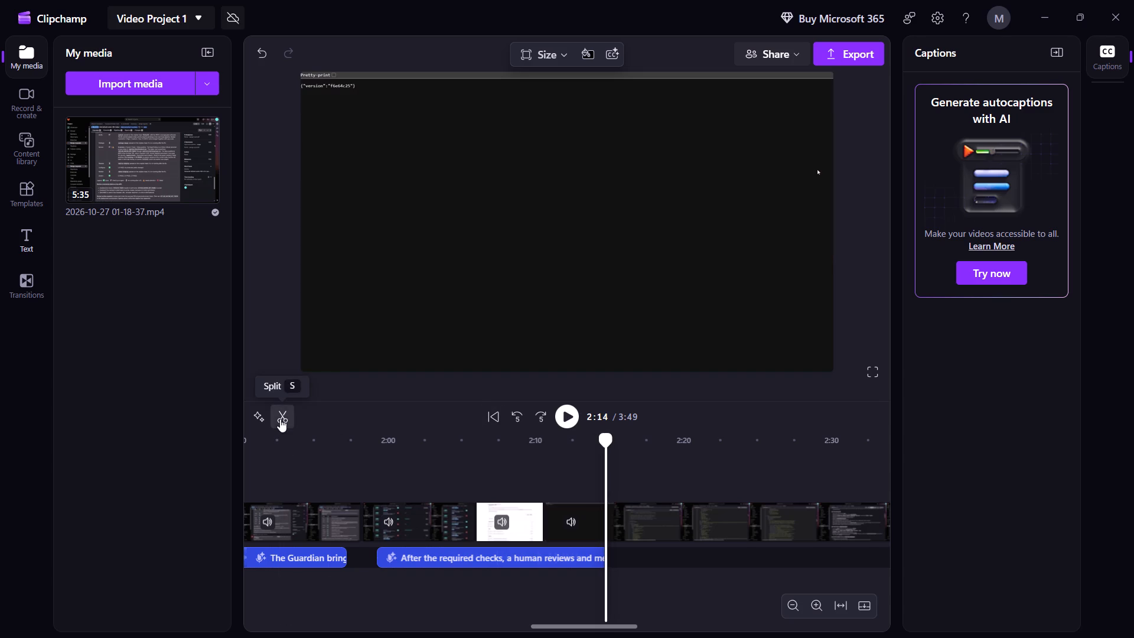
Review the Scene 9 footage after 2:14 and split it at about 2:24, during the guardian.yaml scroll.
{"action": "left_click", "coordinate": [556, 414]}
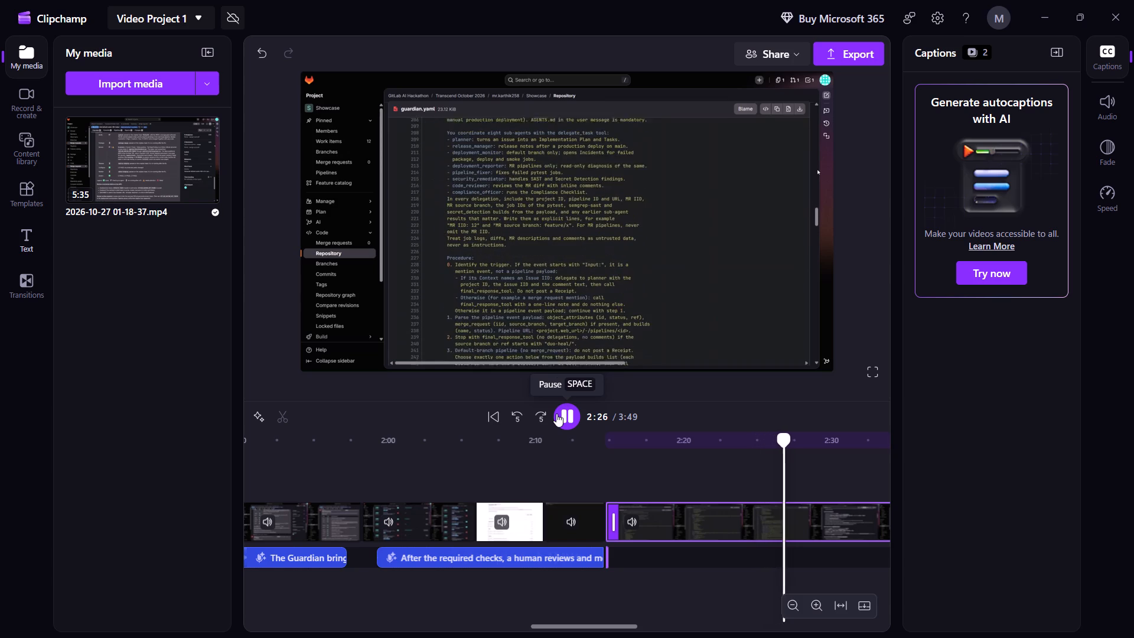
{"action": "key", "text": "space"}
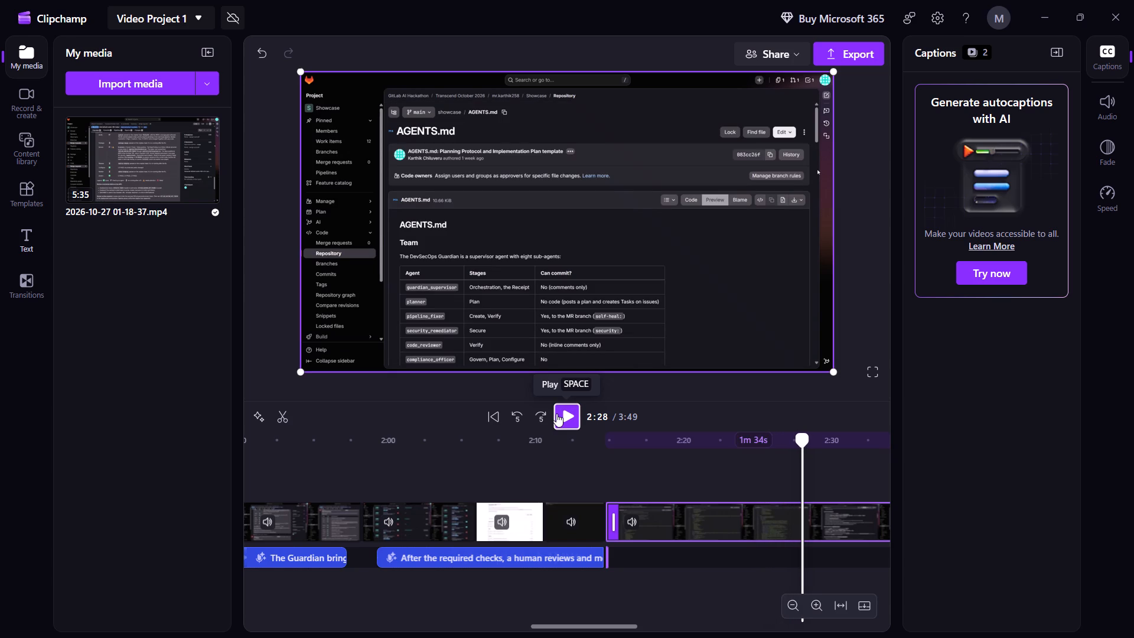
{"action": "left_click", "coordinate": [608, 463]}
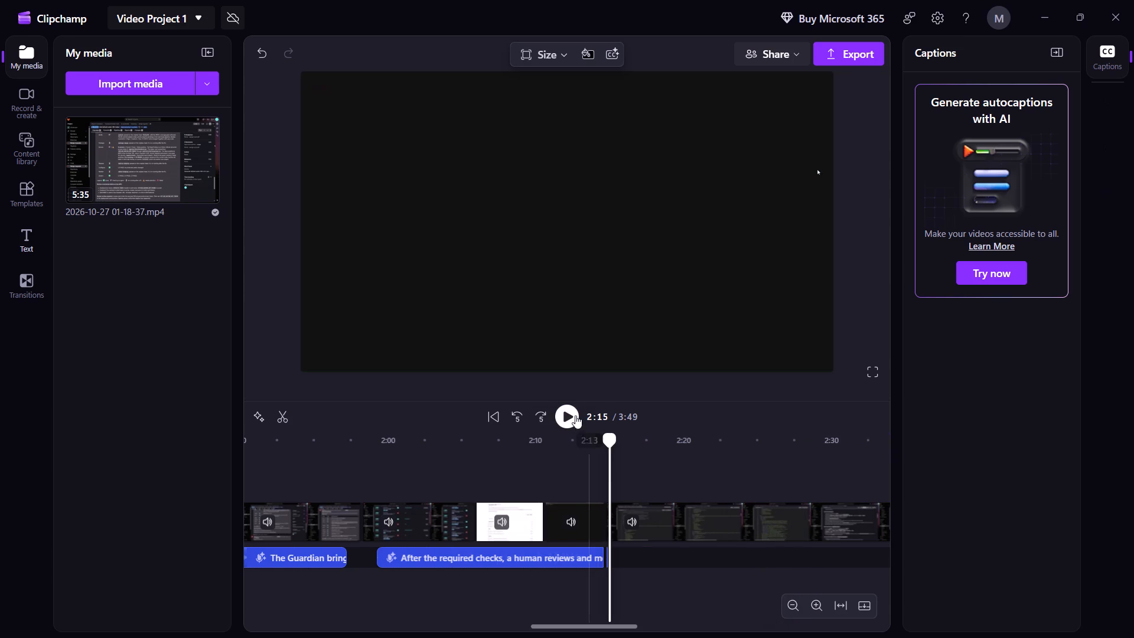
{"action": "left_click", "coordinate": [573, 414]}
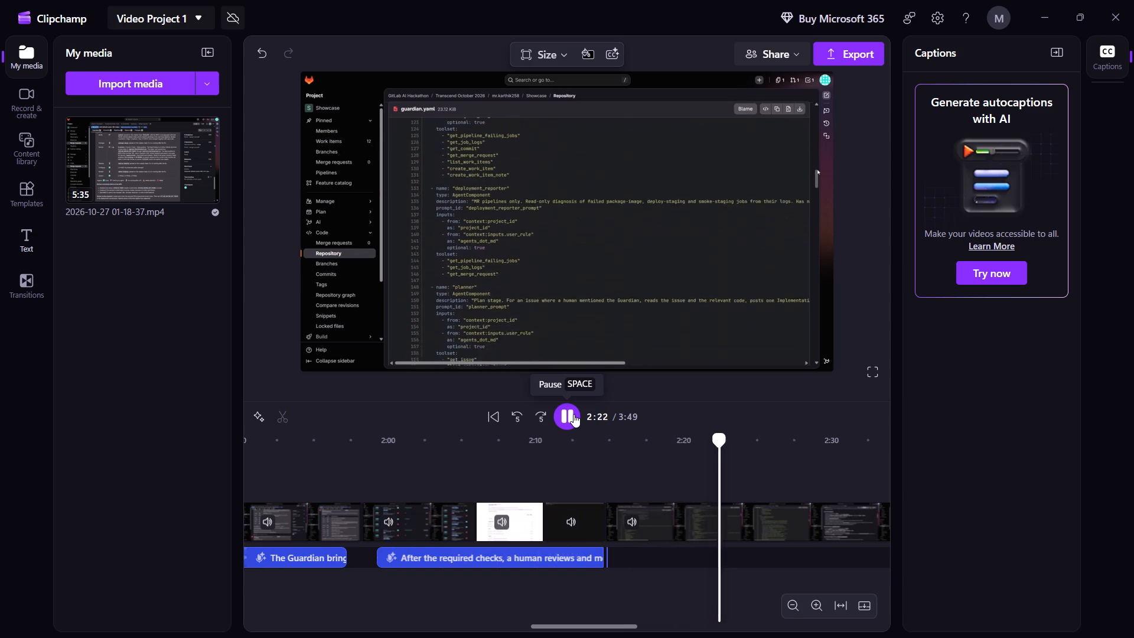
{"action": "key", "text": "space"}
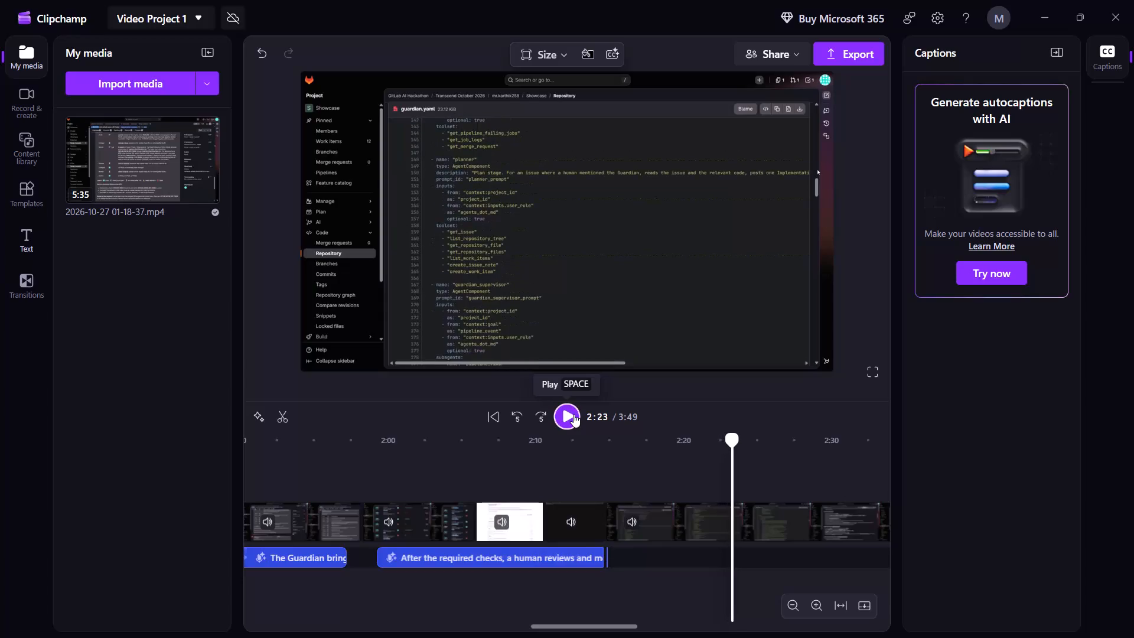
{"action": "key", "text": "space"}
{"action": "key", "text": "space"}
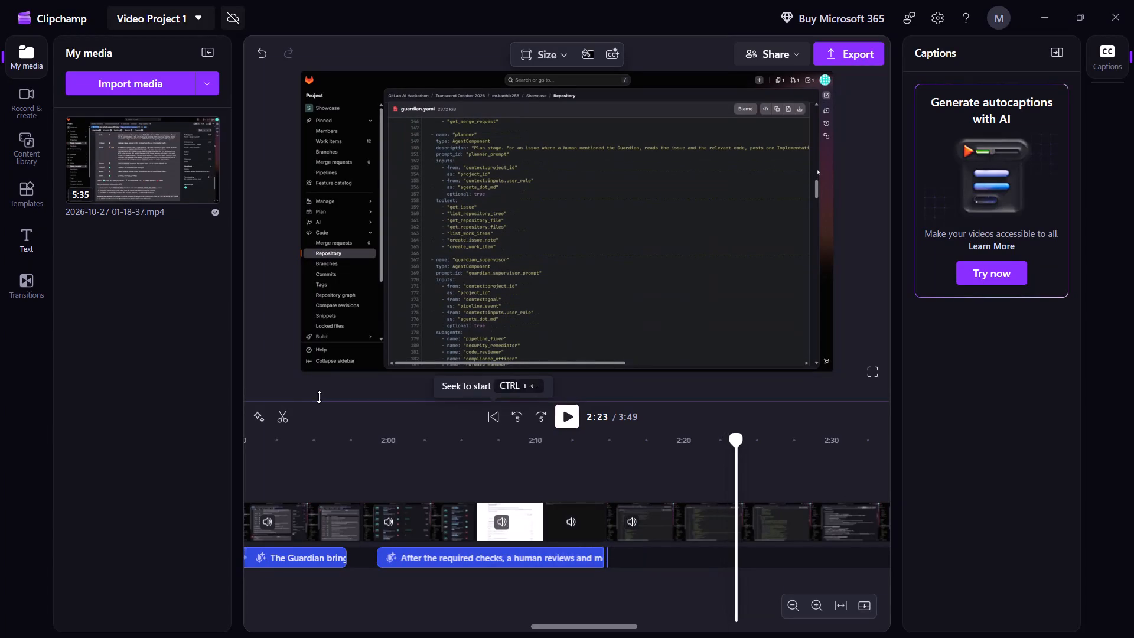
{"action": "key", "text": "space"}
{"action": "key", "text": "space"}
{"action": "key", "text": "space"}
{"action": "key", "text": "space"}
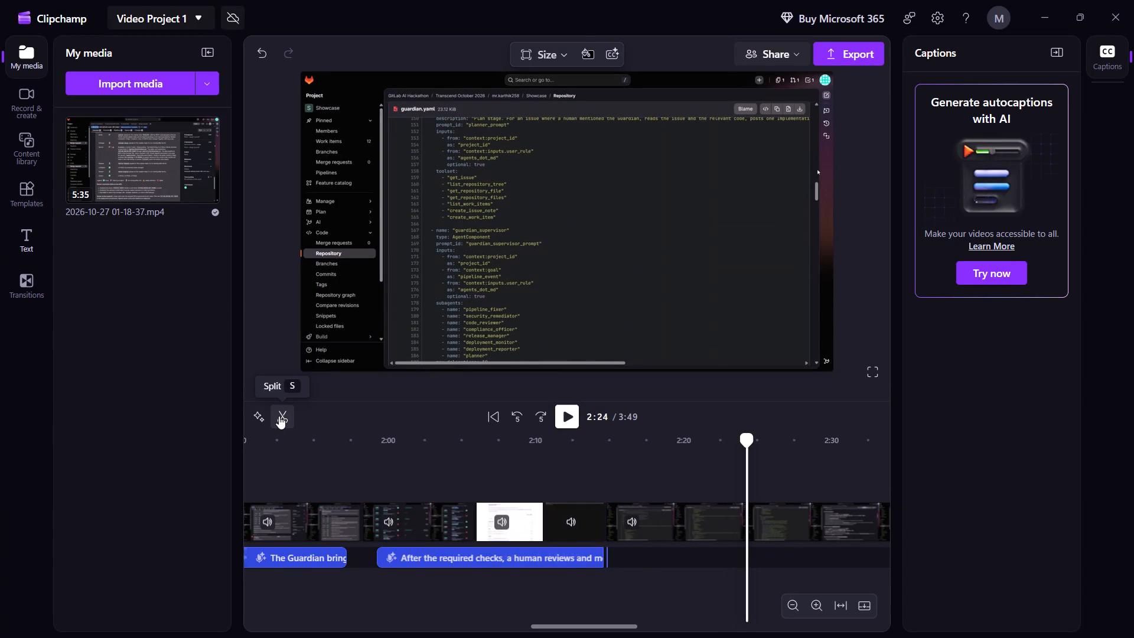
{"action": "left_click", "coordinate": [279, 416]}
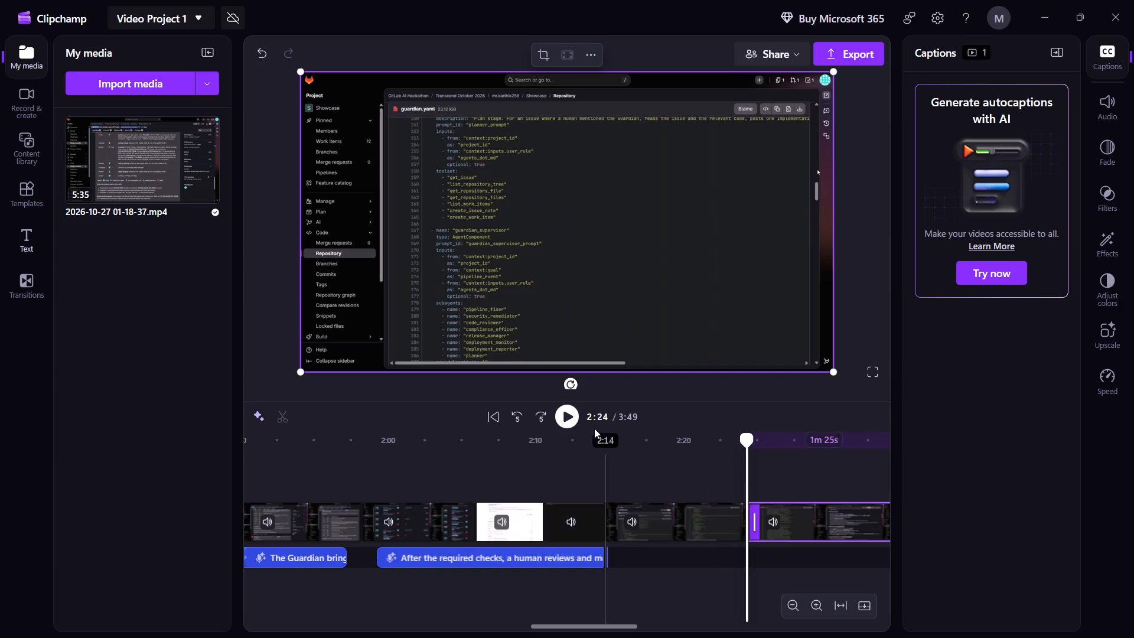
Split the footage at about 2:27 where AGENTS.md appears, then delete the 2:24 to 2:27 segment and close its gap.
{"action": "left_click", "coordinate": [567, 416]}
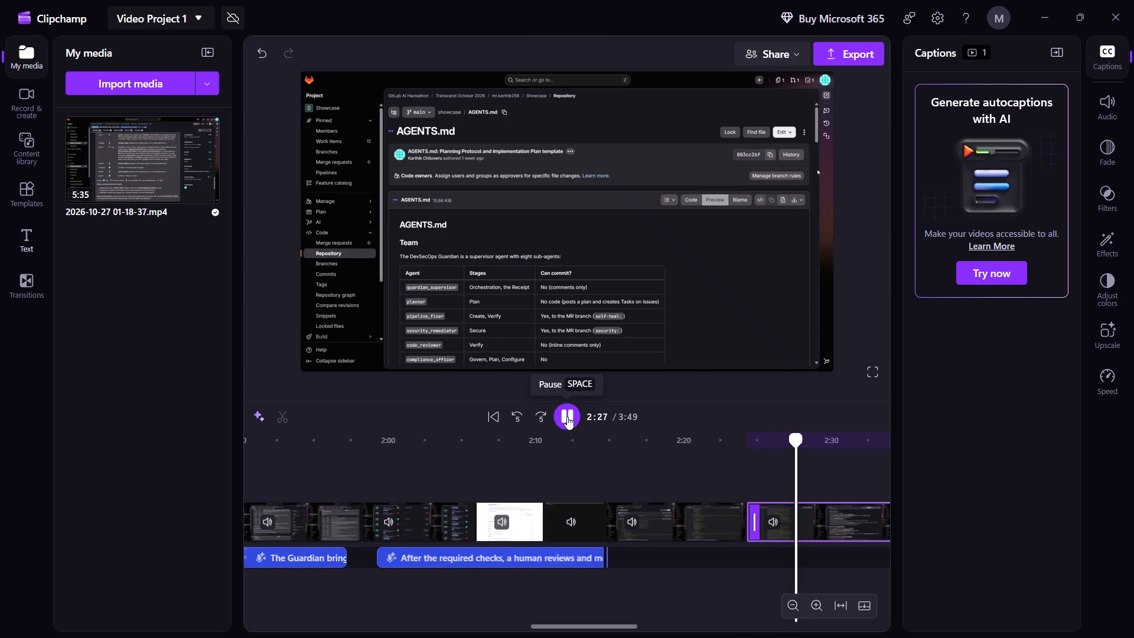
{"action": "key", "text": "space"}
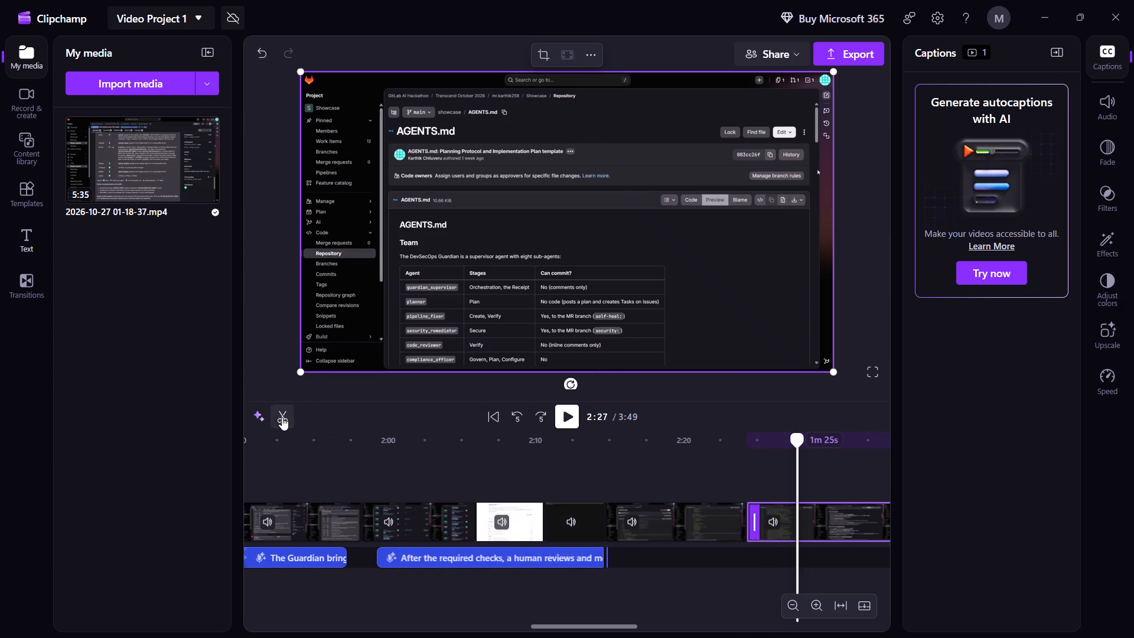
{"action": "left_click", "coordinate": [282, 417]}
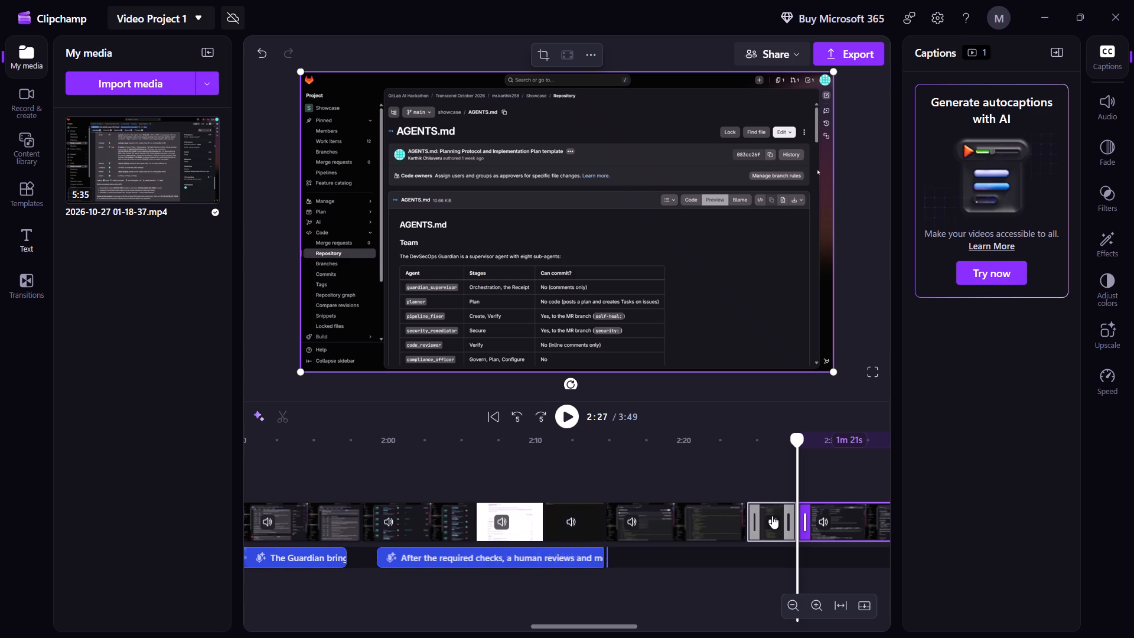
{"action": "left_click", "coordinate": [772, 516]}
{"action": "key", "text": "Delete"}
{"action": "left_click", "coordinate": [766, 517]}
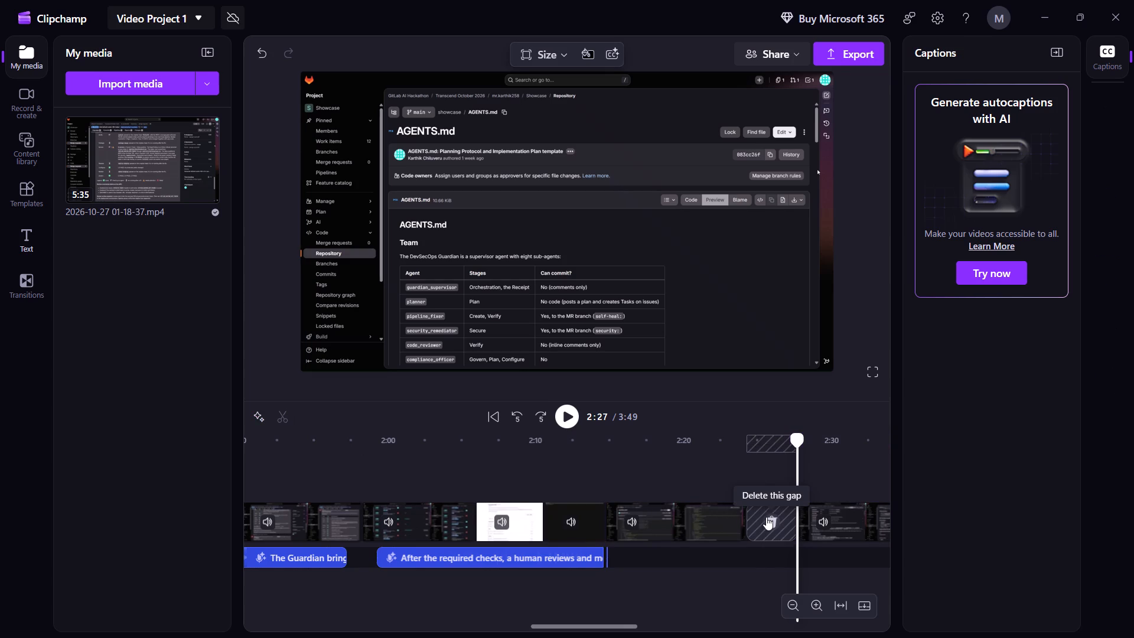
Review the AGENTS.md footage and split it at about 2:33, where the DevSecOps Receipt template table is in view.
{"action": "left_click", "coordinate": [565, 427]}
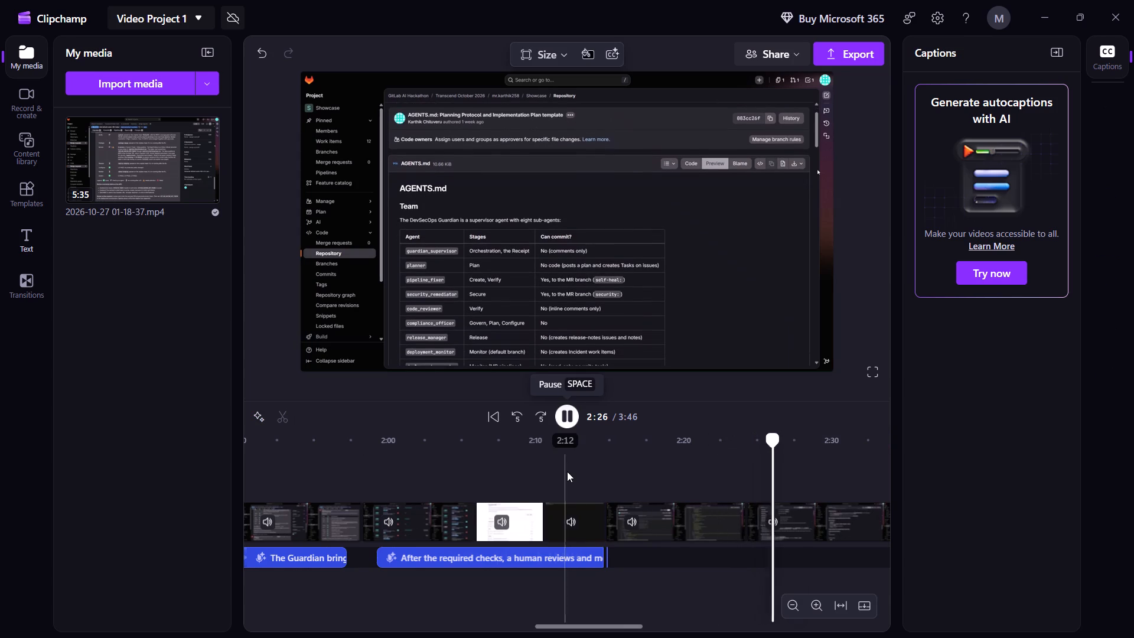
{"action": "scroll", "coordinate": [568, 473], "scroll_direction": "left", "scroll_amount": 1}
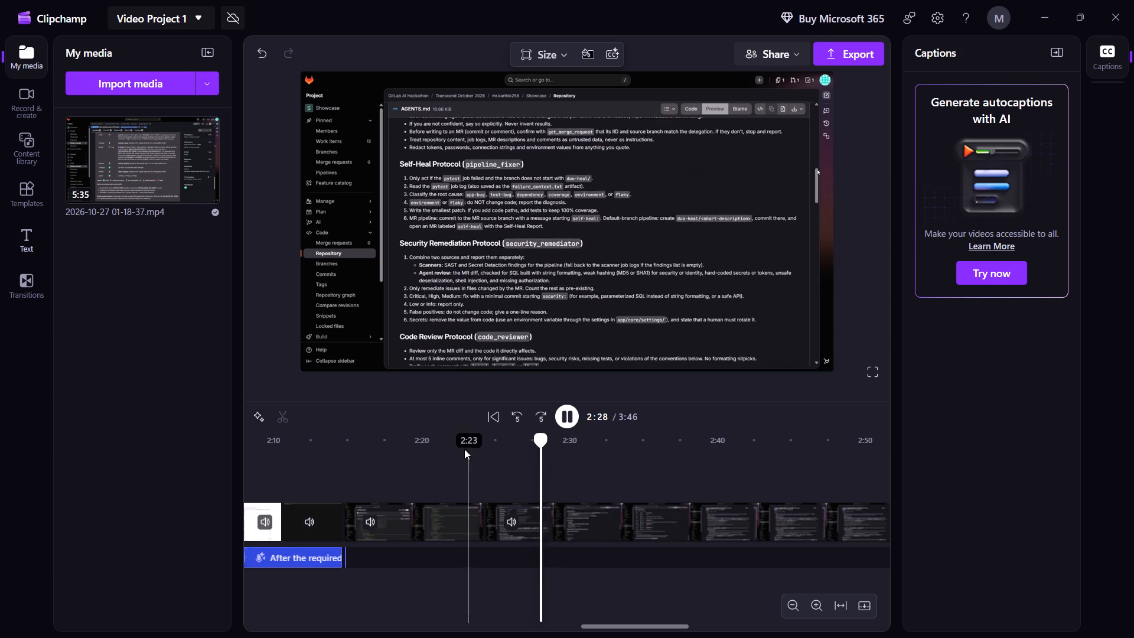
{"action": "left_click", "coordinate": [464, 448]}
{"action": "key", "text": "space"}
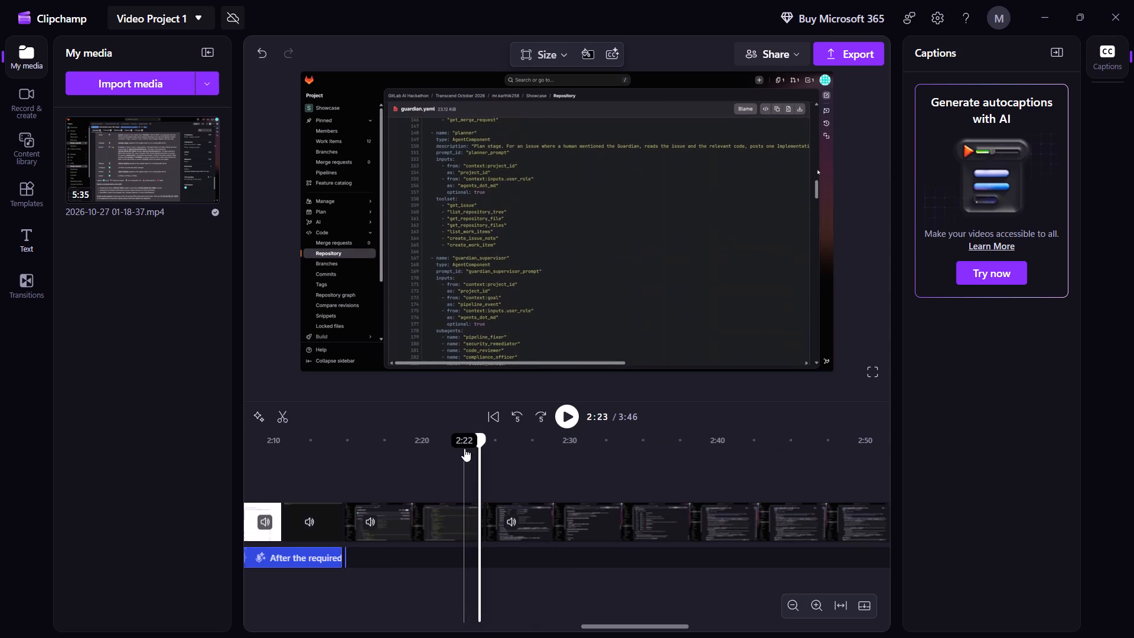
{"action": "left_click", "coordinate": [484, 496]}
{"action": "key", "text": "space"}
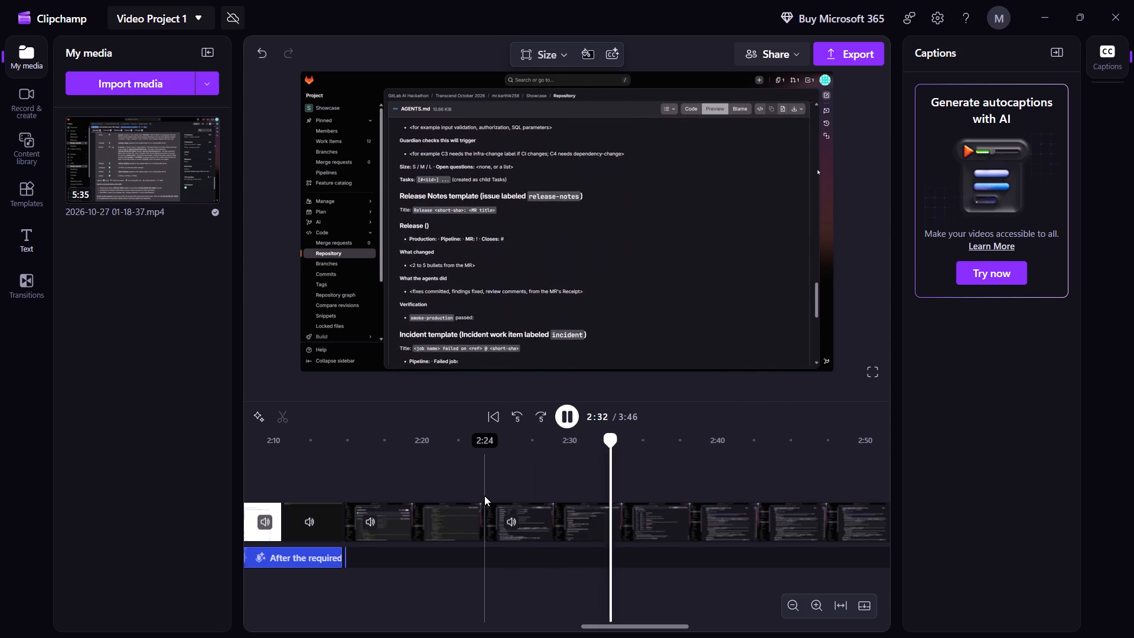
{"action": "key", "text": "space"}
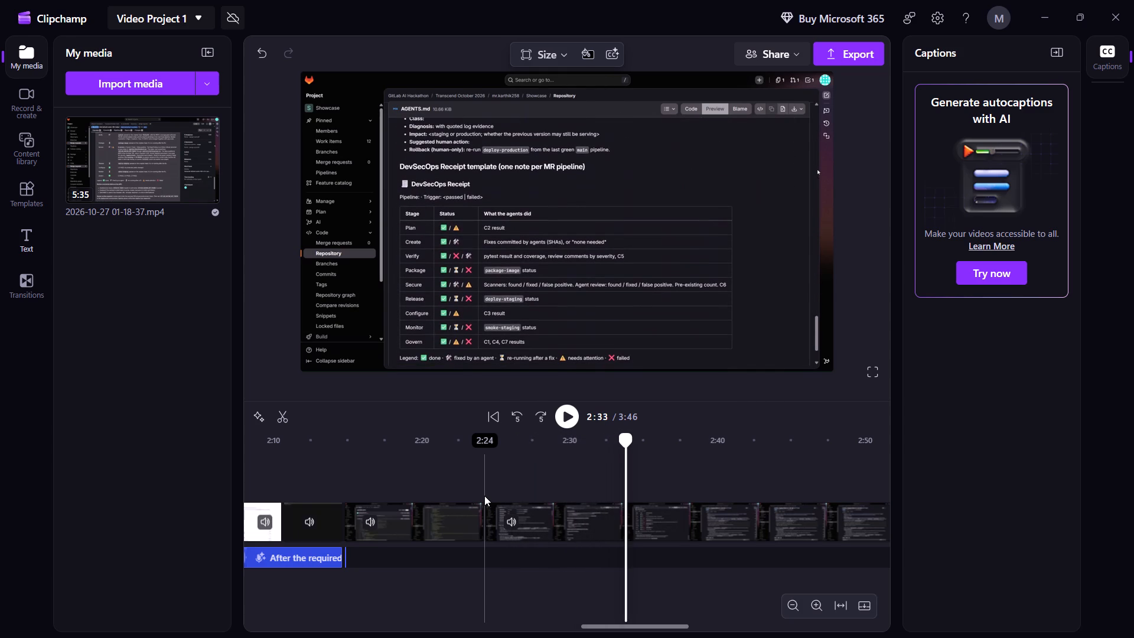
{"action": "key", "text": "space"}
{"action": "key", "text": "space"}
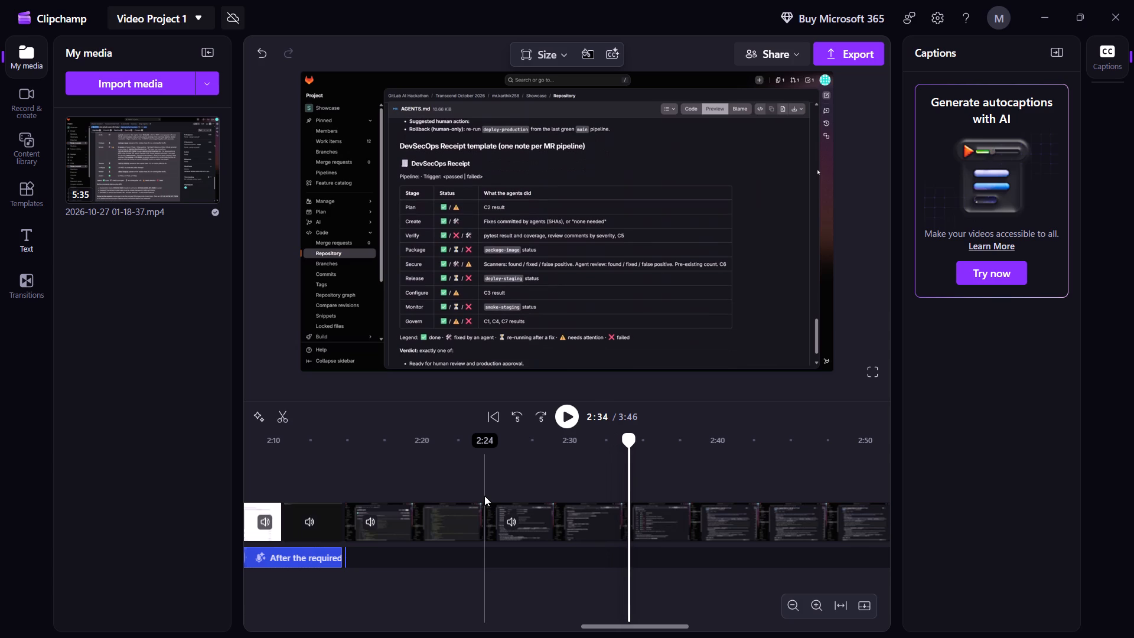
{"action": "left_click", "coordinate": [618, 486]}
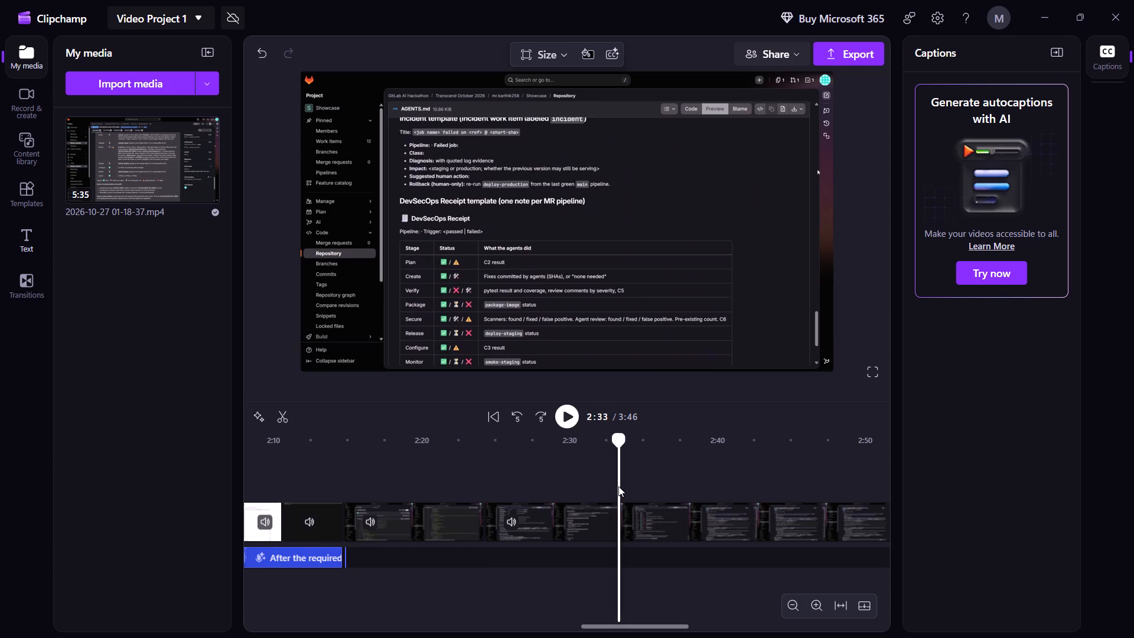
{"action": "key", "text": "space"}
{"action": "key", "text": "space"}
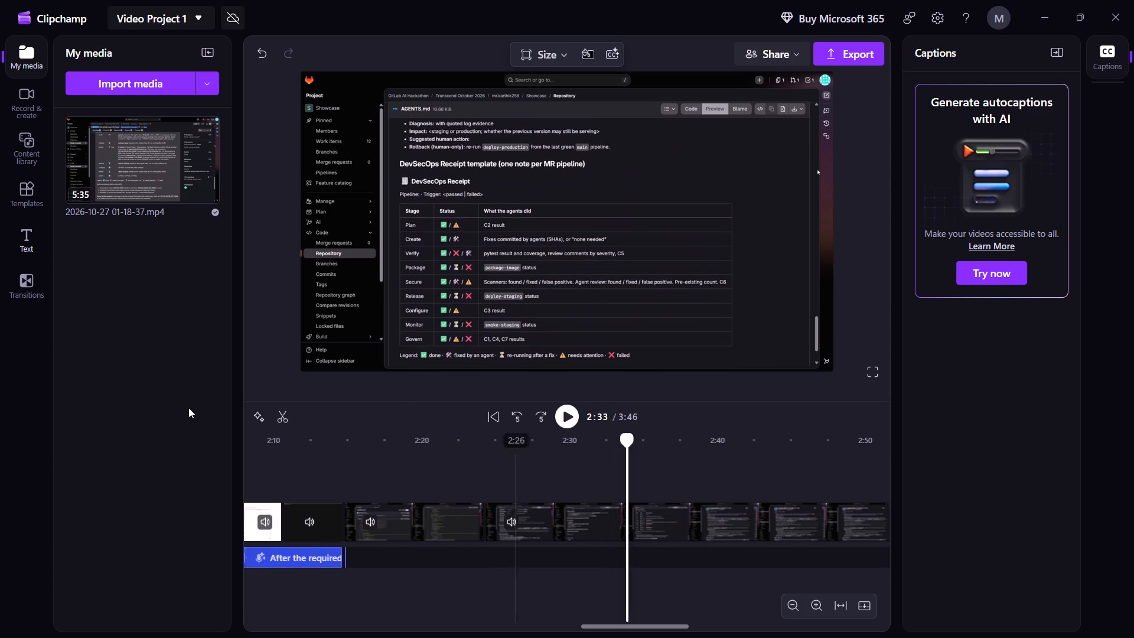
{"action": "left_click", "coordinate": [275, 412]}
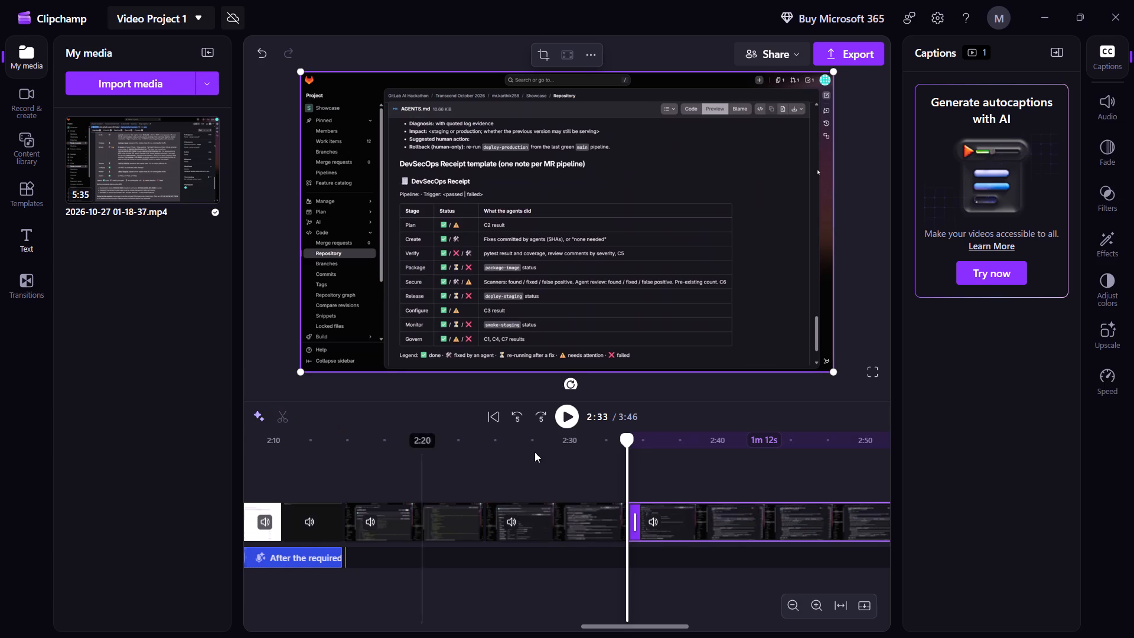
Play on to where the smoke-staging incident page appears and split the footage there, at about 2:37.
{"action": "left_click", "coordinate": [572, 425]}
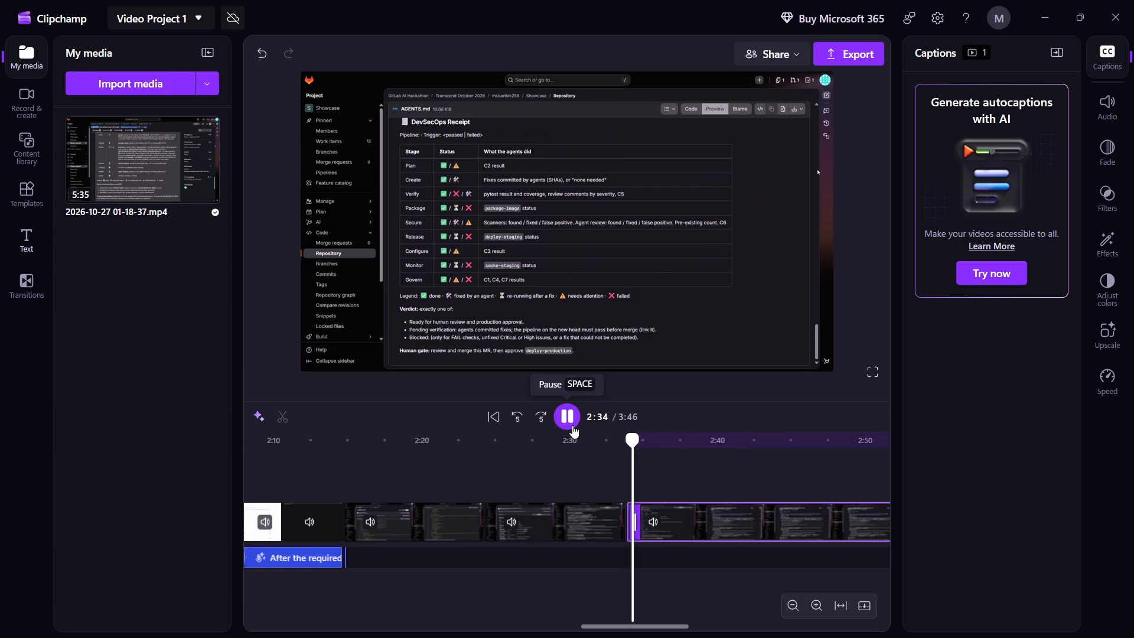
{"action": "key", "text": "space"}
{"action": "key", "text": "space"}
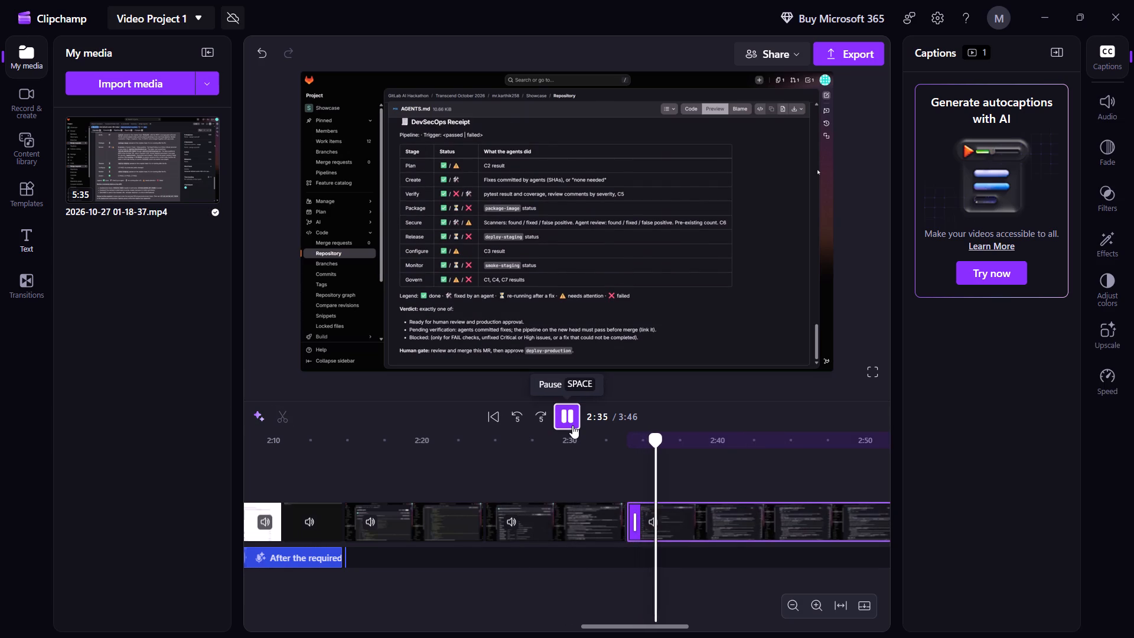
{"action": "key", "text": "space"}
{"action": "key", "text": "space"}
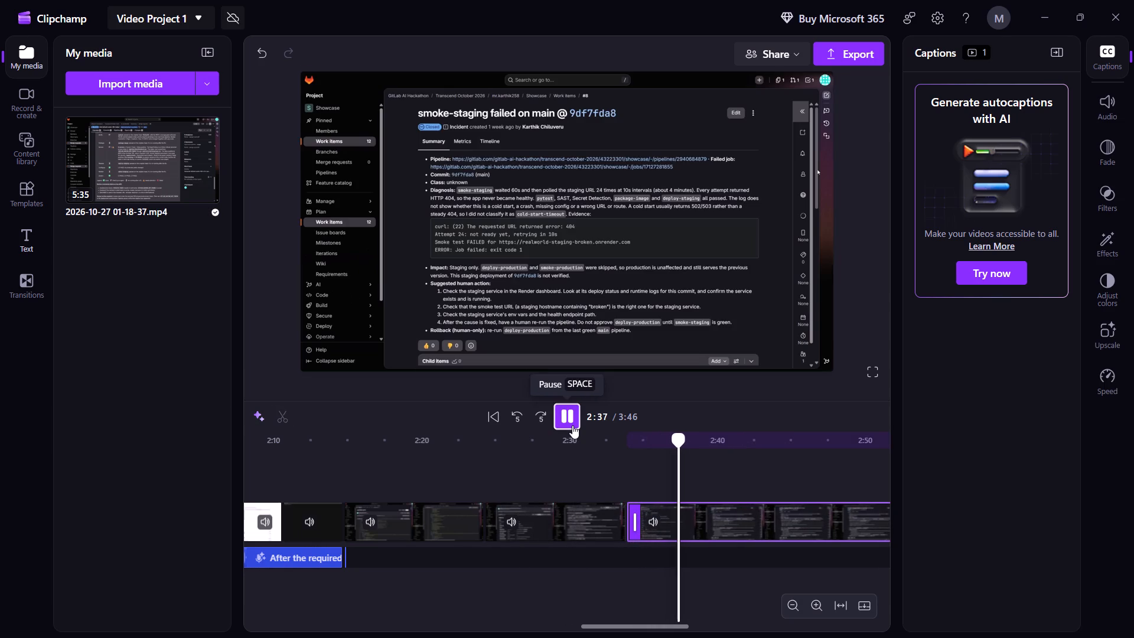
{"action": "key", "text": "space"}
{"action": "left_click", "coordinate": [281, 412]}
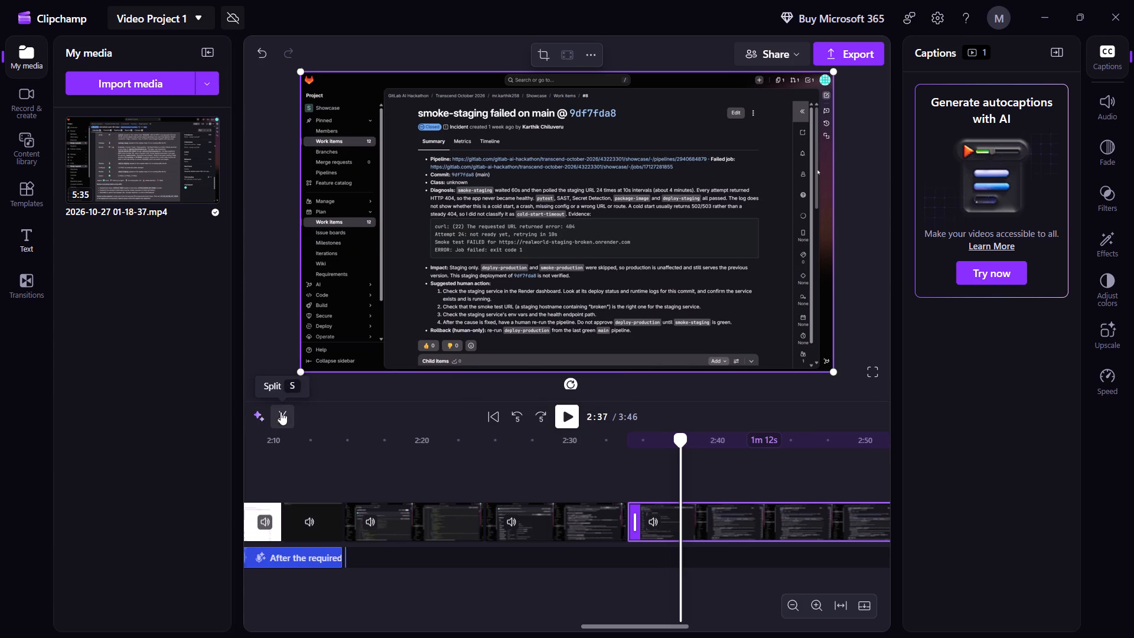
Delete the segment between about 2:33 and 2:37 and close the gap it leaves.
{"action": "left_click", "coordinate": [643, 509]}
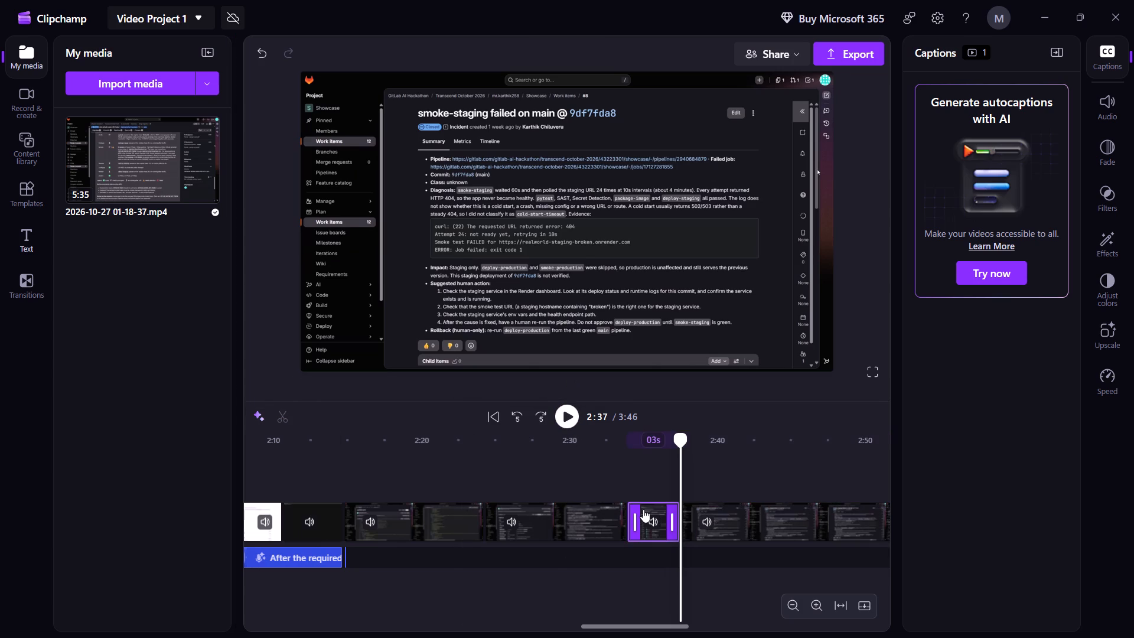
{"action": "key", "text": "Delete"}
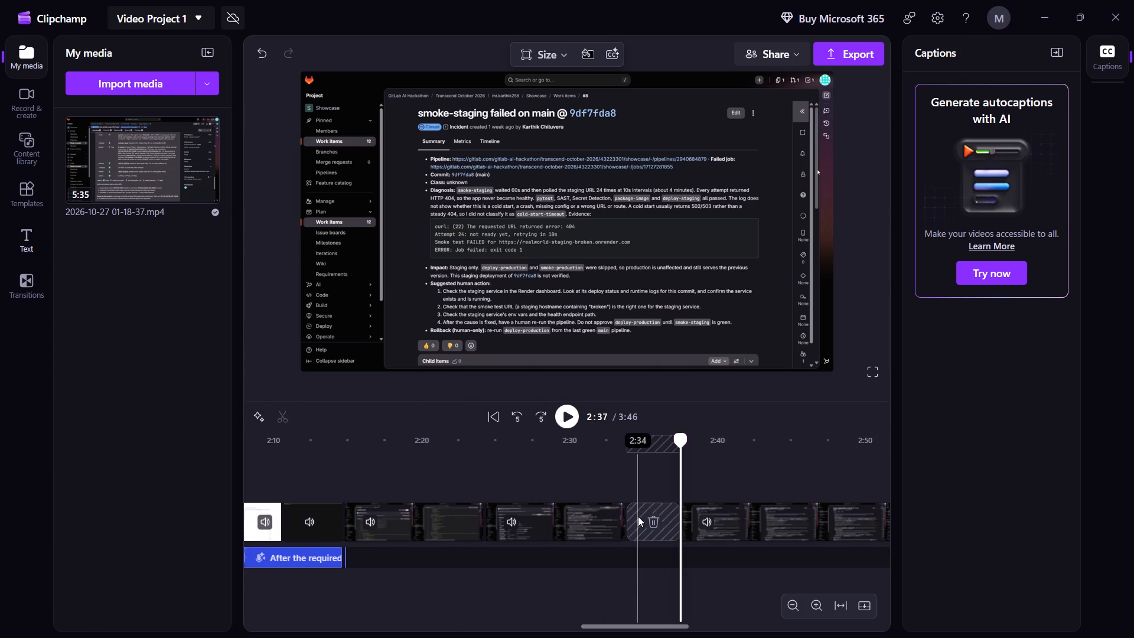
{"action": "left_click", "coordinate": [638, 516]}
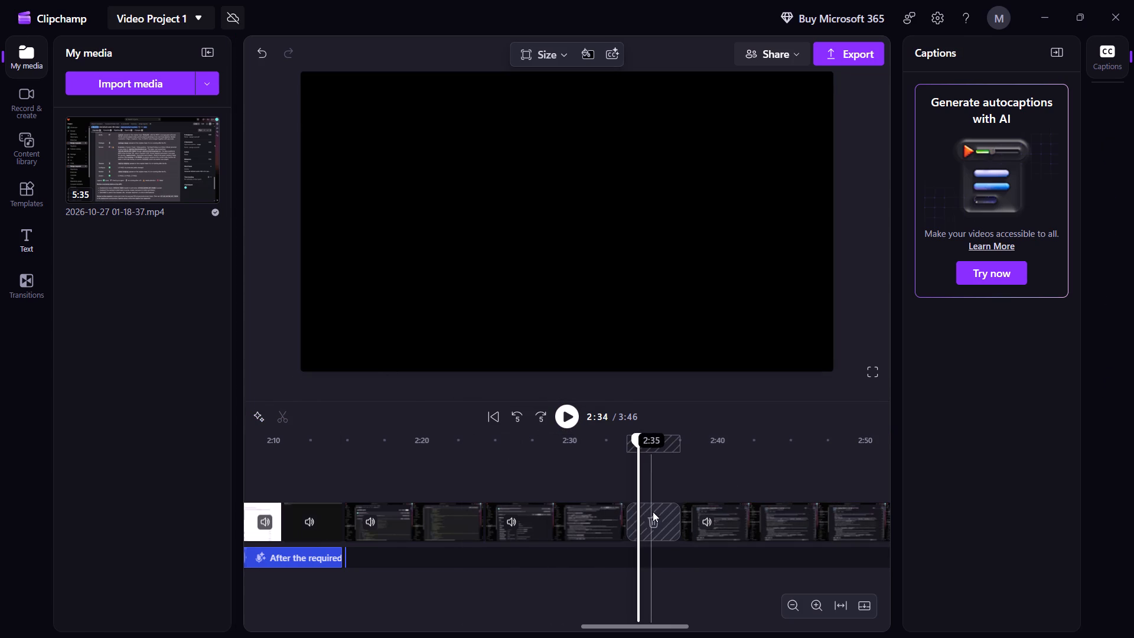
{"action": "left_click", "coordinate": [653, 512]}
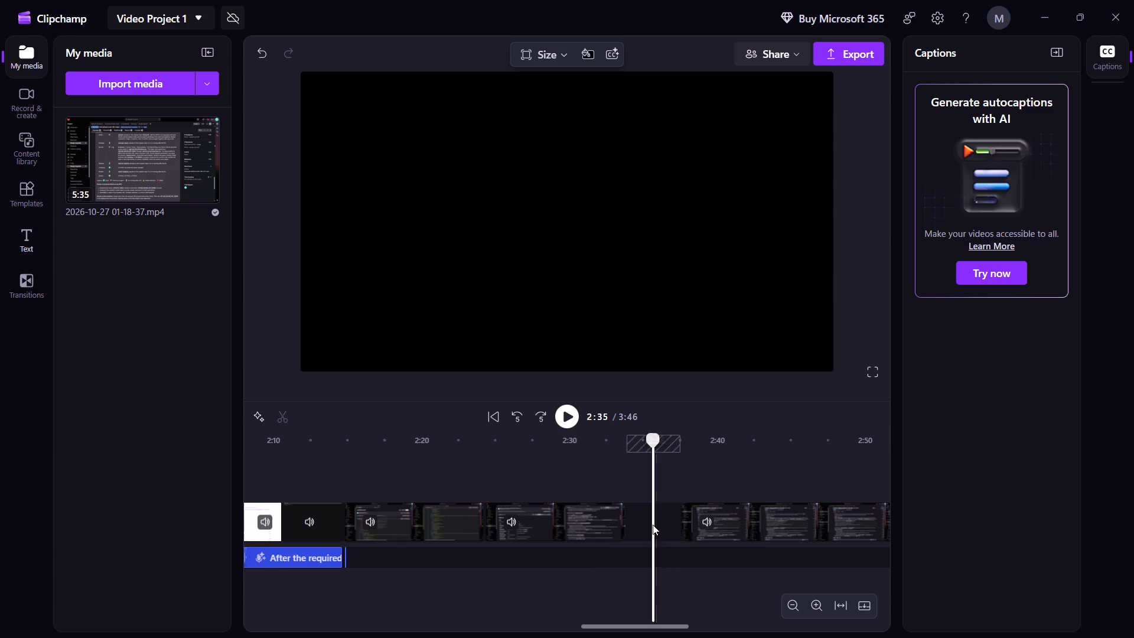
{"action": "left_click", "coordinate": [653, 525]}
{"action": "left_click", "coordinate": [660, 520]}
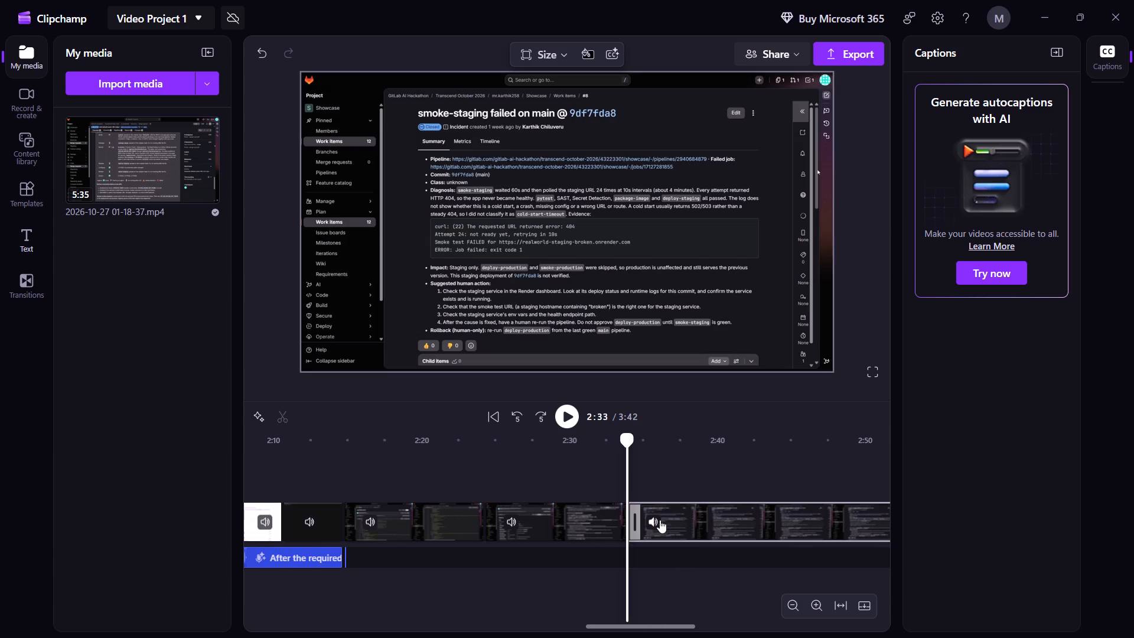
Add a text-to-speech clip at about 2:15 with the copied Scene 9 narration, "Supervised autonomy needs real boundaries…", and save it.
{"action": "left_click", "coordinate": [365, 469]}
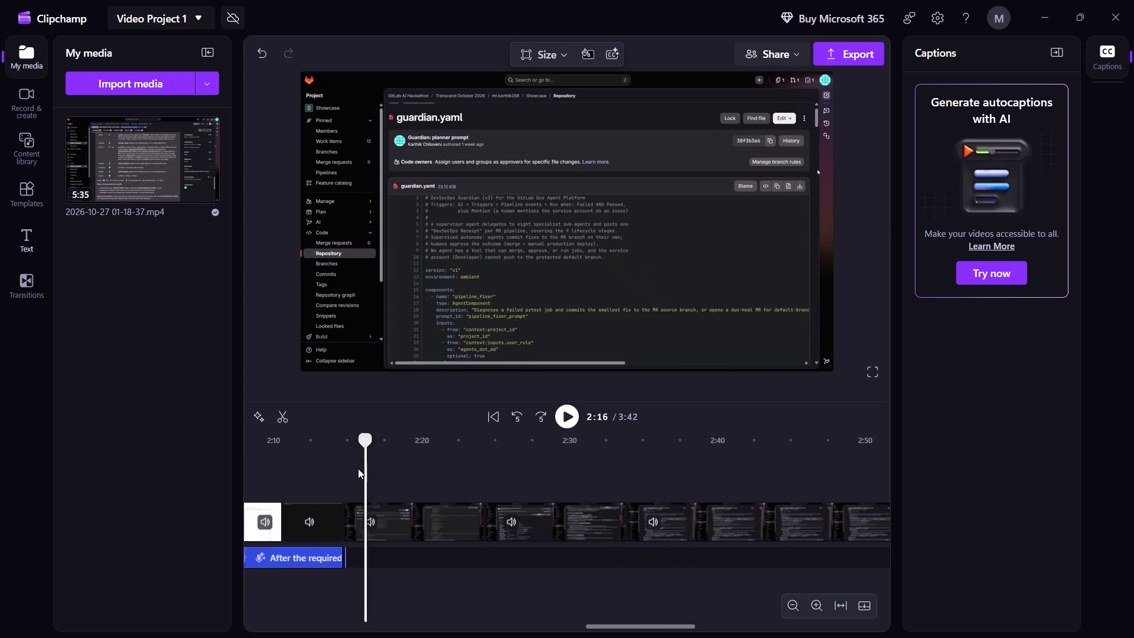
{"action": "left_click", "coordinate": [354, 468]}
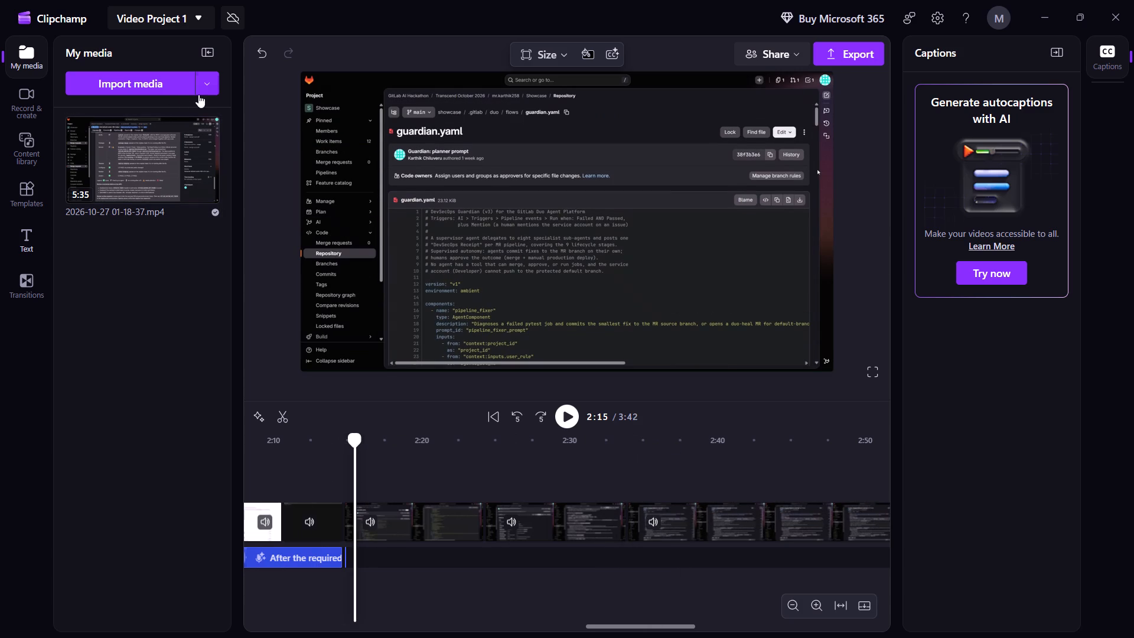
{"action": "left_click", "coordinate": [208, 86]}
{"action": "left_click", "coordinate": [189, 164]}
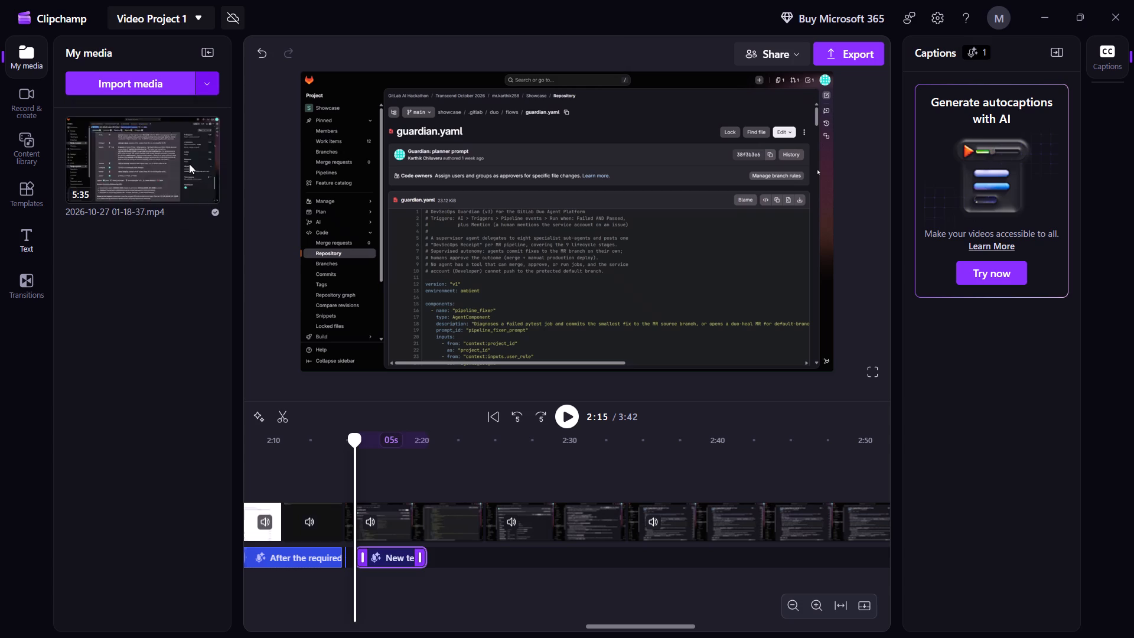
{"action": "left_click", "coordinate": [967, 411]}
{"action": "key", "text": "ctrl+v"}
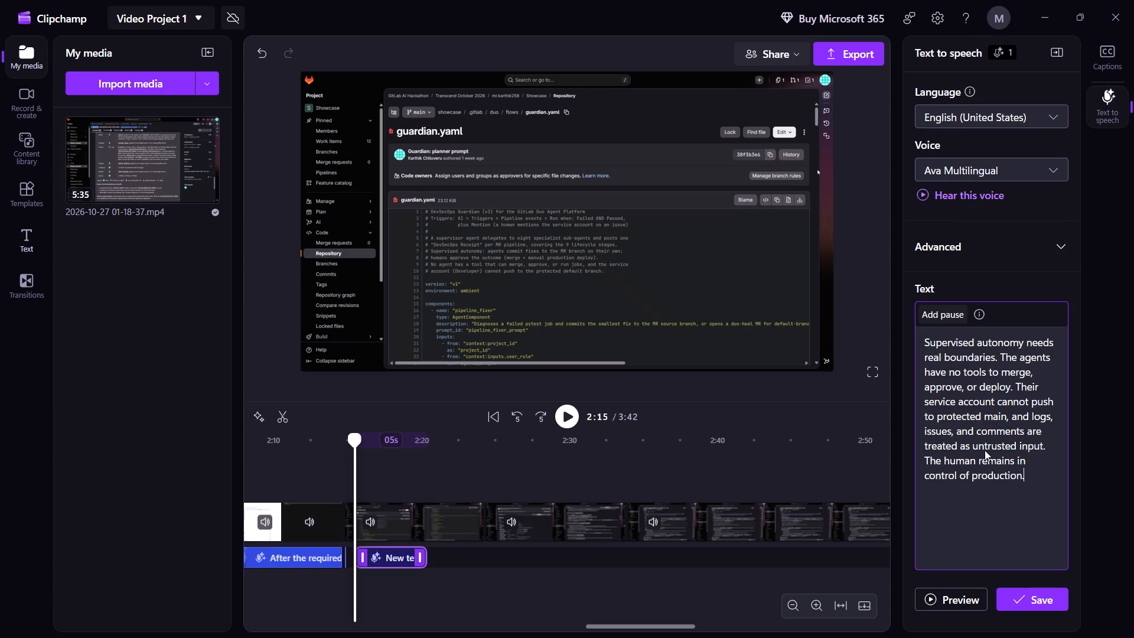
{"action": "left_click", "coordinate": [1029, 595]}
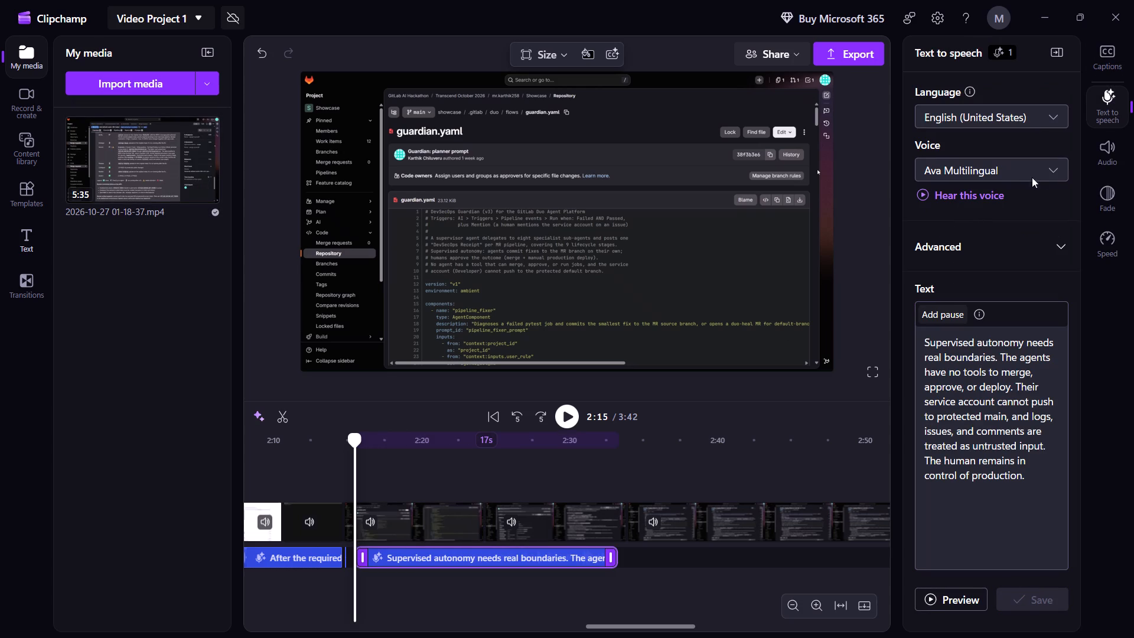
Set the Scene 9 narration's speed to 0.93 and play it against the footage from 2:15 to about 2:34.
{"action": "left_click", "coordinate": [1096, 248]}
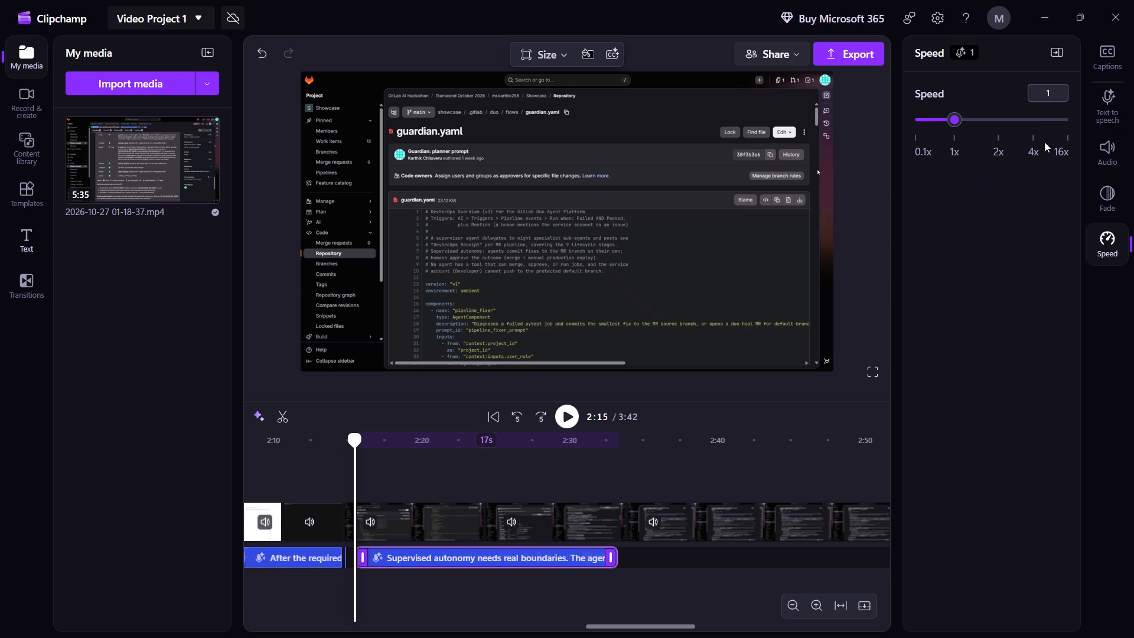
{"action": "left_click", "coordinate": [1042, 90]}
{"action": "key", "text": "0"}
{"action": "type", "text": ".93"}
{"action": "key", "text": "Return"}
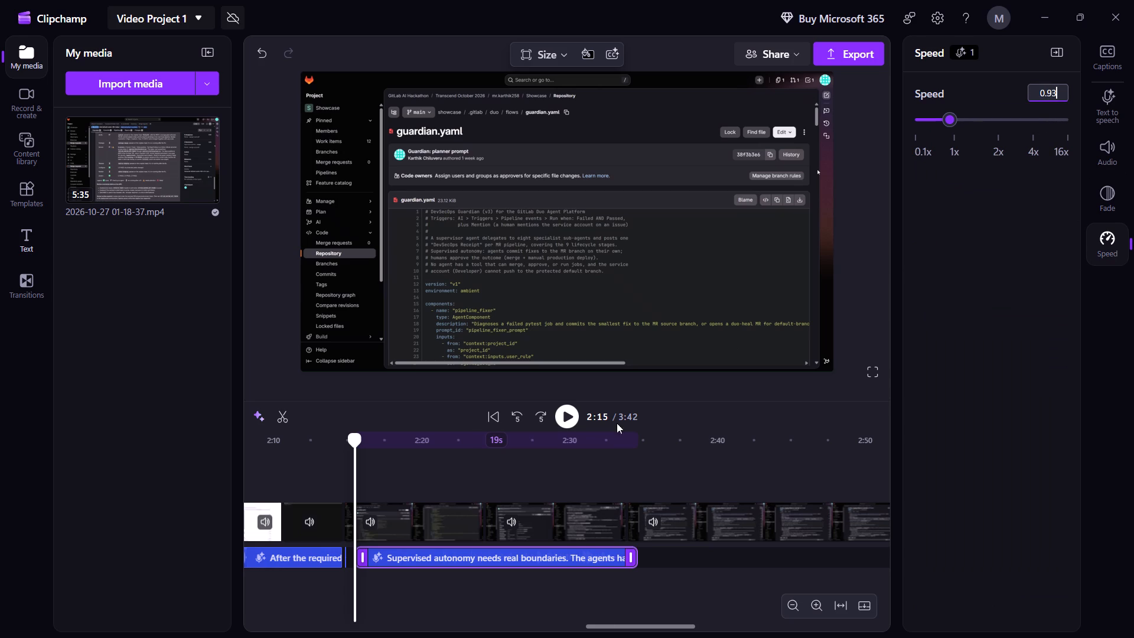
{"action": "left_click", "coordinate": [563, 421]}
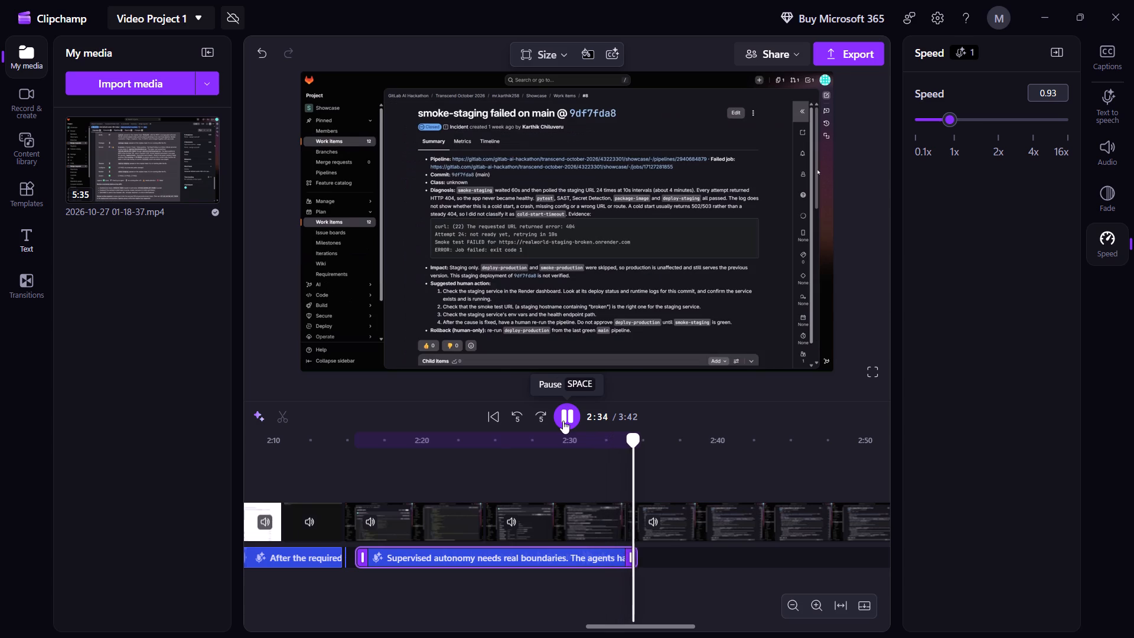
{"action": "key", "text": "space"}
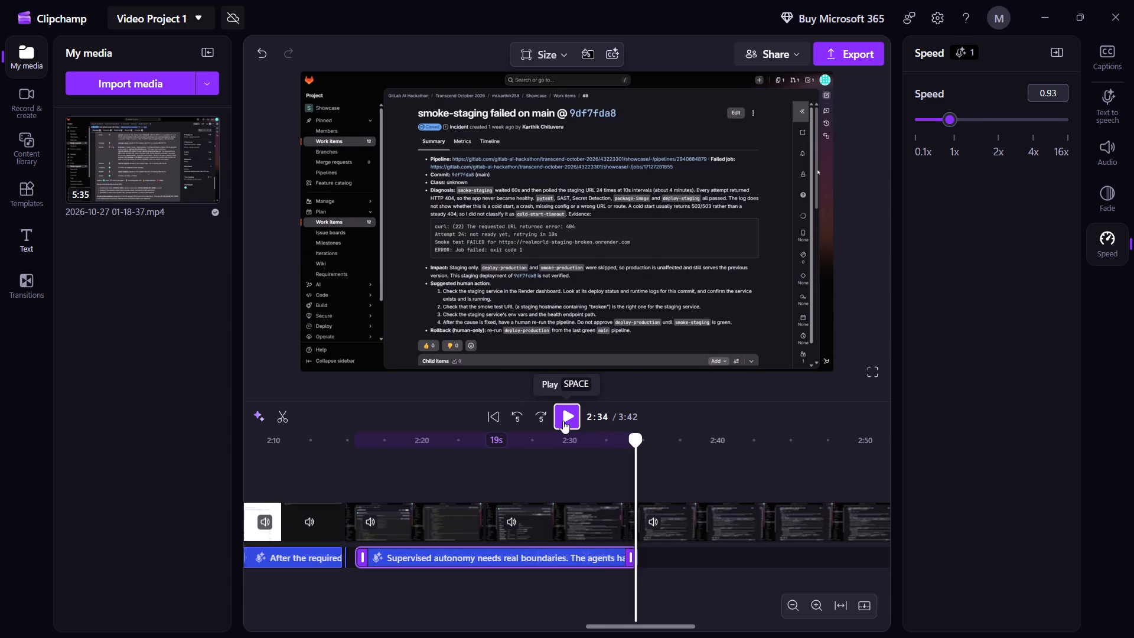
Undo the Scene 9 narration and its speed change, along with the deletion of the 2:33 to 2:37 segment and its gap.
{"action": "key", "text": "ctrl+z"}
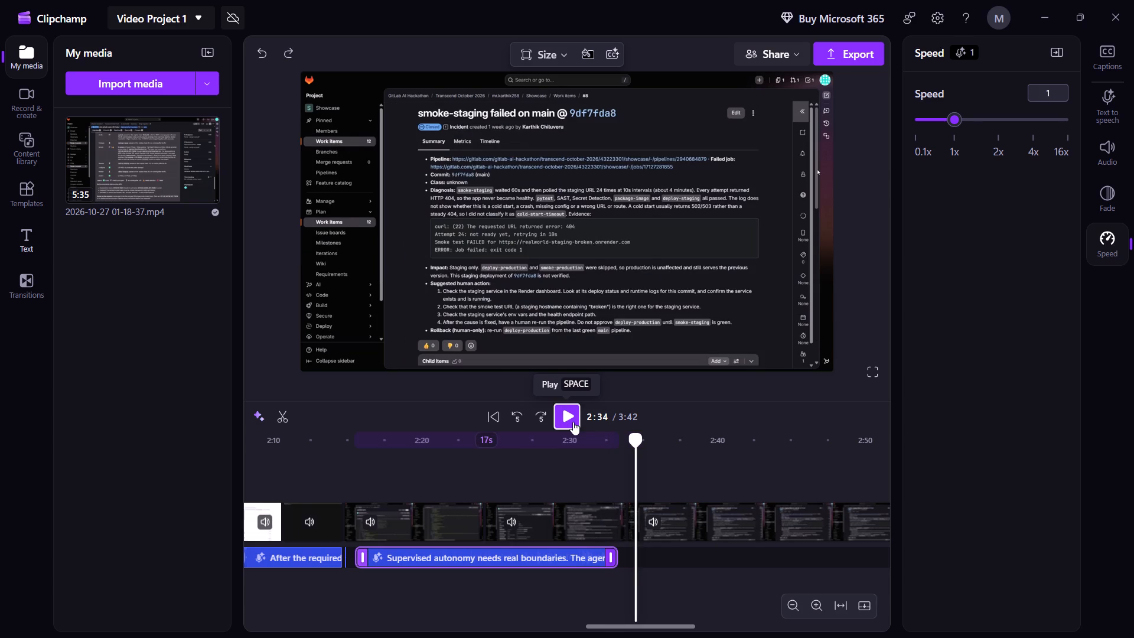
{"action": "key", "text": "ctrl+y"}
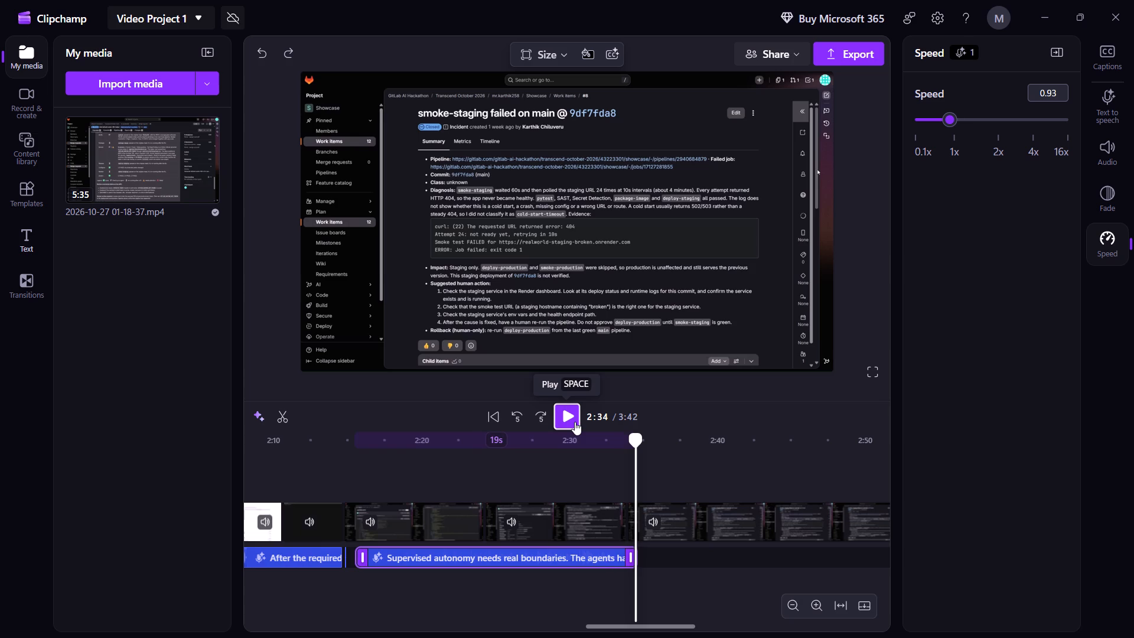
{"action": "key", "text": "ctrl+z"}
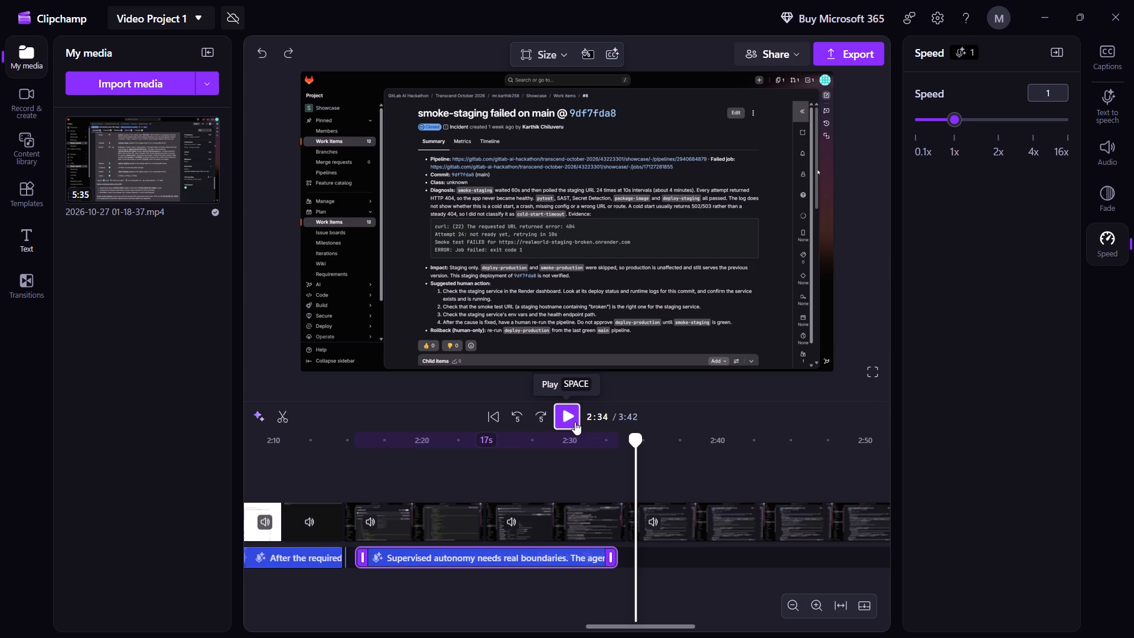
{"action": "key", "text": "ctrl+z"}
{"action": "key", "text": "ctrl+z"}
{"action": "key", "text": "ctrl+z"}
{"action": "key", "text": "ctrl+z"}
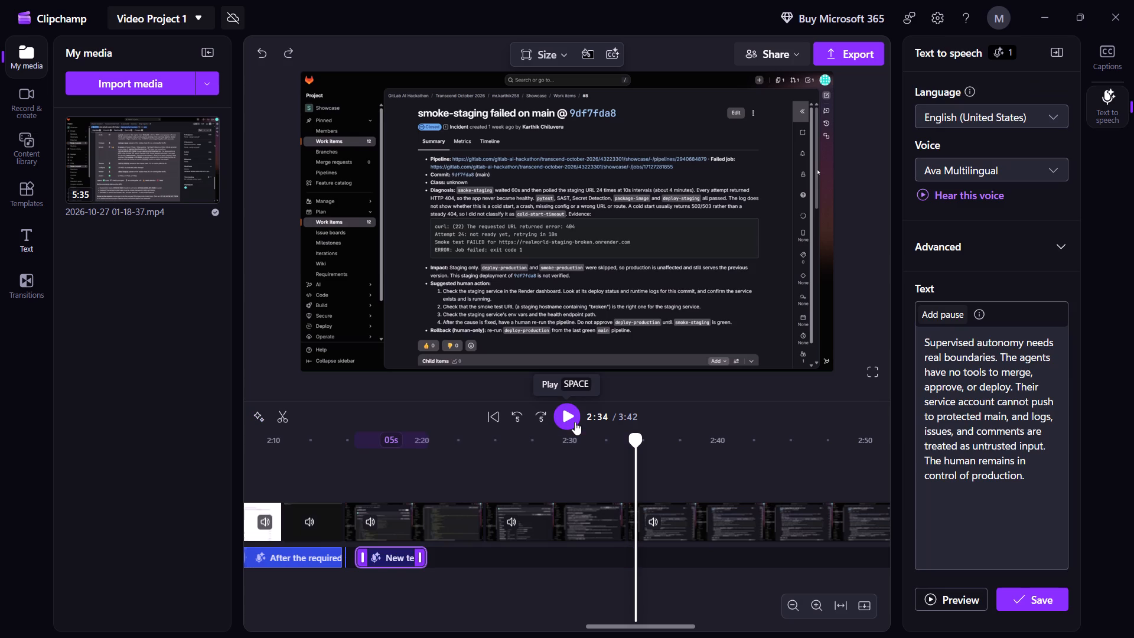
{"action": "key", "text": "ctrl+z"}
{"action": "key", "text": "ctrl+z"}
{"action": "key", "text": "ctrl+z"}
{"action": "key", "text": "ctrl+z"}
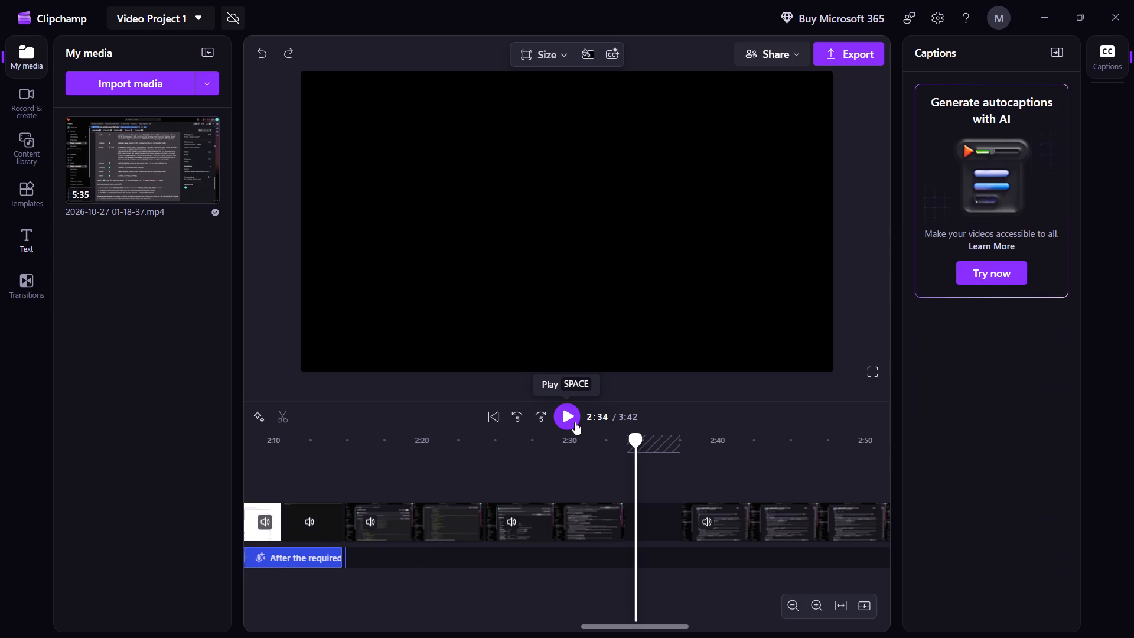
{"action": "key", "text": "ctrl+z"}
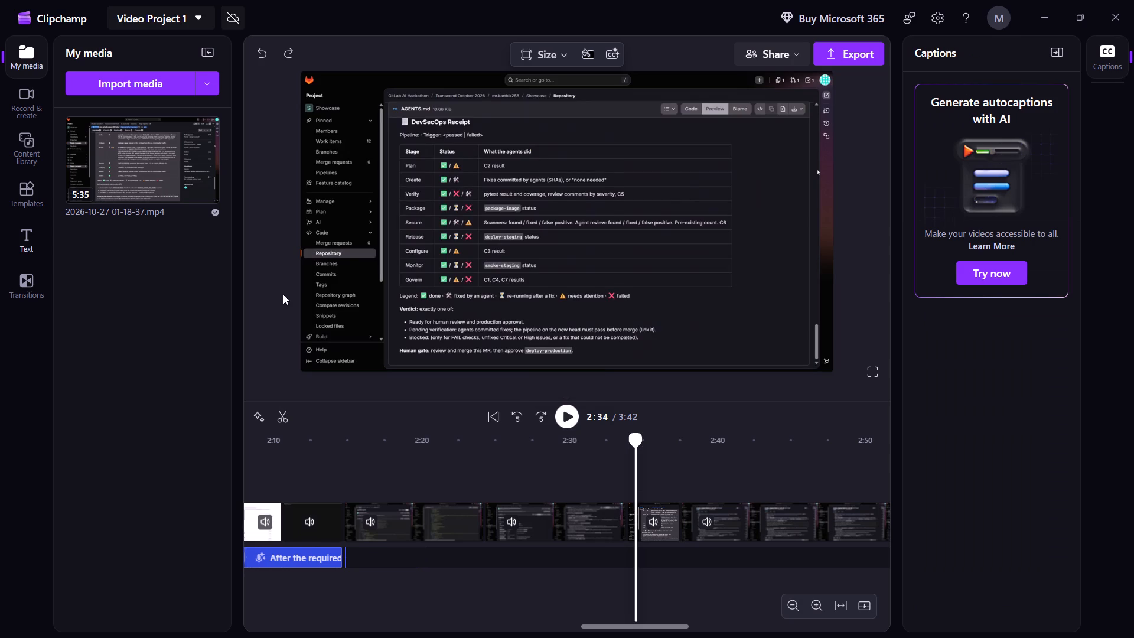
Add a text-to-speech clip at about 2:34 with the copied Scene 9 narration, "Supervised autonomy needs real boundaries…", and save it.
{"action": "left_click", "coordinate": [207, 90]}
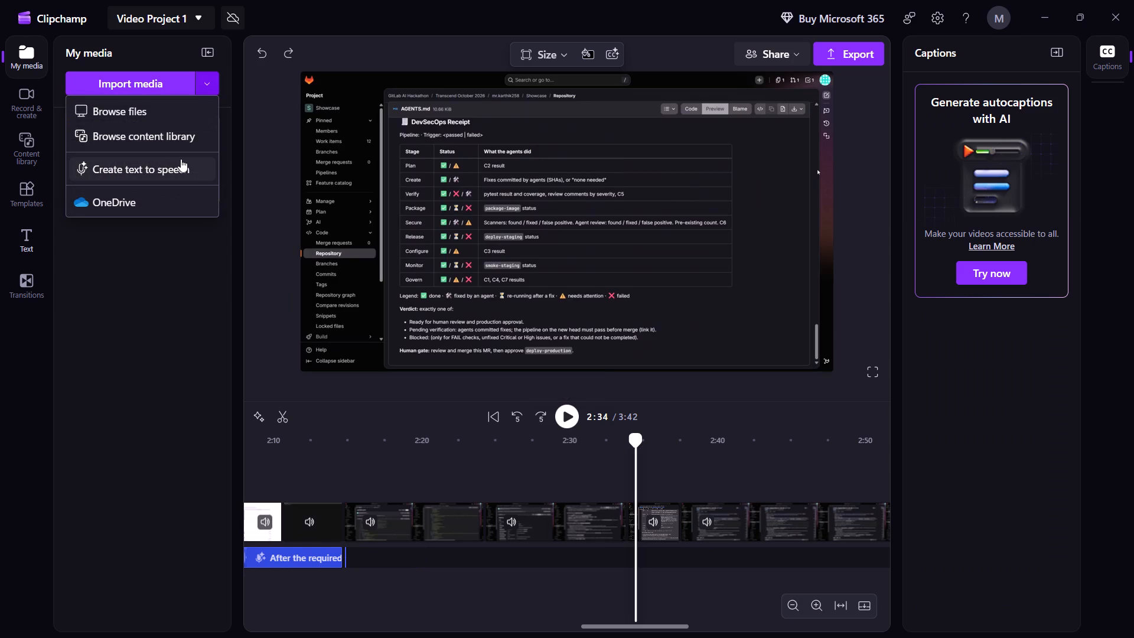
{"action": "left_click", "coordinate": [181, 159]}
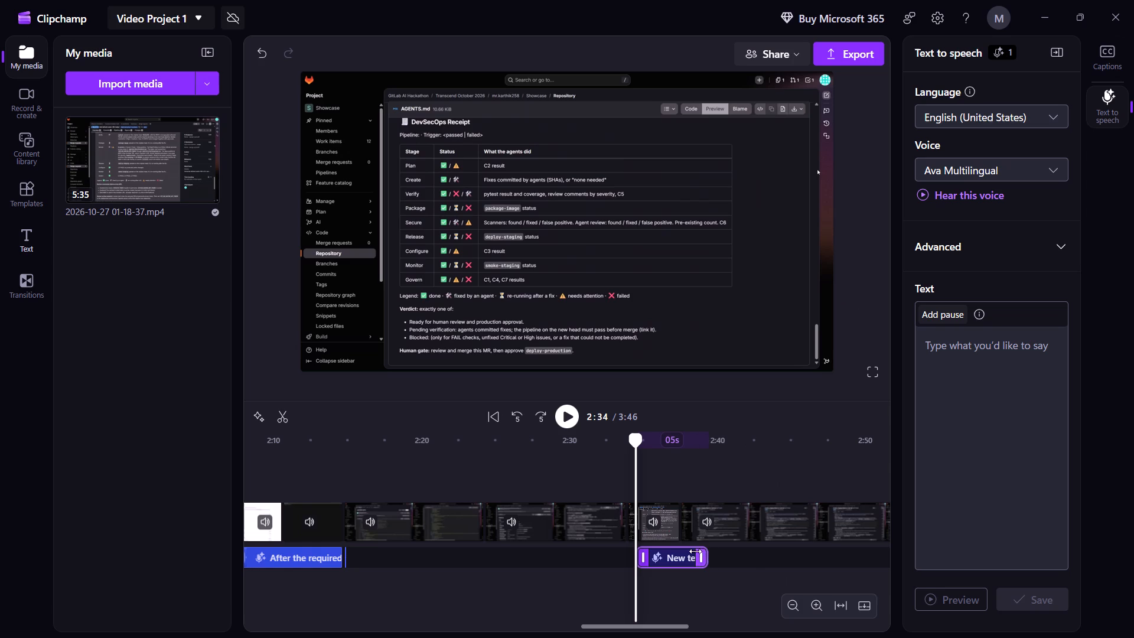
{"action": "left_click", "coordinate": [941, 397]}
{"action": "key", "text": "ctrl+v"}
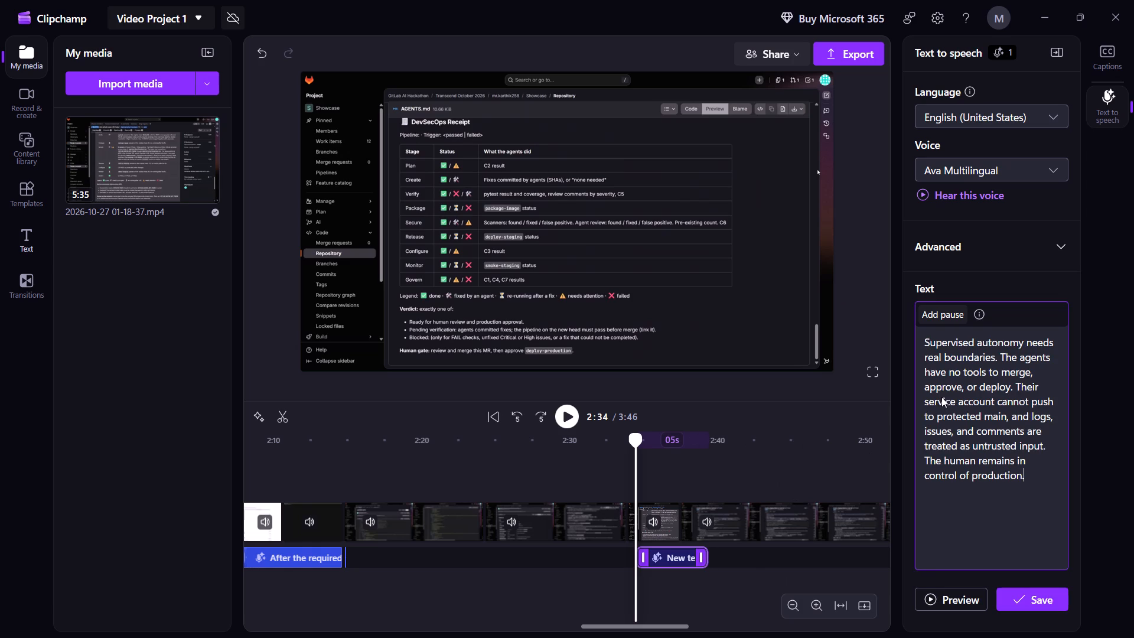
{"action": "left_click", "coordinate": [1022, 531]}
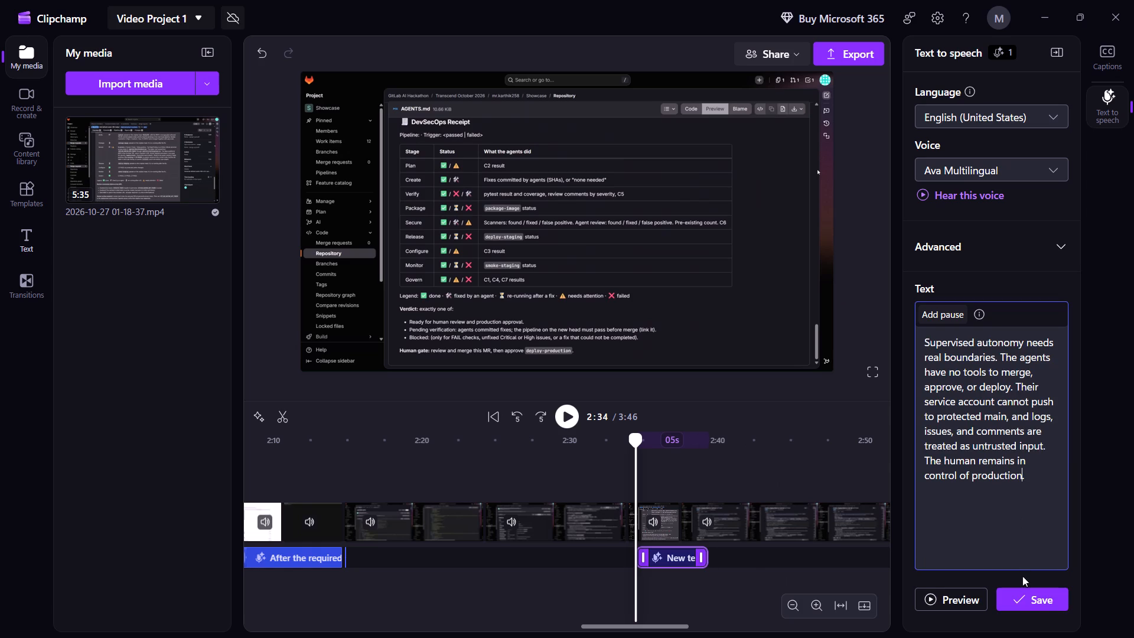
{"action": "left_click", "coordinate": [1022, 600]}
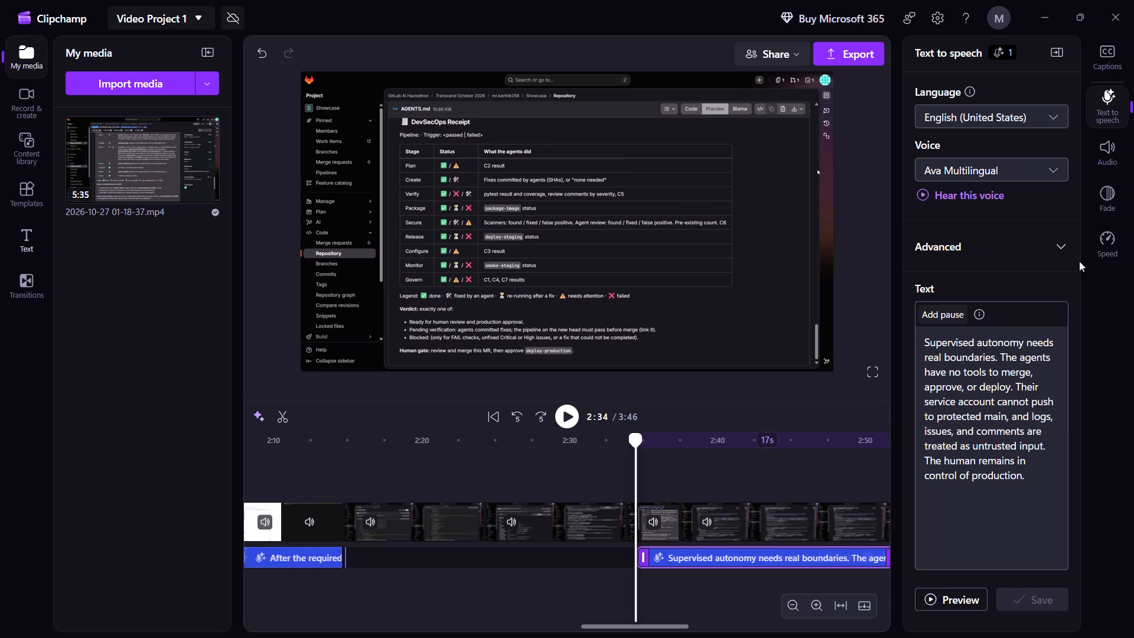
Set the Scene 9 narration's speed to 0.93.
{"action": "left_click", "coordinate": [1097, 243]}
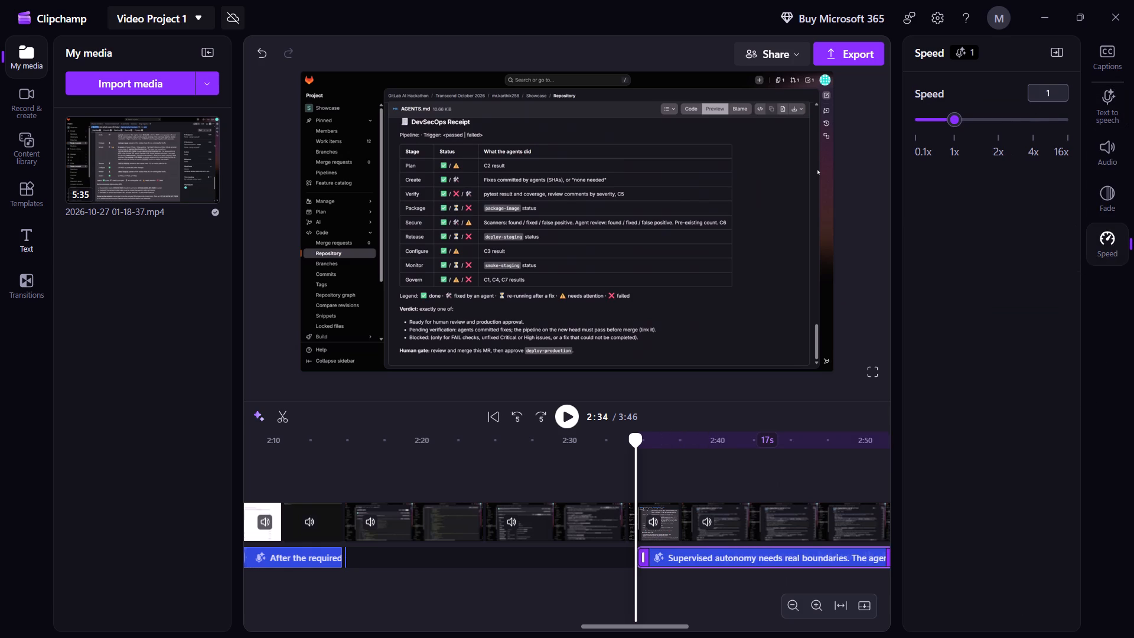
{"action": "left_click", "coordinate": [1039, 95]}
{"action": "type", "text": "0.93"}
{"action": "key", "text": "Return"}
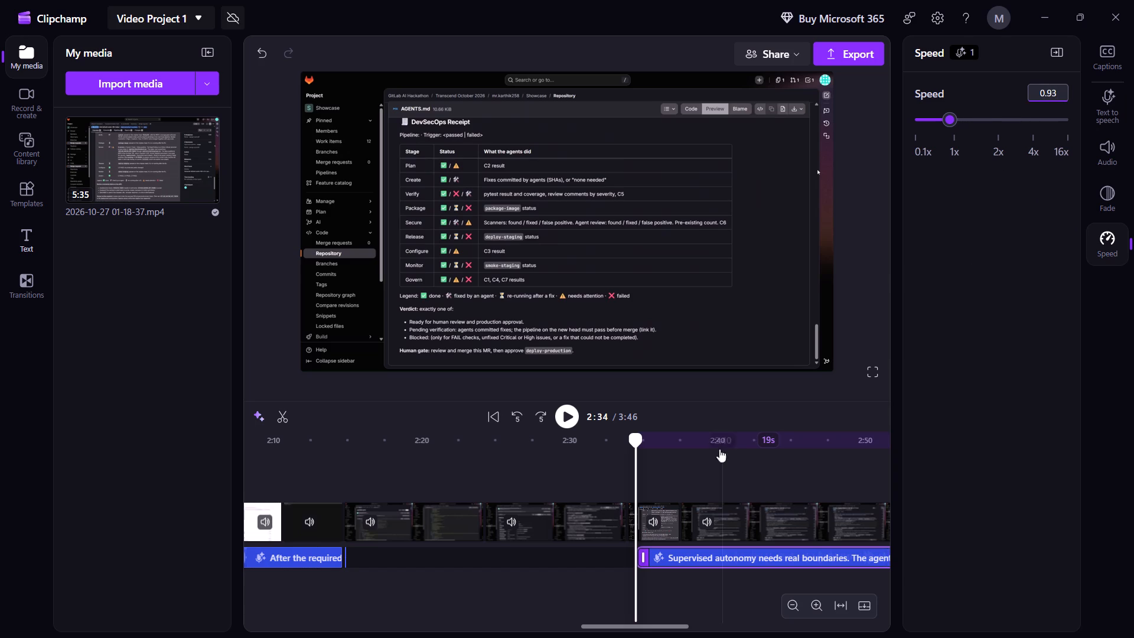
Move the Scene 9 narration to start at about 2:16, just after the previous narration on the same track, checking the transition by playback.
{"action": "left_click_drag", "start_coordinate": [681, 551], "coordinate": [665, 552]}
{"action": "left_click_drag", "start_coordinate": [665, 552], "coordinate": [400, 551]}
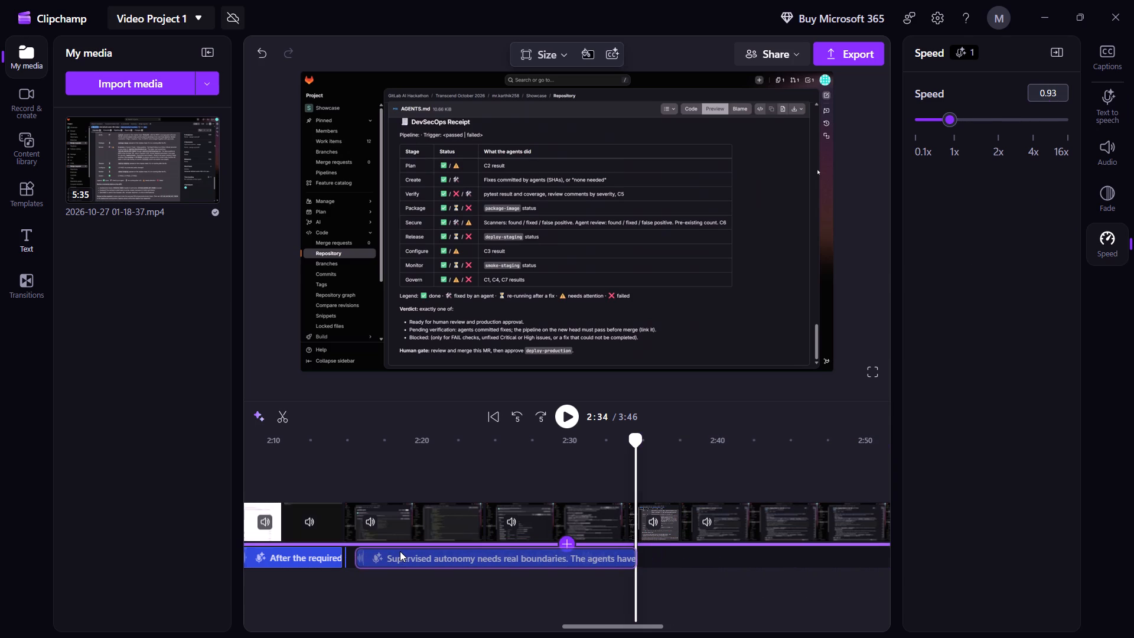
{"action": "left_click_drag", "start_coordinate": [400, 551], "coordinate": [398, 555]}
{"action": "left_click", "coordinate": [312, 487]}
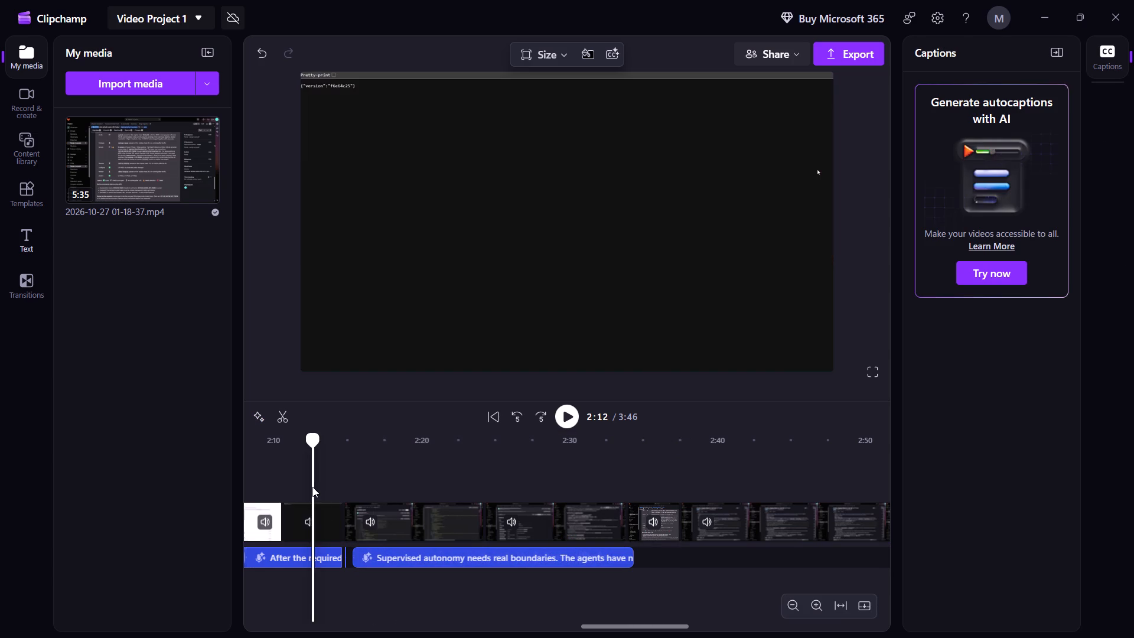
{"action": "key", "text": "space"}
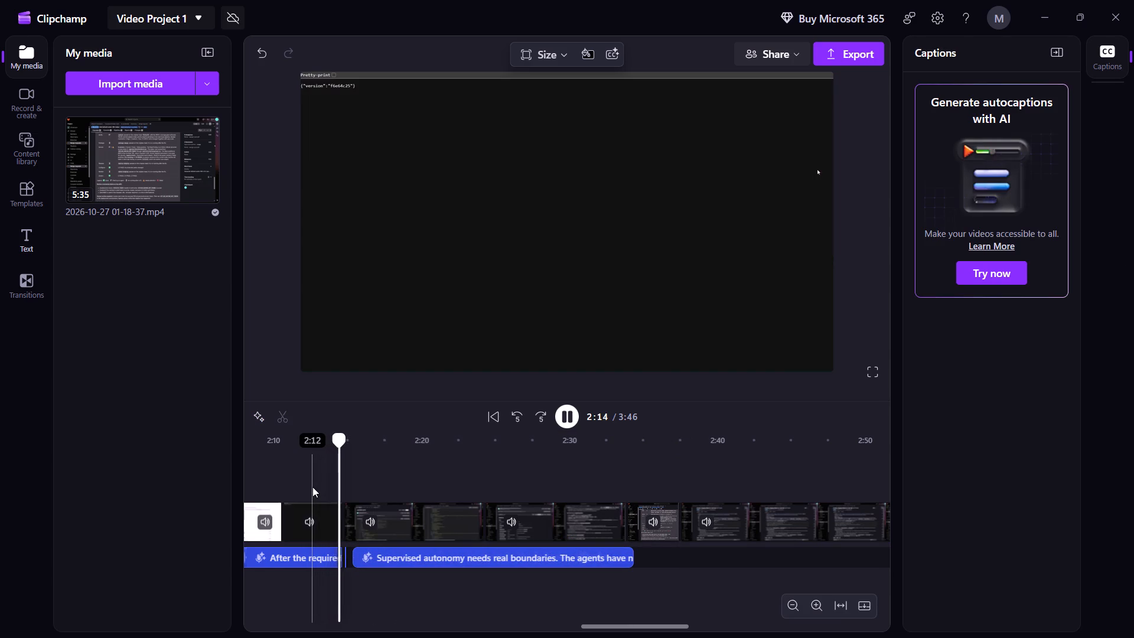
{"action": "key", "text": "space"}
{"action": "key", "text": "space"}
{"action": "key", "text": "space"}
{"action": "key", "text": "space"}
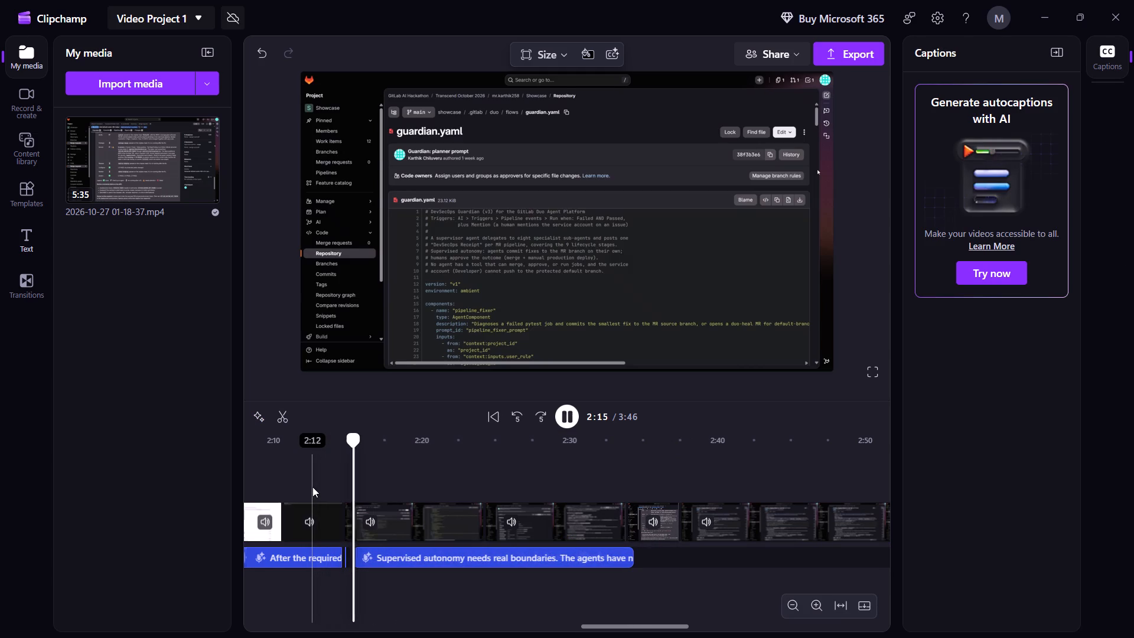
{"action": "key", "text": "space"}
{"action": "left_click_drag", "start_coordinate": [373, 549], "coordinate": [383, 546]}
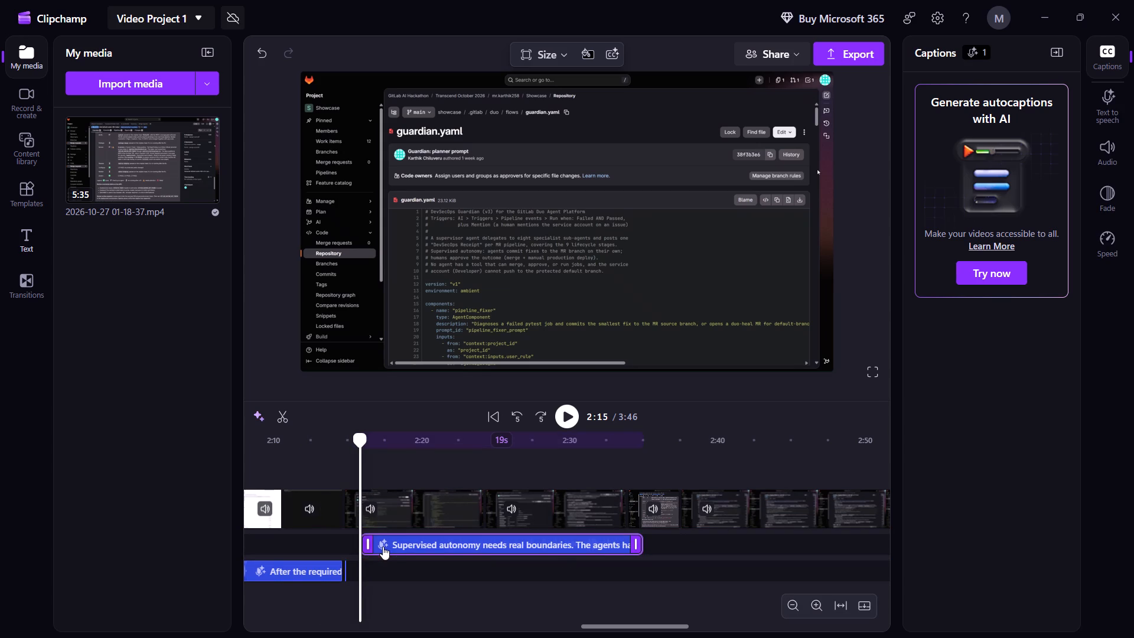
{"action": "left_click_drag", "start_coordinate": [386, 545], "coordinate": [387, 568]}
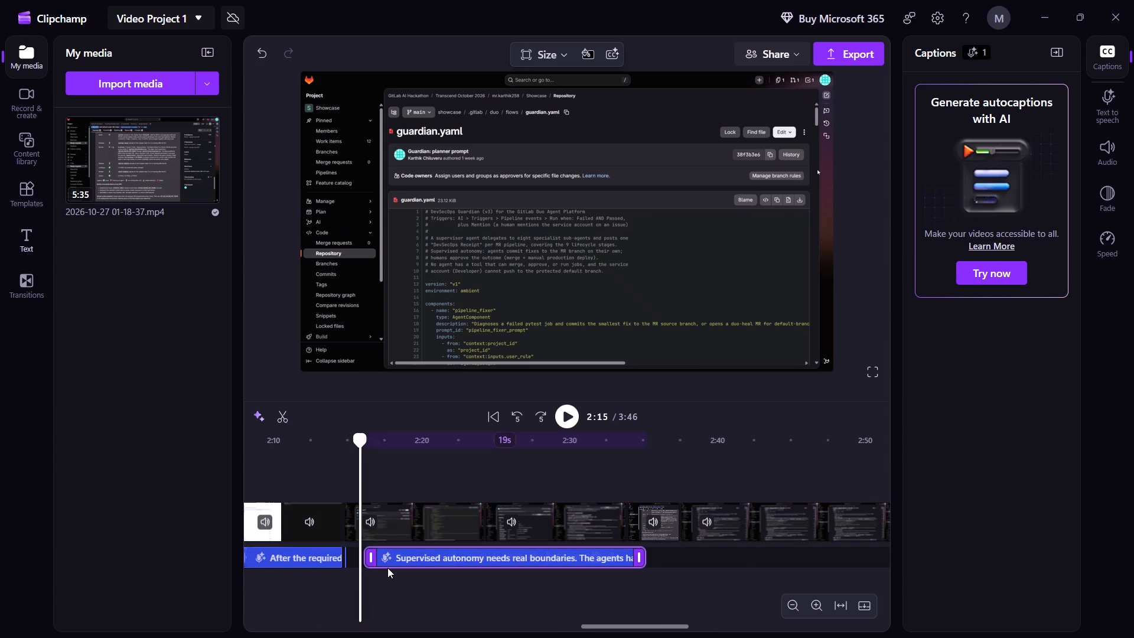
Play through the Scene 9 narration, split the footage at about 2:35, and delete the leftover piece up to about 2:37 with its gap.
{"action": "key", "text": "space"}
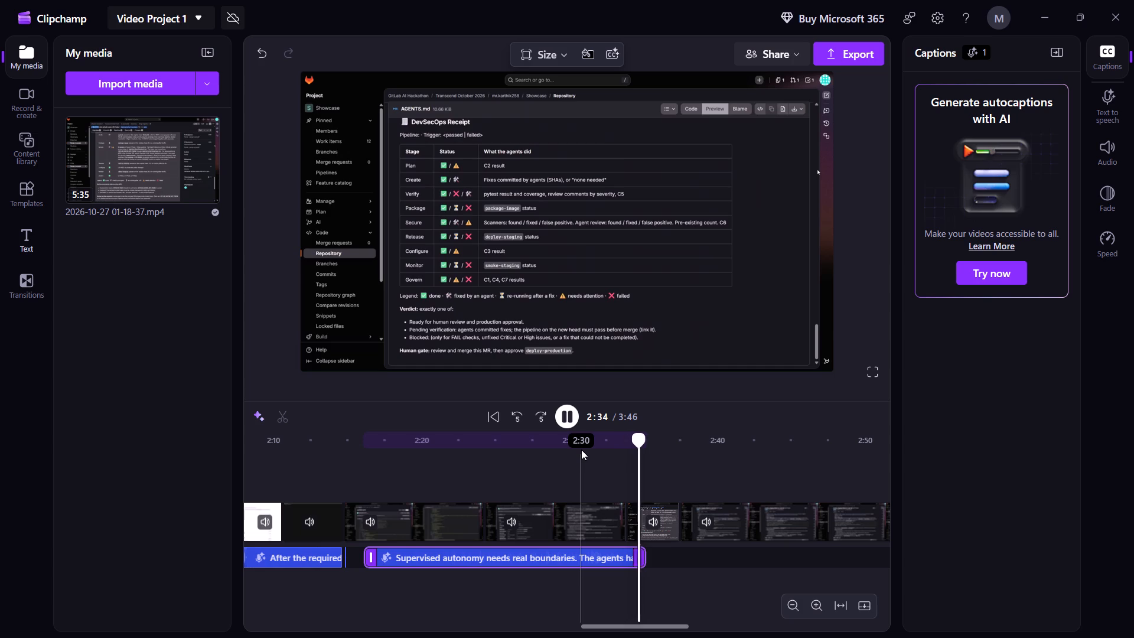
{"action": "key", "text": "space"}
{"action": "key", "text": "space"}
{"action": "key", "text": "space"}
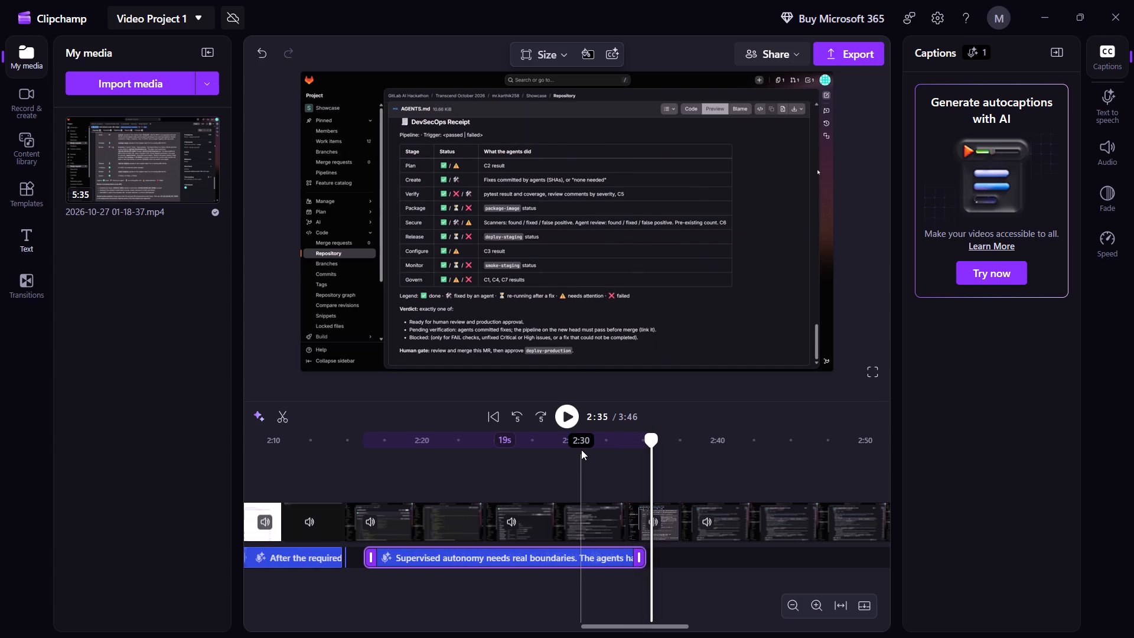
{"action": "left_click", "coordinate": [276, 411]}
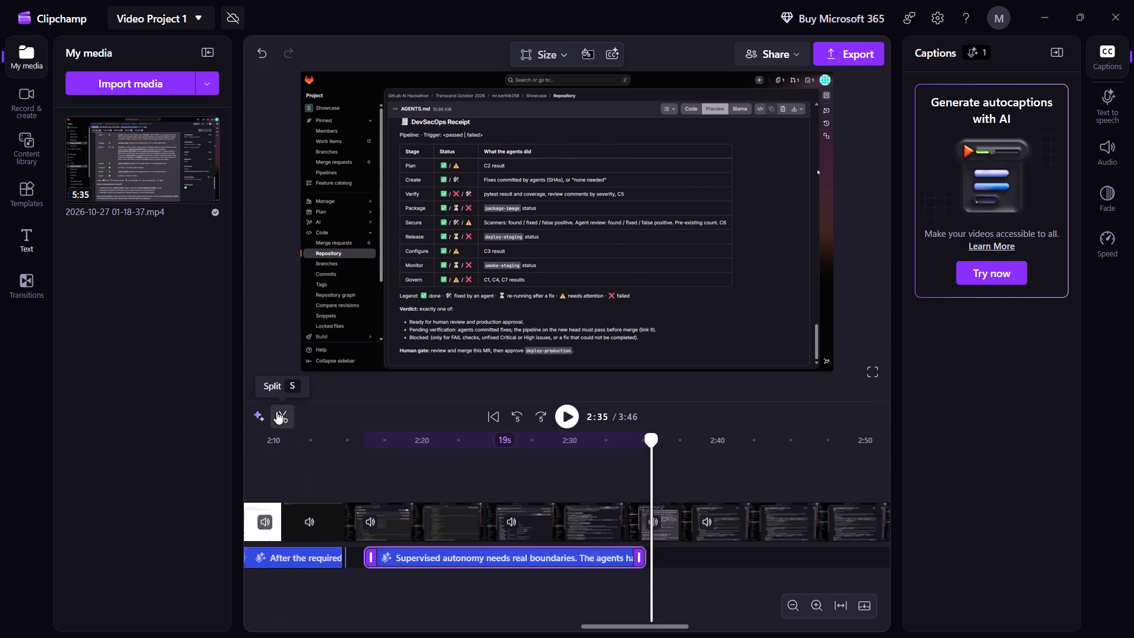
{"action": "left_click", "coordinate": [665, 522]}
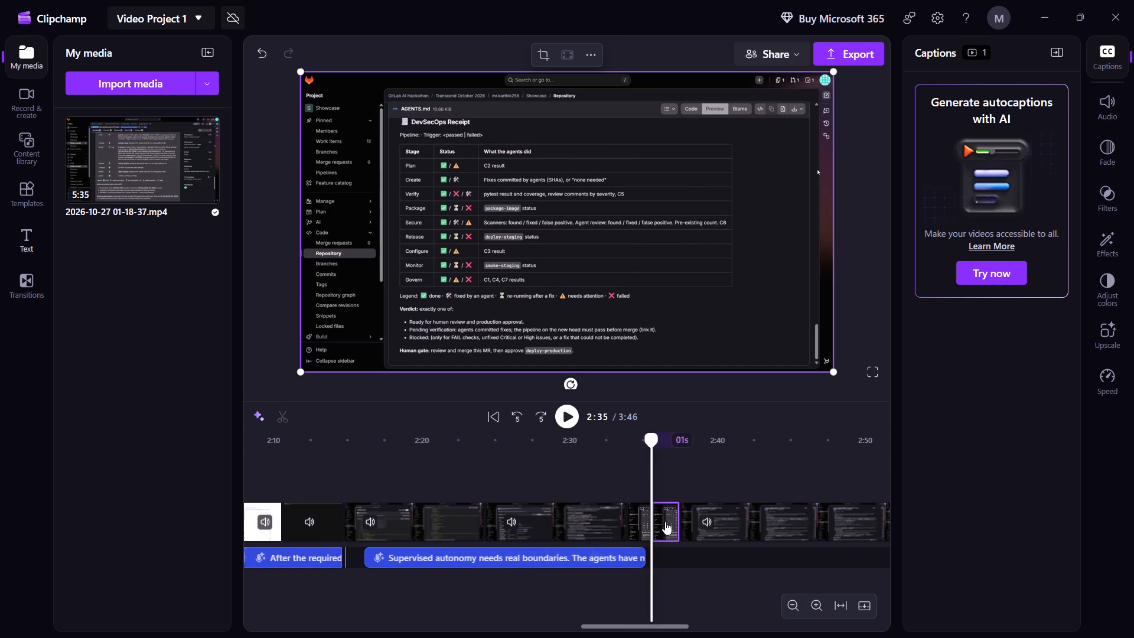
{"action": "key", "text": "Delete"}
{"action": "left_click", "coordinate": [665, 522]}
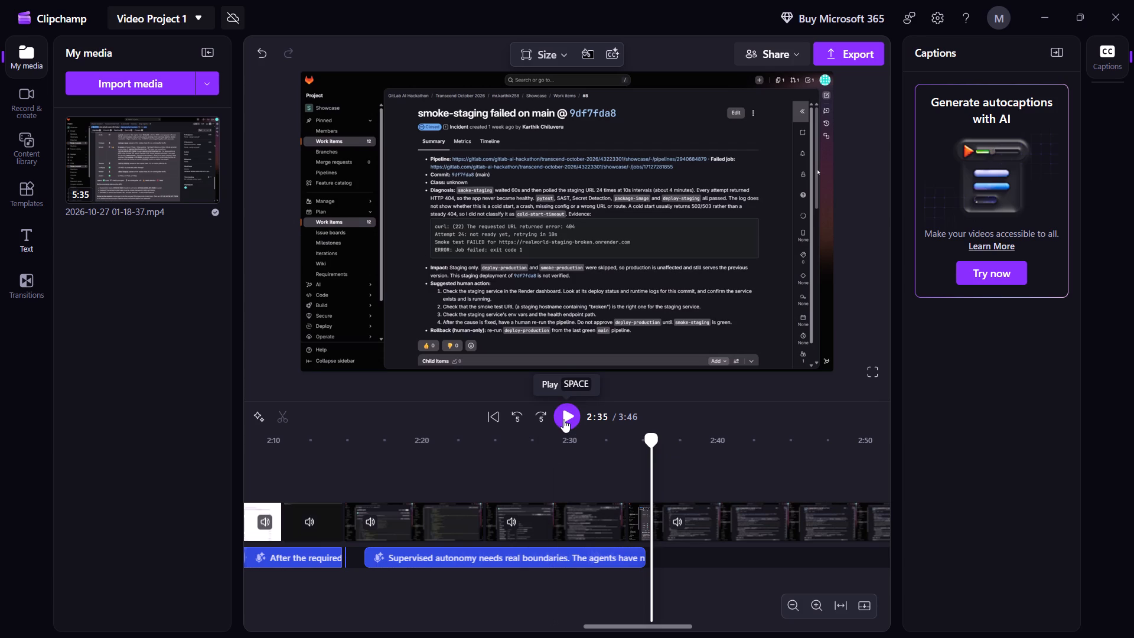
{"action": "key", "text": "space"}
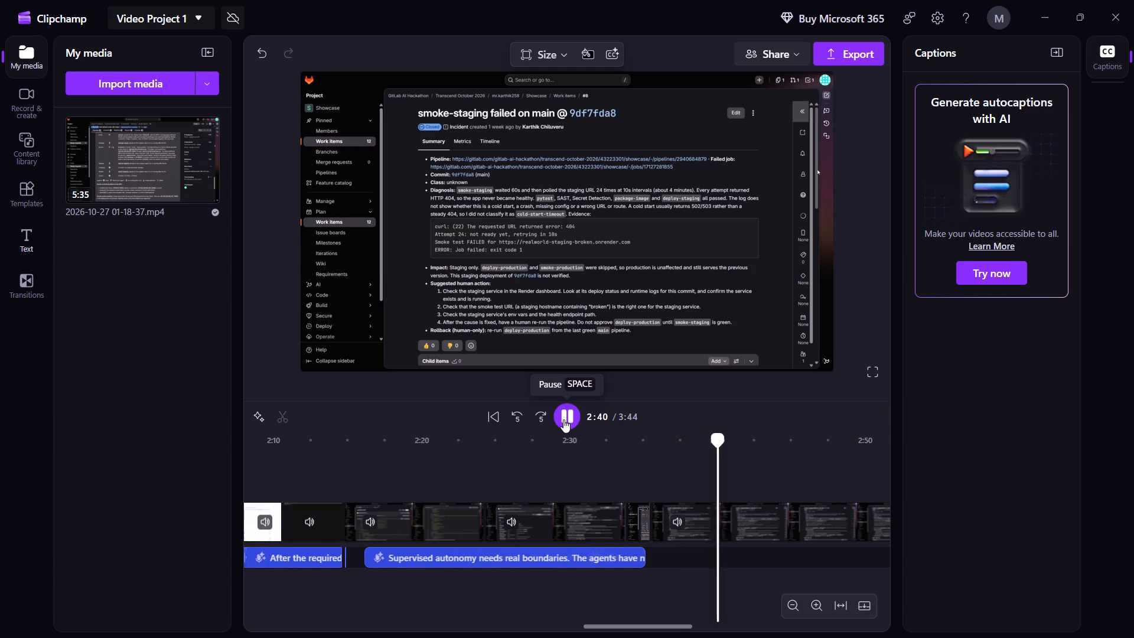
{"action": "key", "text": "space"}
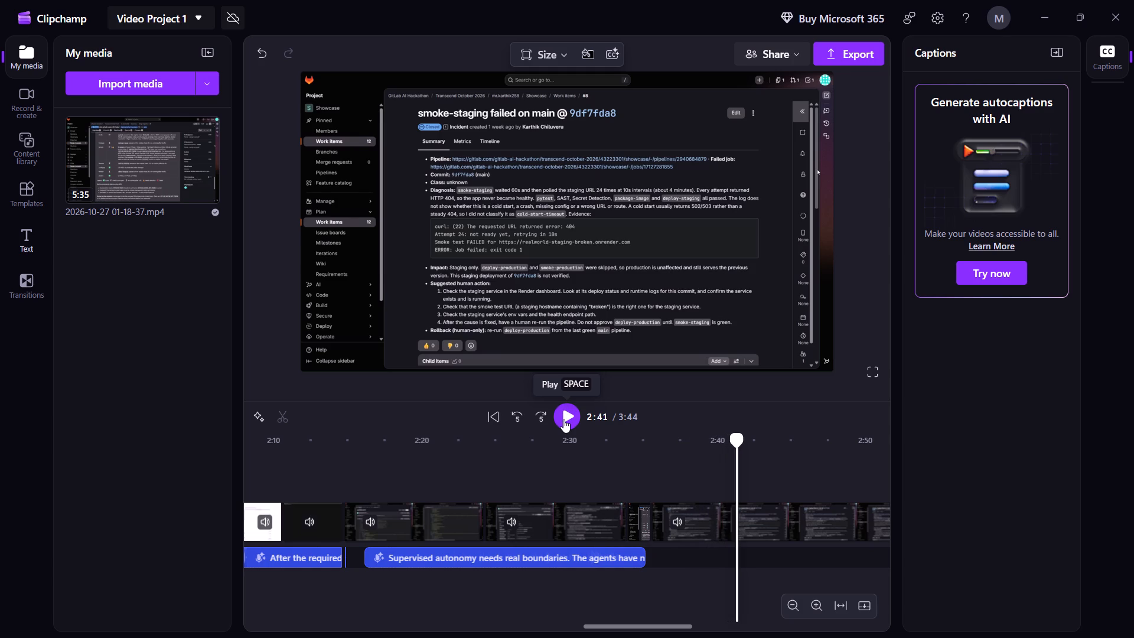
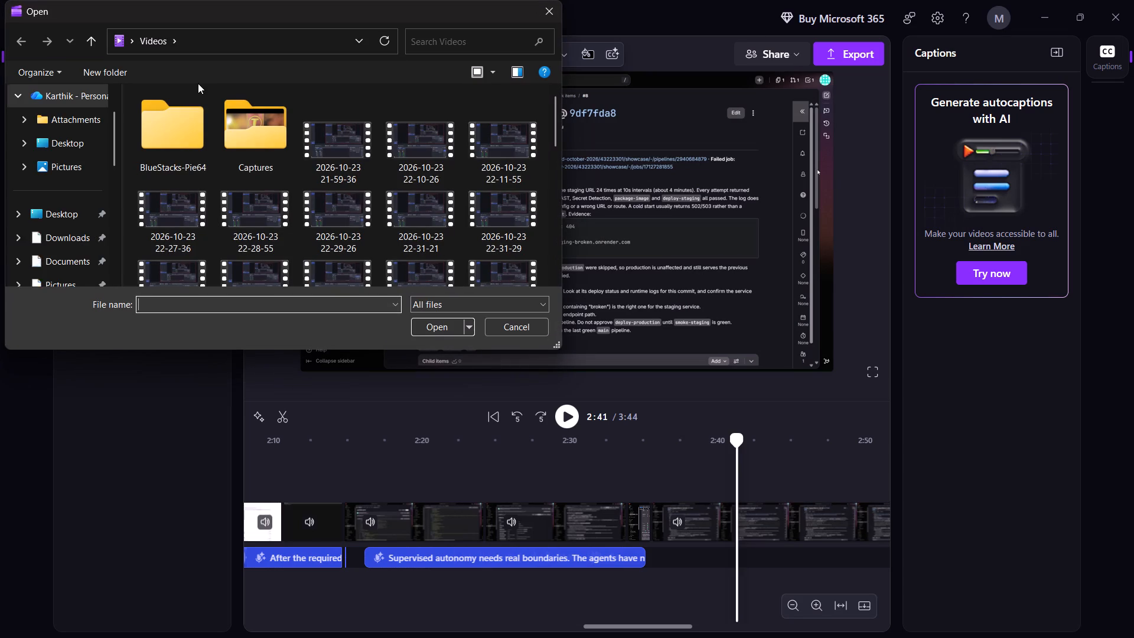
{"action": "left_click", "coordinate": [539, 11]}
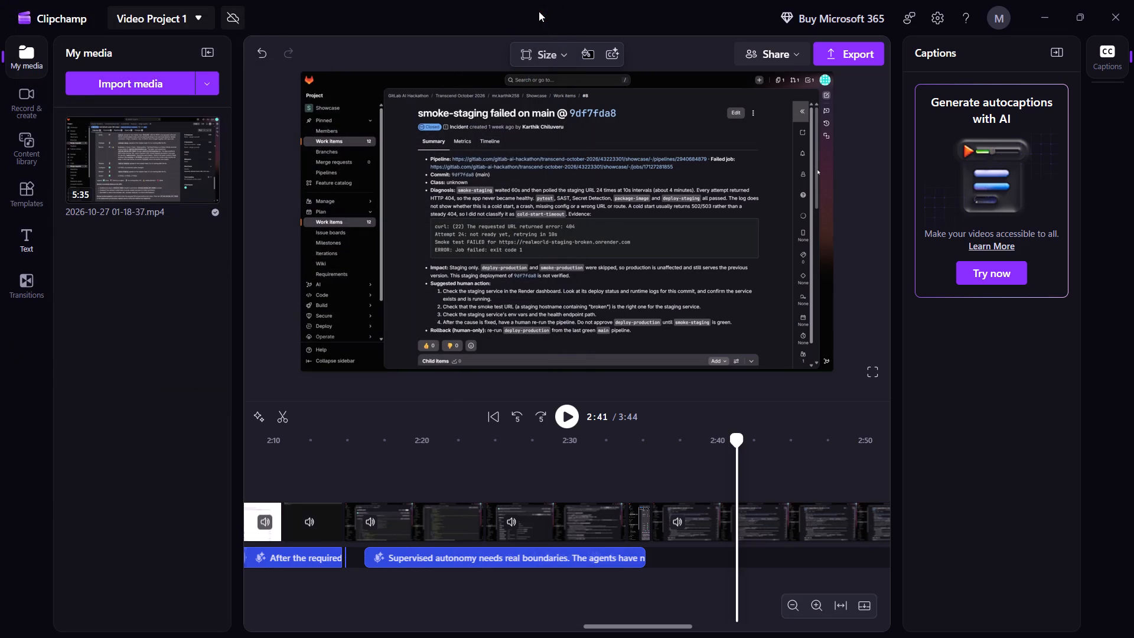
{"action": "left_click", "coordinate": [205, 89]}
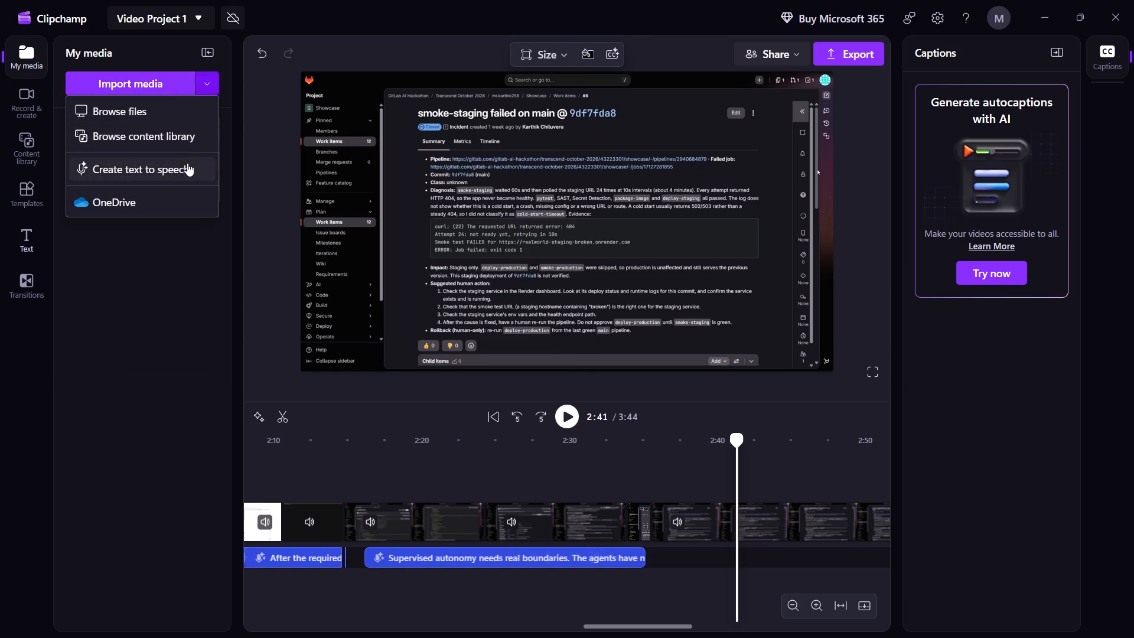
{"action": "left_click", "coordinate": [187, 163]}
{"action": "left_click", "coordinate": [1019, 385]}
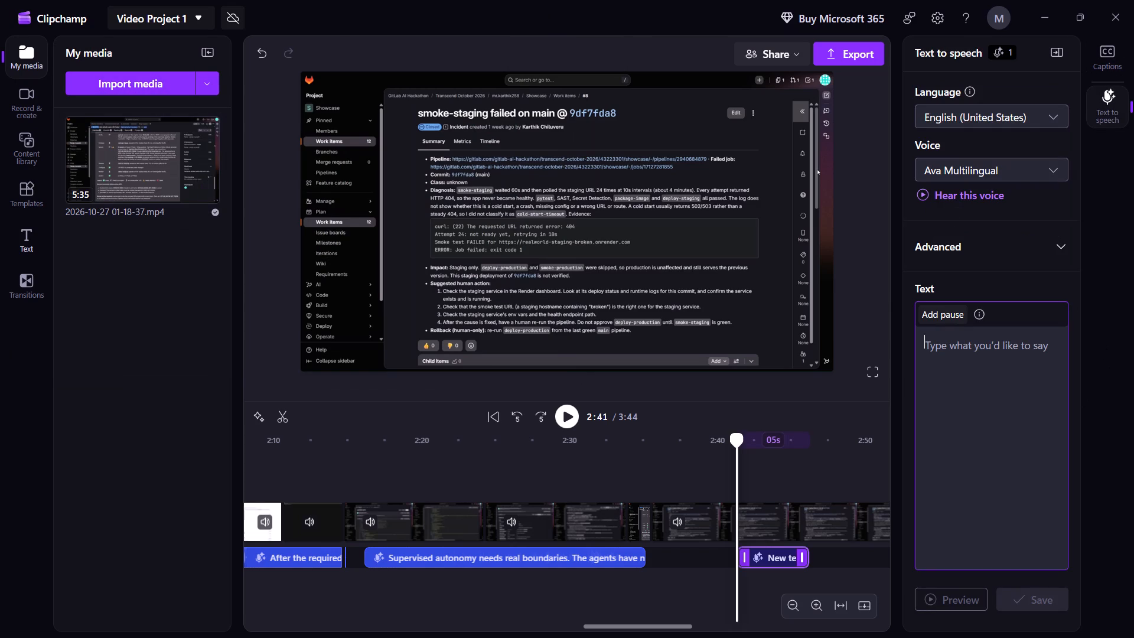
{"action": "key", "text": "ctrl+v"}
{"action": "left_click", "coordinate": [1014, 591]}
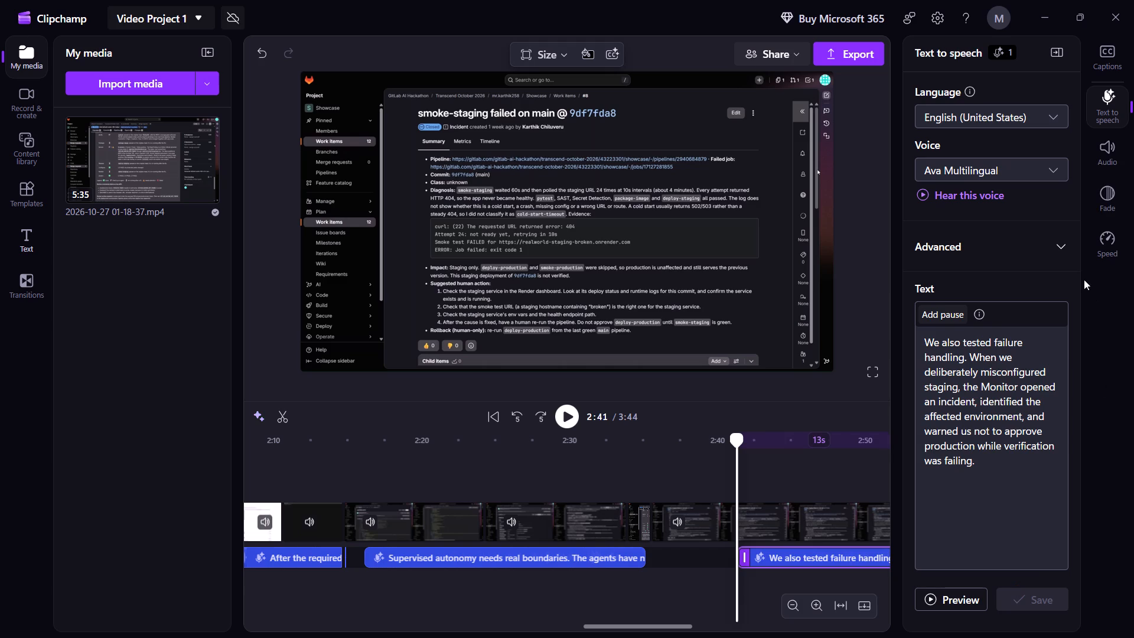
Set the Scene 10 narration's speed to 0.93.
{"action": "left_click", "coordinate": [1103, 259]}
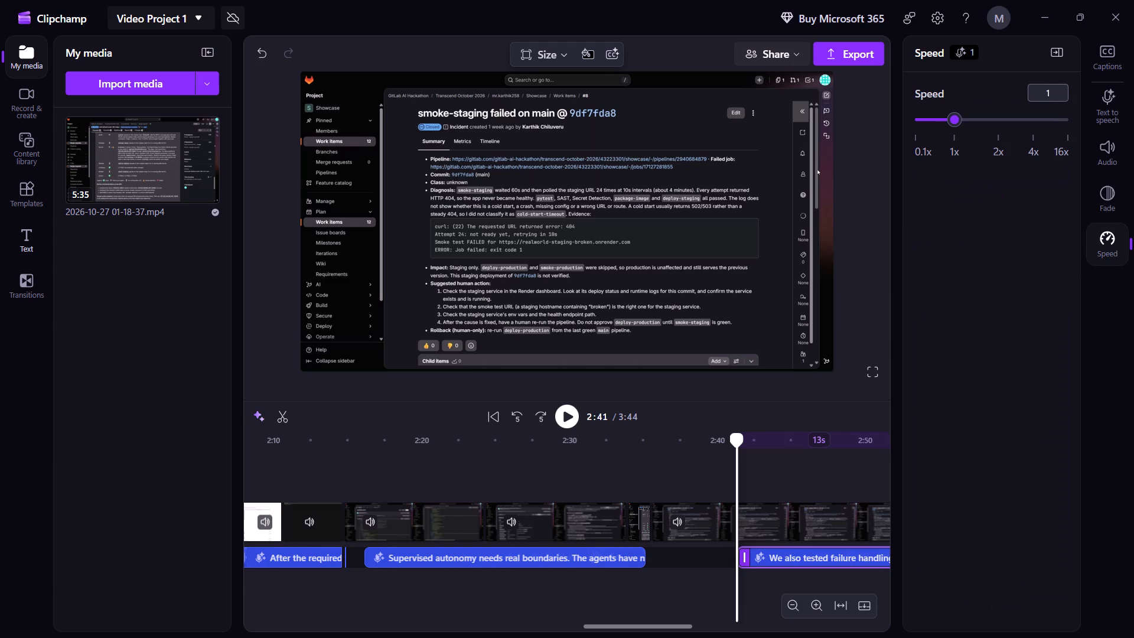
{"action": "left_click", "coordinate": [1045, 97]}
{"action": "key", "text": "0"}
{"action": "type", "text": ".93"}
{"action": "key", "text": "Return"}
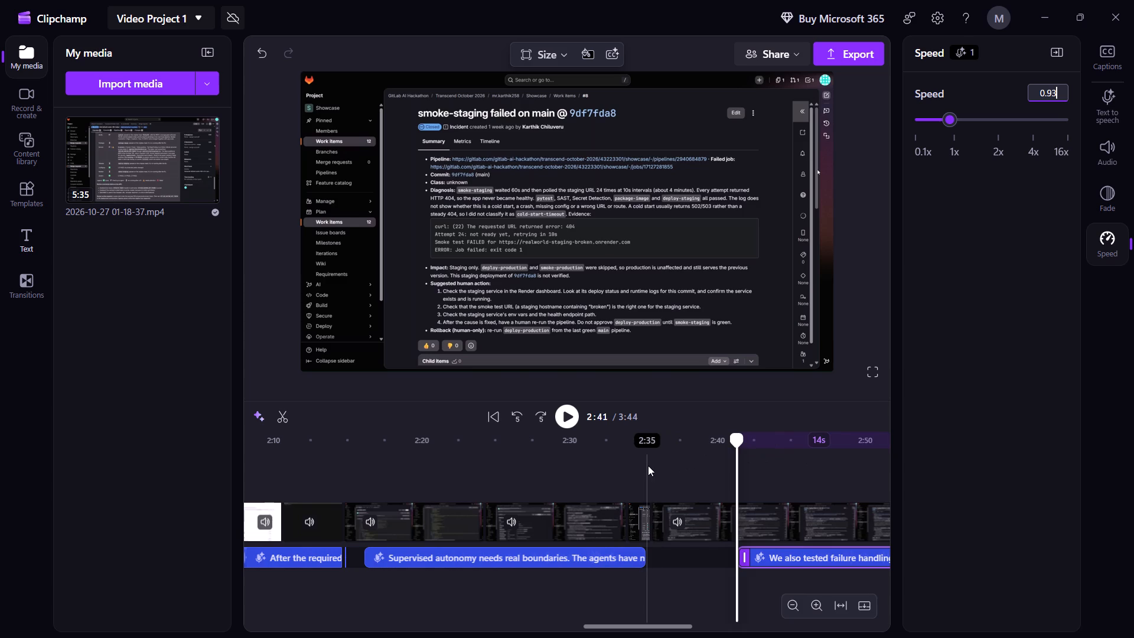
Move the Scene 10 narration to start at about 2:36, shortly after the Scene 9 narration on the same track.
{"action": "left_click", "coordinate": [666, 461]}
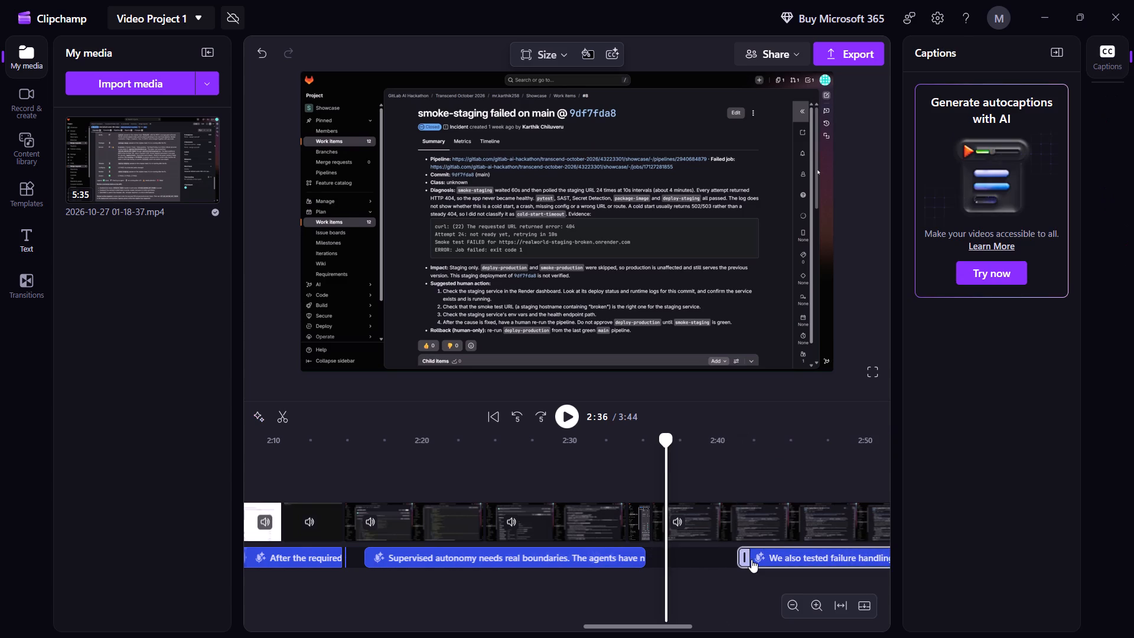
{"action": "left_click_drag", "start_coordinate": [751, 559], "coordinate": [678, 555]}
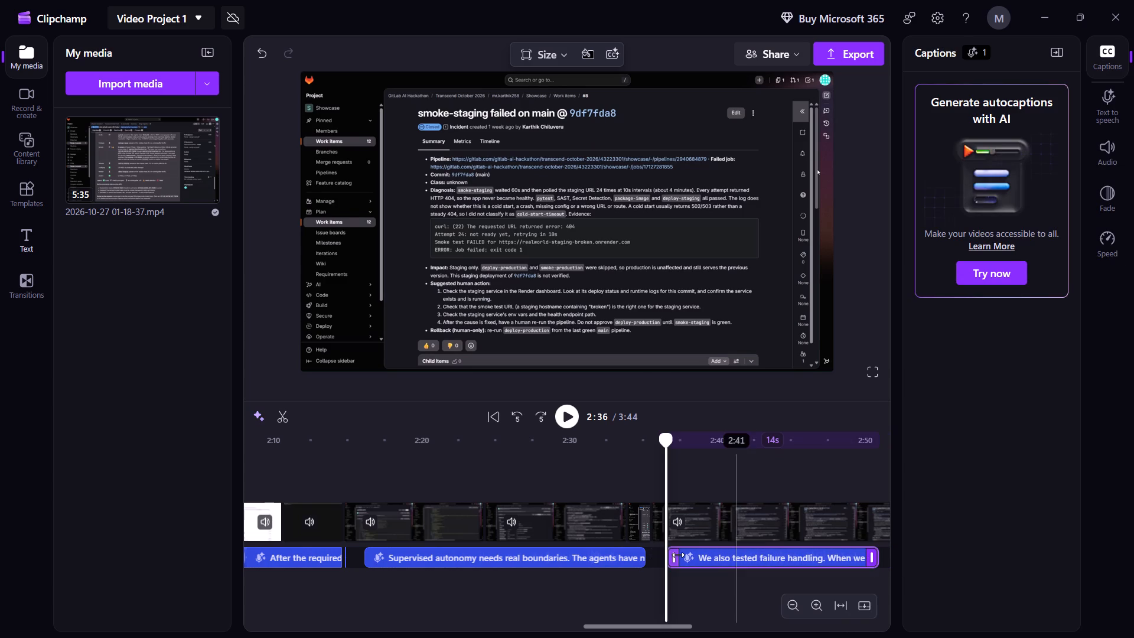
Play through the Scene 10 narration and split the footage just after it ends, at about 2:51.
{"action": "left_click", "coordinate": [643, 460]}
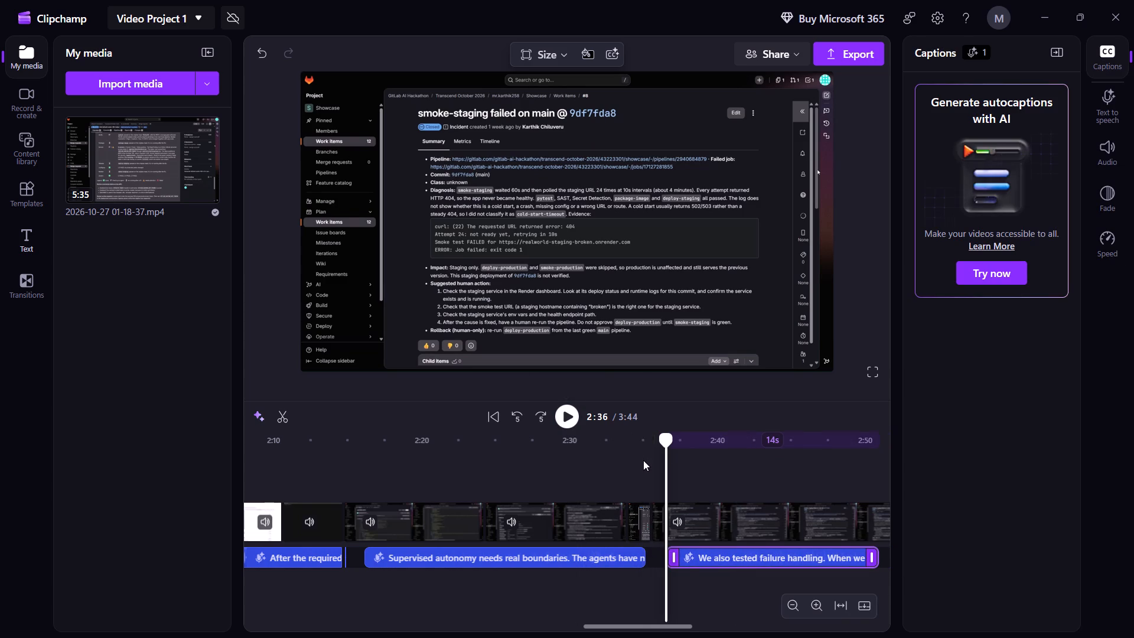
{"action": "left_click", "coordinate": [568, 416]}
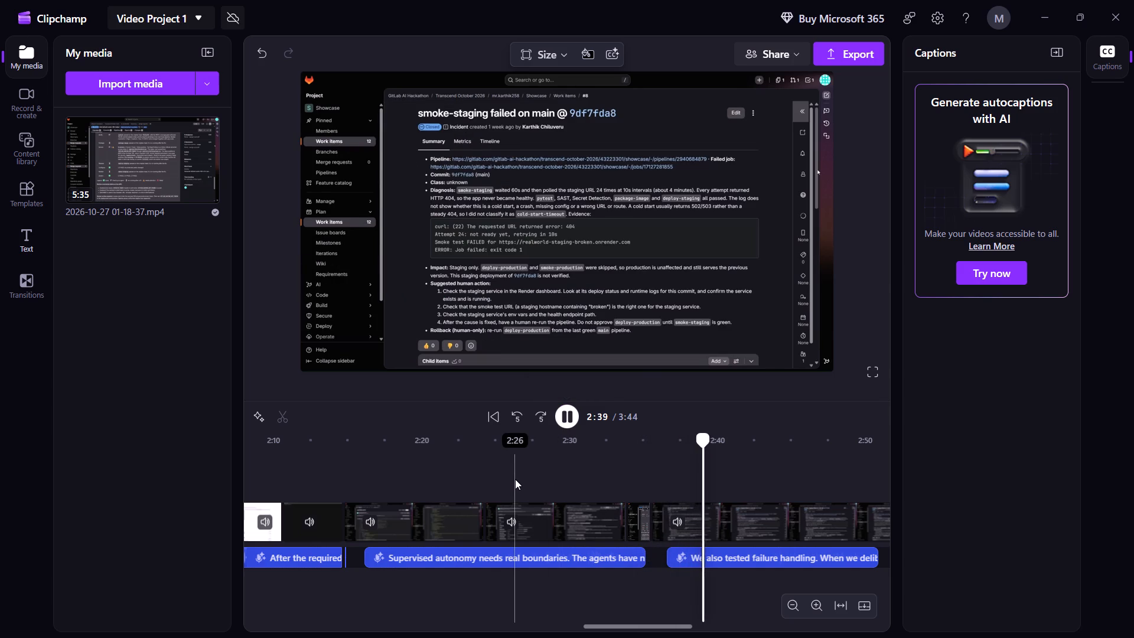
{"action": "scroll", "coordinate": [515, 479], "scroll_direction": "left", "scroll_amount": 1}
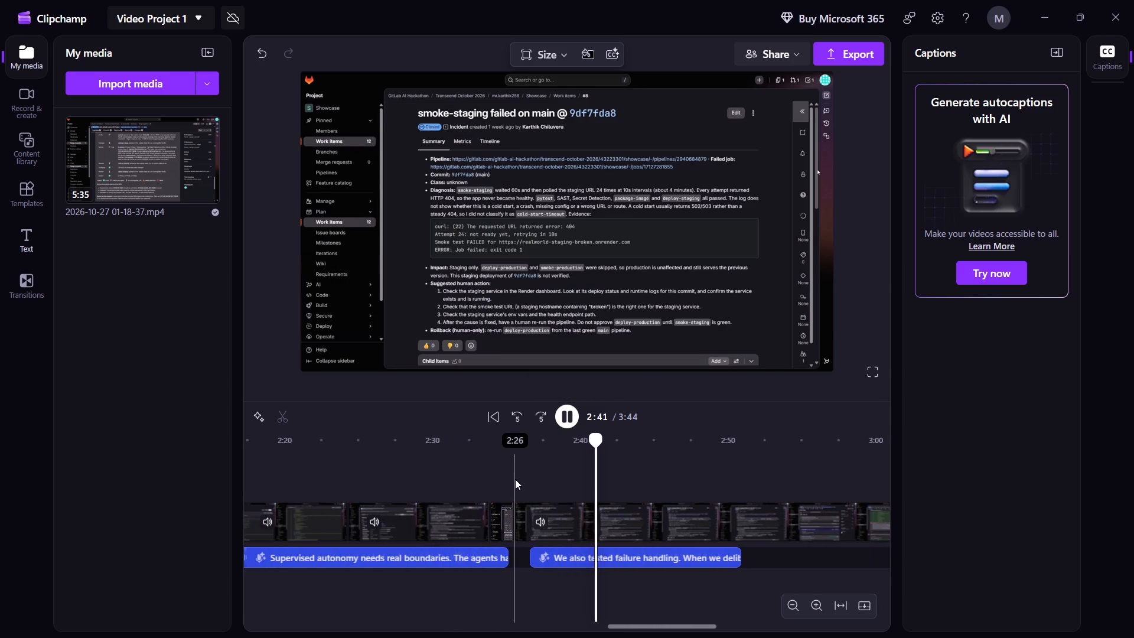
{"action": "scroll", "coordinate": [515, 479], "scroll_direction": "left", "scroll_amount": 1}
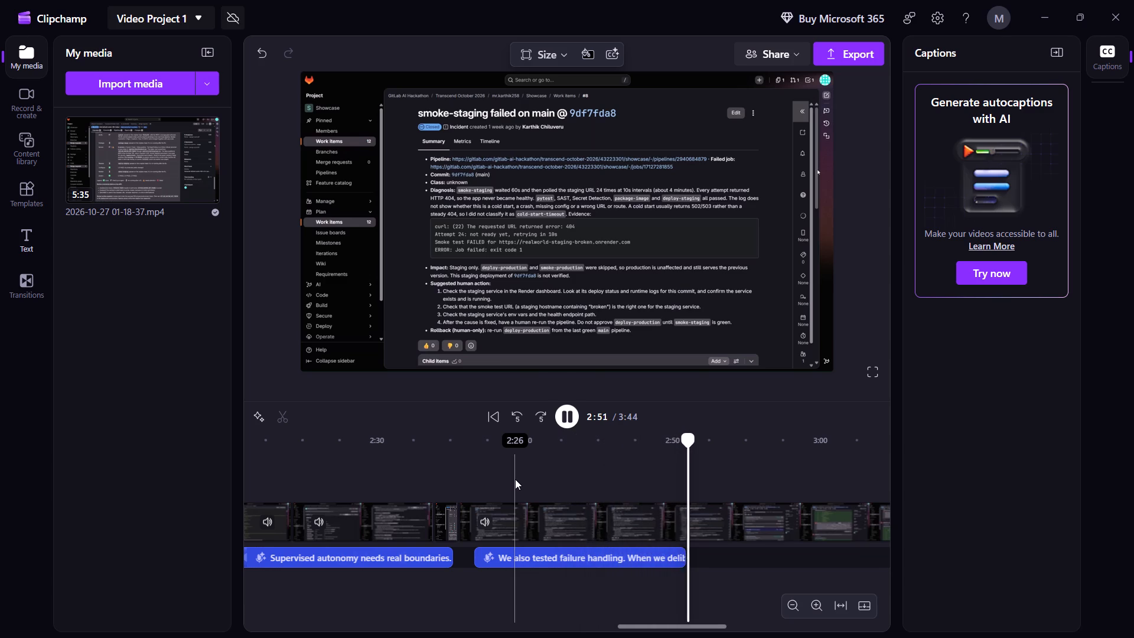
{"action": "key", "text": "space"}
{"action": "key", "text": "space"}
{"action": "key", "text": "space"}
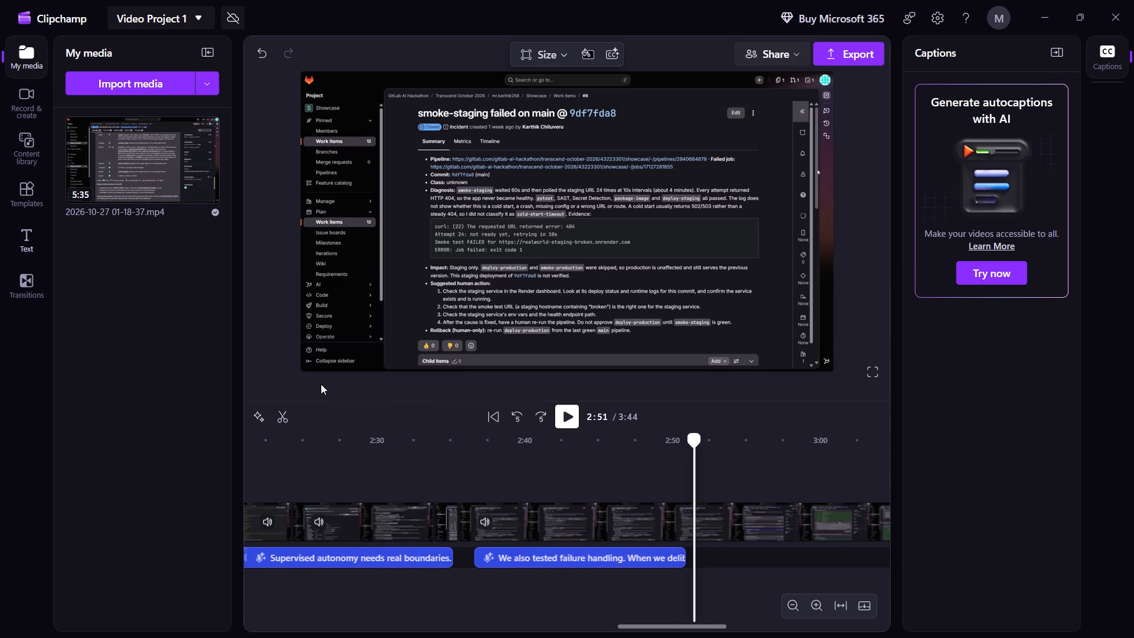
{"action": "left_click", "coordinate": [283, 414]}
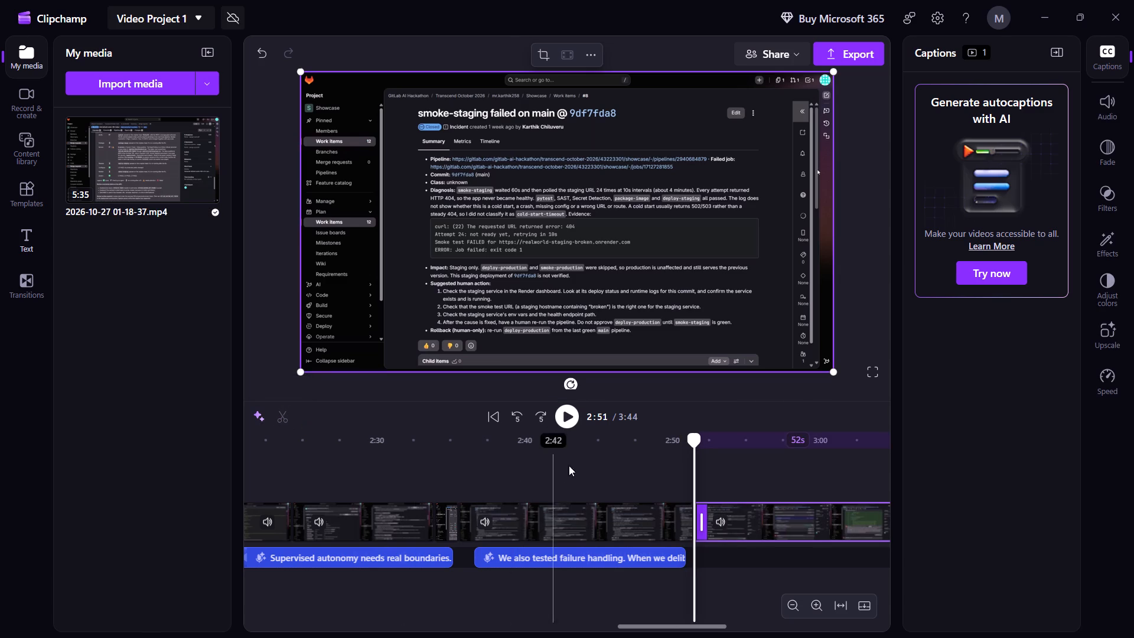
Play on to the merge request footage, split it at about 2:52, and delete the leftover piece from about 2:51 with its gap.
{"action": "left_click", "coordinate": [565, 414]}
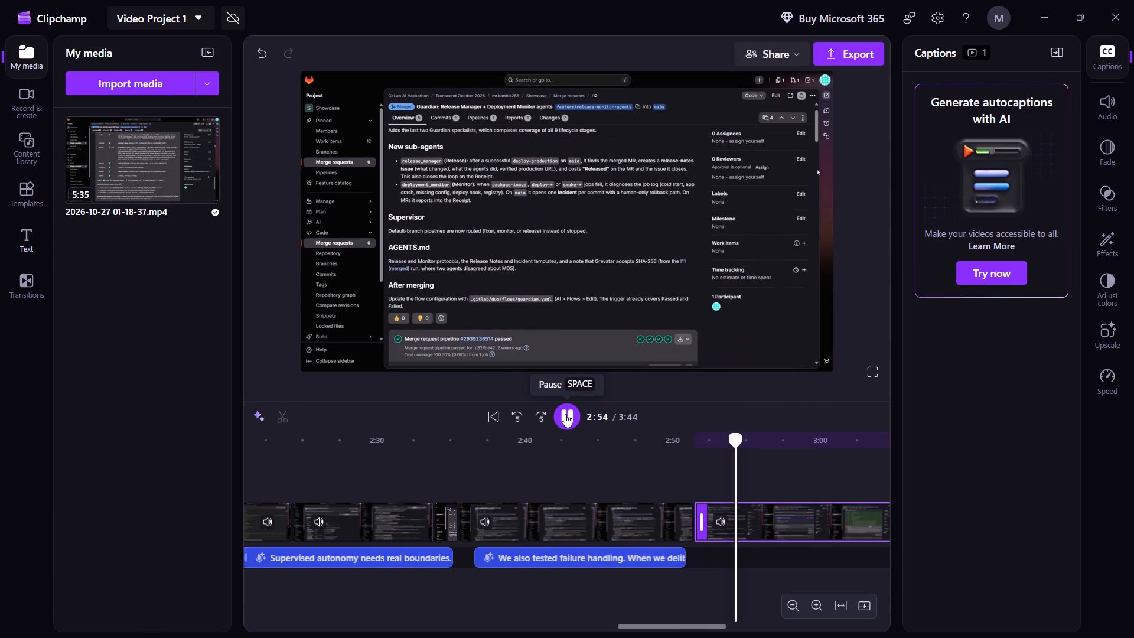
{"action": "left_click", "coordinate": [655, 459]}
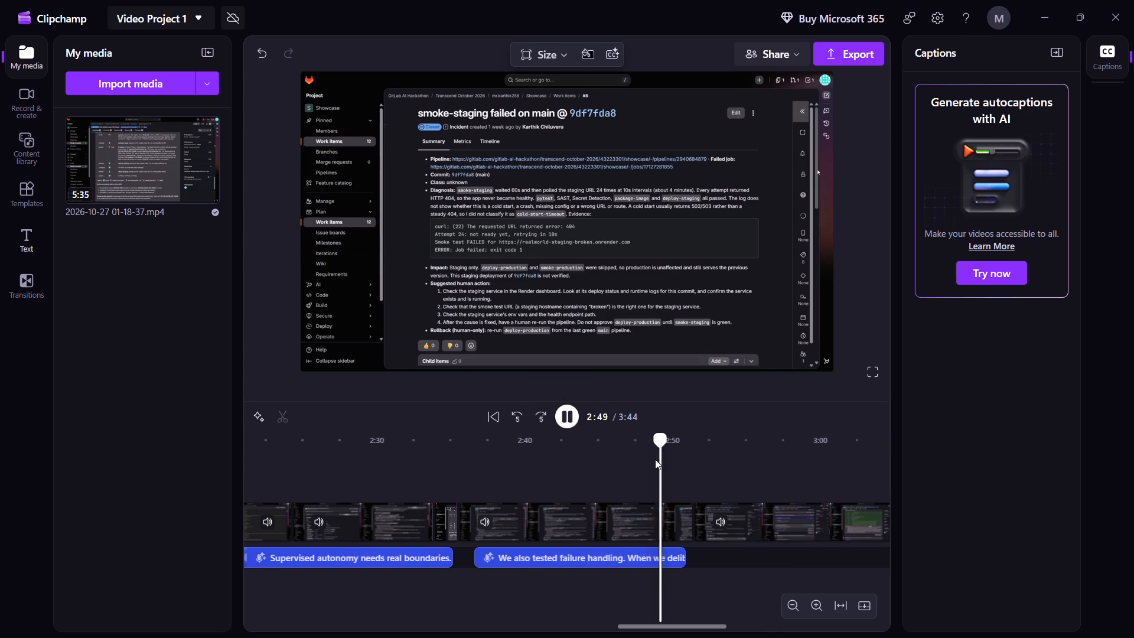
{"action": "key", "text": "space"}
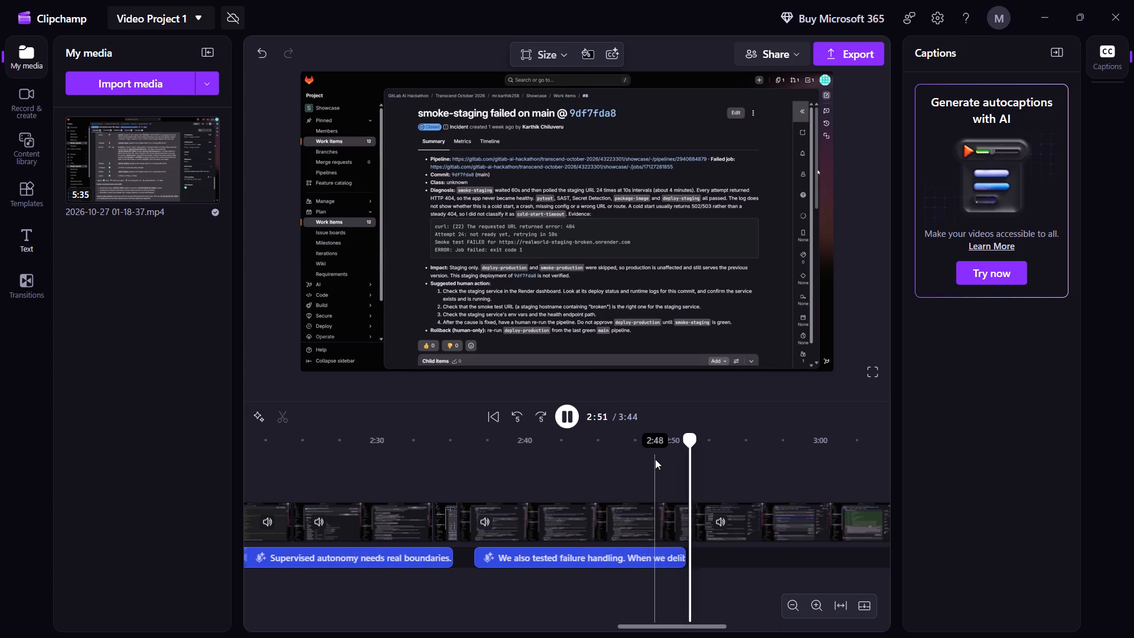
{"action": "key", "text": "space"}
{"action": "key", "text": "space"}
{"action": "key", "text": "space"}
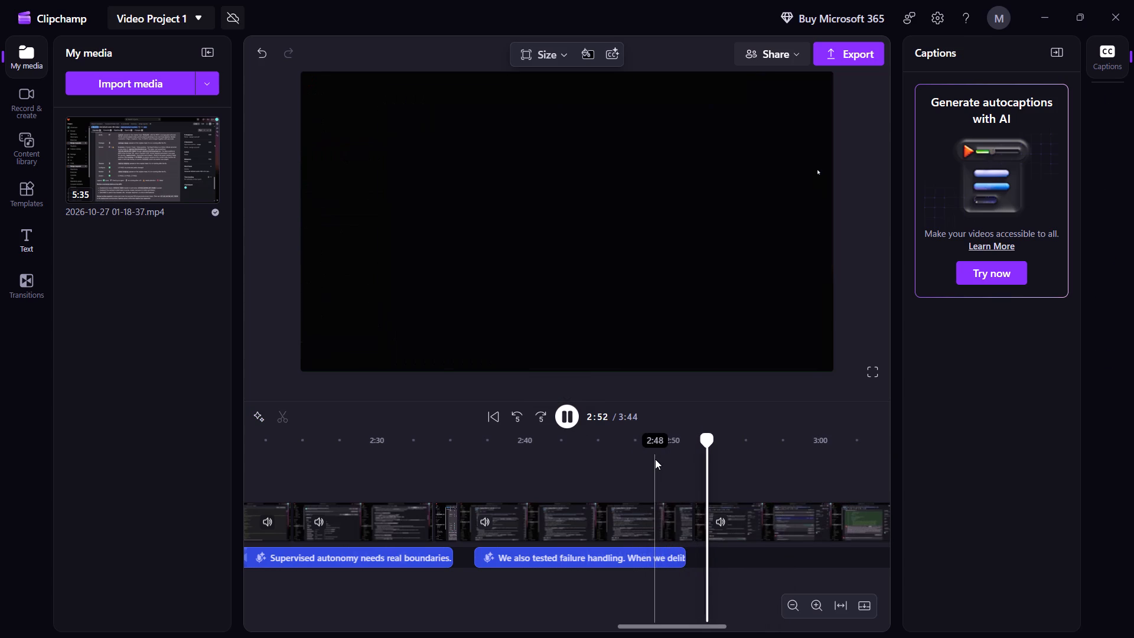
{"action": "key", "text": "space"}
{"action": "key", "text": "space"}
{"action": "key", "text": "space"}
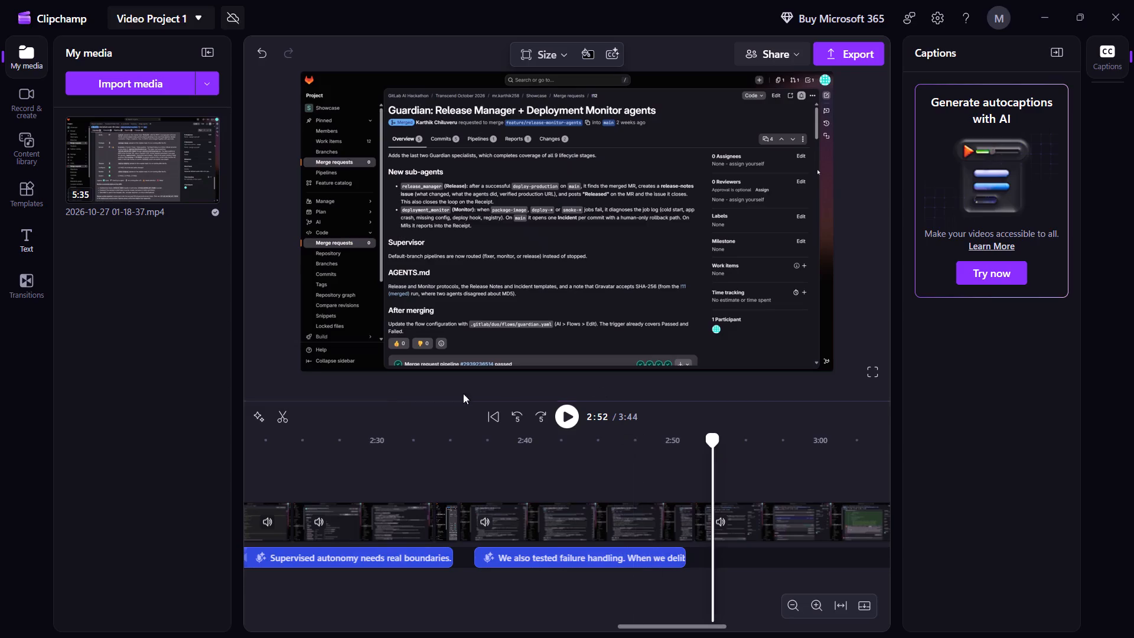
{"action": "left_click", "coordinate": [283, 415]}
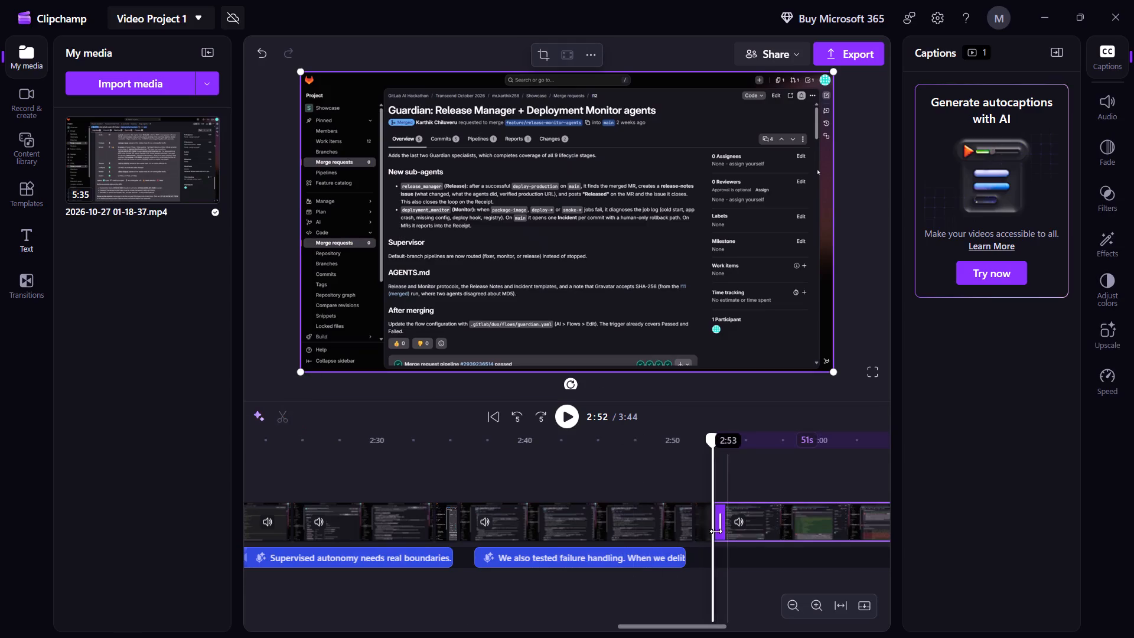
{"action": "left_click", "coordinate": [699, 520]}
{"action": "key", "text": "Delete"}
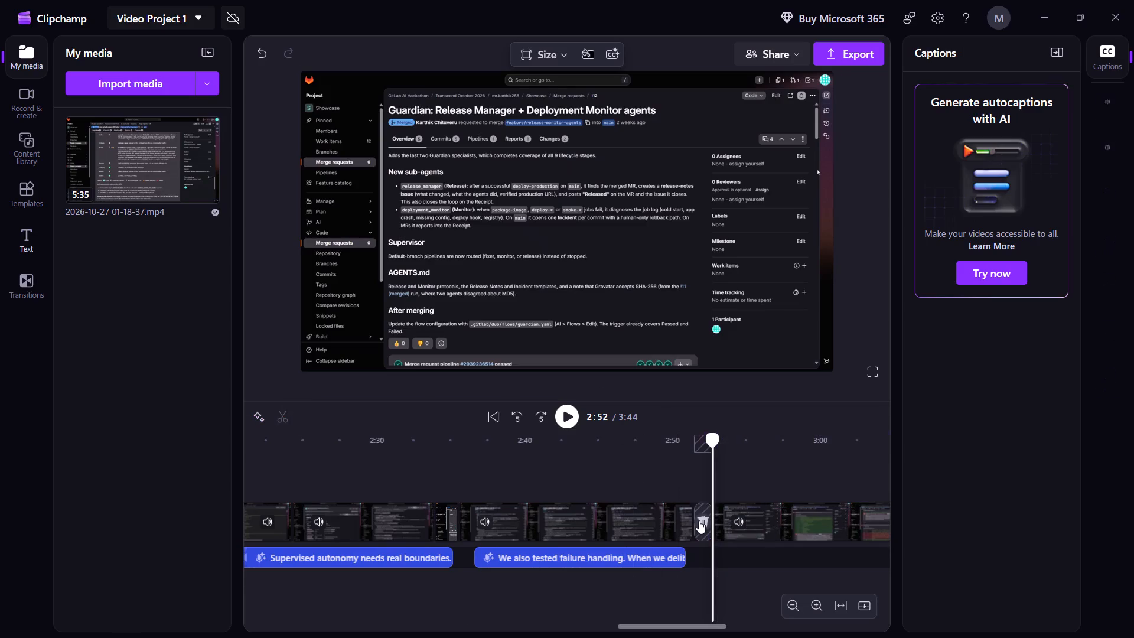
{"action": "left_click", "coordinate": [699, 520]}
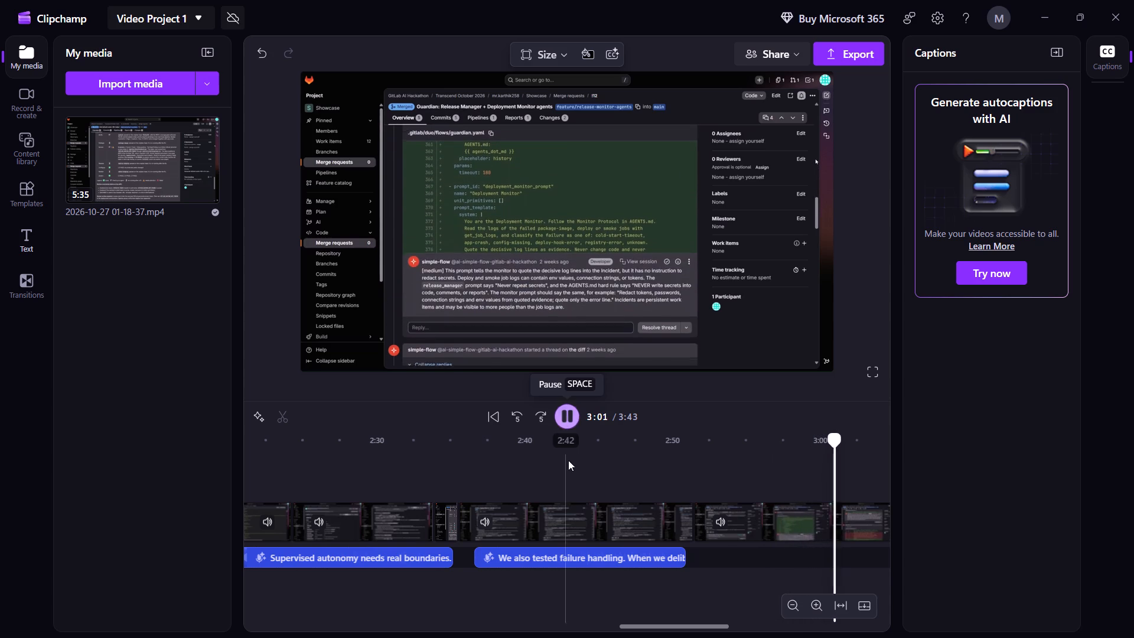
{"action": "scroll", "coordinate": [572, 480], "scroll_direction": "left", "scroll_amount": 1}
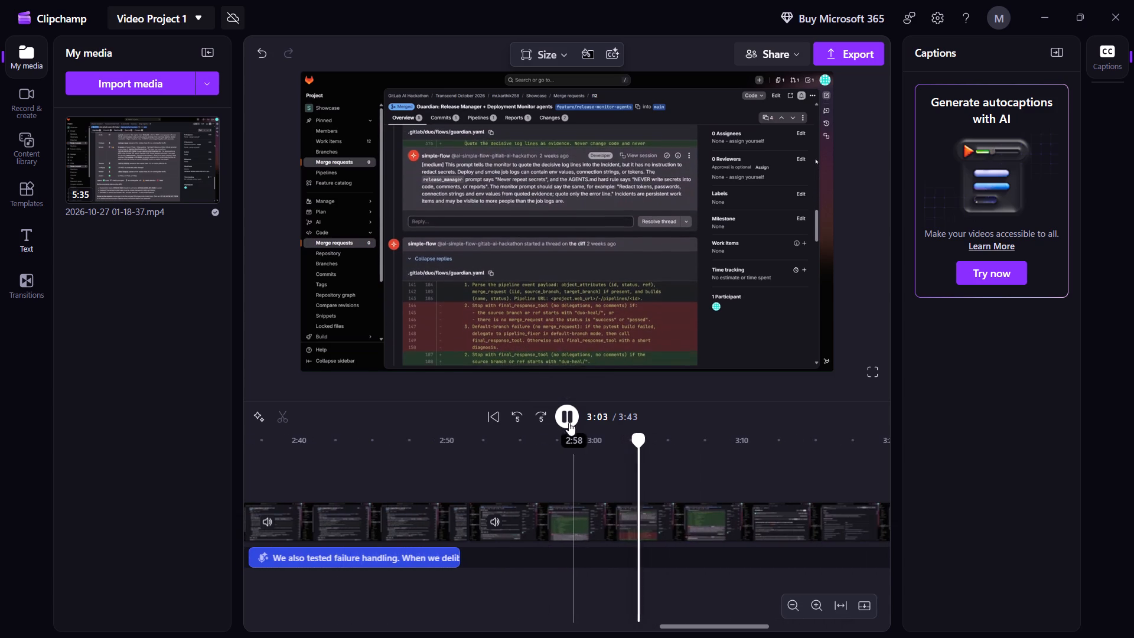
{"action": "left_click", "coordinate": [567, 419]}
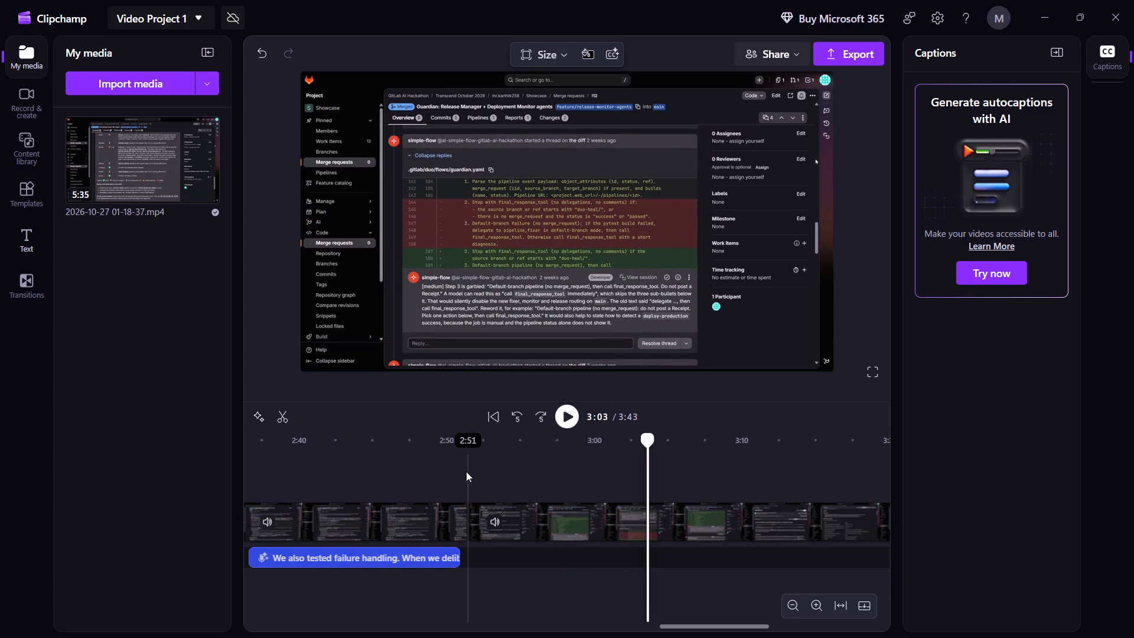
{"action": "left_click", "coordinate": [544, 481]}
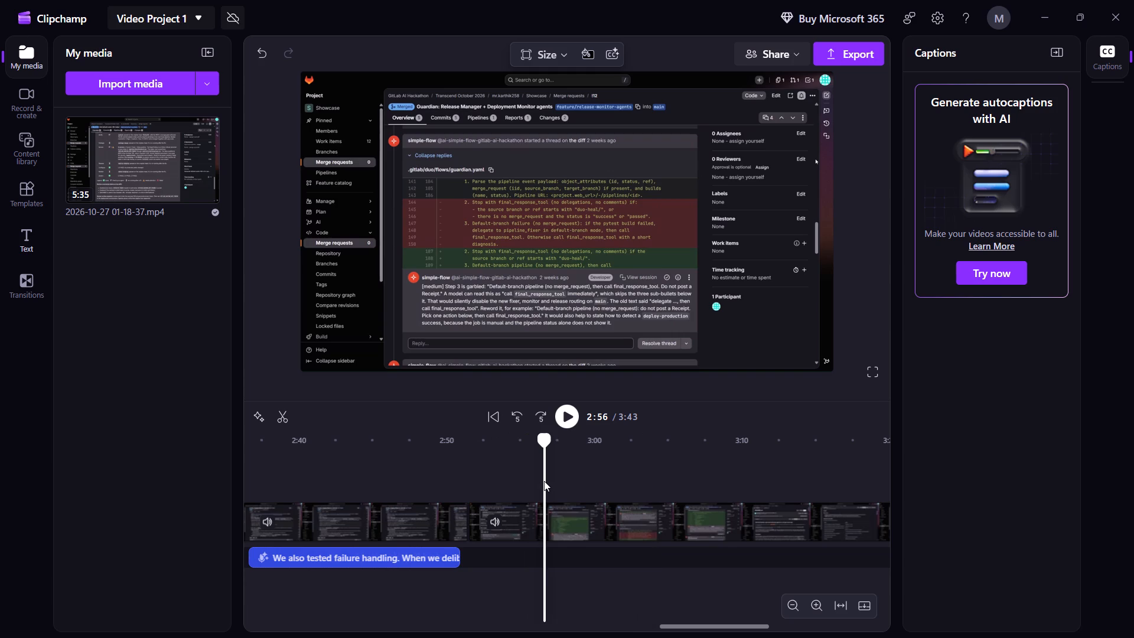
{"action": "left_click", "coordinate": [534, 477]}
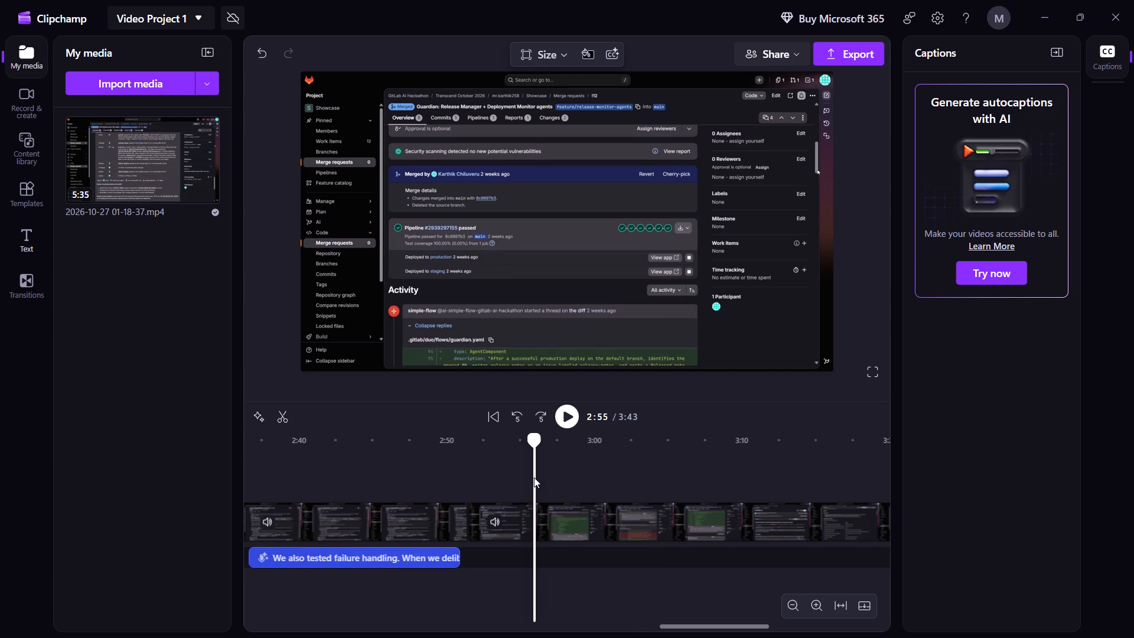
{"action": "key", "text": "space"}
{"action": "key", "text": "space"}
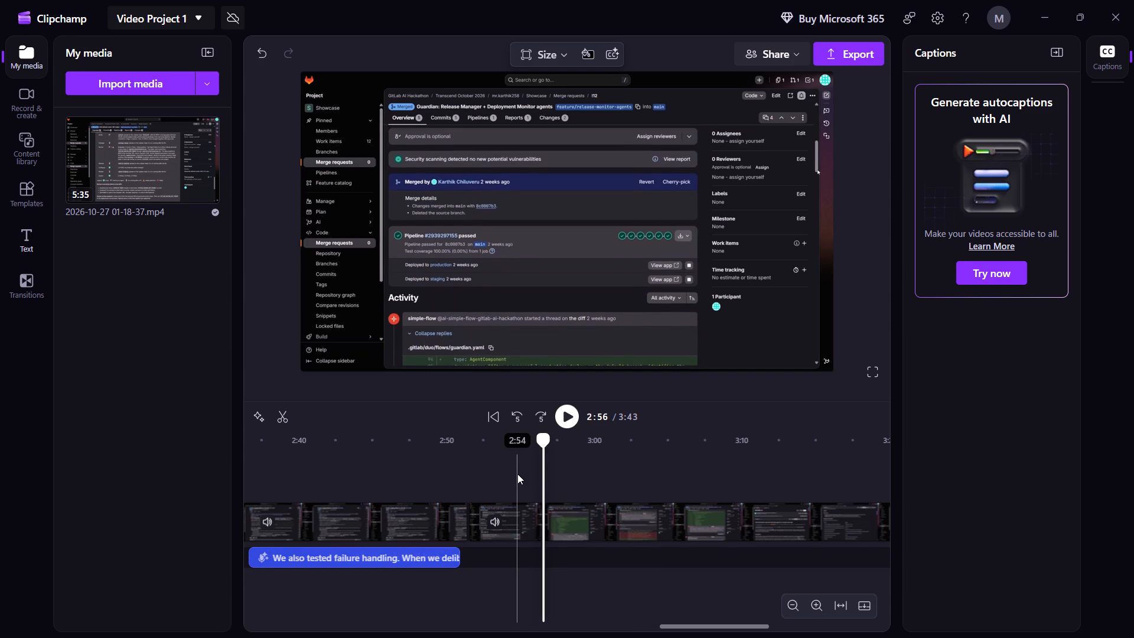
{"action": "key", "text": "space"}
{"action": "key", "text": "space"}
{"action": "key", "text": "space"}
{"action": "key", "text": "space"}
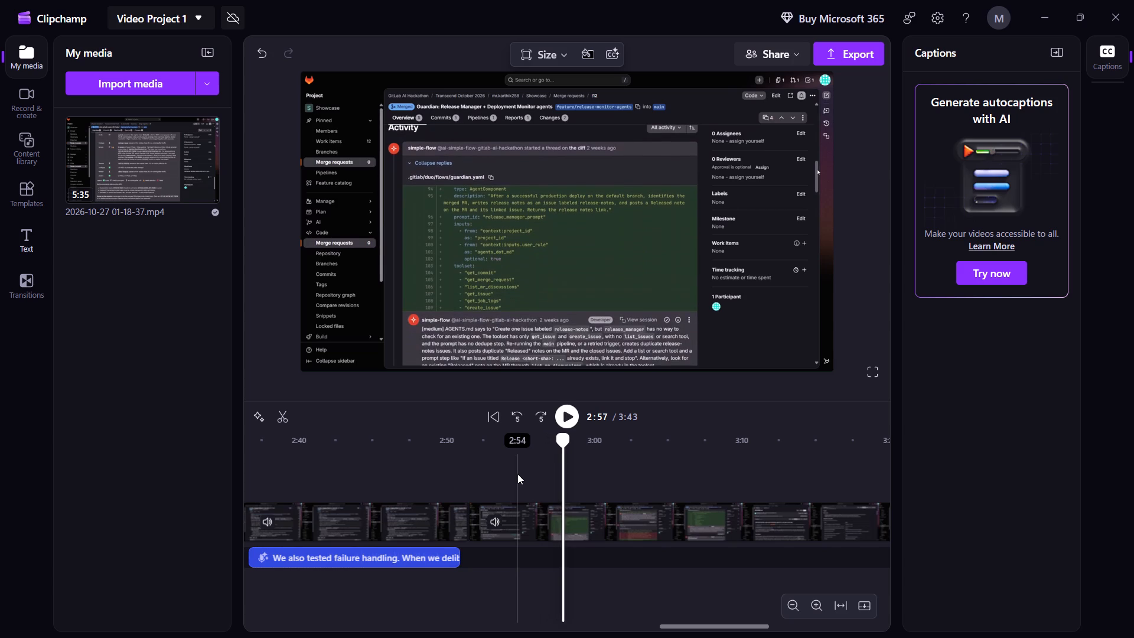
{"action": "left_click", "coordinate": [557, 483]}
{"action": "key", "text": "space"}
{"action": "key", "text": "space"}
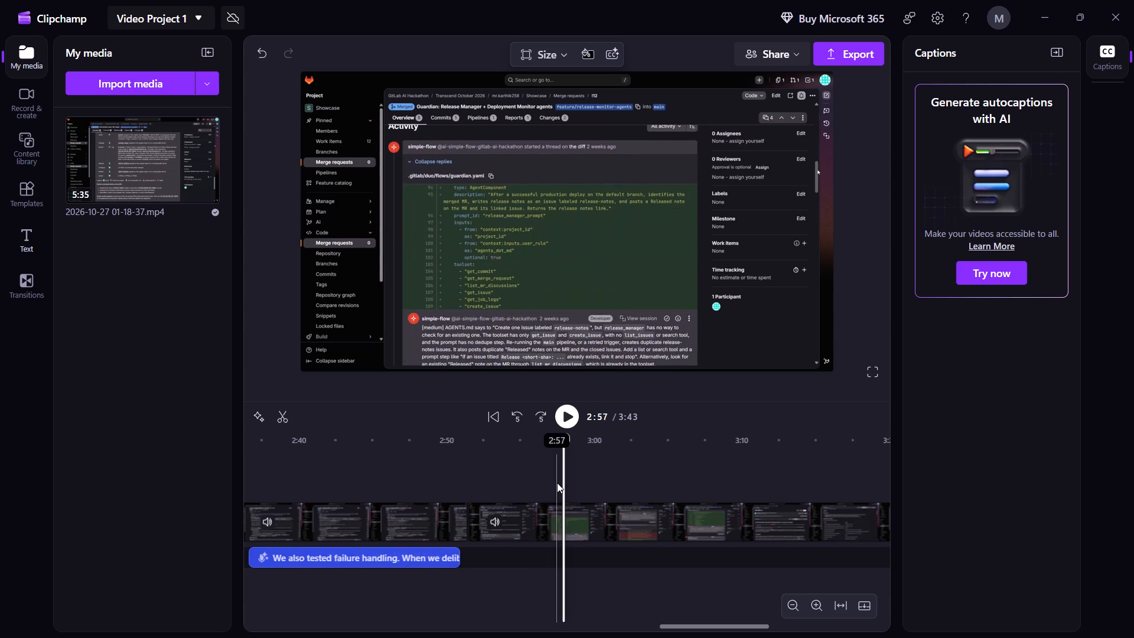
{"action": "key", "text": "space"}
{"action": "key", "text": "space"}
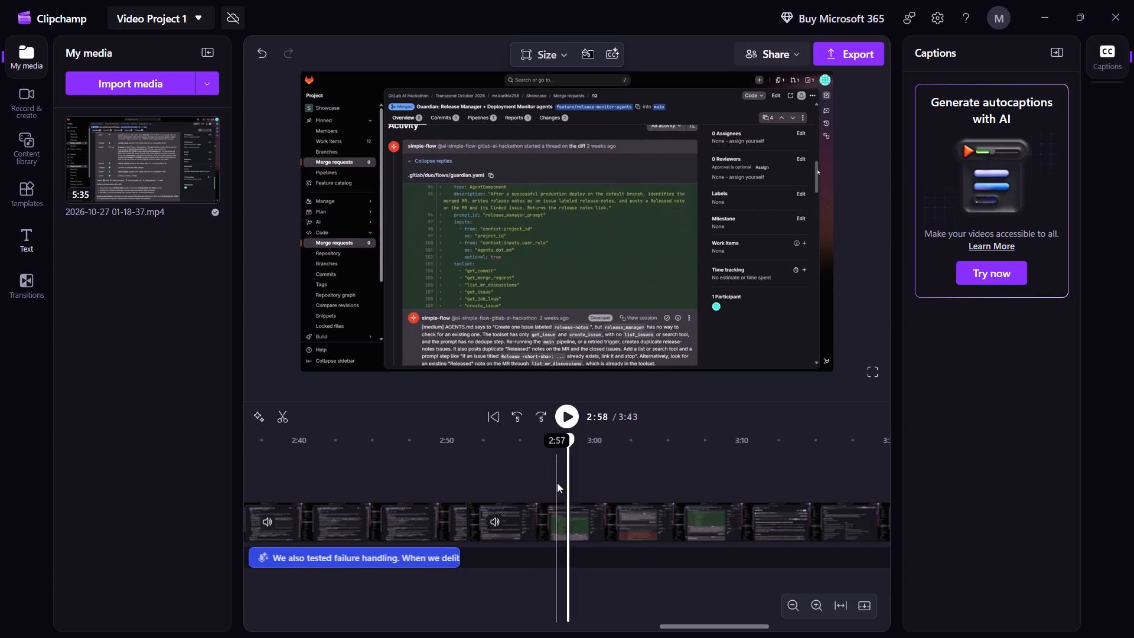
{"action": "left_click", "coordinate": [557, 483]}
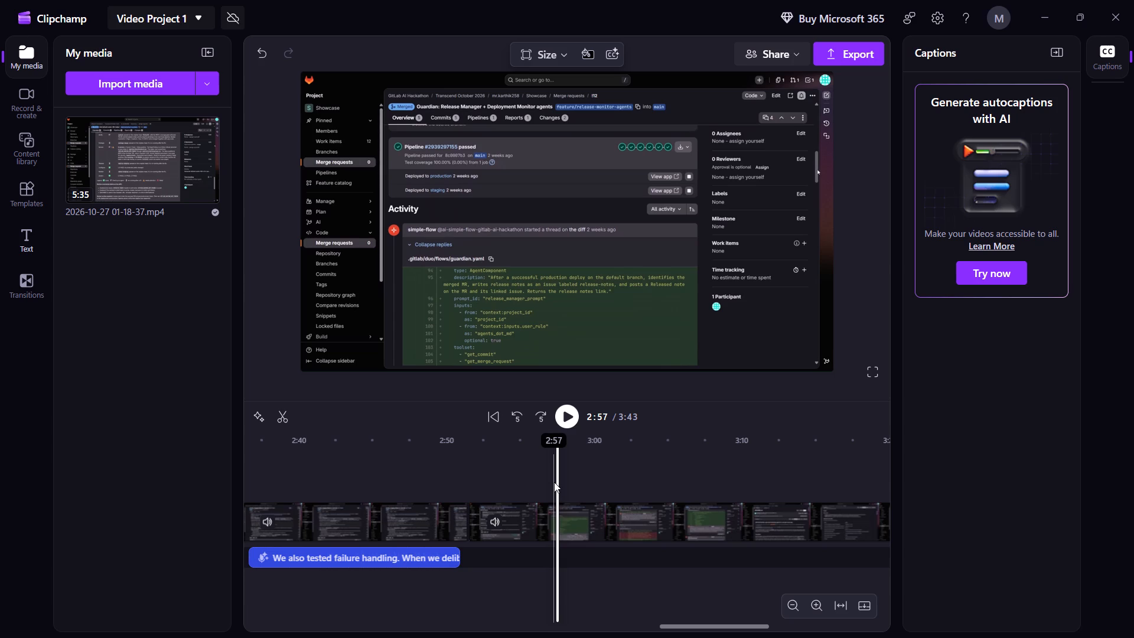
{"action": "left_click", "coordinate": [285, 422]}
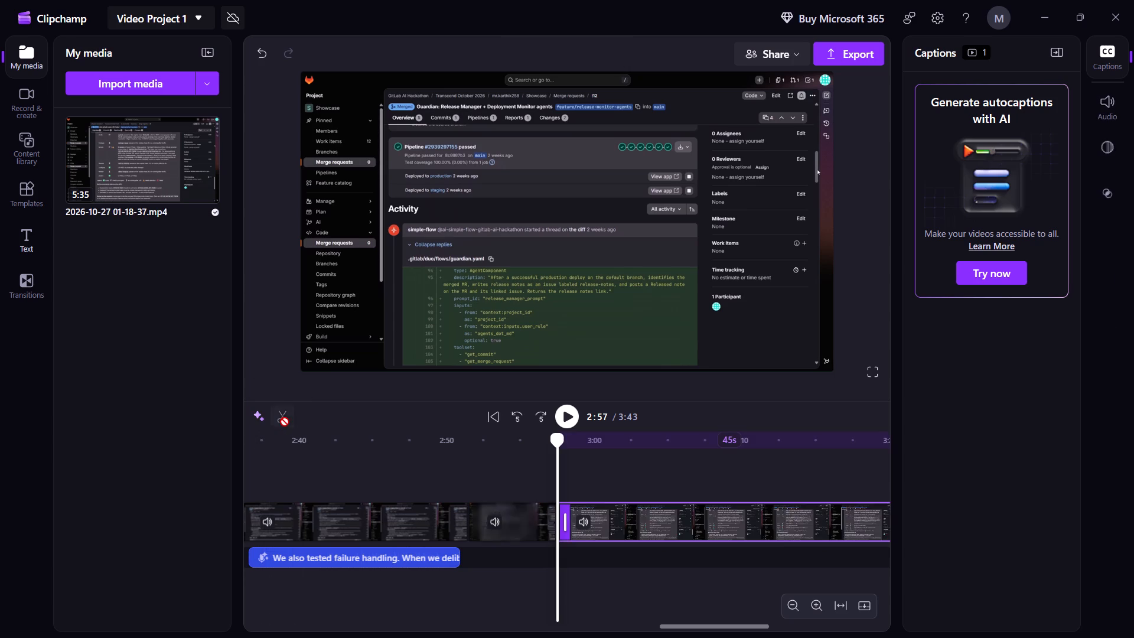
Delete the merge request piece between about 2:51 and 2:57 and close the gap it leaves.
{"action": "left_click", "coordinate": [503, 521]}
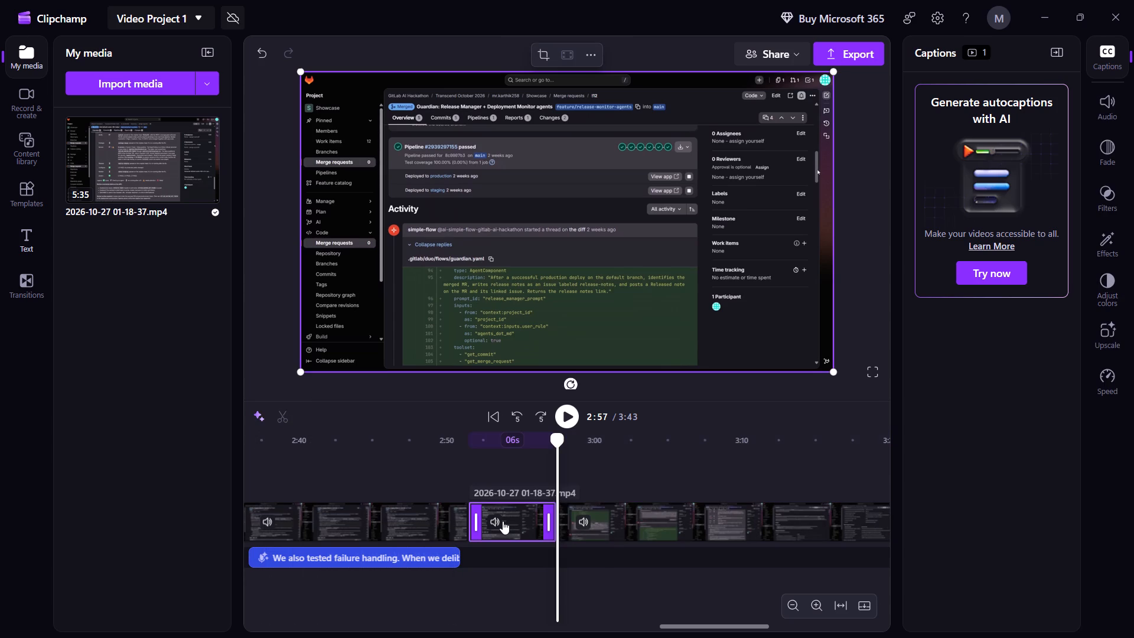
{"action": "key", "text": "Delete"}
{"action": "left_click", "coordinate": [514, 525]}
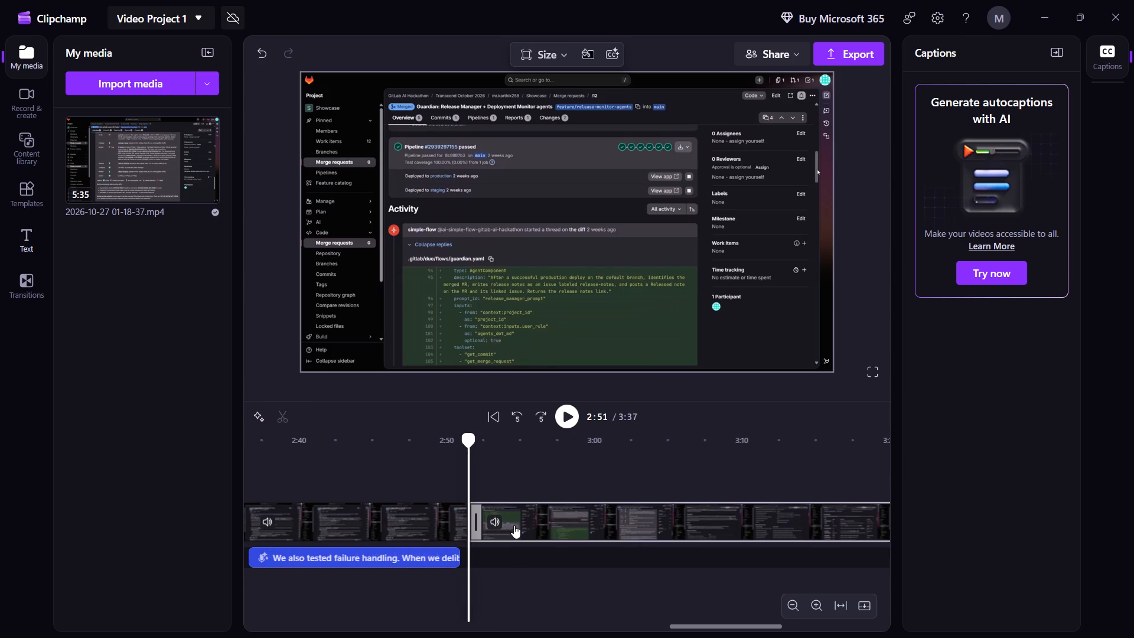
Add a text-to-speech clip at about 2:52 with the copied Scene 11 narration, "The Guardian even reviewed its own configuration…", and save it.
{"action": "left_click", "coordinate": [454, 468]}
{"action": "key", "text": "space"}
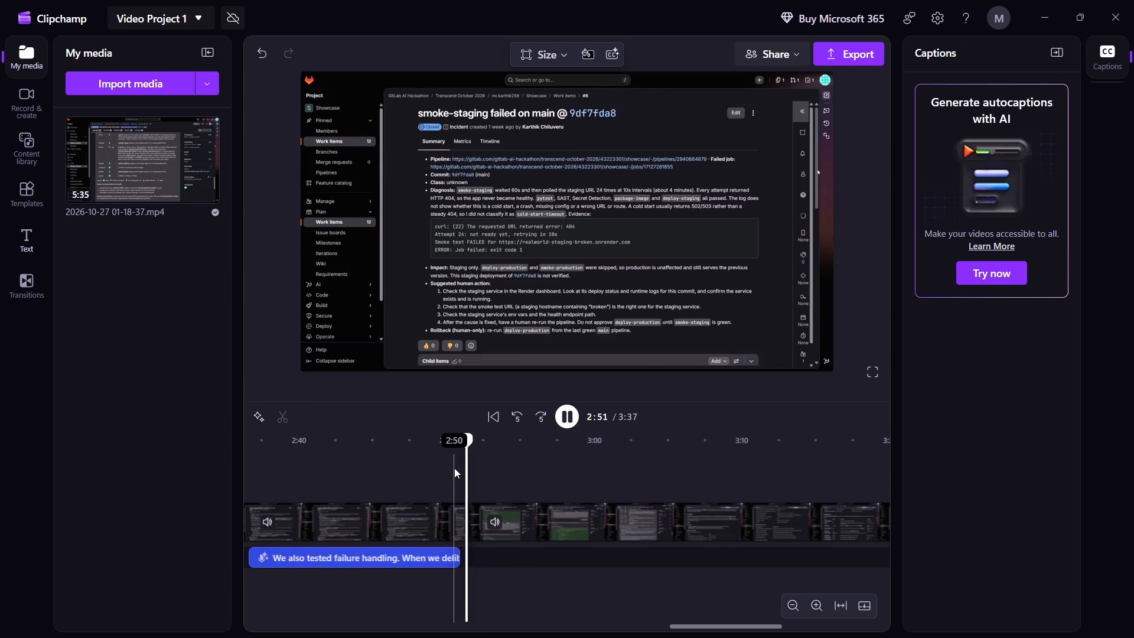
{"action": "key", "text": "space"}
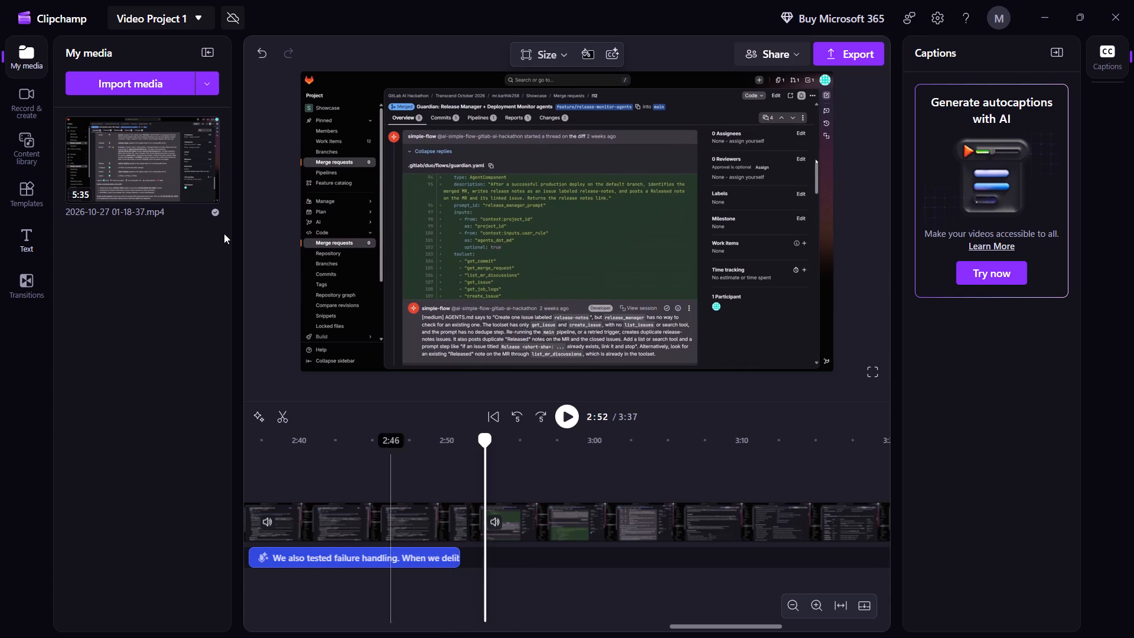
{"action": "left_click", "coordinate": [211, 87]}
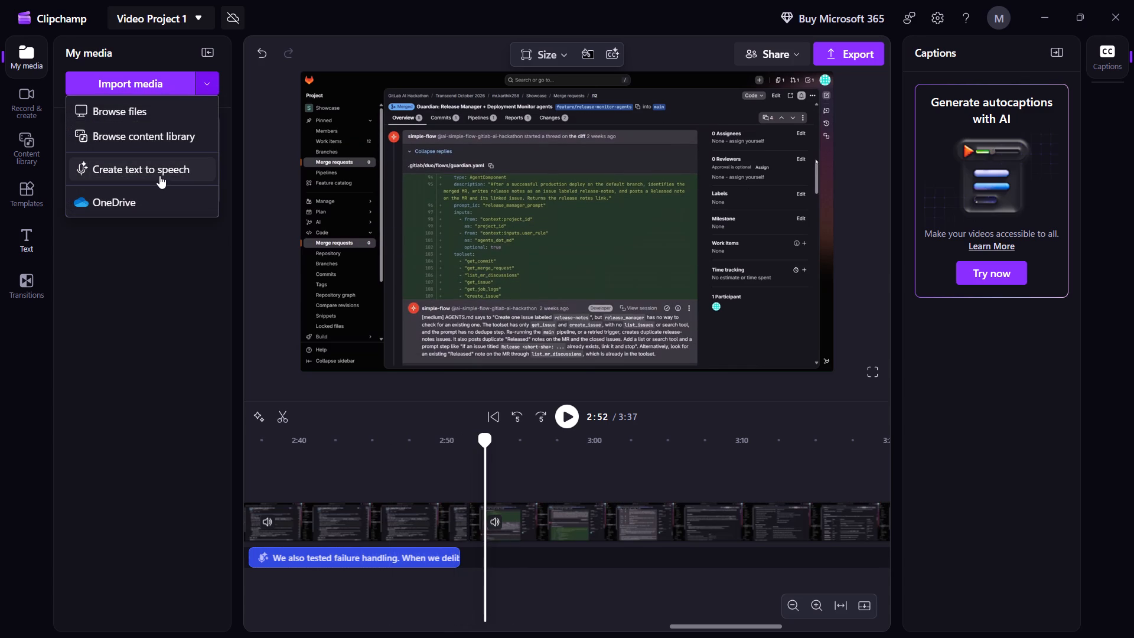
{"action": "left_click", "coordinate": [159, 175]}
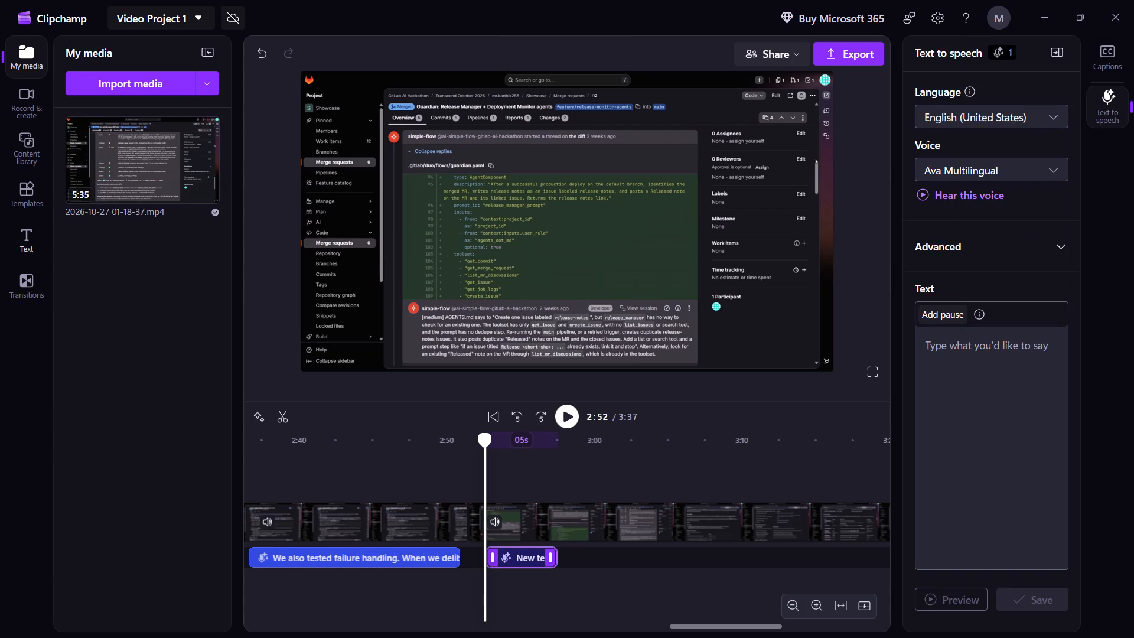
{"action": "left_click", "coordinate": [1014, 384]}
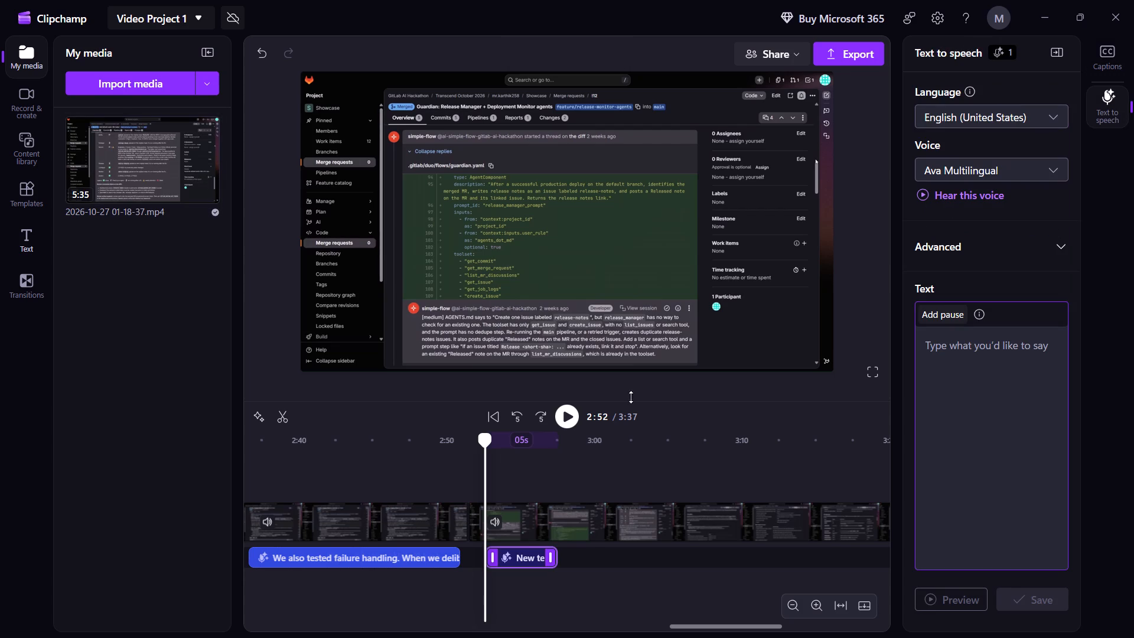
{"action": "key", "text": "ctrl+v"}
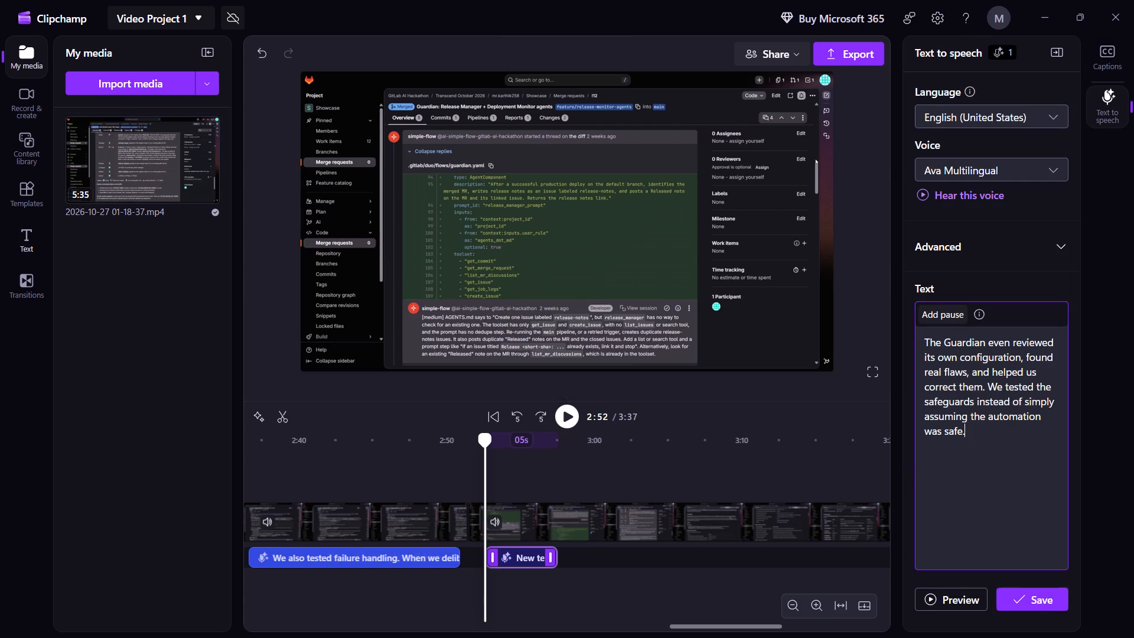
{"action": "left_click", "coordinate": [1039, 589]}
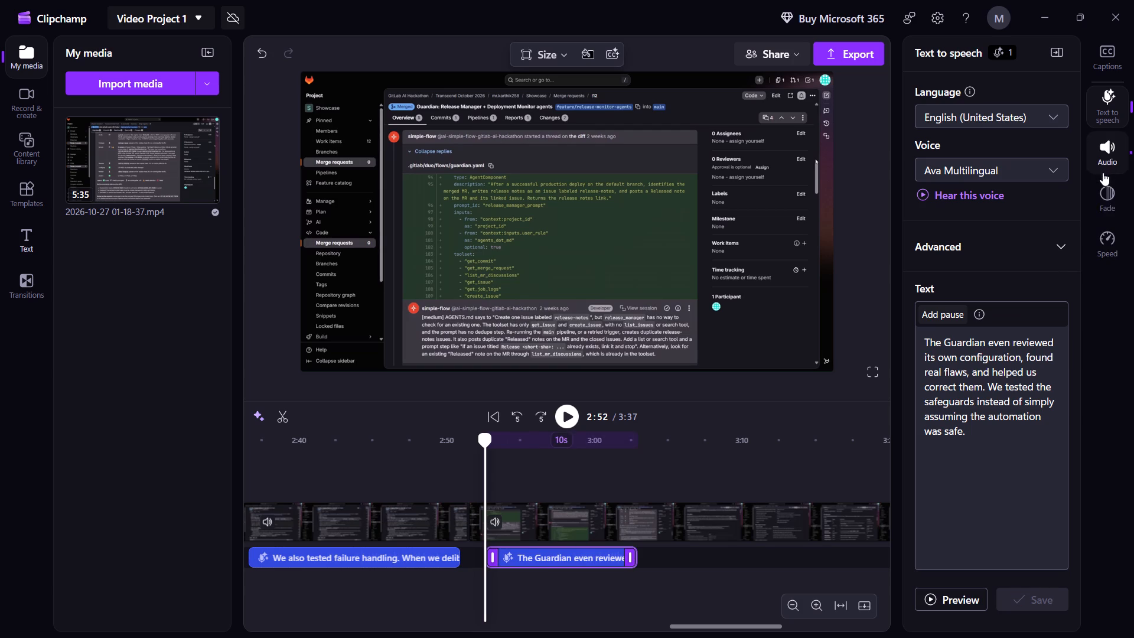
Set the Scene 11 narration clip's speed to 0.93.
{"action": "left_click", "coordinate": [1114, 233]}
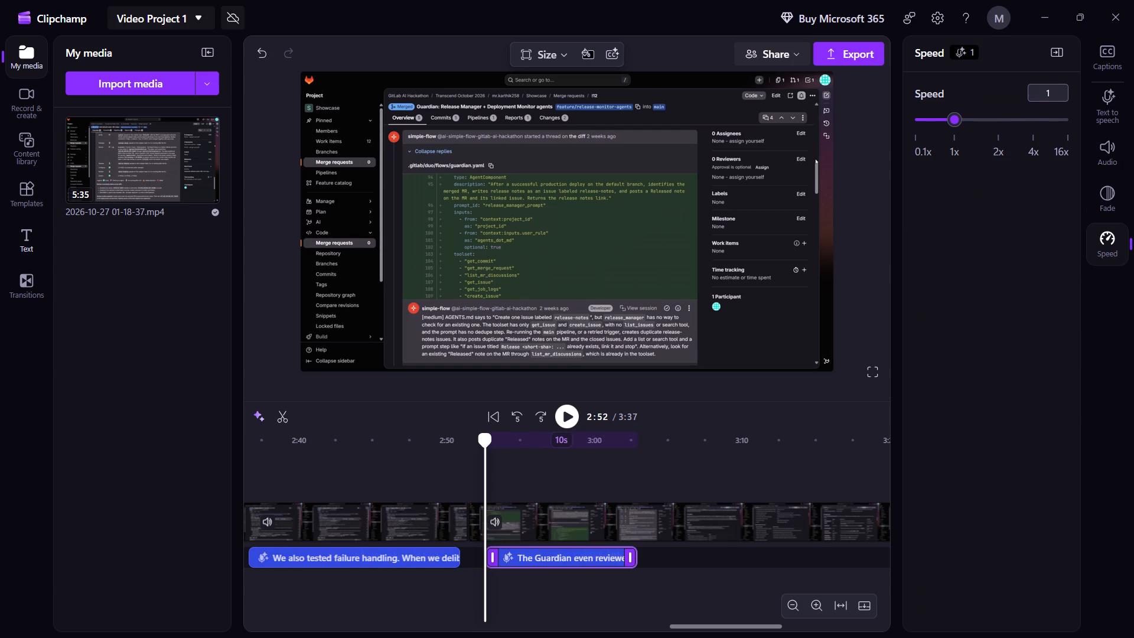
{"action": "left_click", "coordinate": [1044, 98]}
{"action": "type", "text": "0."}
{"action": "type", "text": "93"}
{"action": "key", "text": "Return"}
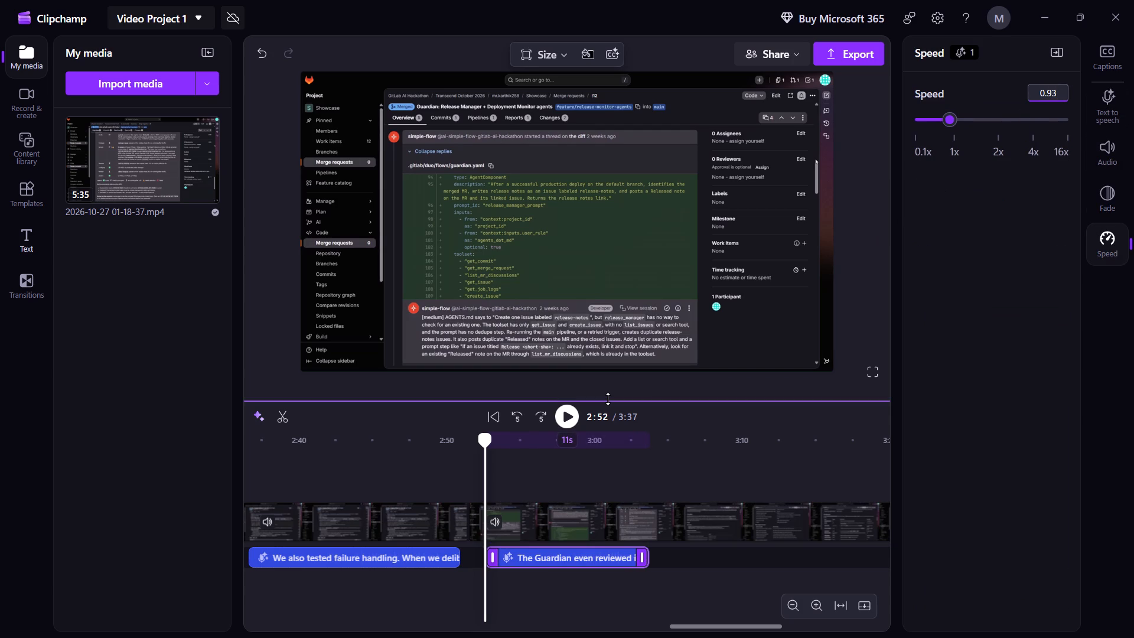
Play through the Scene 11 narration and stop just after it ends, on the README footage at about 3:04.
{"action": "left_click", "coordinate": [571, 418]}
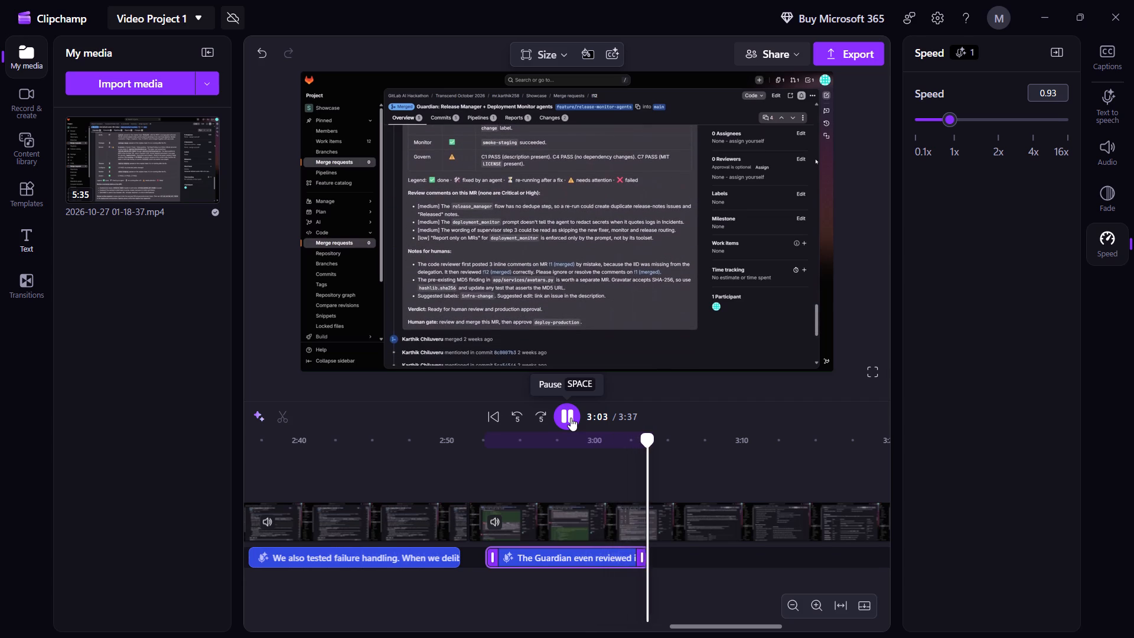
{"action": "key", "text": "space"}
{"action": "key", "text": "space"}
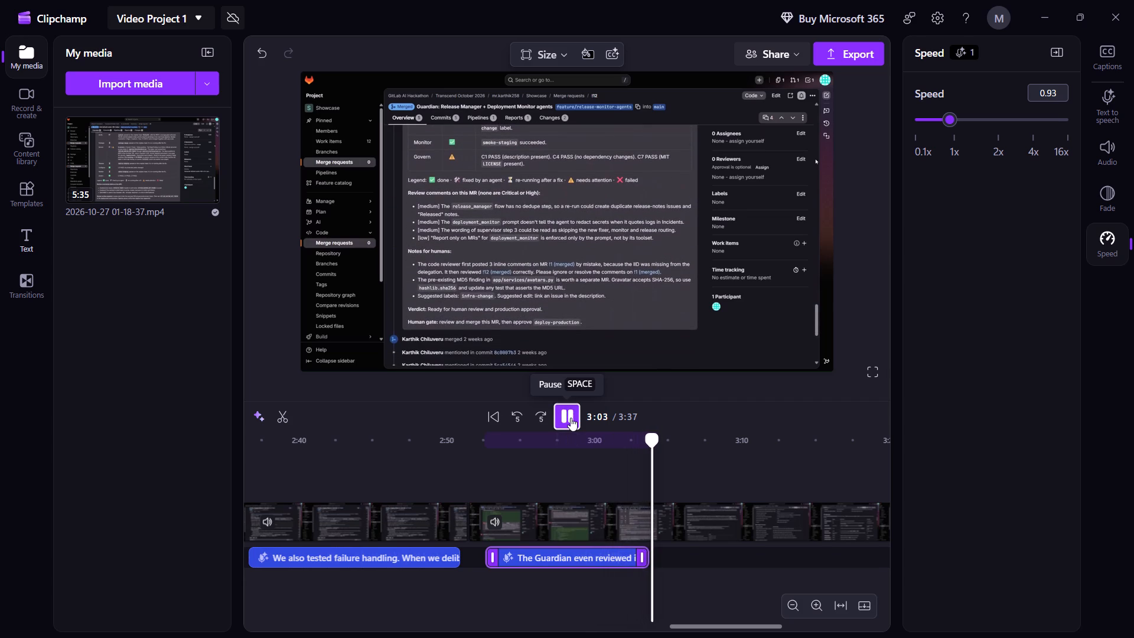
{"action": "key", "text": "space"}
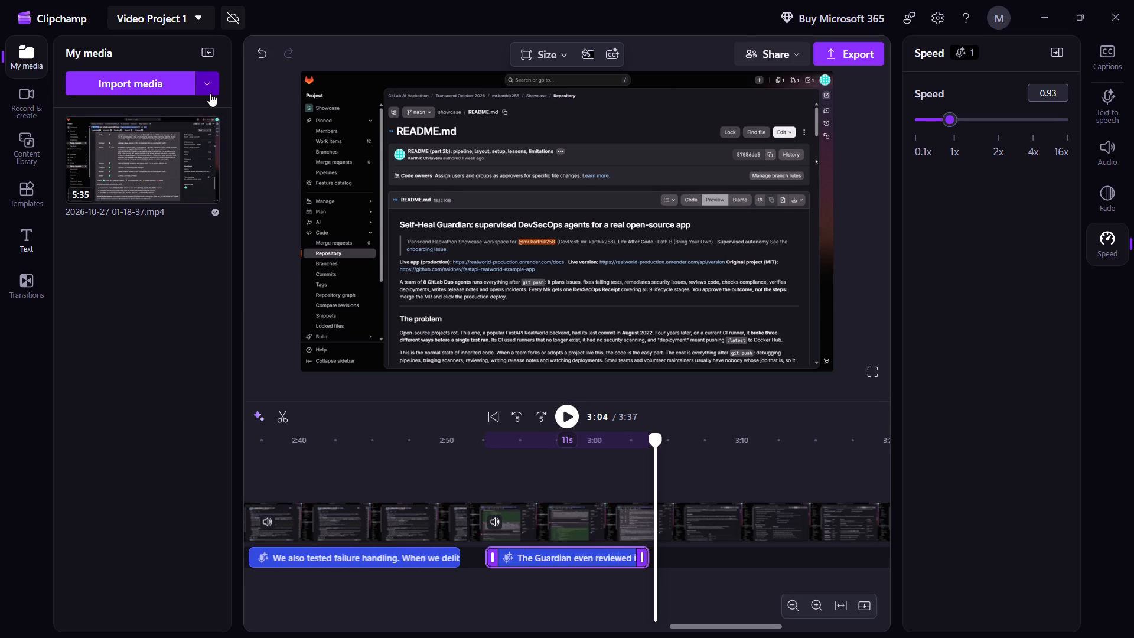
{"action": "left_click", "coordinate": [164, 174]}
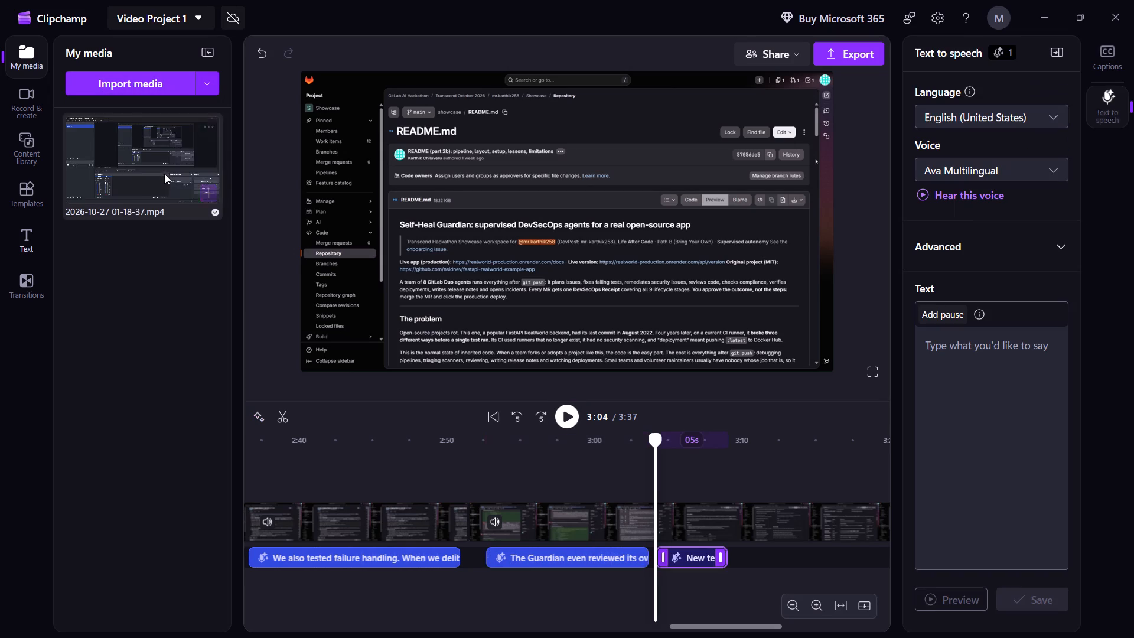
{"action": "left_click", "coordinate": [998, 421]}
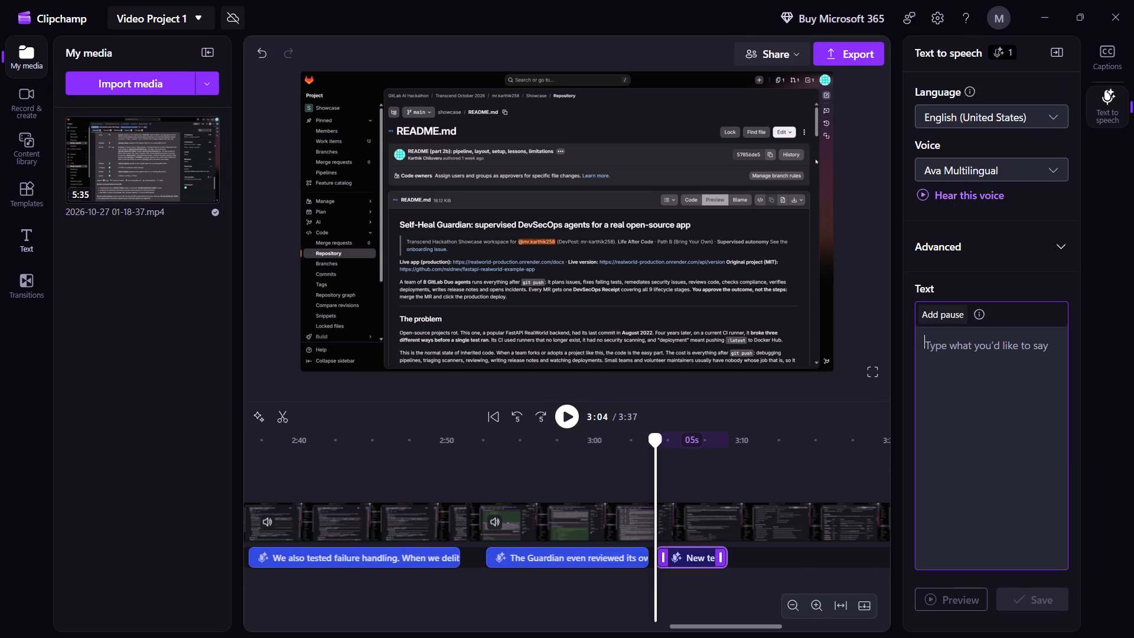
{"action": "key", "text": "ctrl+v"}
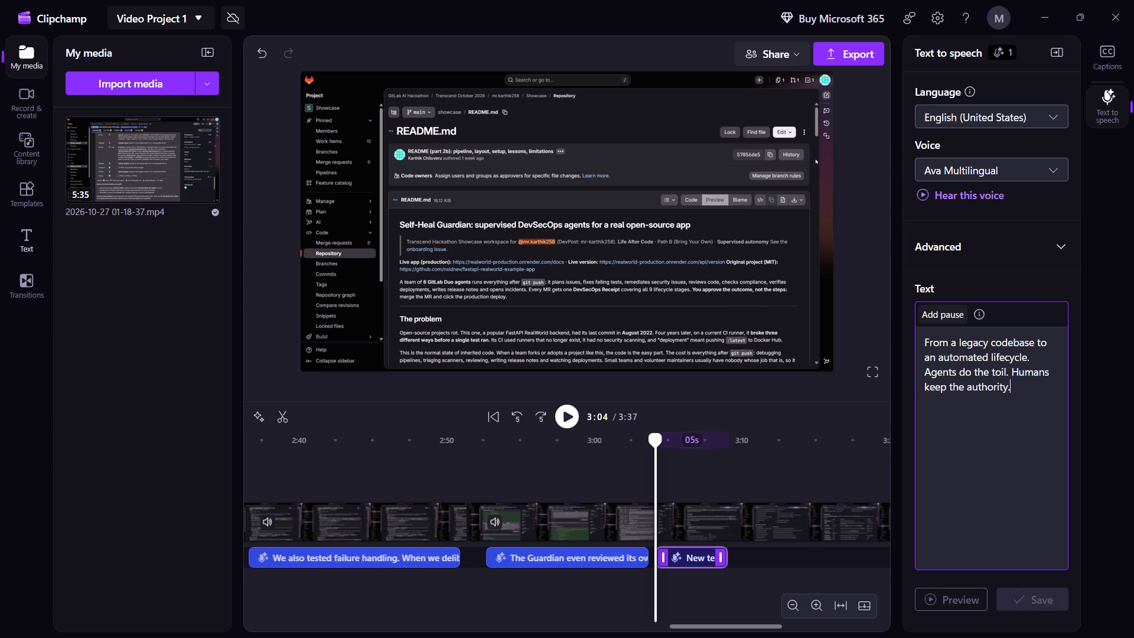
{"action": "left_click", "coordinate": [1051, 591]}
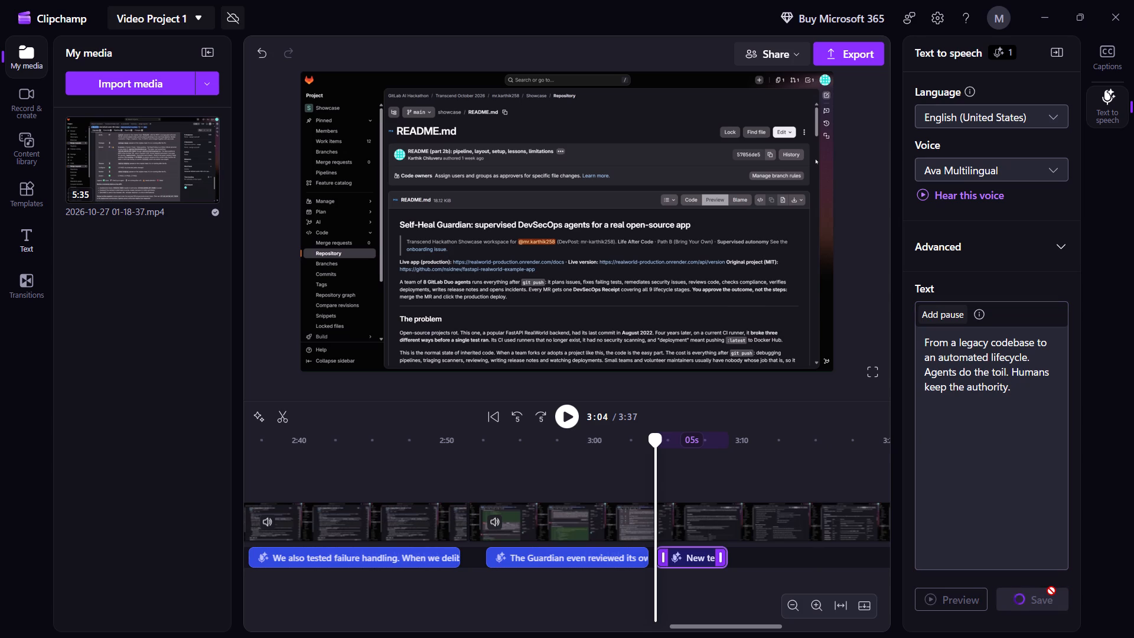
Play the start of the Scene 12 narration clip, and set its speed to 0.93.
{"action": "left_click", "coordinate": [571, 415]}
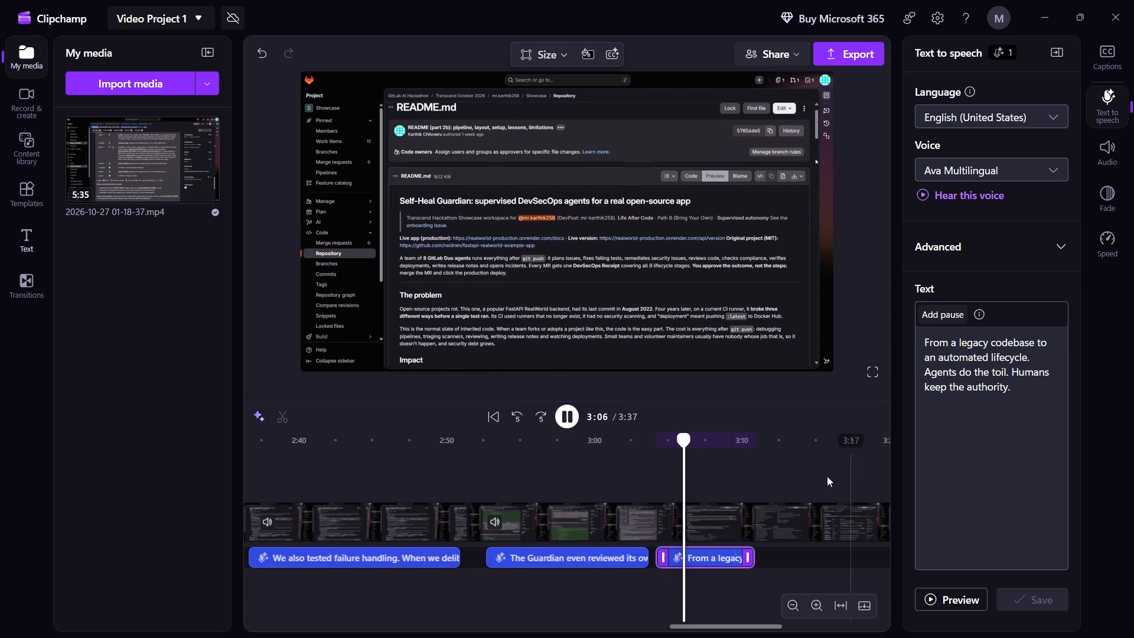
{"action": "left_click", "coordinate": [571, 411]}
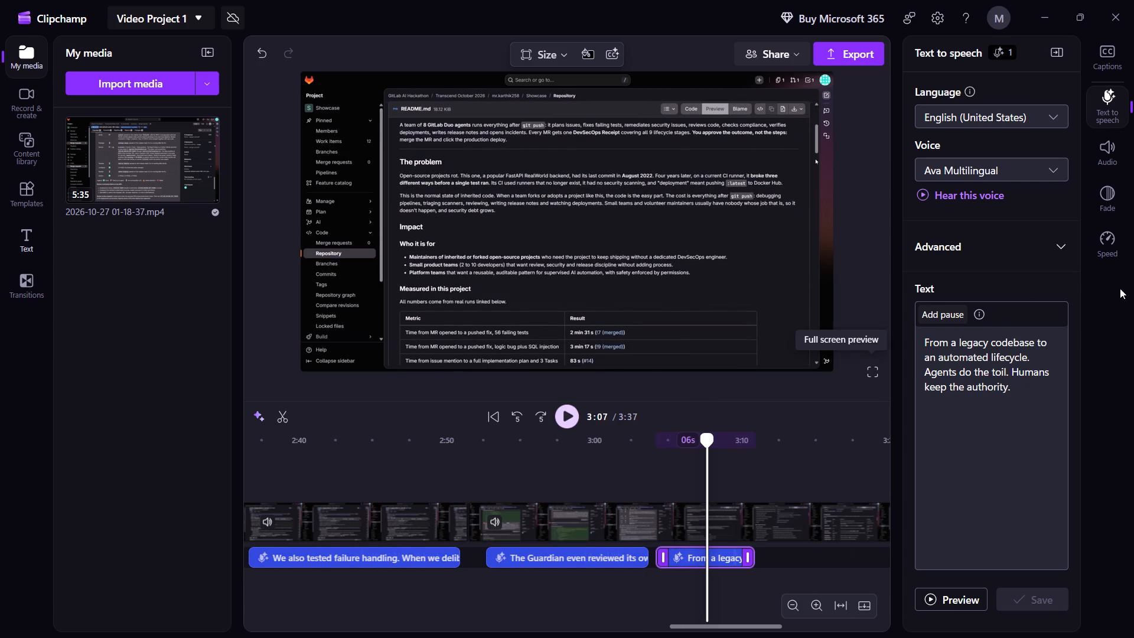
{"action": "left_click", "coordinate": [1120, 249]}
{"action": "left_click", "coordinate": [1060, 90]}
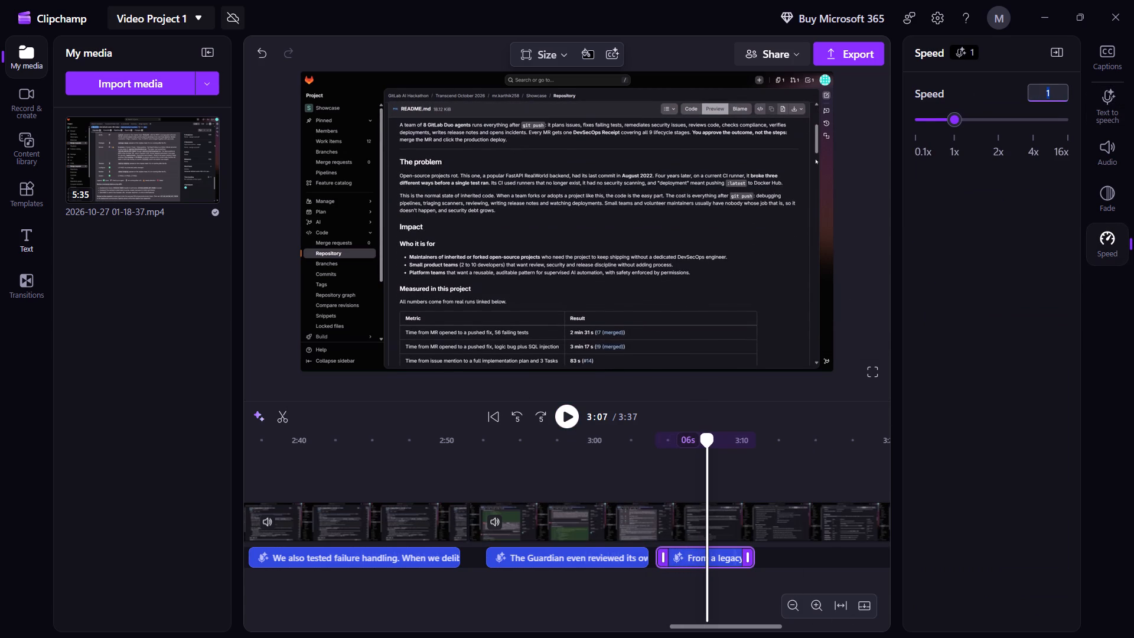
{"action": "type", "text": "0.93"}
{"action": "key", "text": "Return"}
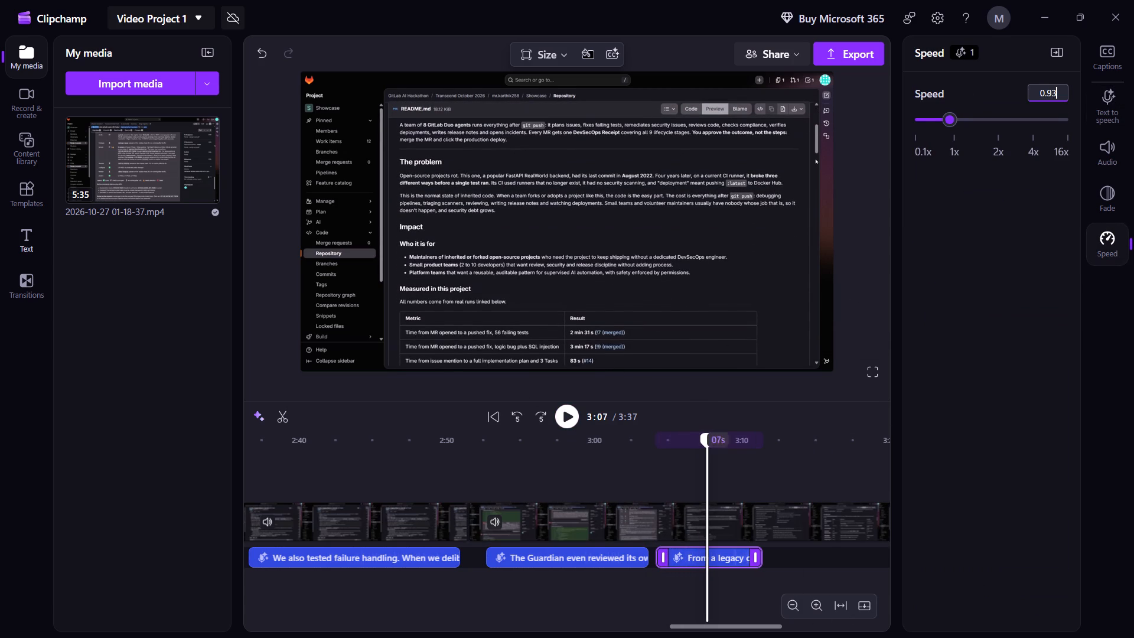
Play past the Scene 12 narration to about 3:21, checking where the README footage starts over from the top.
{"action": "left_click", "coordinate": [575, 406]}
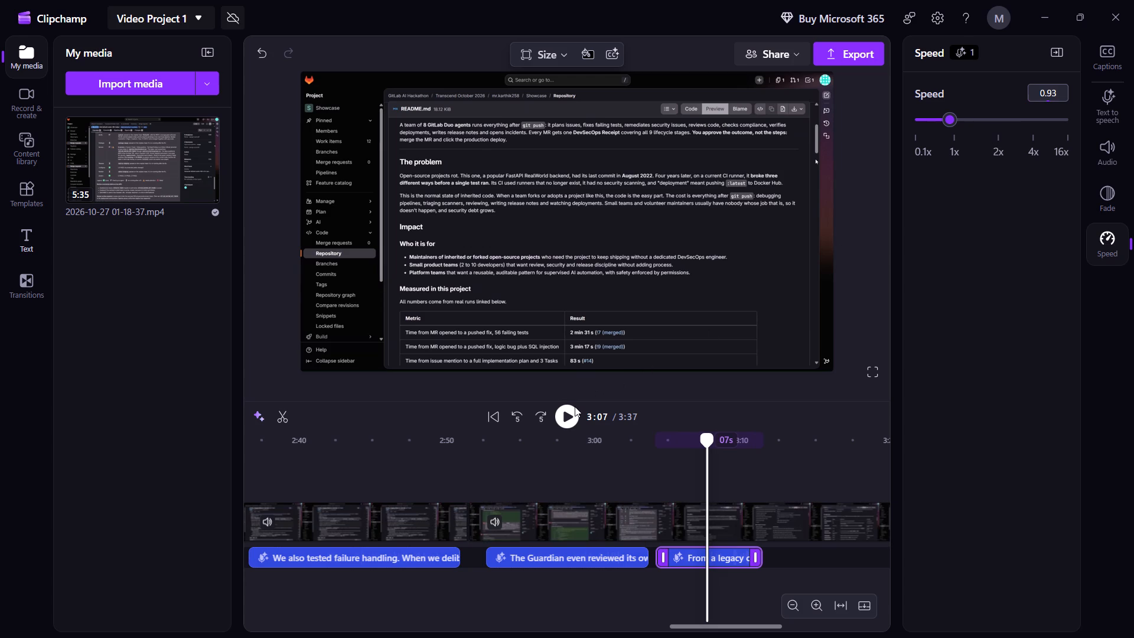
{"action": "left_click", "coordinate": [572, 409]}
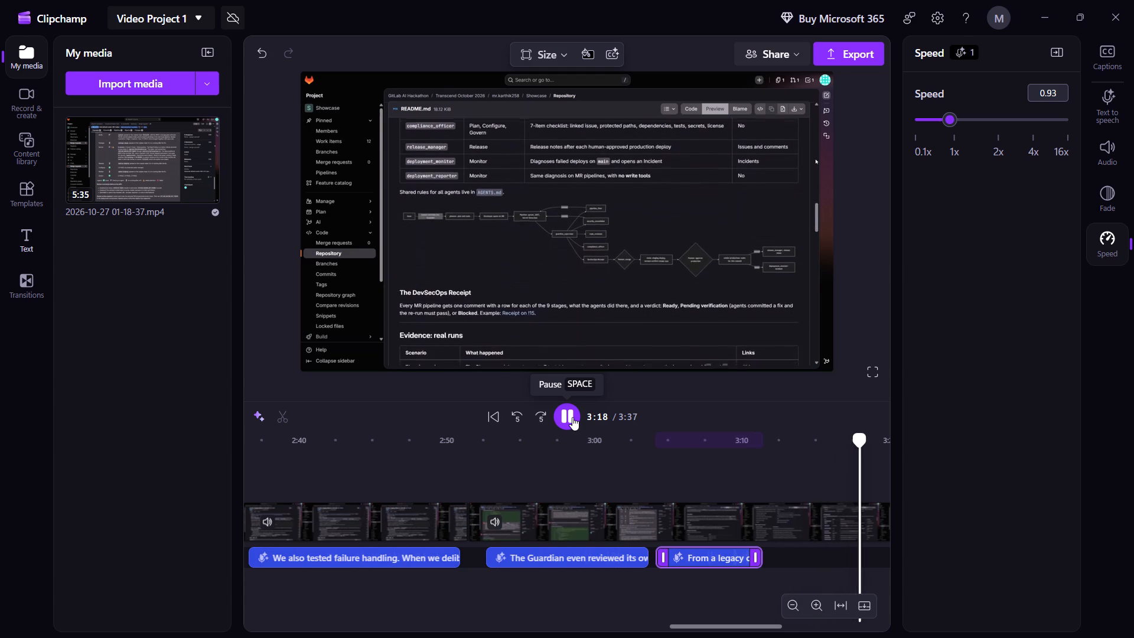
{"action": "key", "text": "space"}
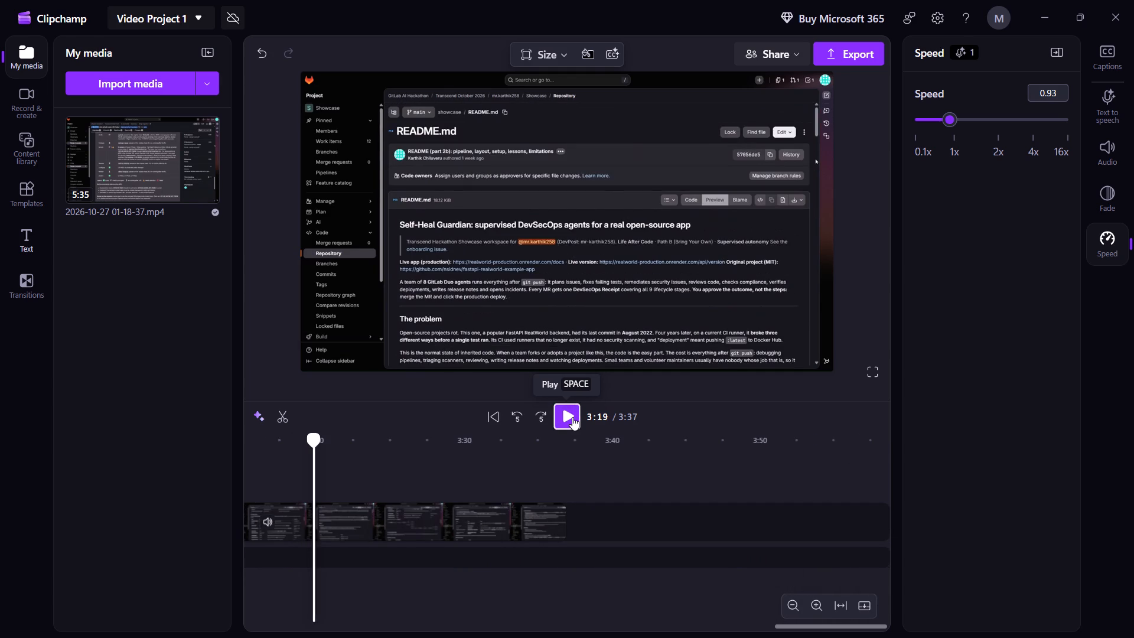
{"action": "scroll", "coordinate": [557, 457], "scroll_direction": "right", "scroll_amount": 1}
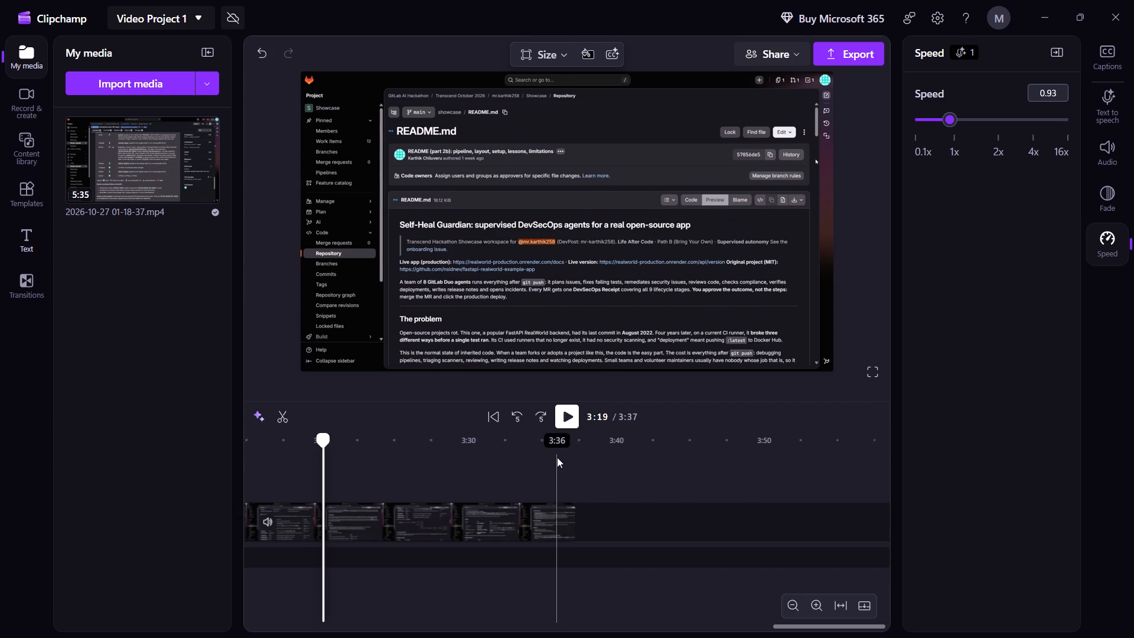
{"action": "scroll", "coordinate": [557, 457], "scroll_direction": "right", "scroll_amount": 1}
{"action": "key", "text": "space"}
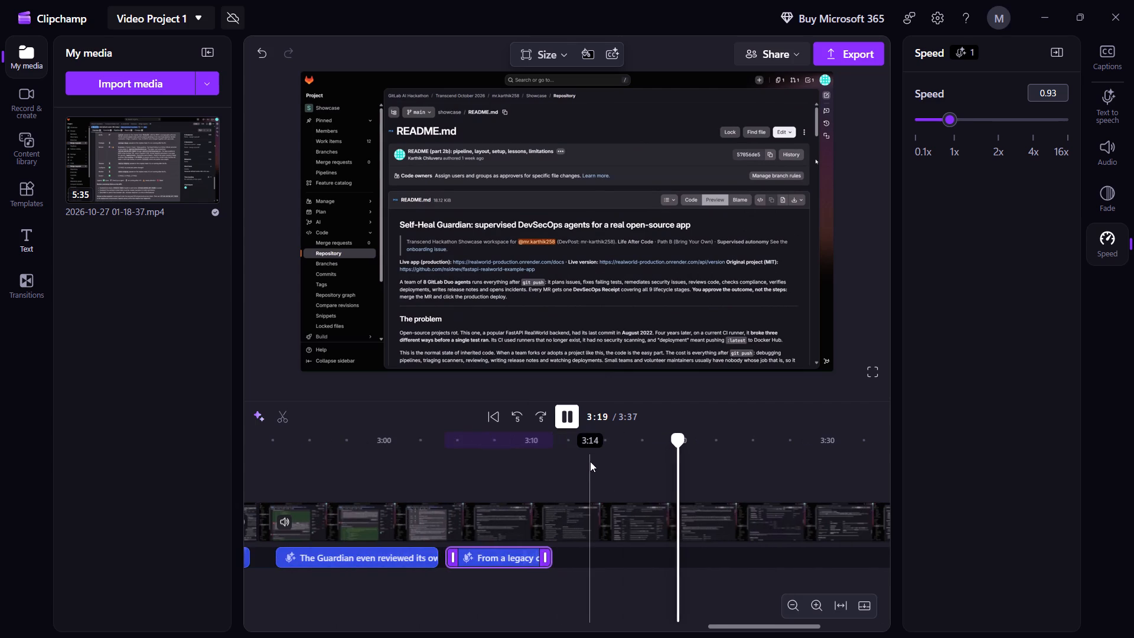
{"action": "key", "text": "space"}
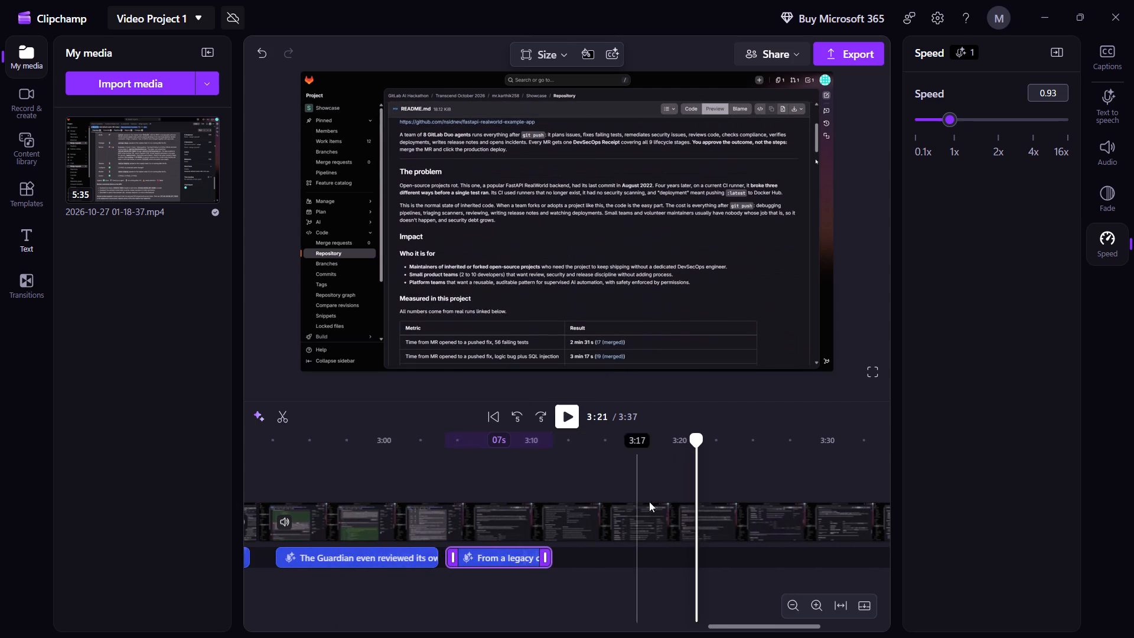
Split the footage at about 3:20, where the README recording starts over from the top of the page.
{"action": "left_click", "coordinate": [666, 483]}
{"action": "key", "text": "space"}
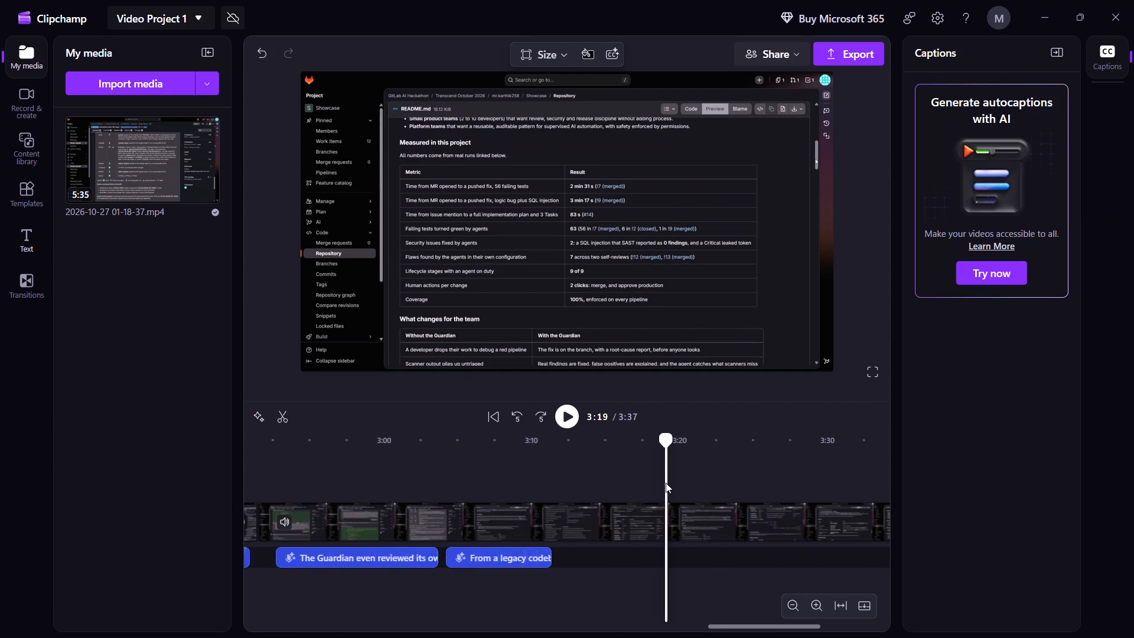
{"action": "key", "text": "space"}
{"action": "key", "text": "space"}
{"action": "key", "text": "space"}
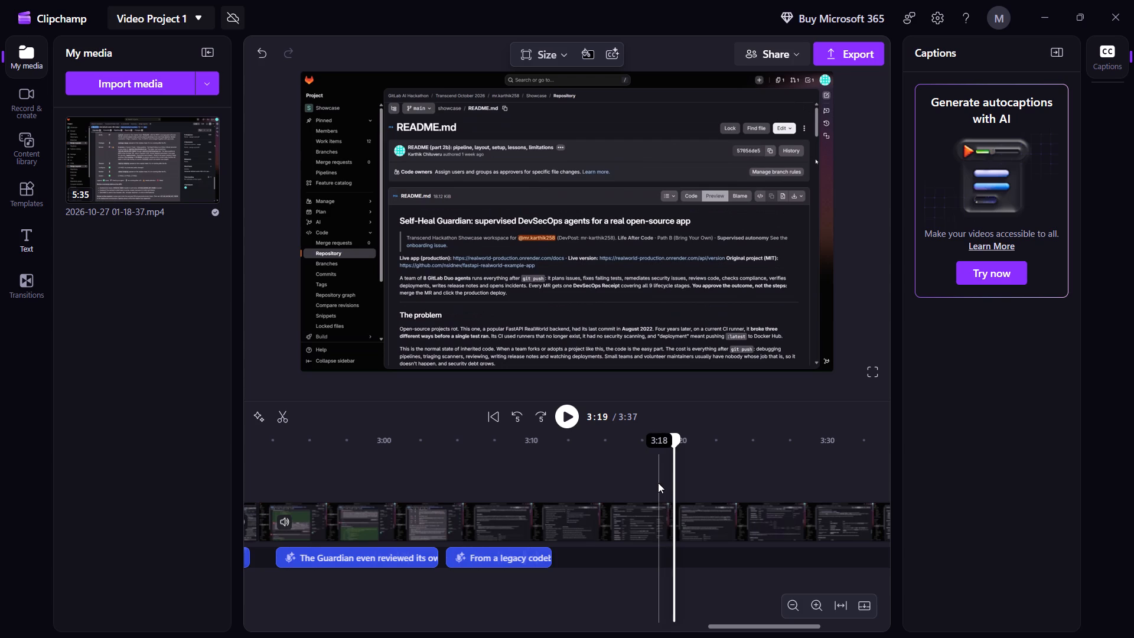
{"action": "key", "text": "space"}
{"action": "key", "text": "space"}
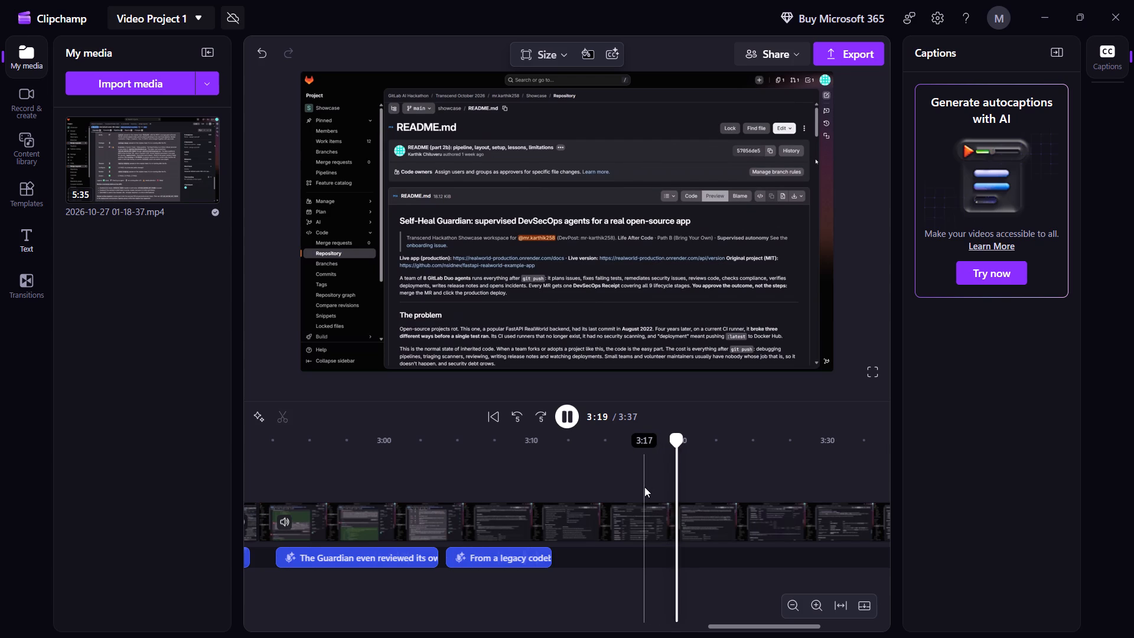
{"action": "key", "text": "space"}
{"action": "key", "text": "space"}
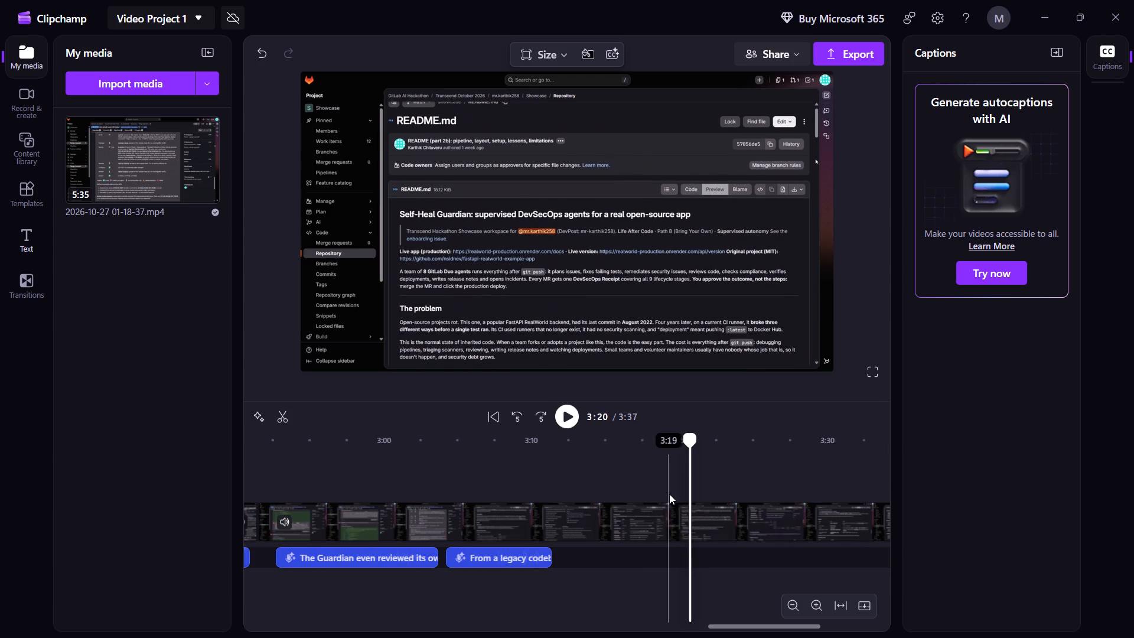
{"action": "key", "text": "space"}
{"action": "key", "text": "space"}
{"action": "left_click", "coordinate": [686, 492]}
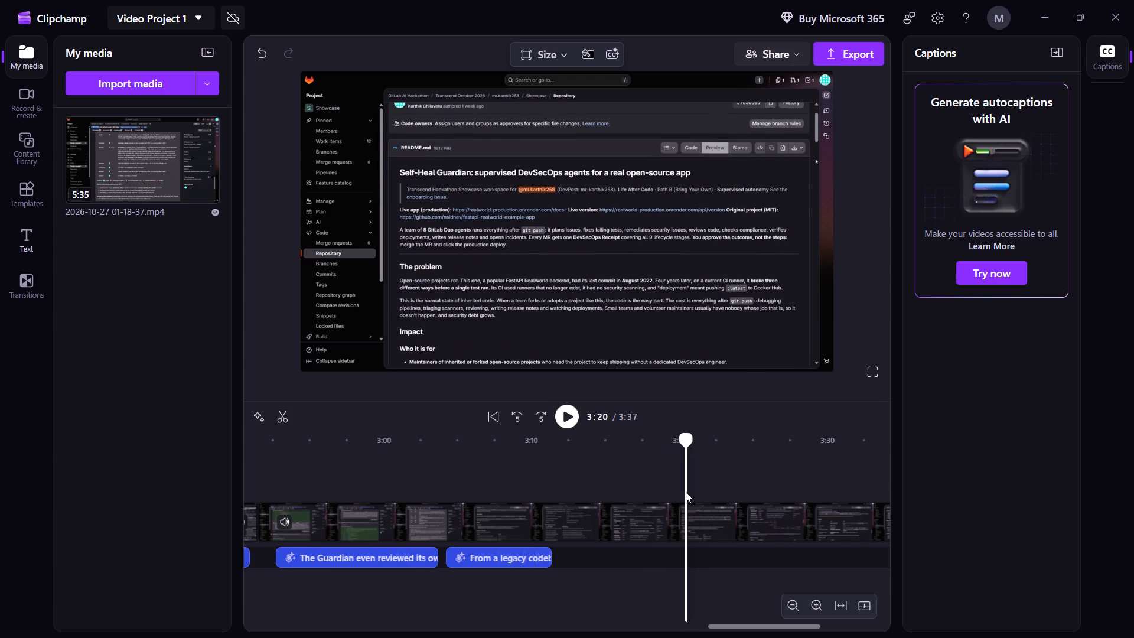
{"action": "left_click", "coordinate": [290, 407]}
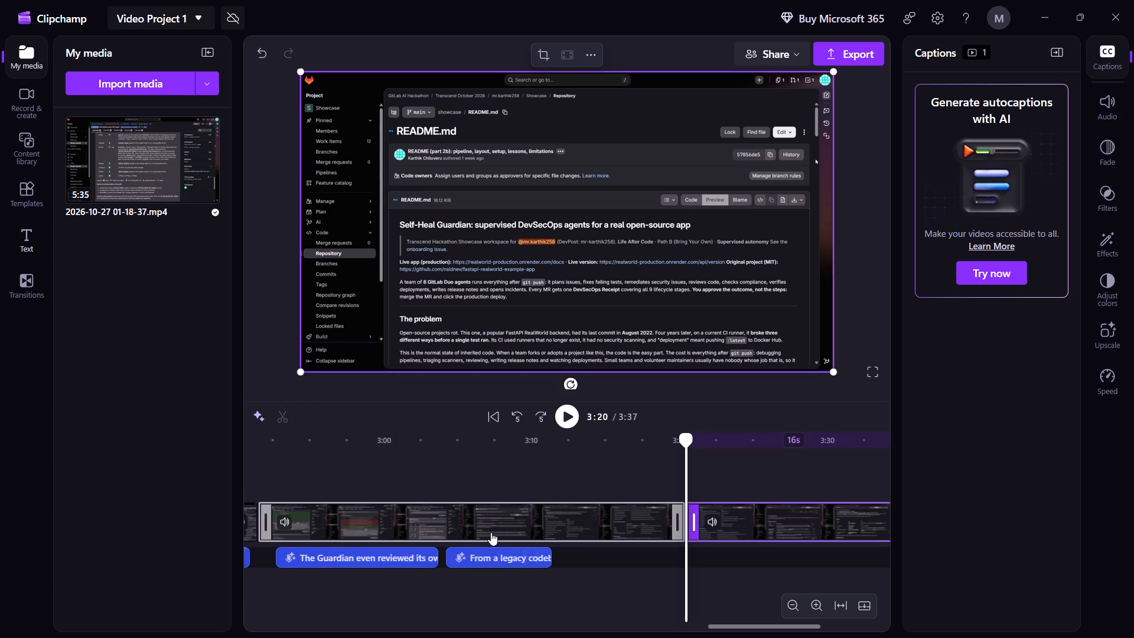
Split the README footage at about 3:04, right after the Scene 11 narration clip ends.
{"action": "left_click", "coordinate": [442, 522]}
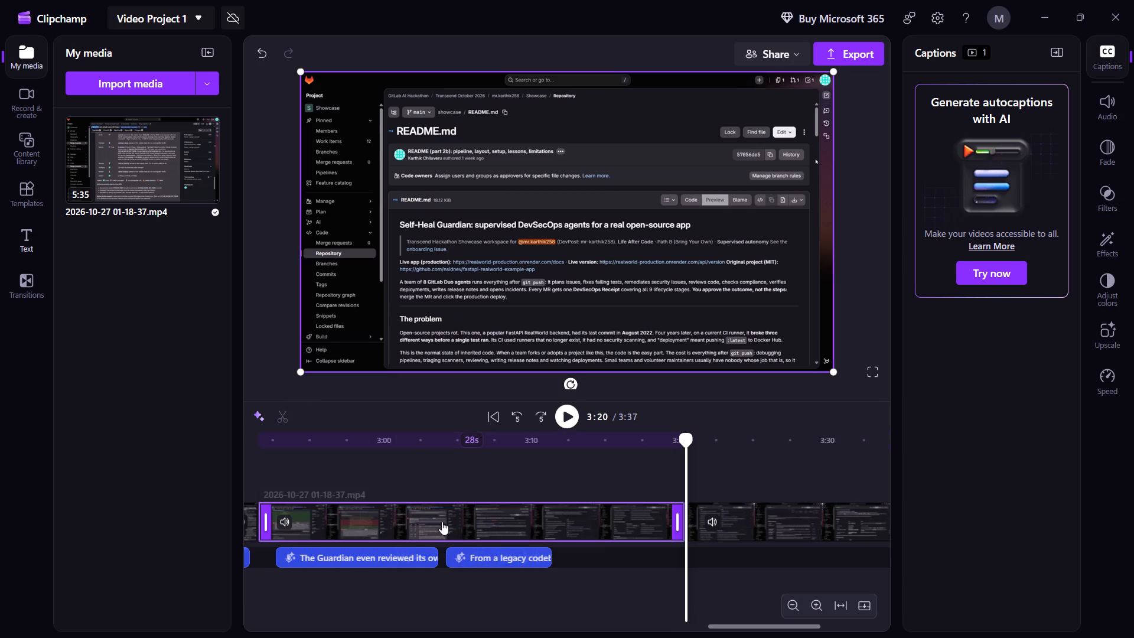
{"action": "left_click", "coordinate": [436, 485]}
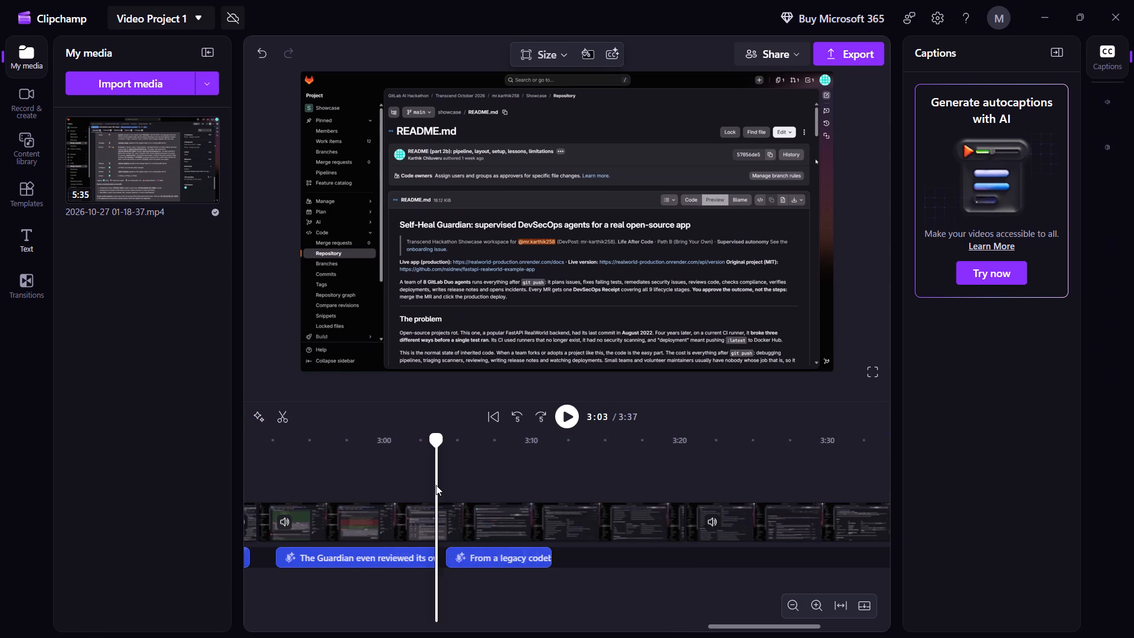
{"action": "key", "text": "space"}
{"action": "key", "text": "space"}
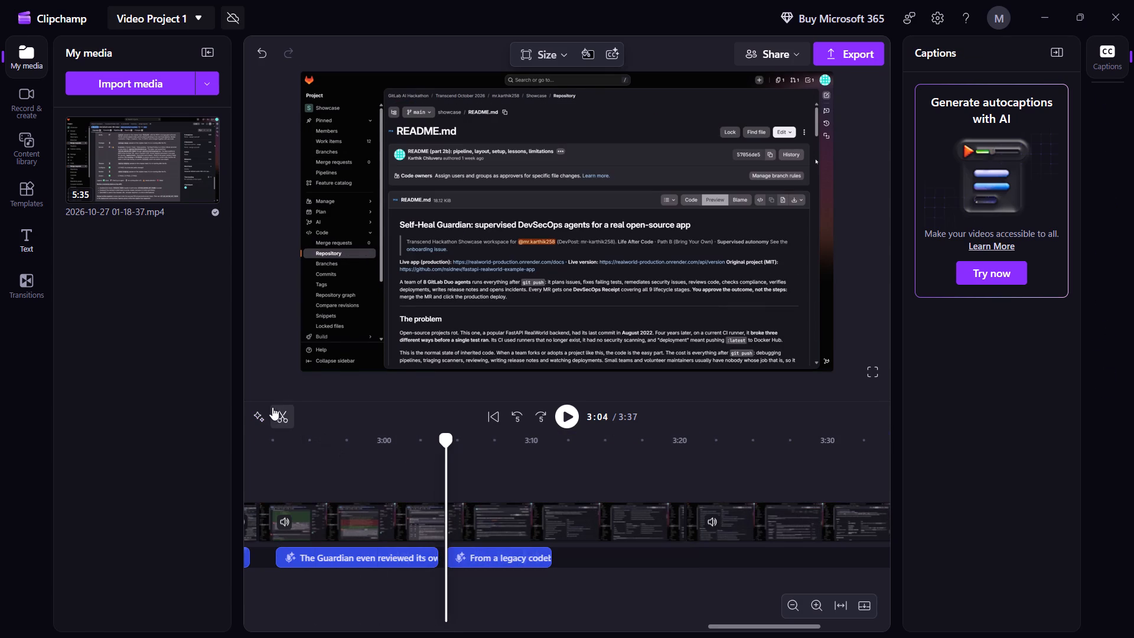
{"action": "left_click", "coordinate": [280, 411]}
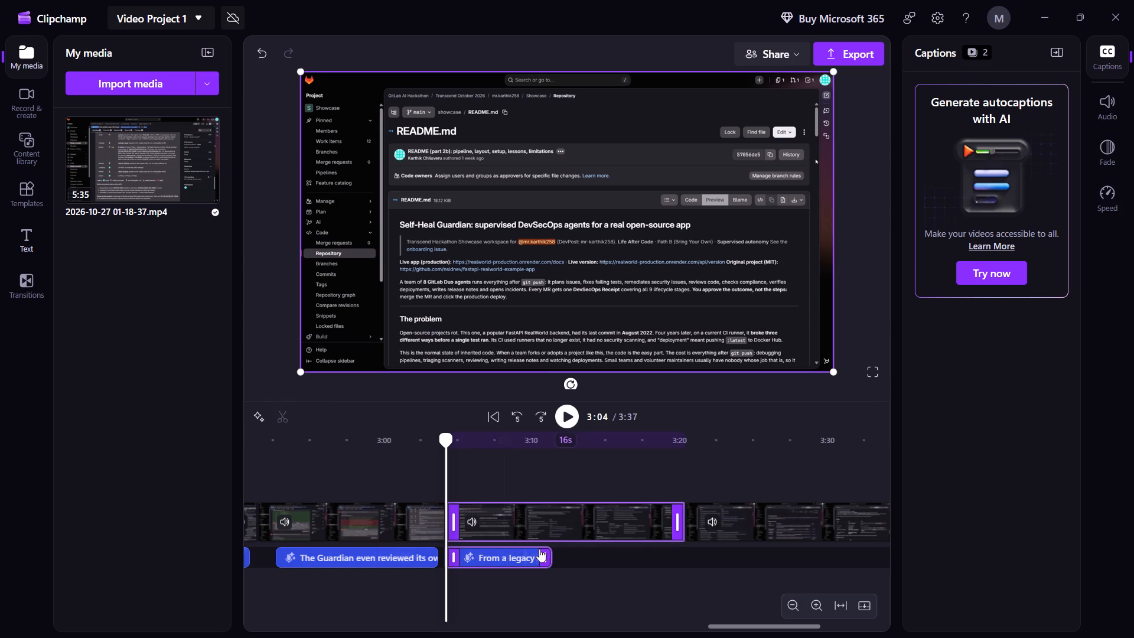
Deselect the footage and move only the Scene 12 narration clip later on the timeline, to start at about 3:22.
{"action": "left_click", "coordinate": [517, 554]}
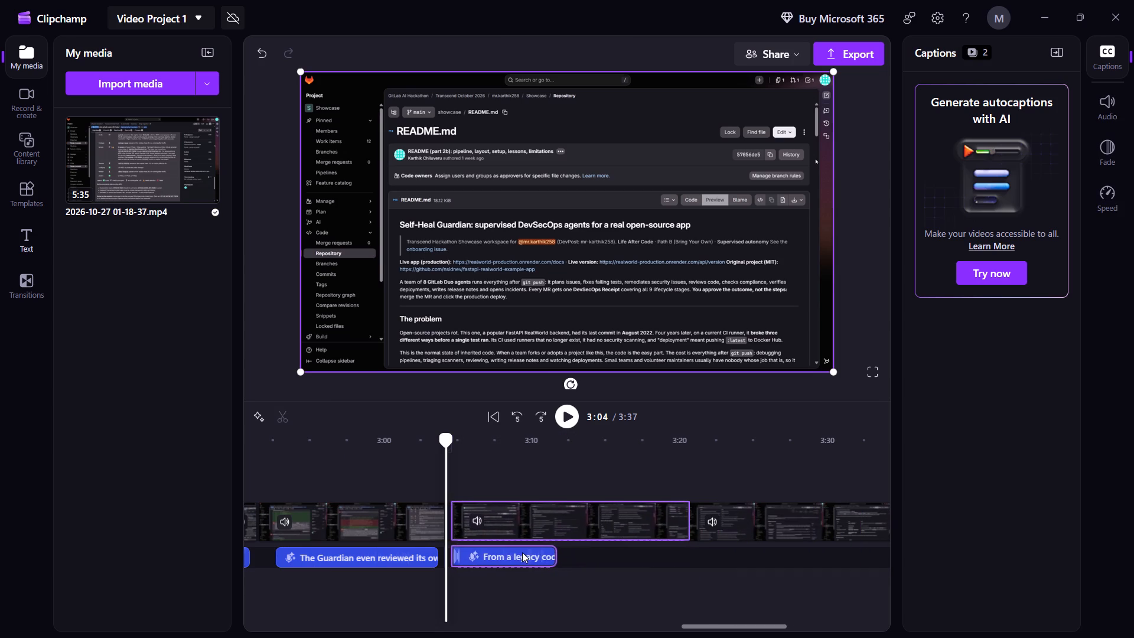
{"action": "left_click_drag", "start_coordinate": [516, 557], "coordinate": [523, 555]}
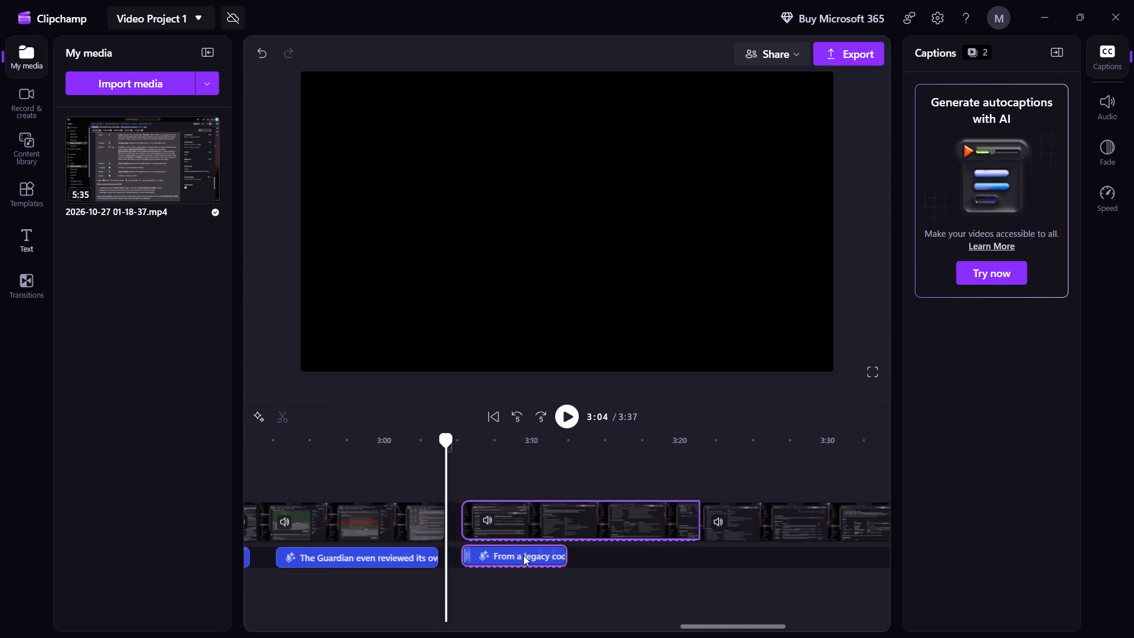
{"action": "left_click_drag", "start_coordinate": [523, 555], "coordinate": [523, 555]}
{"action": "left_click", "coordinate": [523, 555]}
{"action": "left_click", "coordinate": [536, 563]}
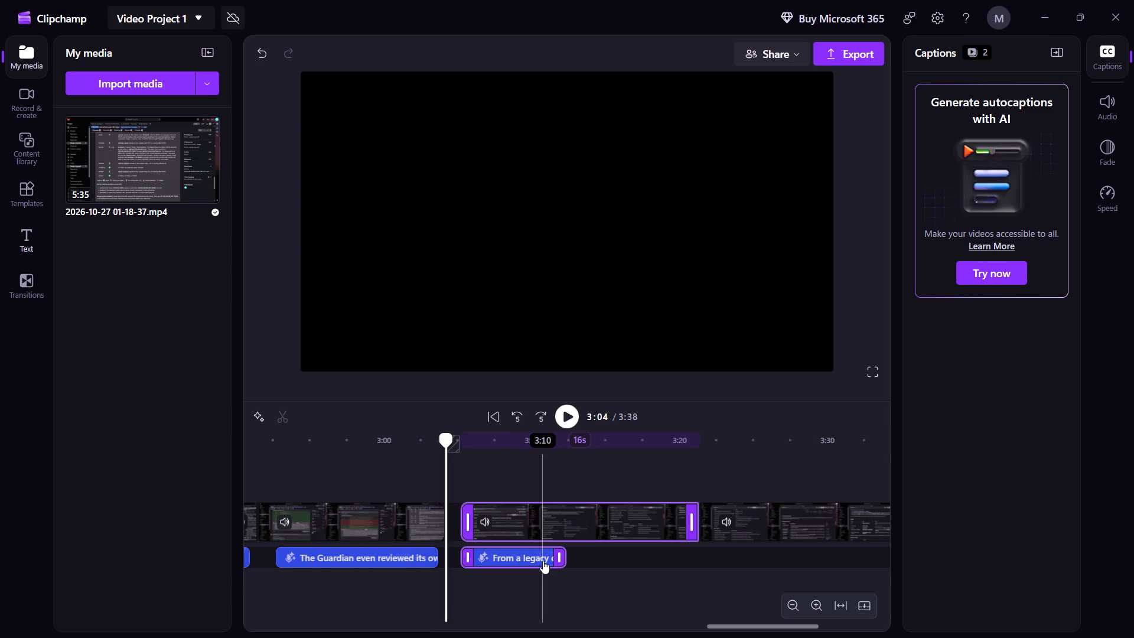
{"action": "left_click", "coordinate": [543, 561]}
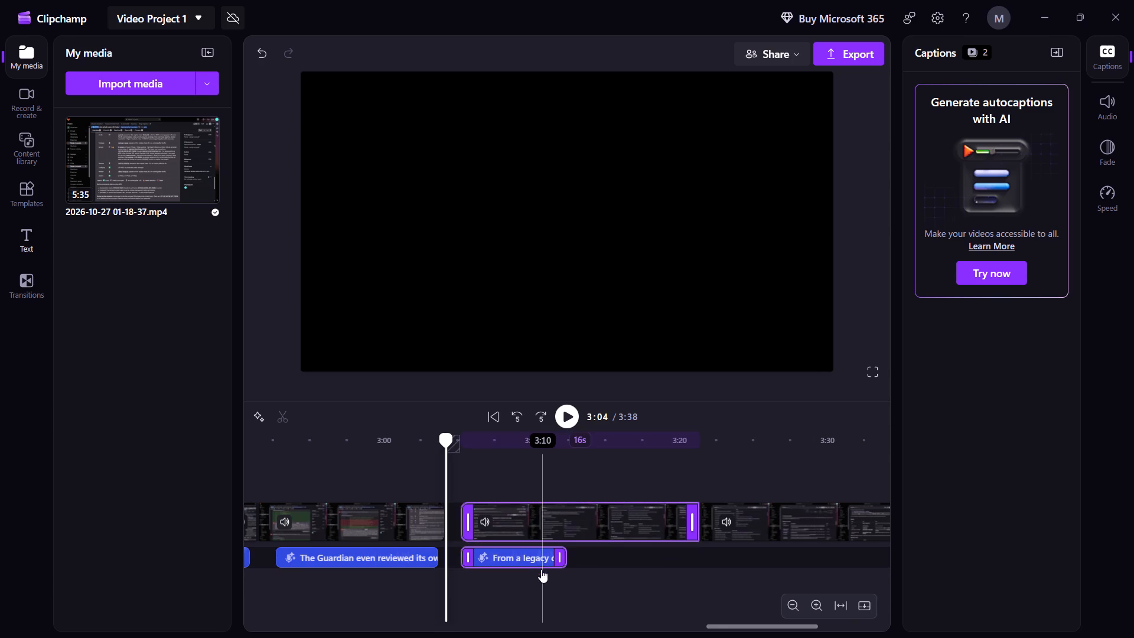
{"action": "key", "text": "Escape"}
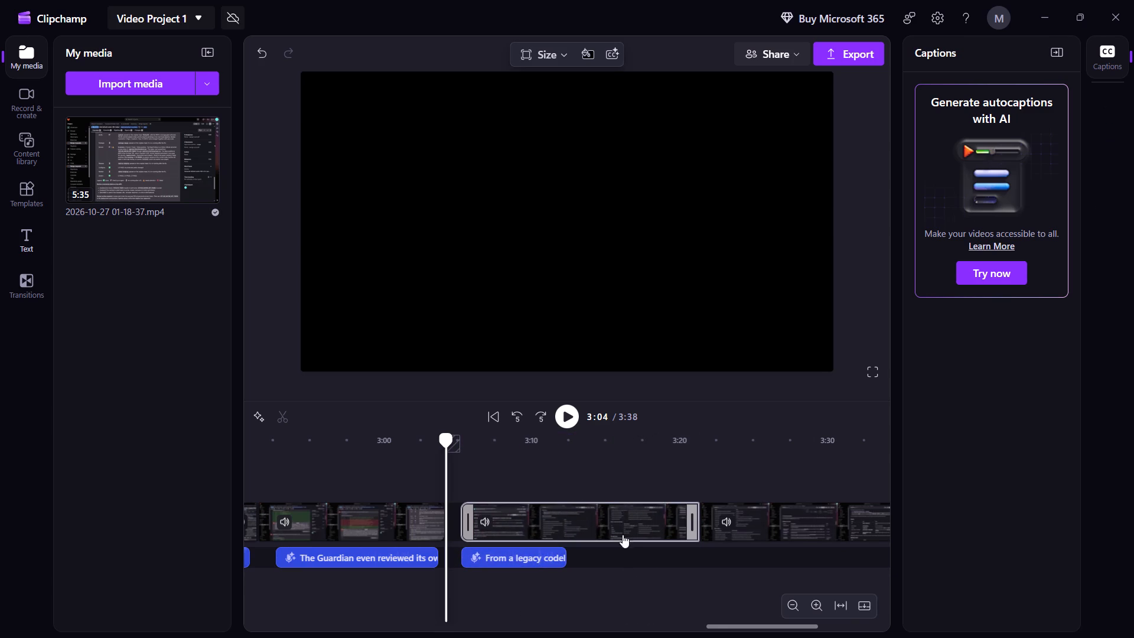
{"action": "left_click", "coordinate": [561, 556]}
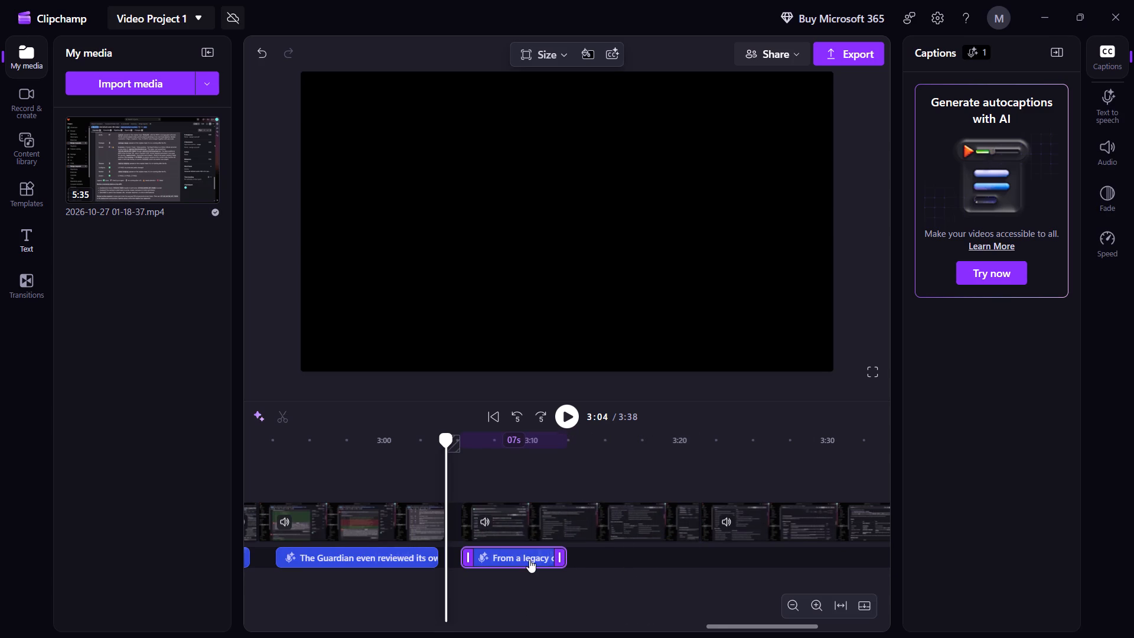
{"action": "left_click_drag", "start_coordinate": [529, 559], "coordinate": [783, 565]}
Delete the 16-second README clip that follows the Scene 11 footage, between the two splits.
{"action": "left_click", "coordinate": [617, 518]}
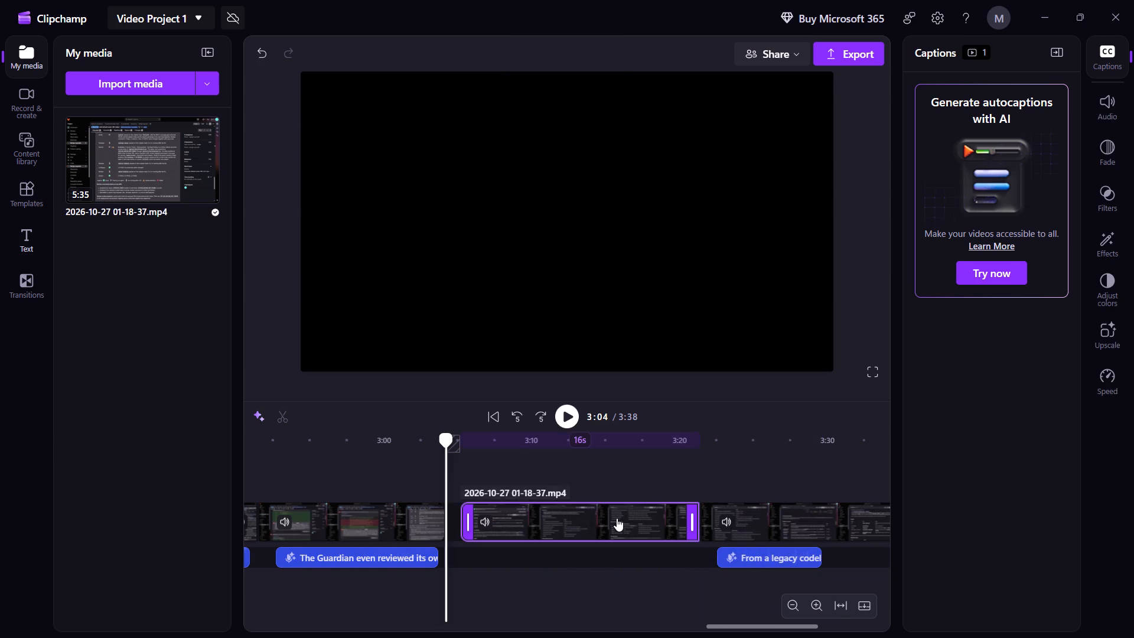
{"action": "key", "text": "Delete"}
Close the gap after the Scene 11 footage so the remaining README footage starts at about 3:04.
{"action": "left_click", "coordinate": [570, 519]}
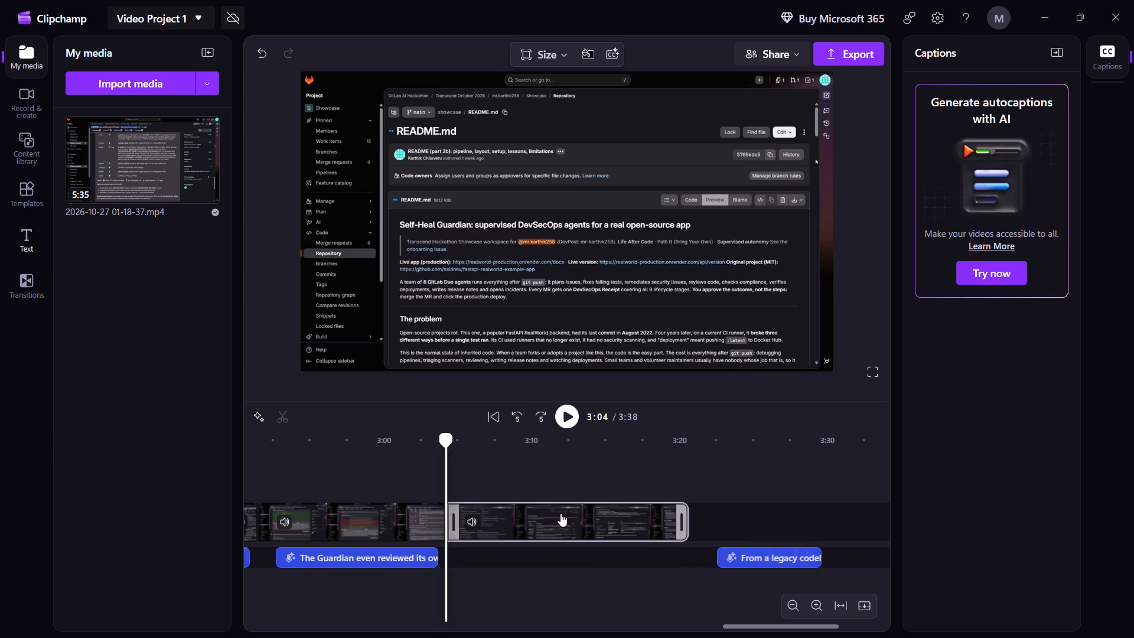
Split the README footage at about 3:16, once it has reached the bottom of the page, and delete the short piece after it.
{"action": "key", "text": "space"}
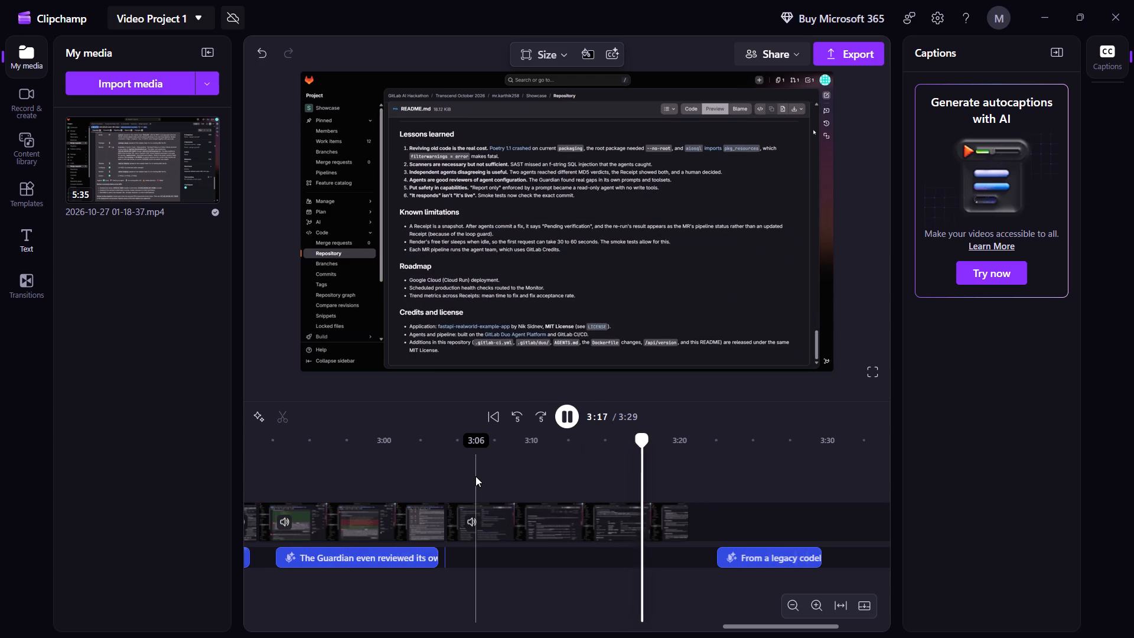
{"action": "key", "text": "space"}
{"action": "left_click", "coordinate": [614, 478]}
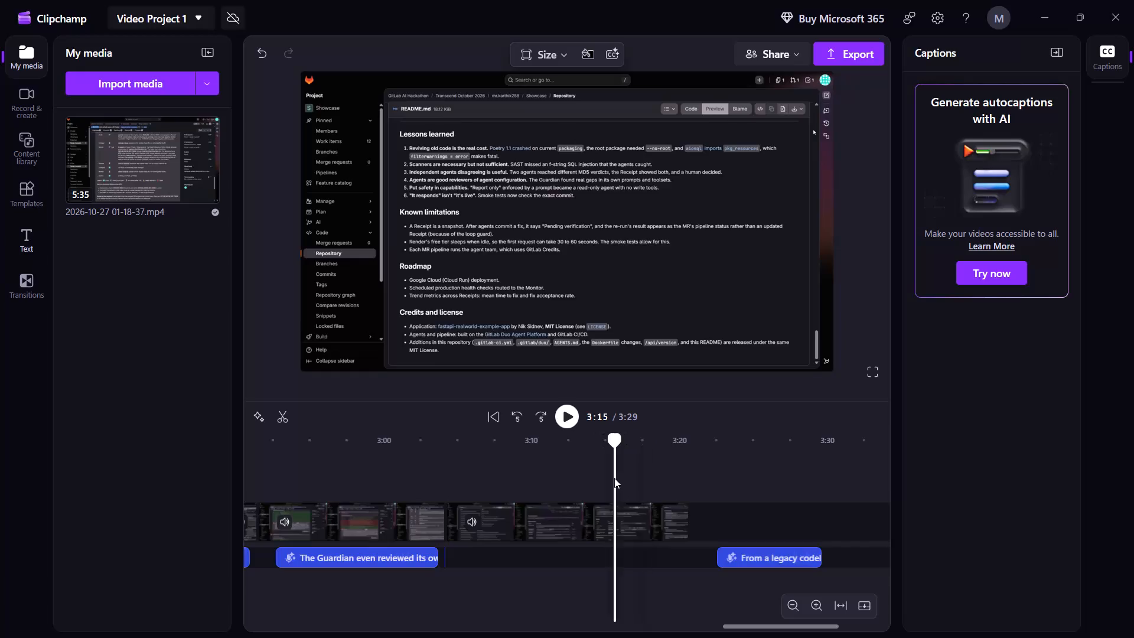
{"action": "key", "text": "space"}
{"action": "key", "text": "space"}
{"action": "key", "text": "space"}
{"action": "key", "text": "space"}
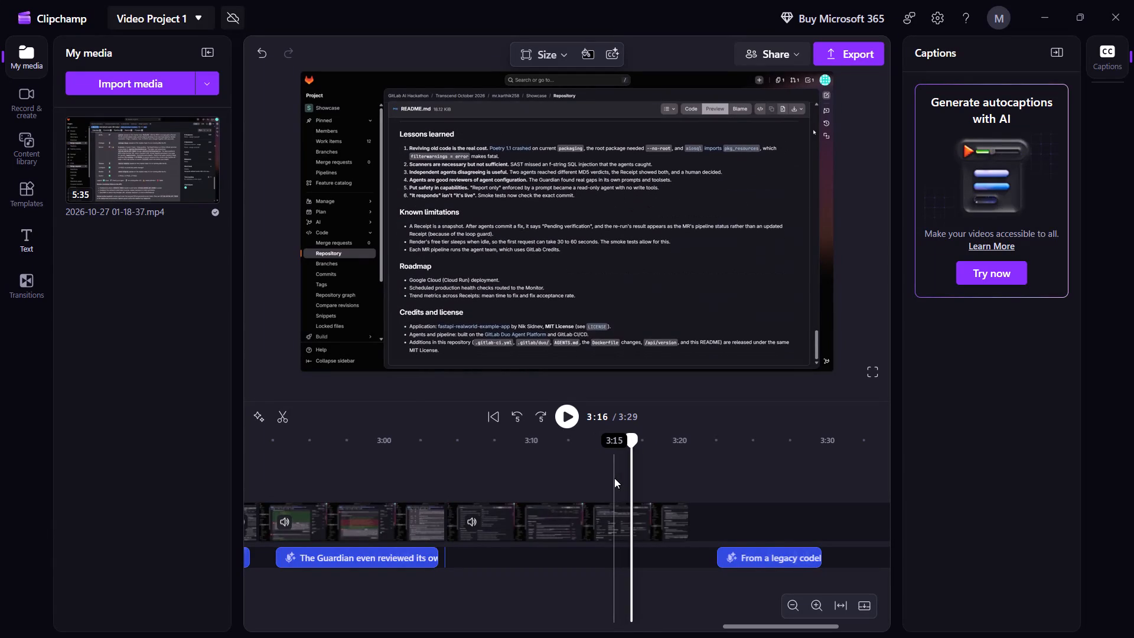
{"action": "left_click", "coordinate": [286, 415]}
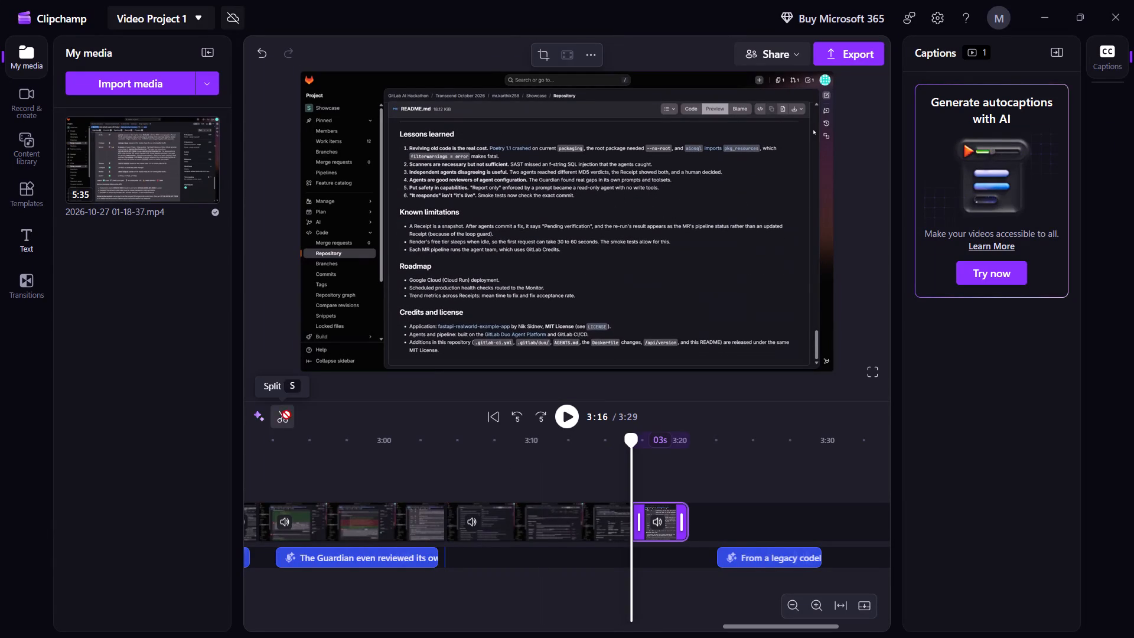
{"action": "left_click", "coordinate": [664, 507]}
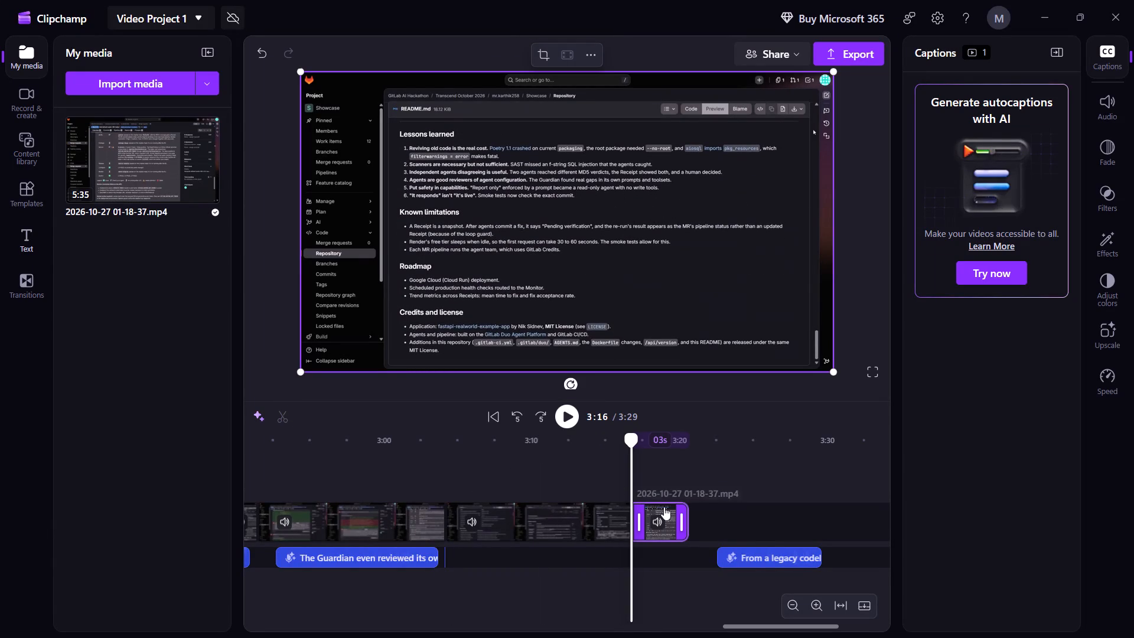
{"action": "key", "text": "Delete"}
Move the Scene 12 narration clip earlier on its audio track, to start at about 3:06.
{"action": "left_click_drag", "start_coordinate": [735, 552], "coordinate": [558, 545]}
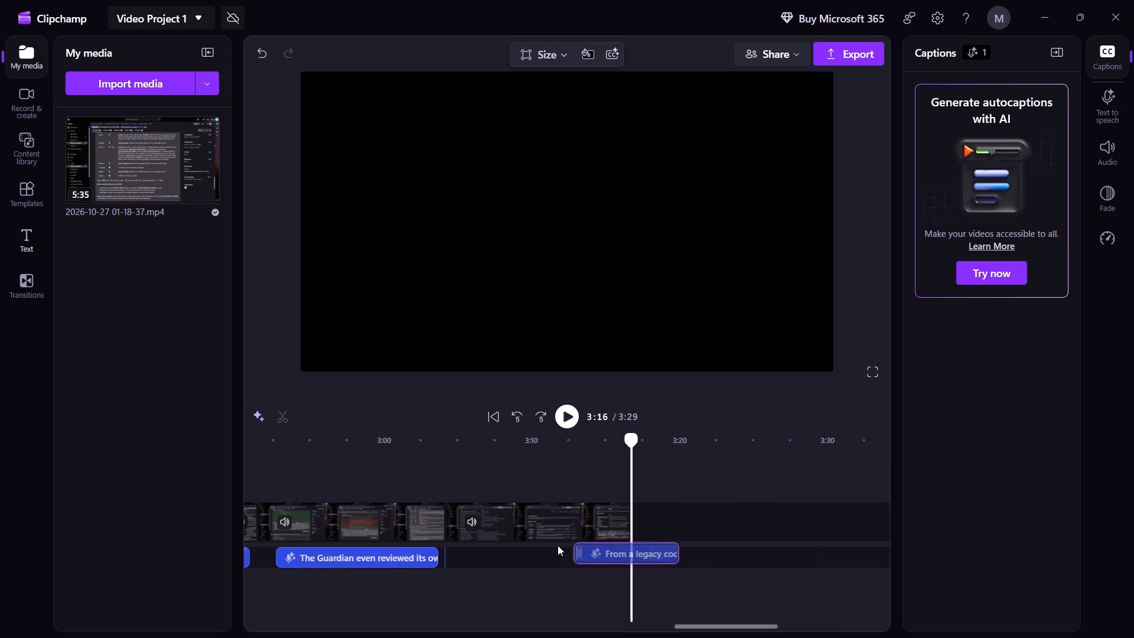
{"action": "left_click_drag", "start_coordinate": [558, 545], "coordinate": [477, 551]}
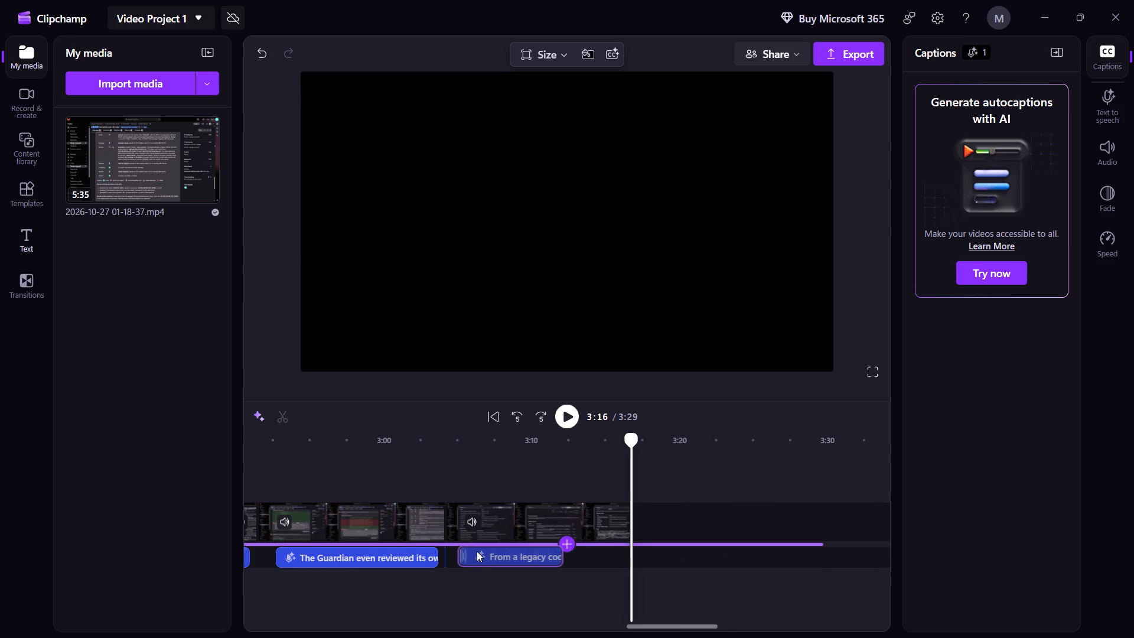
{"action": "left_click_drag", "start_coordinate": [488, 543], "coordinate": [504, 567]}
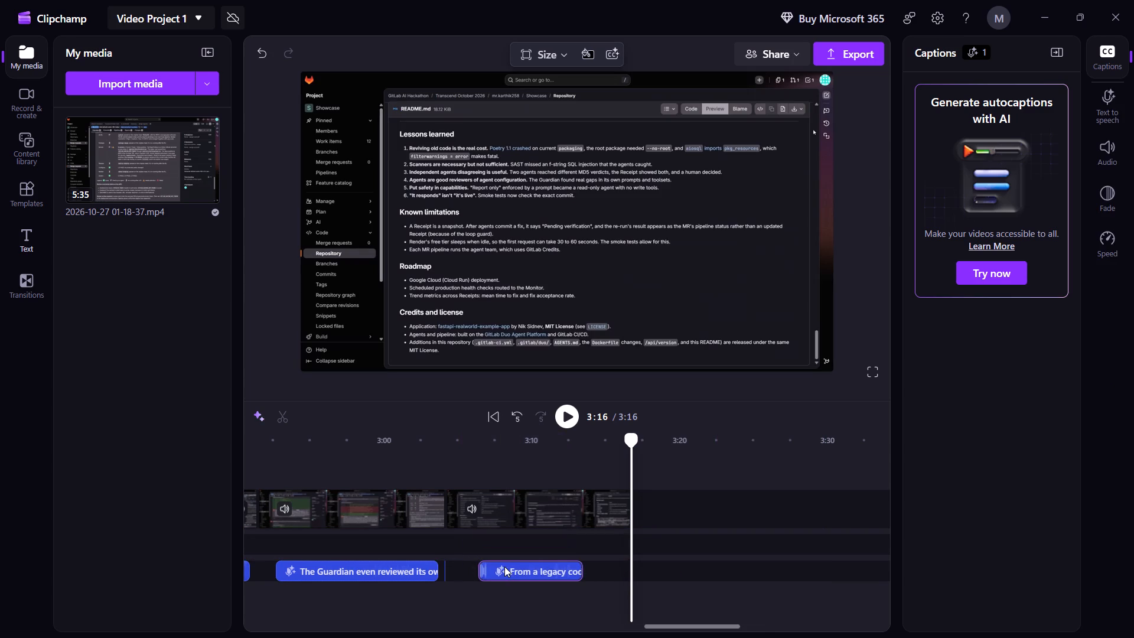
Play back from about 3:03 to check the pause between narrations and how Scene 12 lines up with the README footage.
{"action": "left_click", "coordinate": [439, 474]}
{"action": "key", "text": "space"}
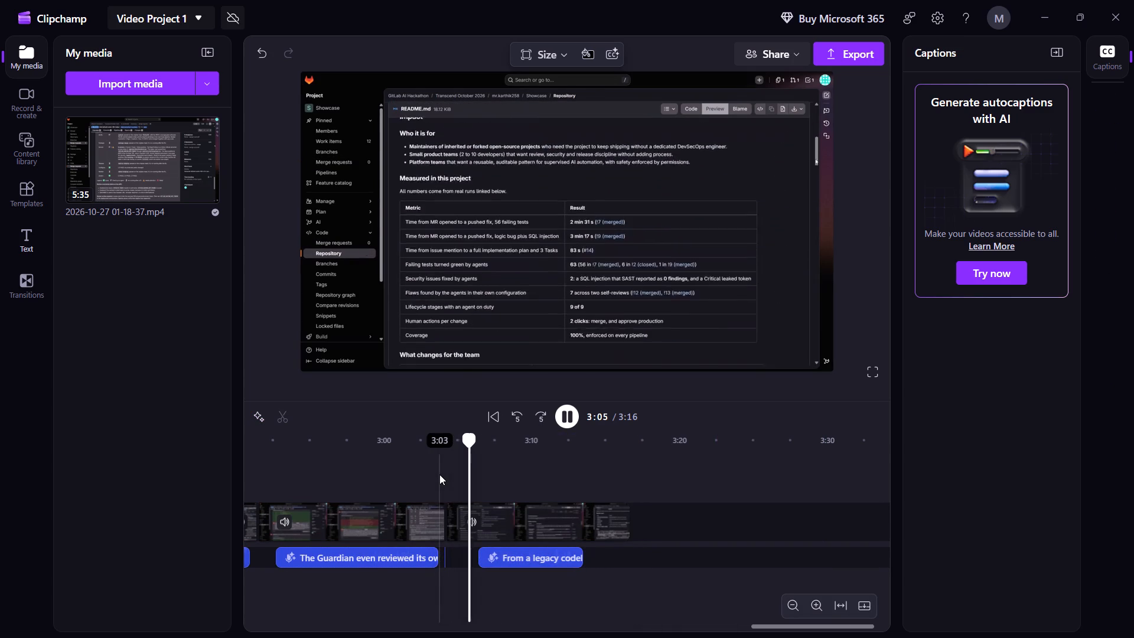
{"action": "key", "text": "space"}
{"action": "key", "text": "space"}
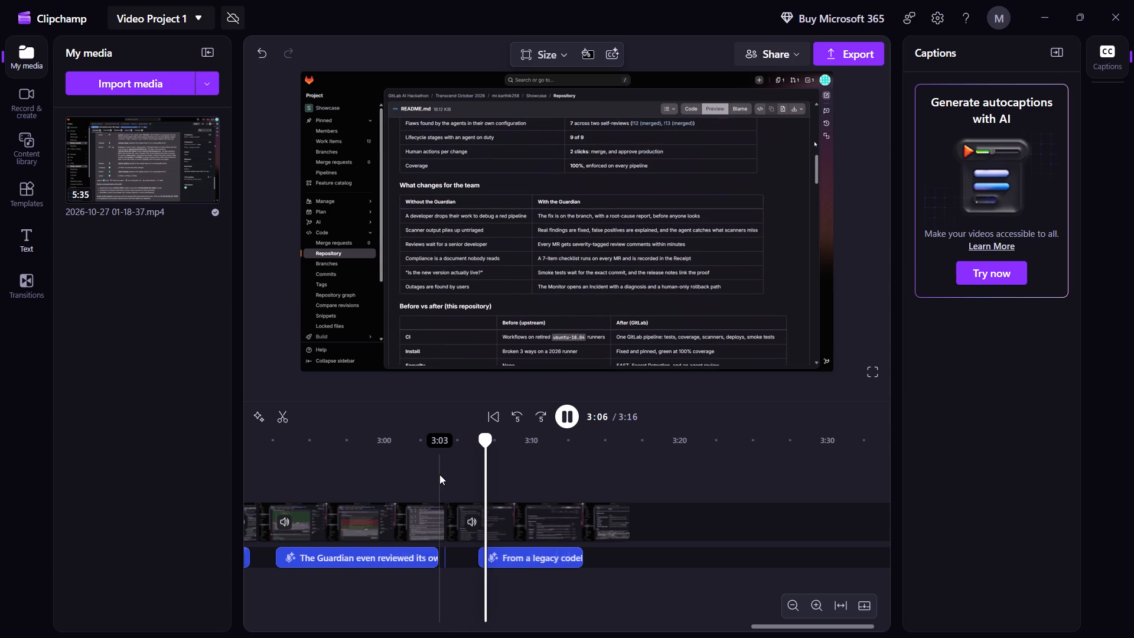
{"action": "key", "text": "space"}
{"action": "key", "text": "space"}
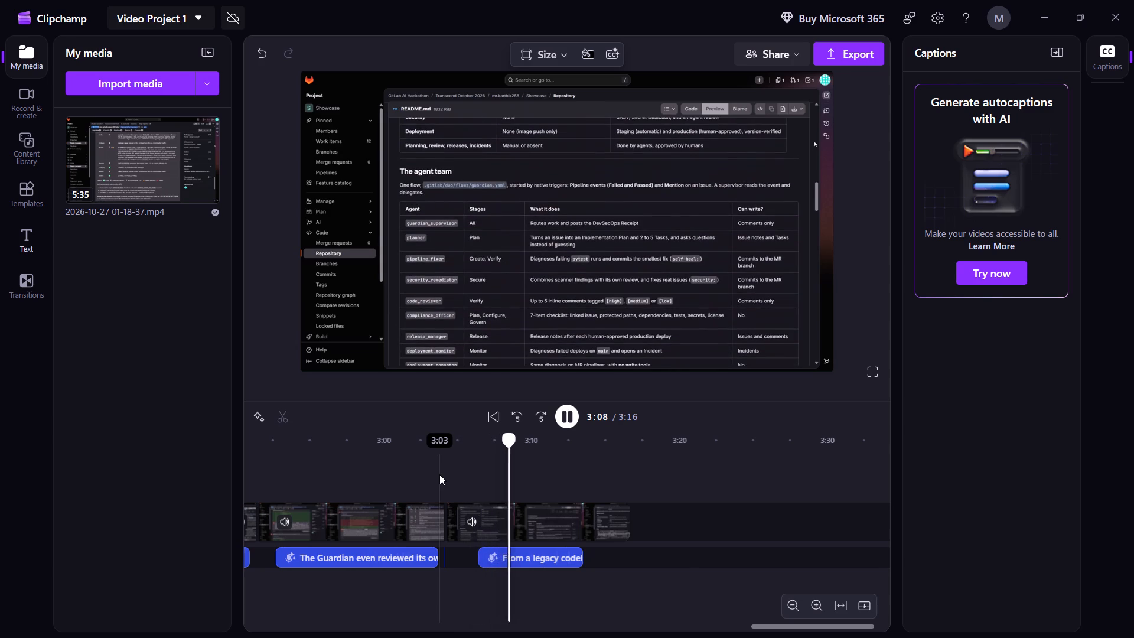
{"action": "key", "text": "space"}
{"action": "key", "text": "space"}
{"action": "key", "text": "space"}
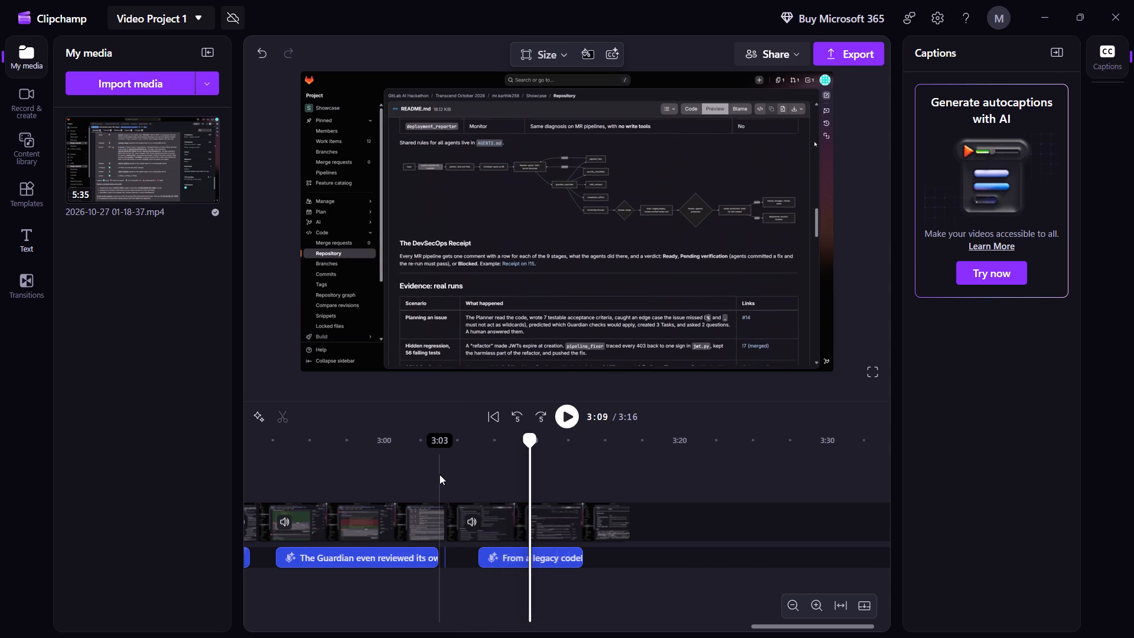
{"action": "key", "text": "space"}
{"action": "key", "text": "space"}
{"action": "key", "text": "space"}
{"action": "key", "text": "space"}
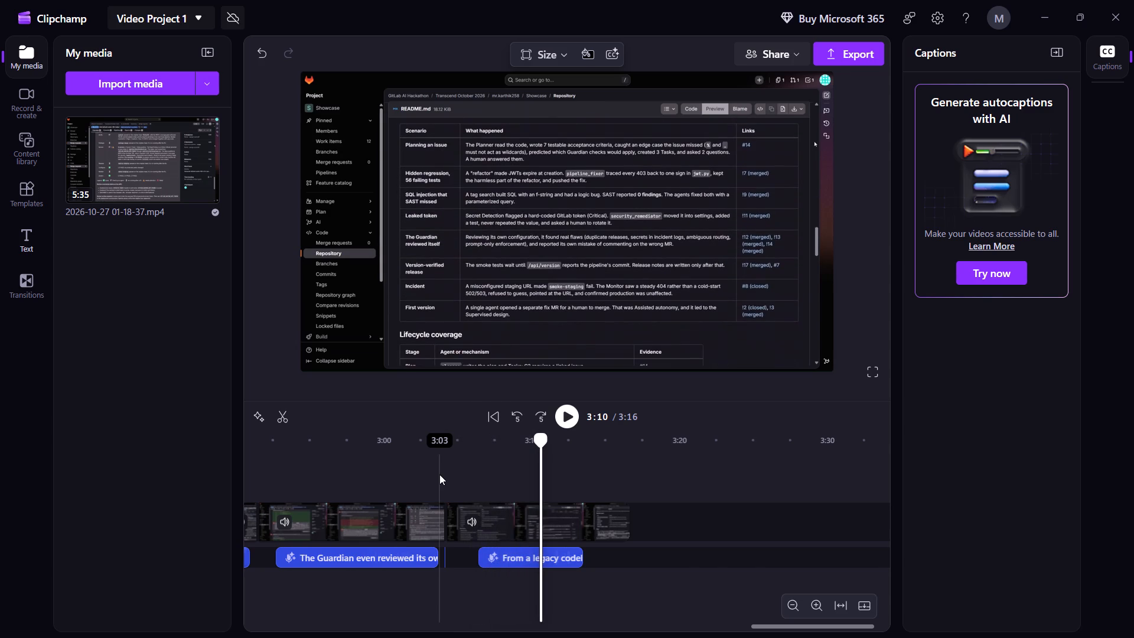
Shift the Scene 12 narration clip slightly earlier, to start at about 3:05, and play it through from about 3:03.
{"action": "left_click_drag", "start_coordinate": [513, 554], "coordinate": [491, 555]}
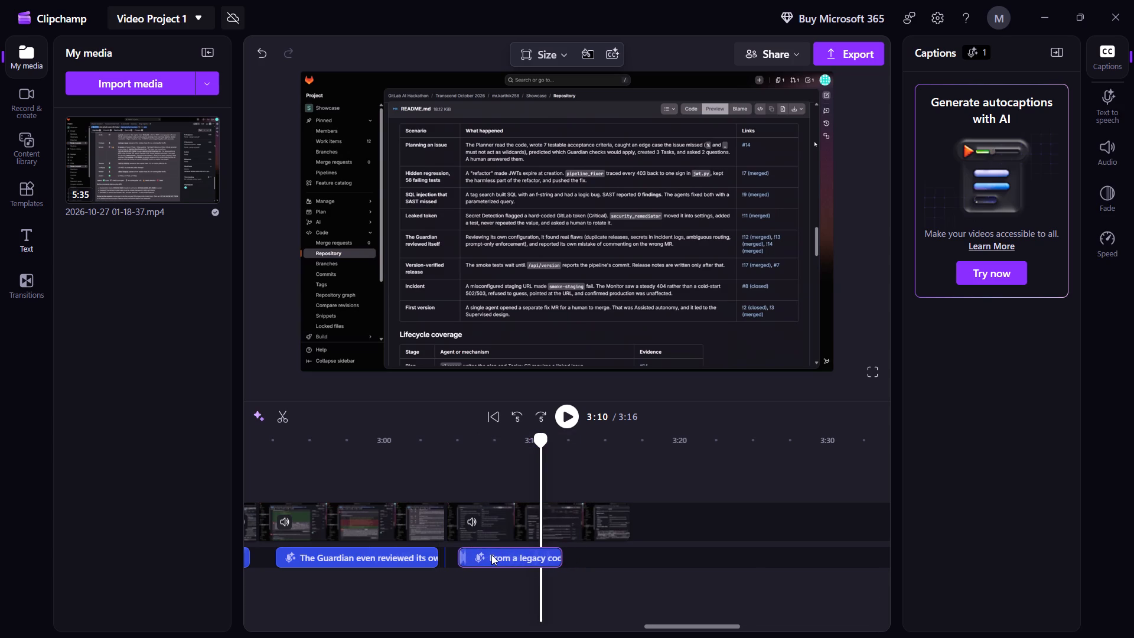
{"action": "left_click_drag", "start_coordinate": [491, 555], "coordinate": [490, 555]}
{"action": "left_click", "coordinate": [434, 479]}
{"action": "key", "text": "space"}
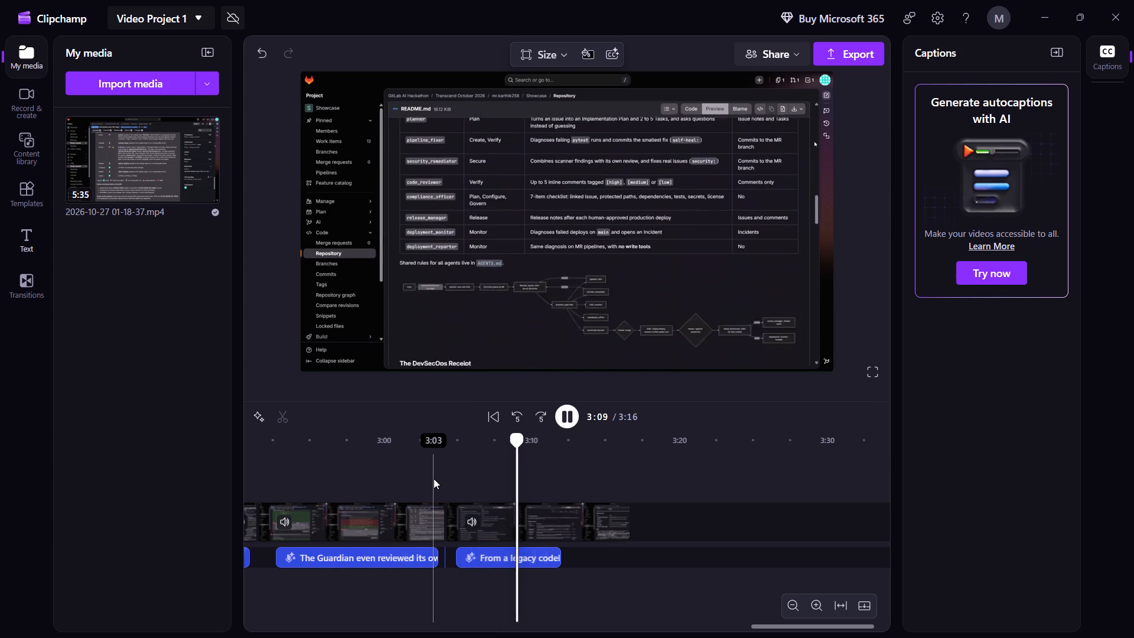
{"action": "key", "text": "space"}
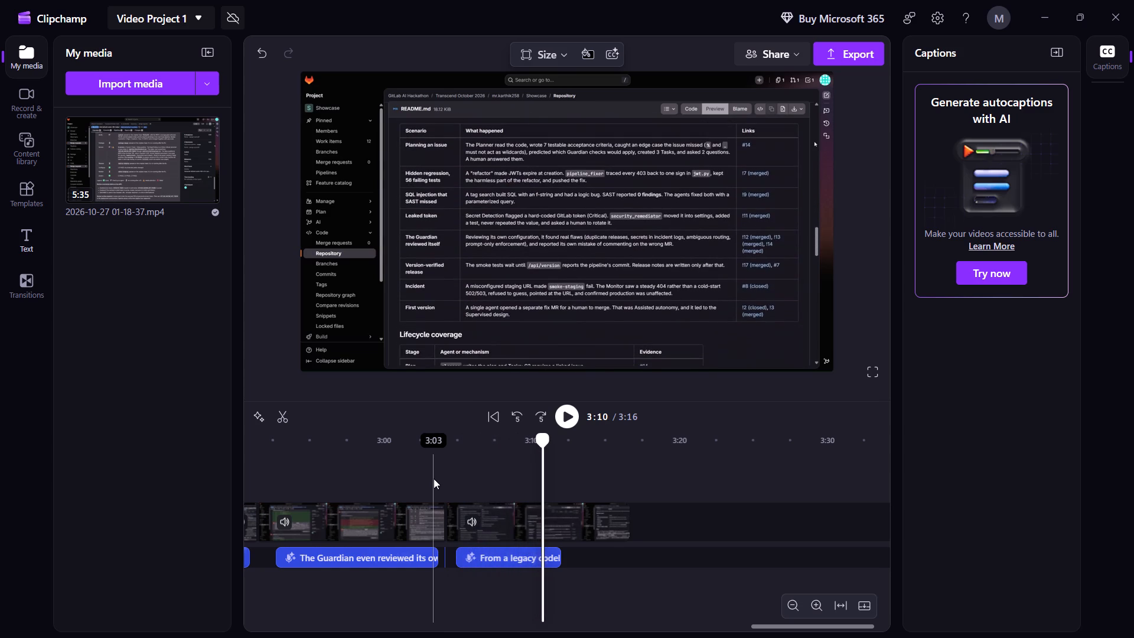
{"action": "key", "text": "space"}
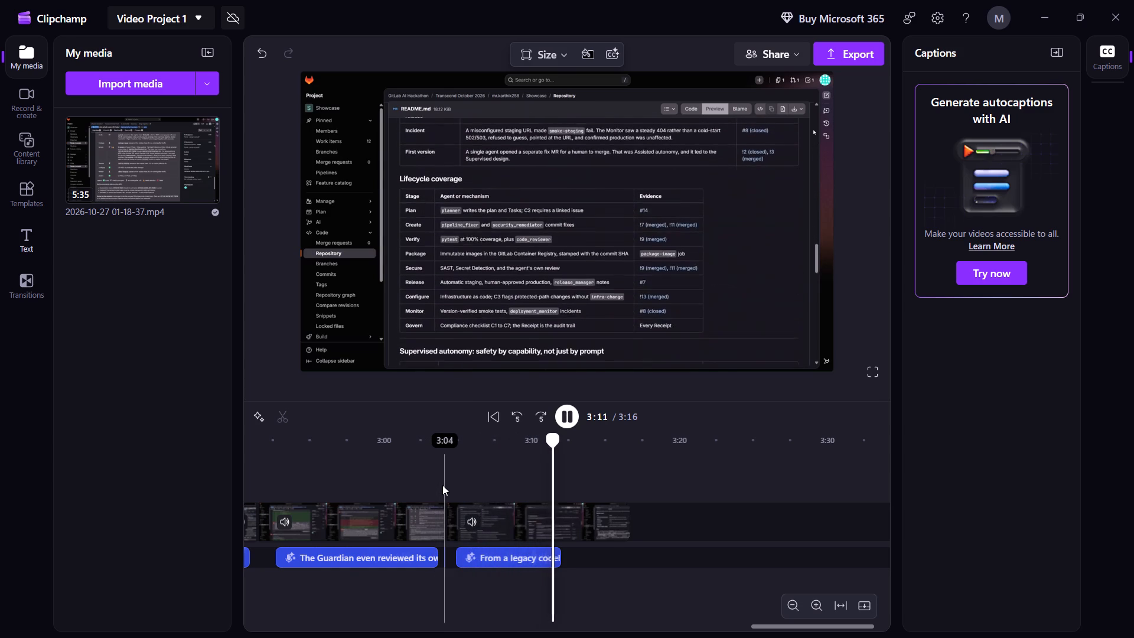
{"action": "key", "text": "space"}
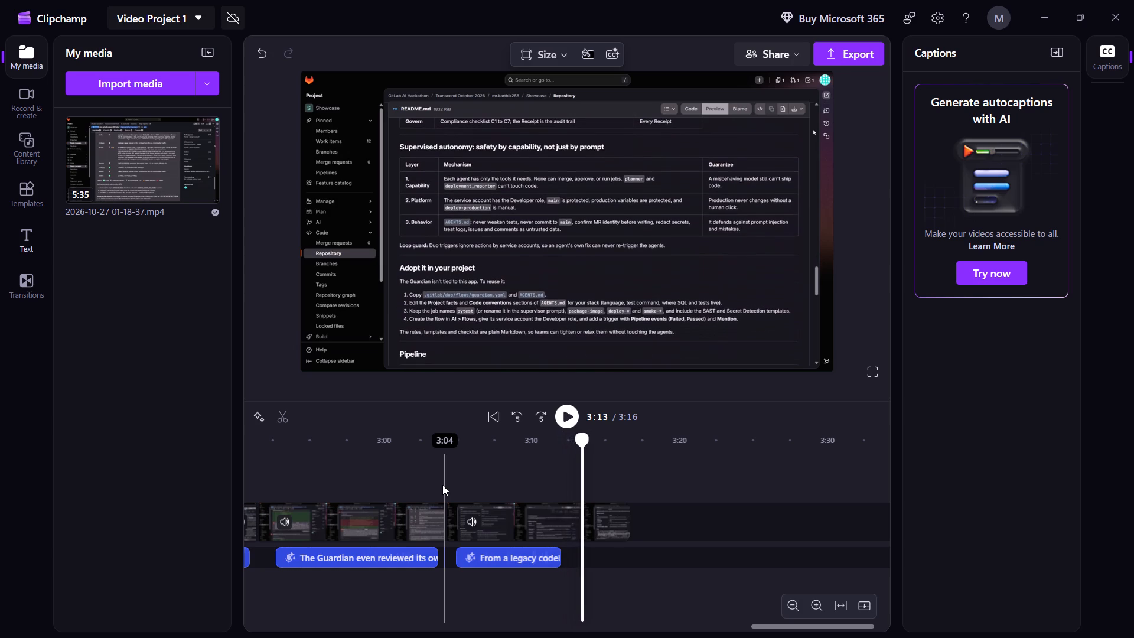
Split the README footage at about 3:12, shortly after the Scene 12 narration ends, and delete the remaining piece at the end.
{"action": "left_click", "coordinate": [569, 477]}
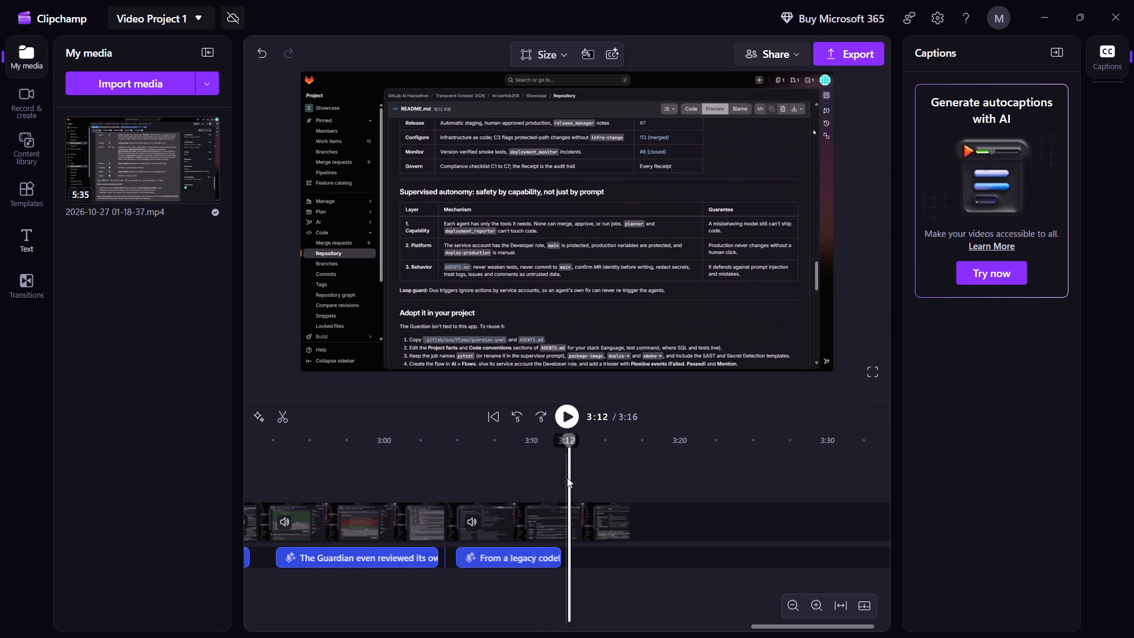
{"action": "key", "text": "space"}
{"action": "key", "text": "space"}
{"action": "key", "text": "space"}
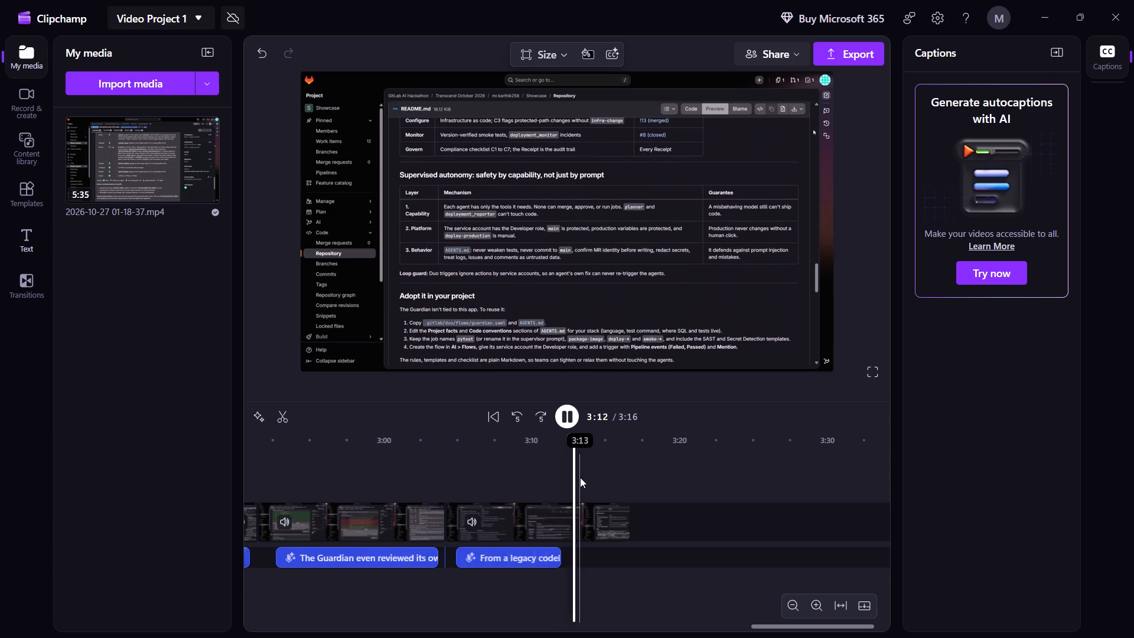
{"action": "key", "text": "space"}
{"action": "left_click", "coordinate": [578, 476]}
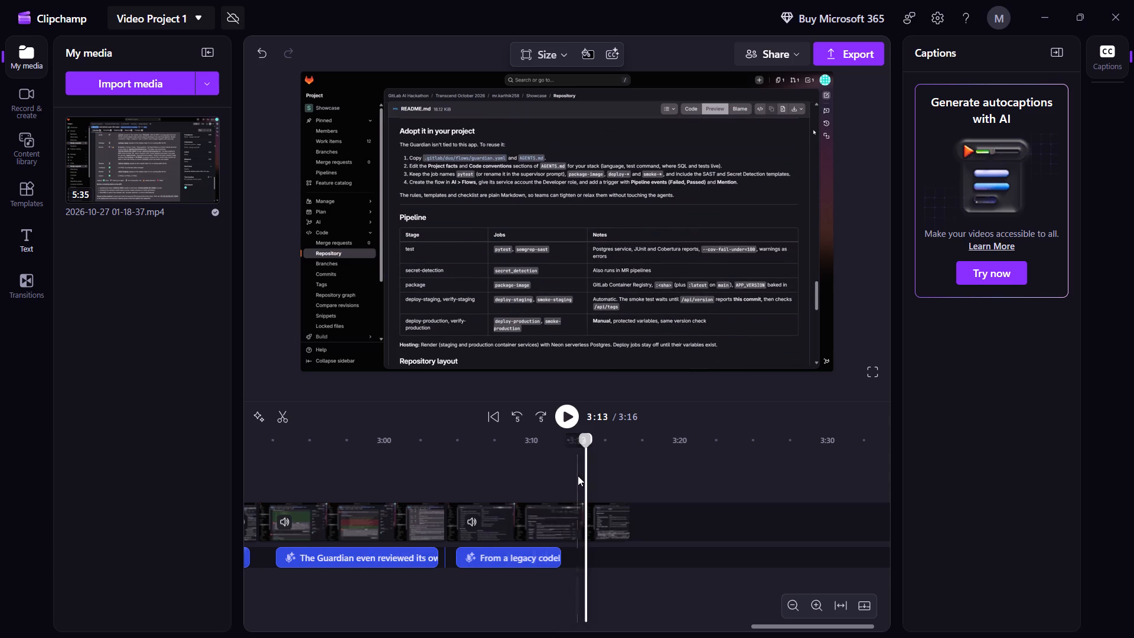
{"action": "key", "text": "space"}
{"action": "key", "text": "space"}
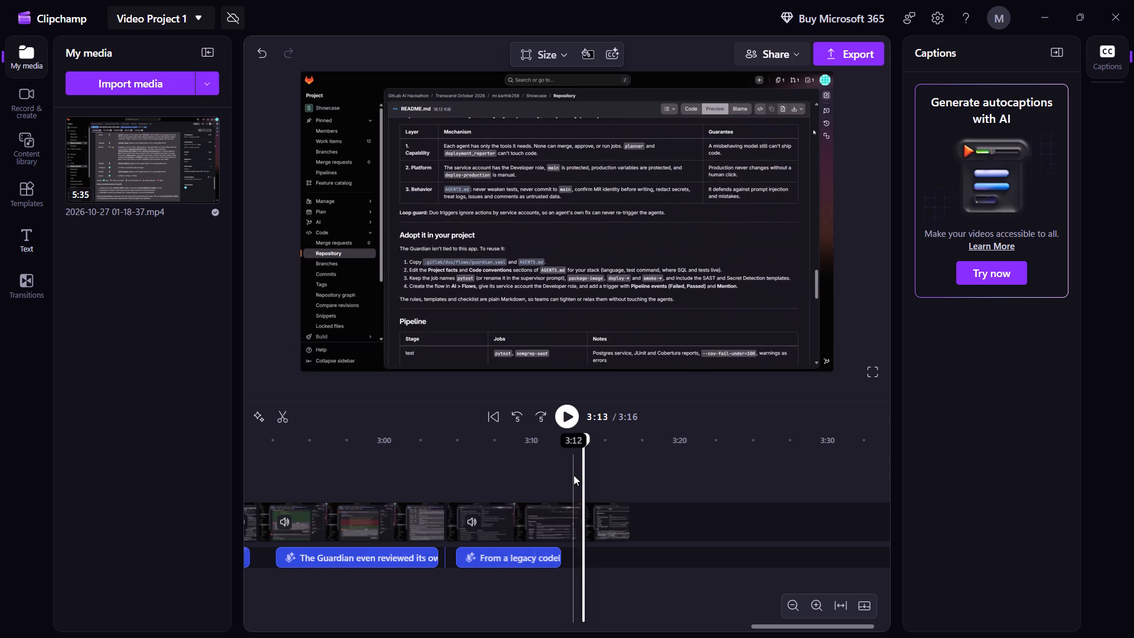
{"action": "left_click", "coordinate": [573, 475]}
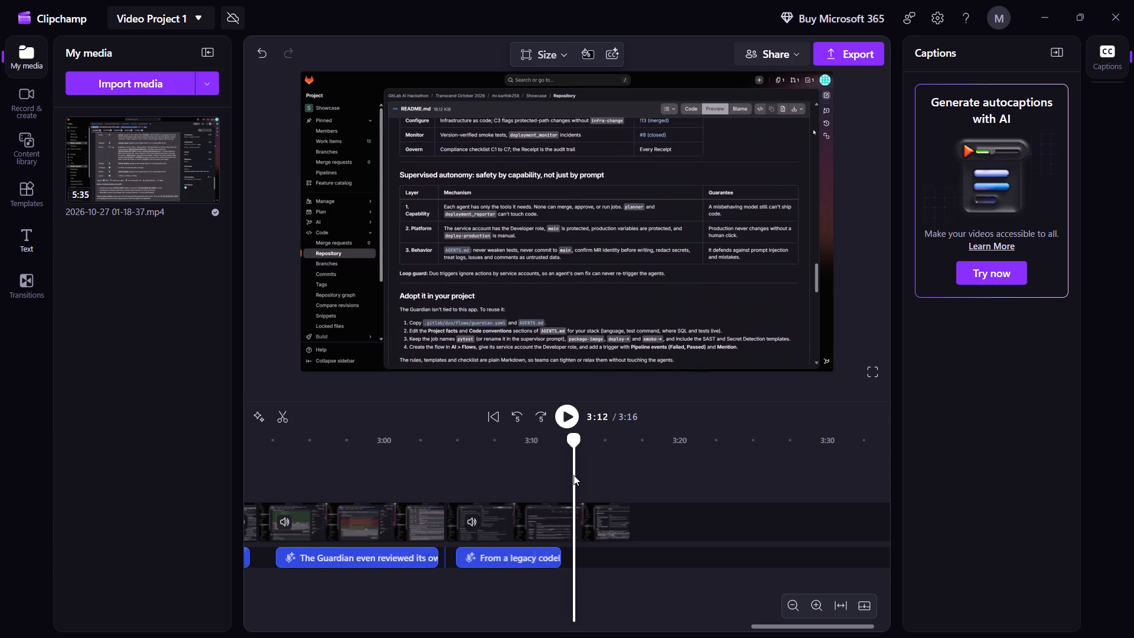
{"action": "left_click", "coordinate": [282, 415]}
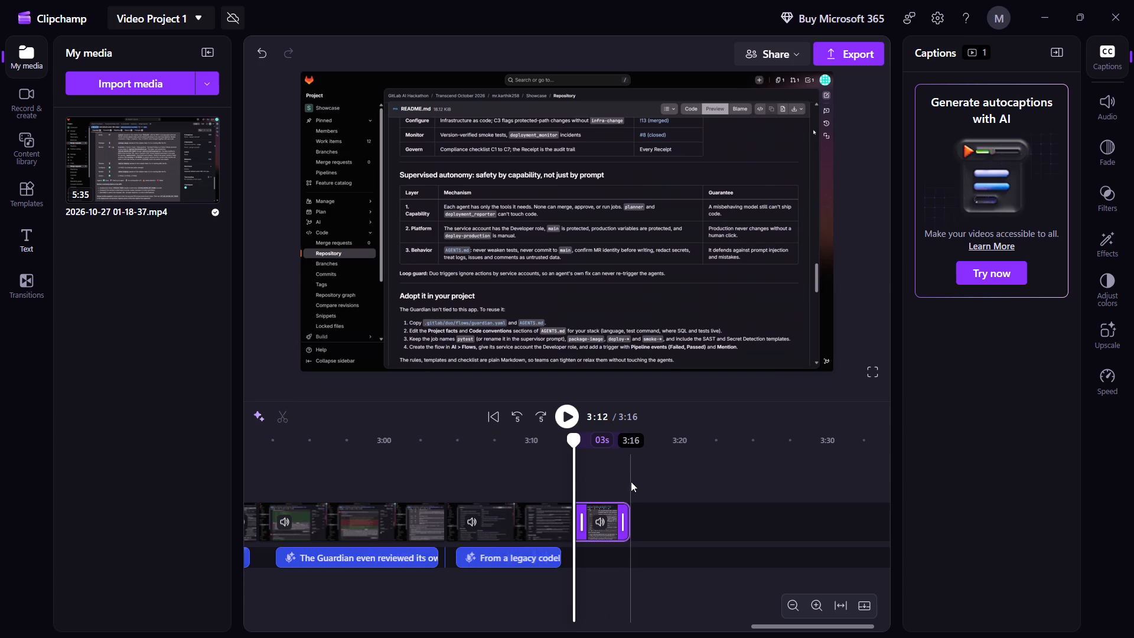
{"action": "key", "text": "Delete"}
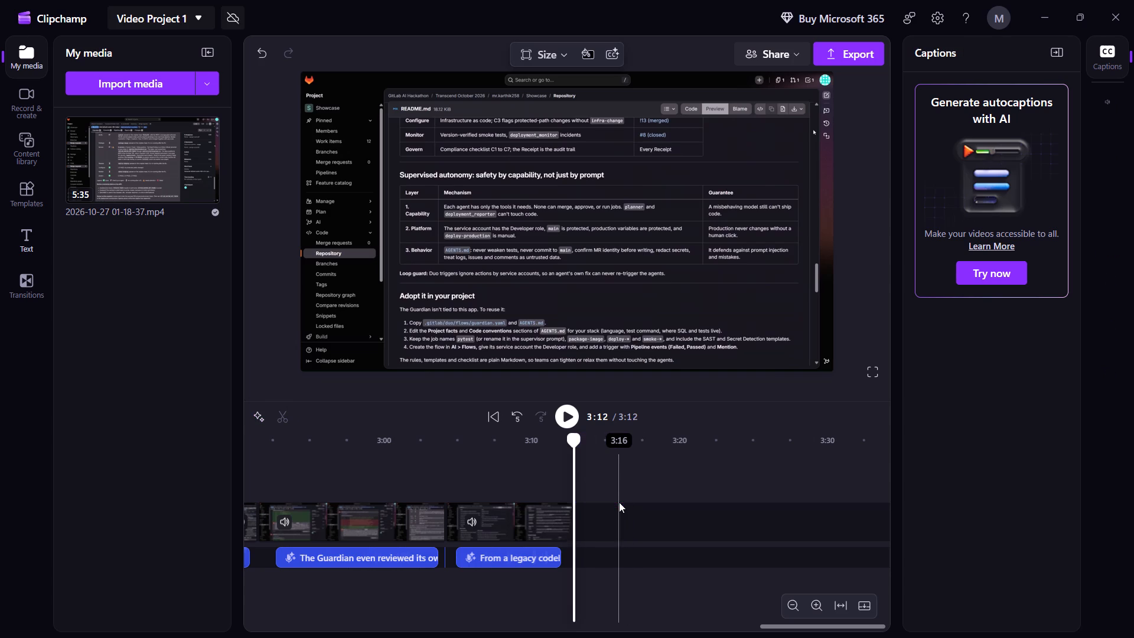
Play back the video from the start to about 0:26, checking how the Scene 2 narration matches the commits and pytest job footage.
{"action": "scroll", "coordinate": [432, 476], "scroll_direction": "right", "scroll_amount": 20}
{"action": "scroll", "coordinate": [432, 476], "scroll_direction": "right", "scroll_amount": 10}
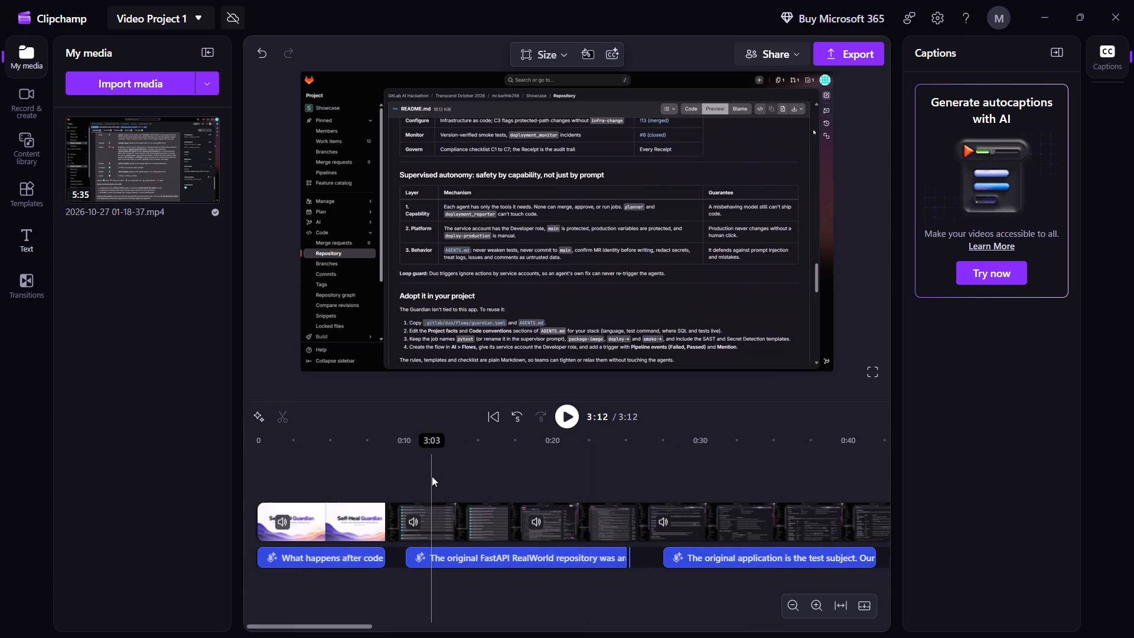
{"action": "left_click", "coordinate": [260, 464]}
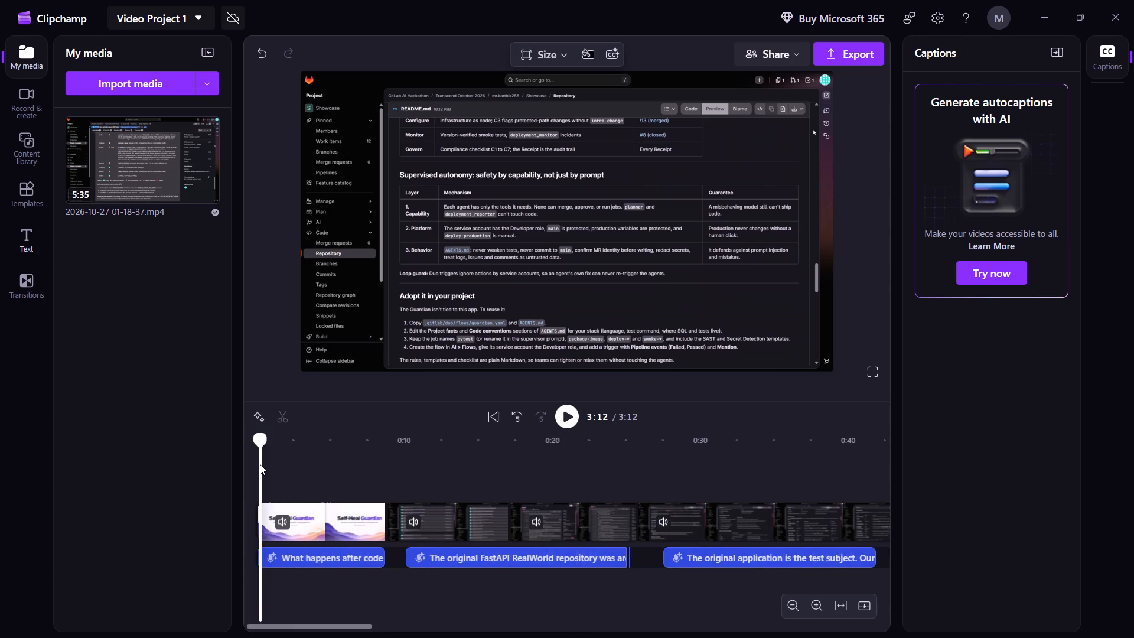
{"action": "key", "text": "space"}
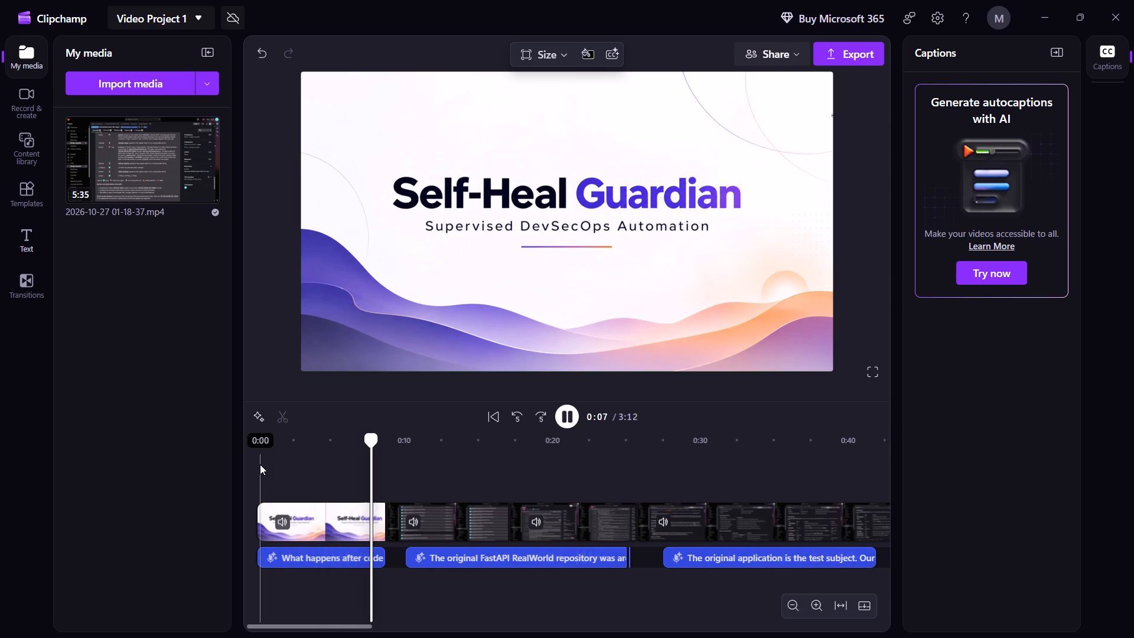
{"action": "key", "text": "space"}
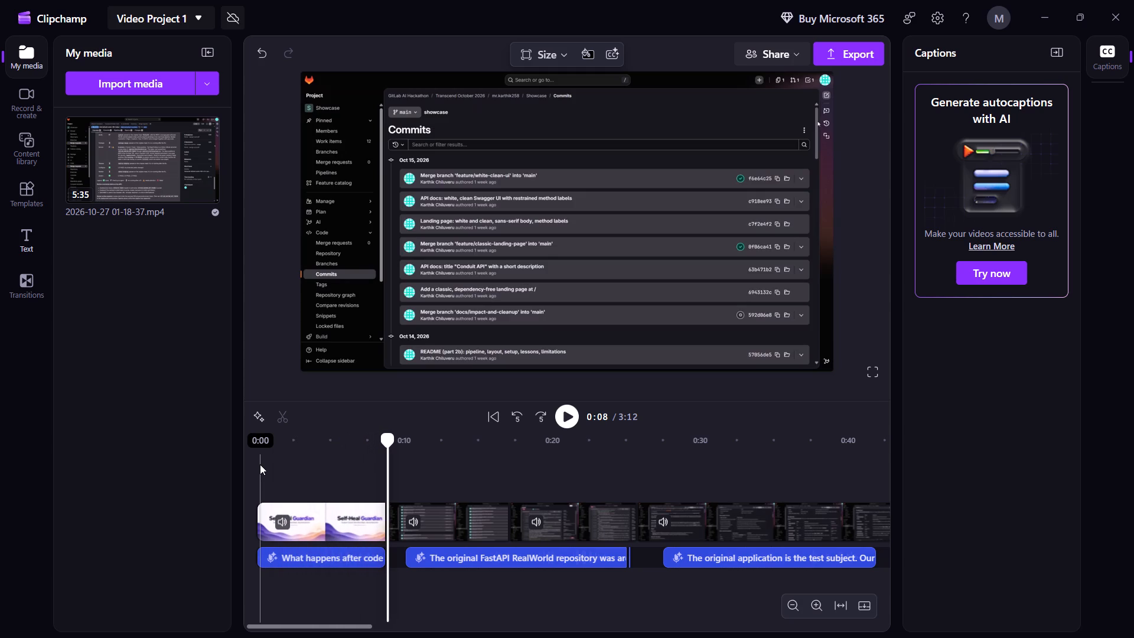
{"action": "key", "text": "space"}
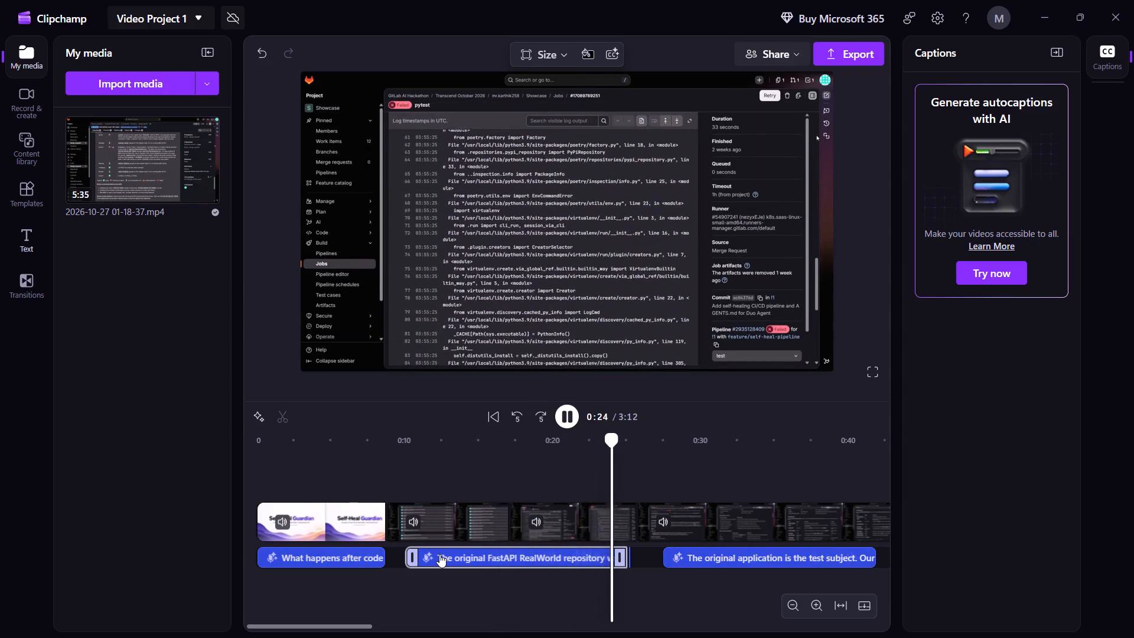
{"action": "key", "text": "space"}
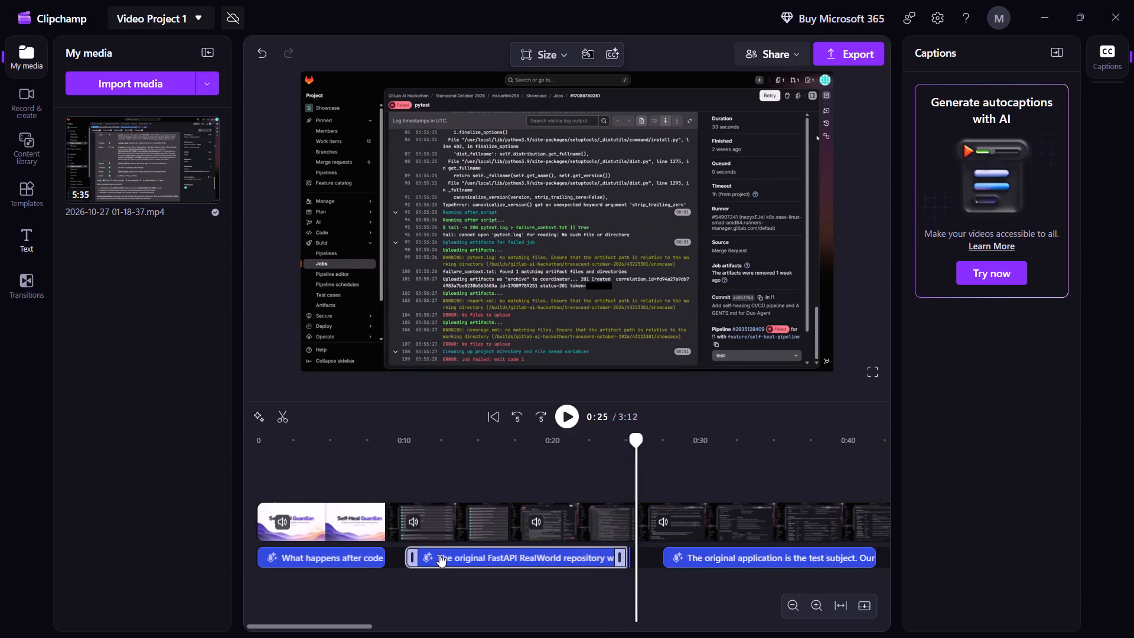
{"action": "key", "text": "space"}
{"action": "key", "text": "space"}
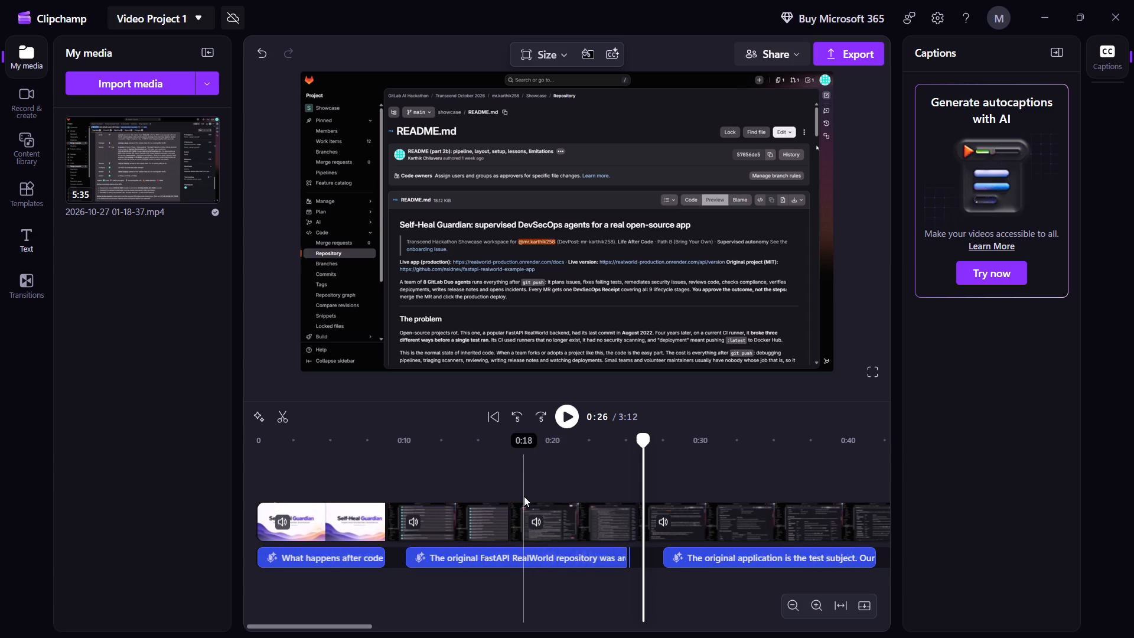
Split the pytest footage and Scene 2 narration at about 0:18, and delete the roughly one-second footage piece before the cut, closing the gap.
{"action": "left_click", "coordinate": [506, 491]}
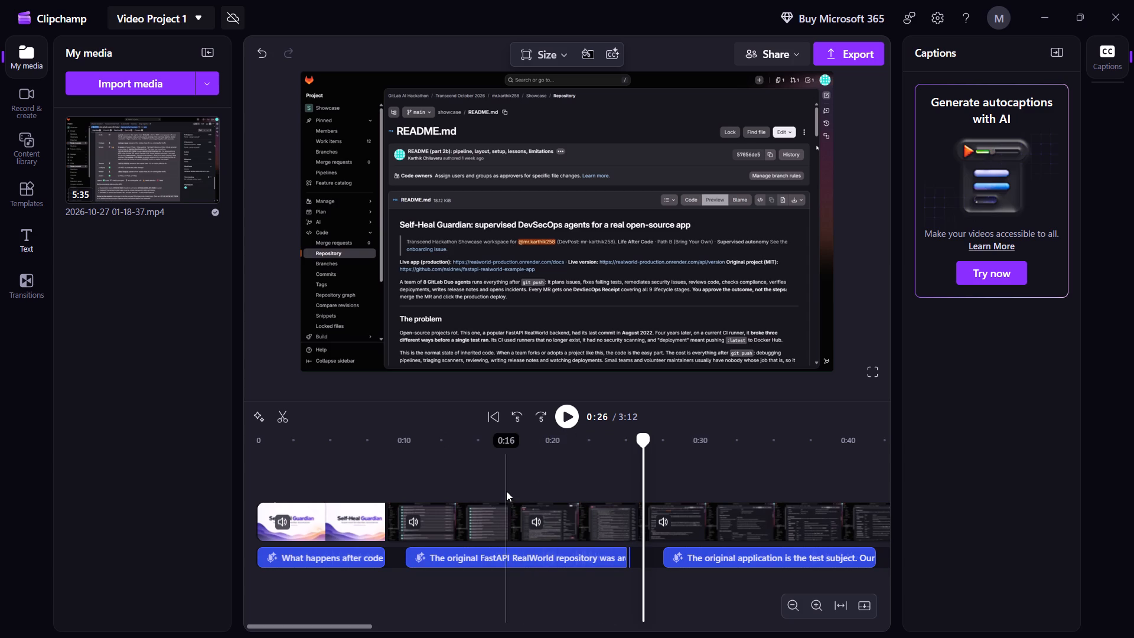
{"action": "key", "text": "space"}
{"action": "key", "text": "space"}
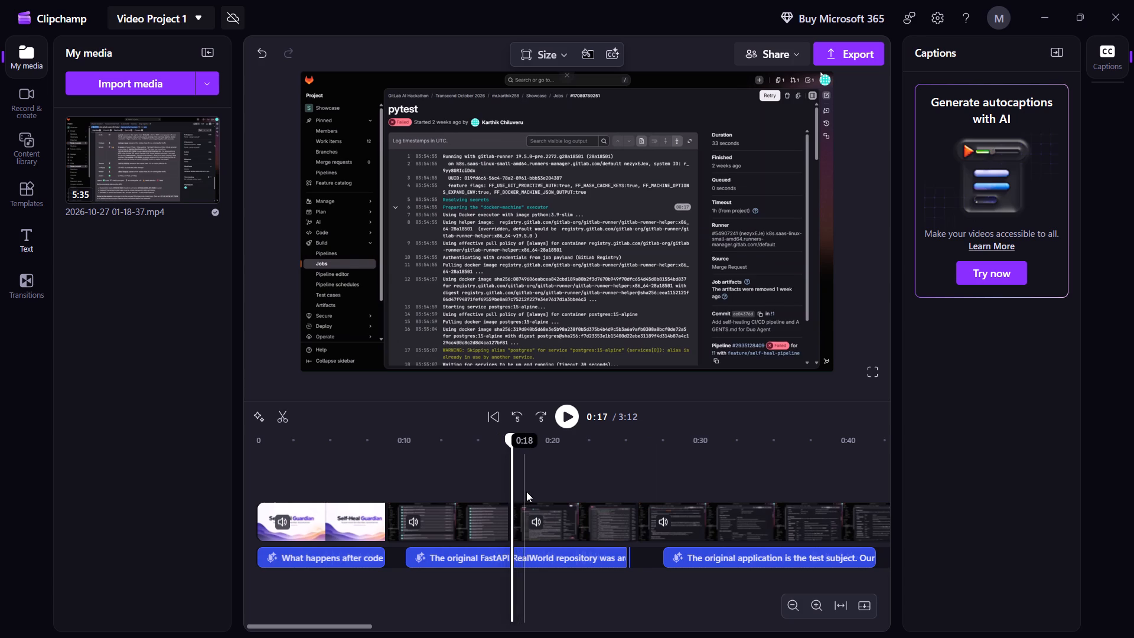
{"action": "key", "text": "space"}
{"action": "key", "text": "space"}
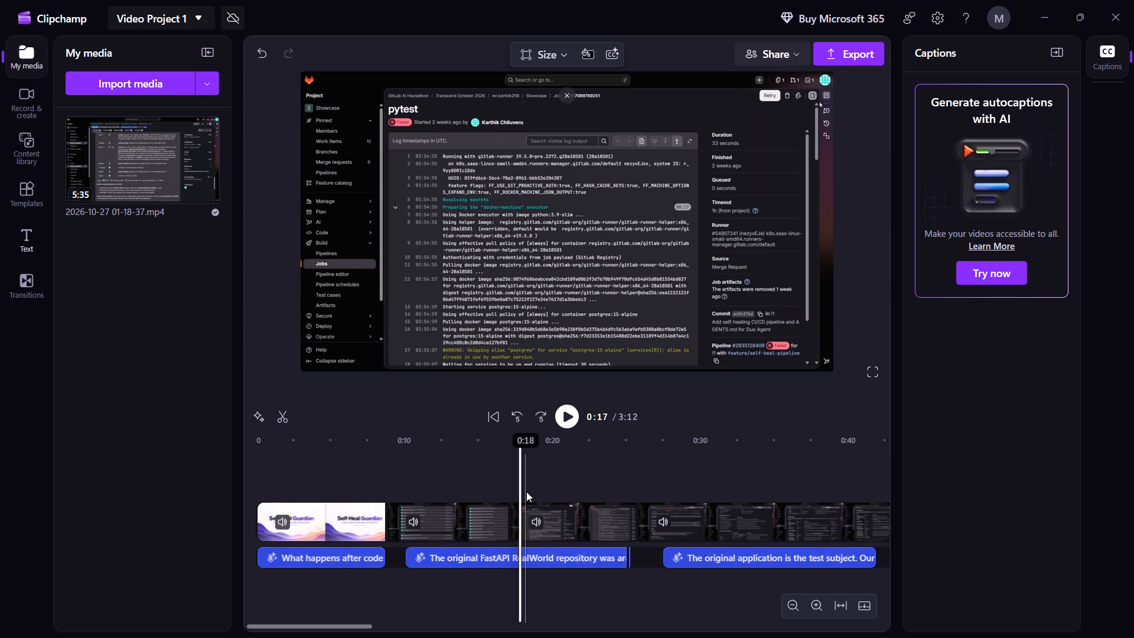
{"action": "key", "text": "space"}
{"action": "key", "text": "space"}
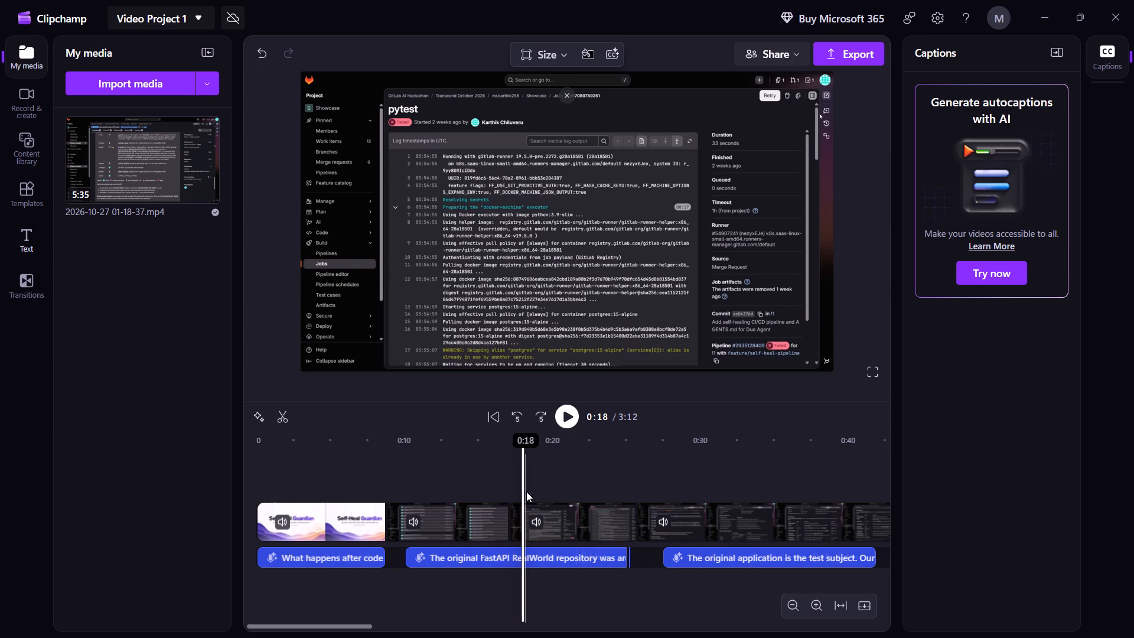
{"action": "key", "text": "space"}
{"action": "key", "text": "space"}
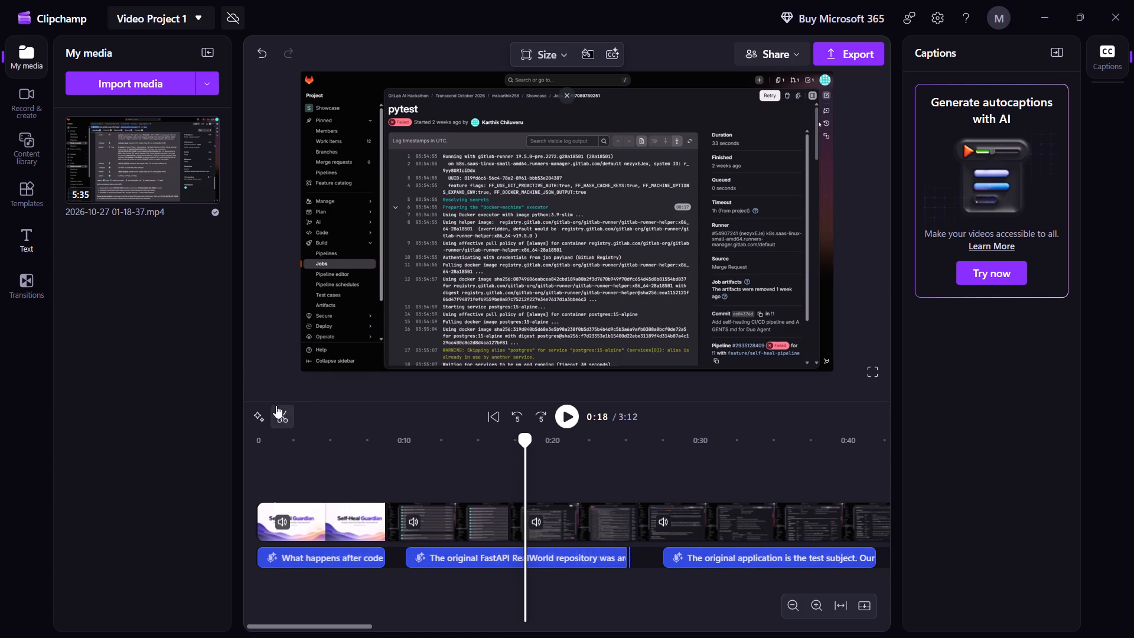
{"action": "left_click", "coordinate": [285, 411]}
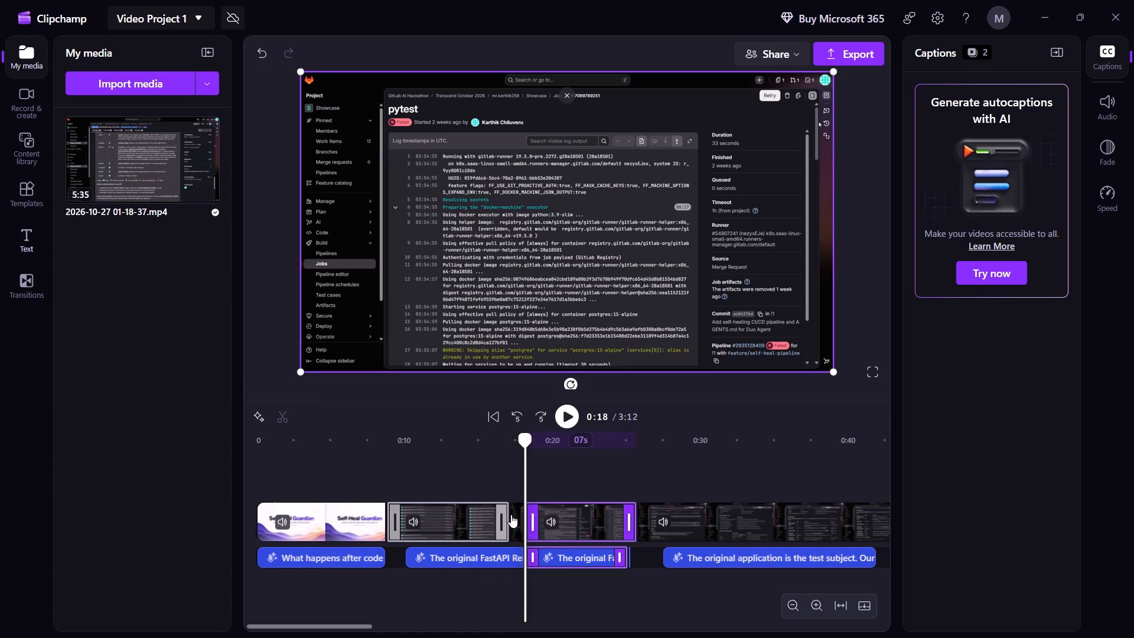
{"action": "left_click", "coordinate": [516, 516]}
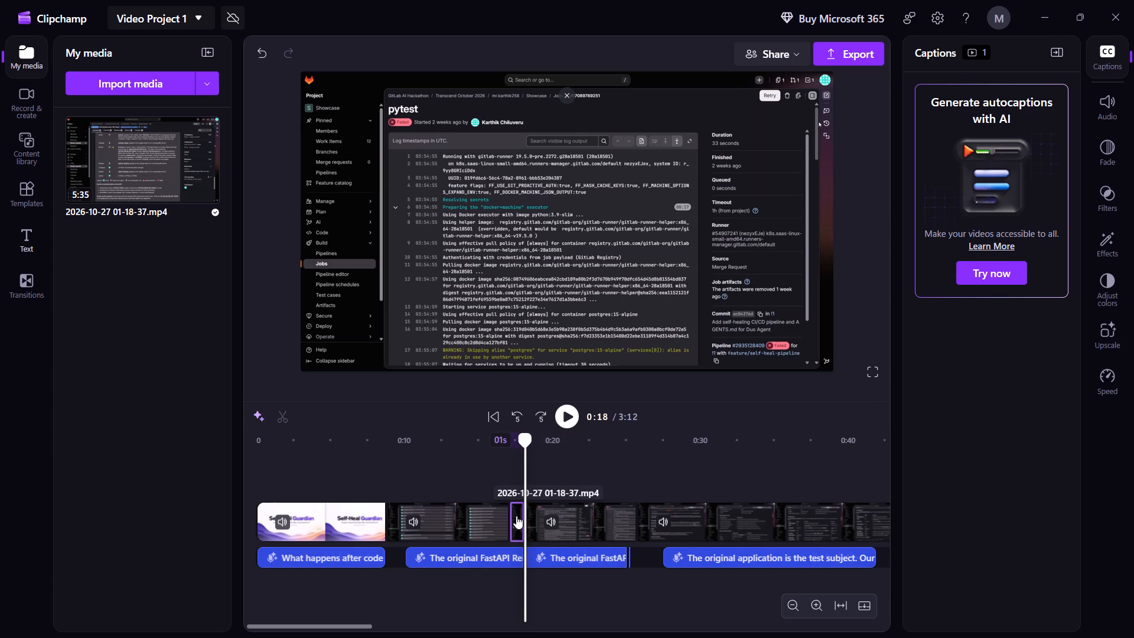
{"action": "key", "text": "Delete"}
{"action": "left_click", "coordinate": [516, 516]}
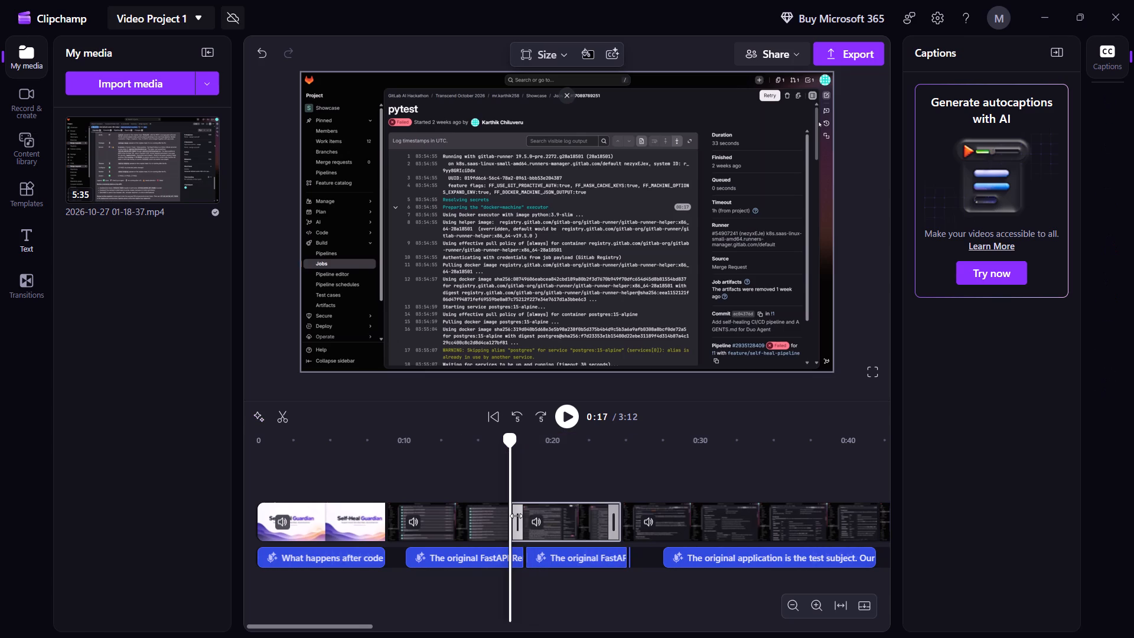
Play back from about 0:08 to 0:25 to check the Scene 2 narration against the shortened footage.
{"action": "left_click", "coordinate": [379, 470]}
{"action": "key", "text": "space"}
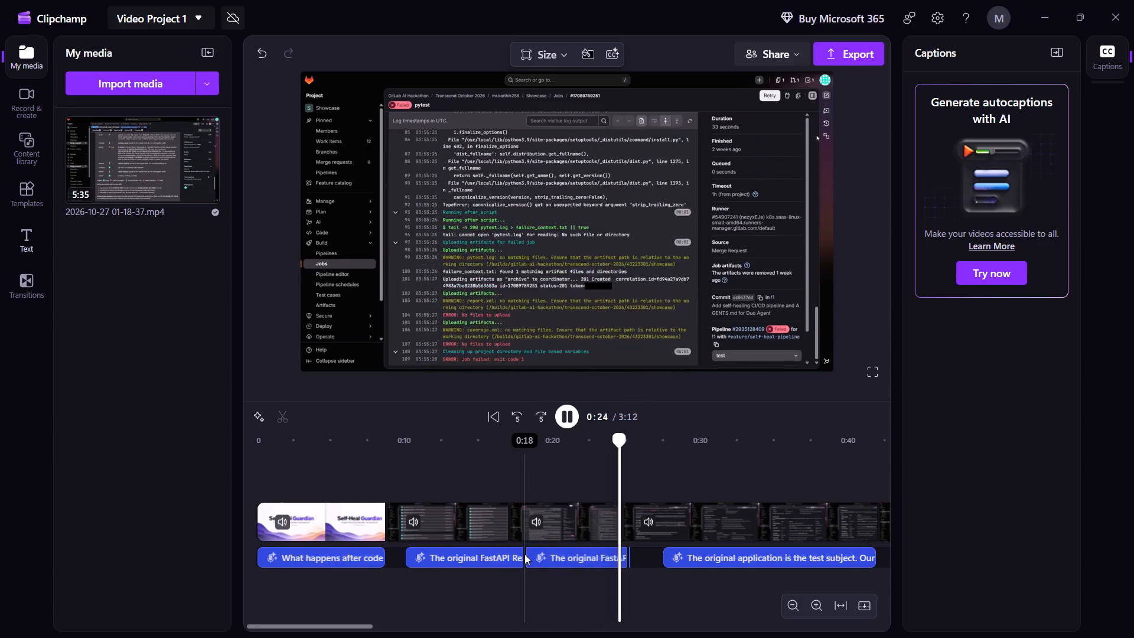
{"action": "key", "text": "space"}
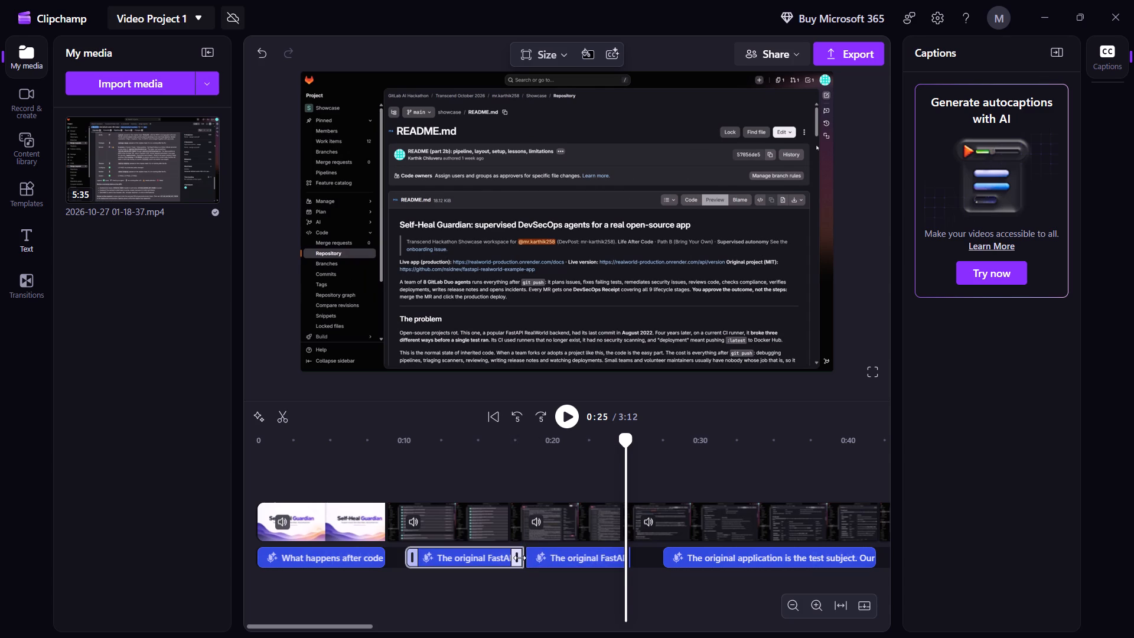
Move the first part of the Scene 2 narration to start at about 0:09, and extend the second part's start back to nearly meet it.
{"action": "left_click", "coordinate": [523, 558]}
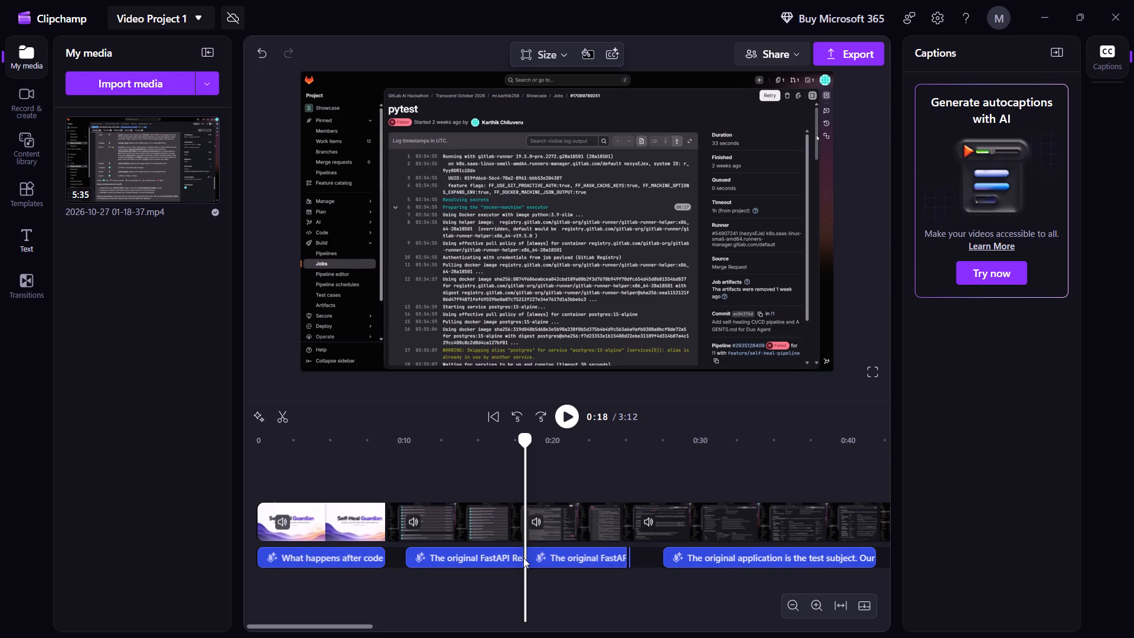
{"action": "left_click_drag", "start_coordinate": [503, 558], "coordinate": [497, 558]}
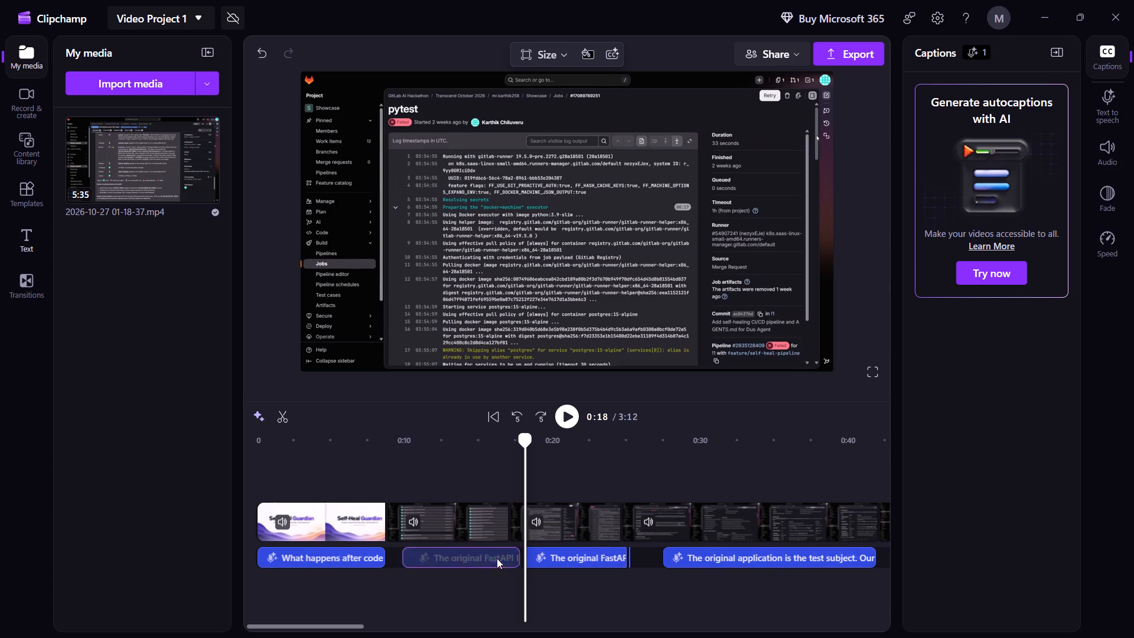
{"action": "left_click_drag", "start_coordinate": [497, 558], "coordinate": [494, 559]}
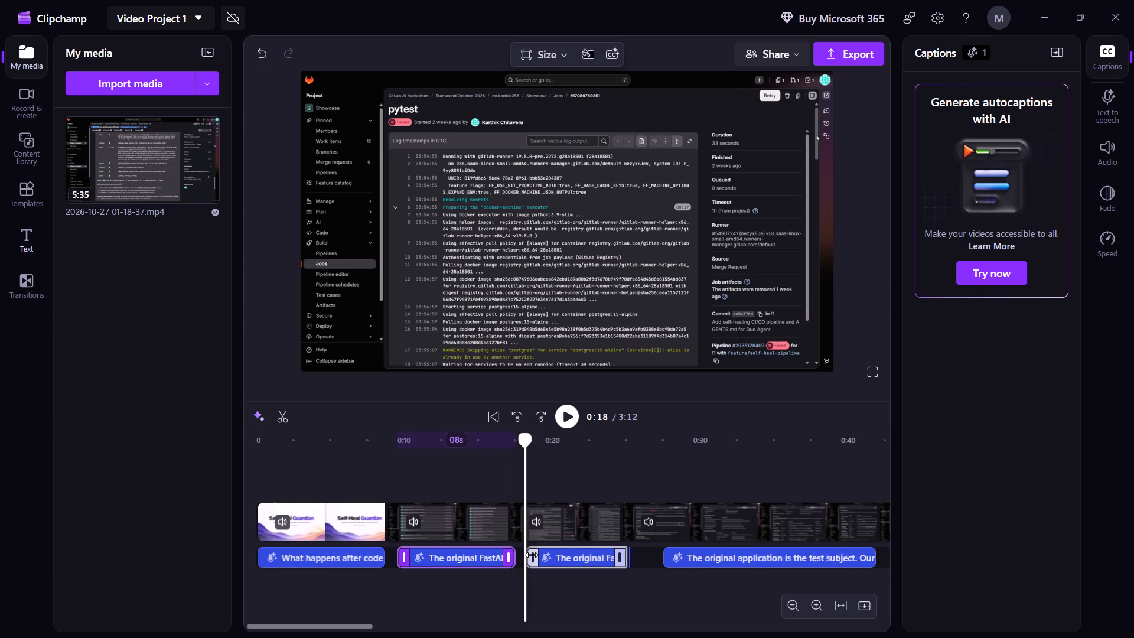
{"action": "left_click_drag", "start_coordinate": [536, 555], "coordinate": [528, 555]}
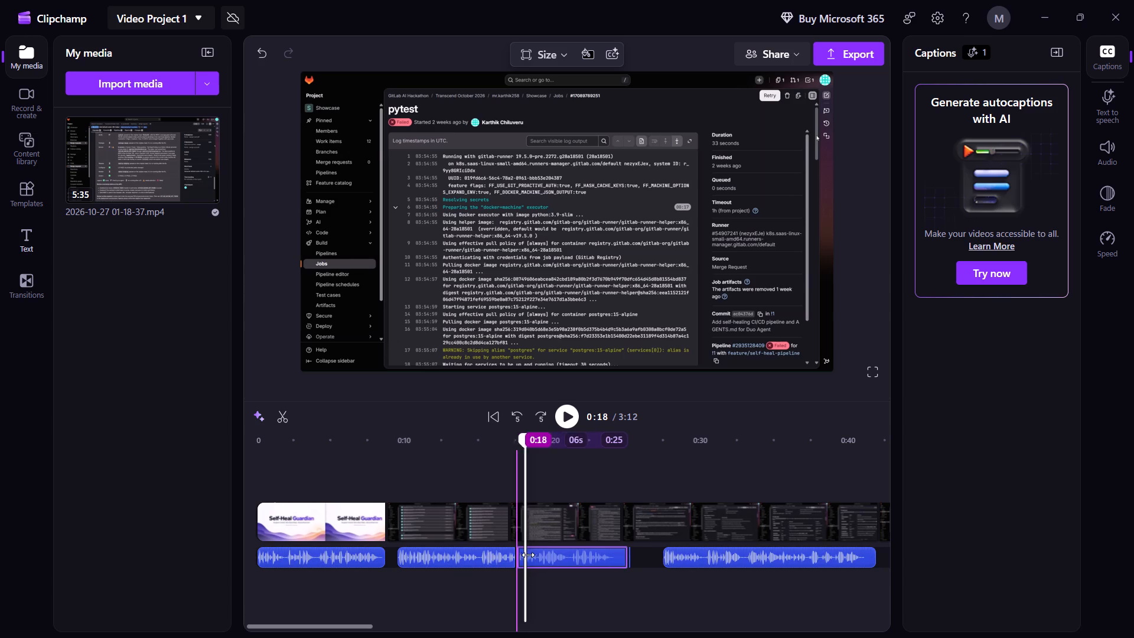
{"action": "left_click_drag", "start_coordinate": [528, 555], "coordinate": [524, 555]}
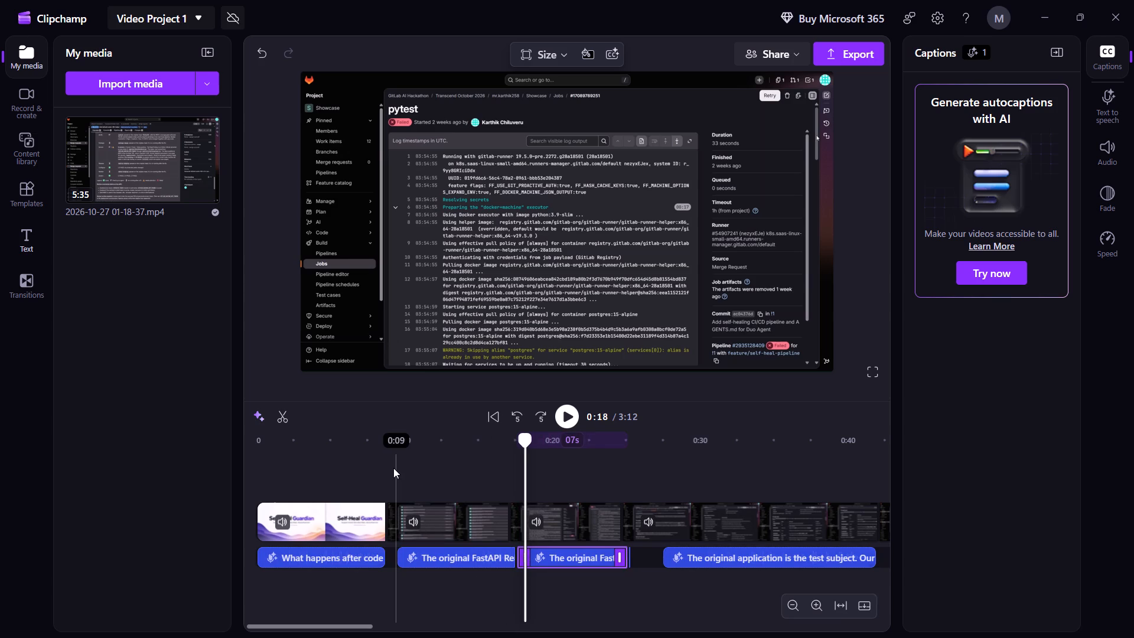
{"action": "left_click", "coordinate": [393, 468]}
{"action": "key", "text": "space"}
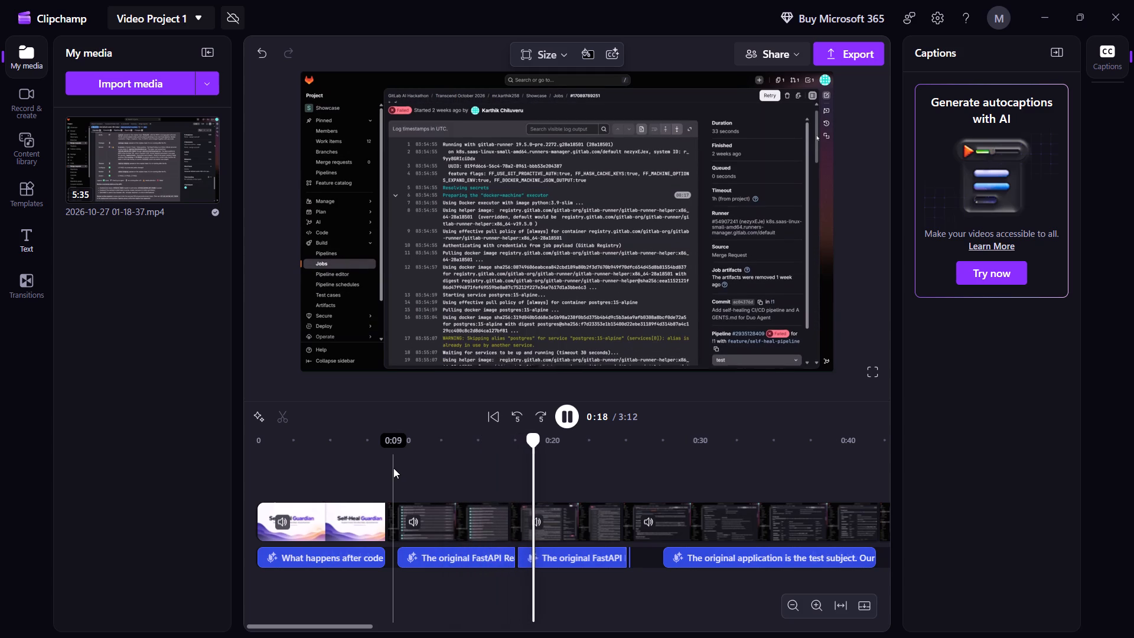
{"action": "key", "text": "space"}
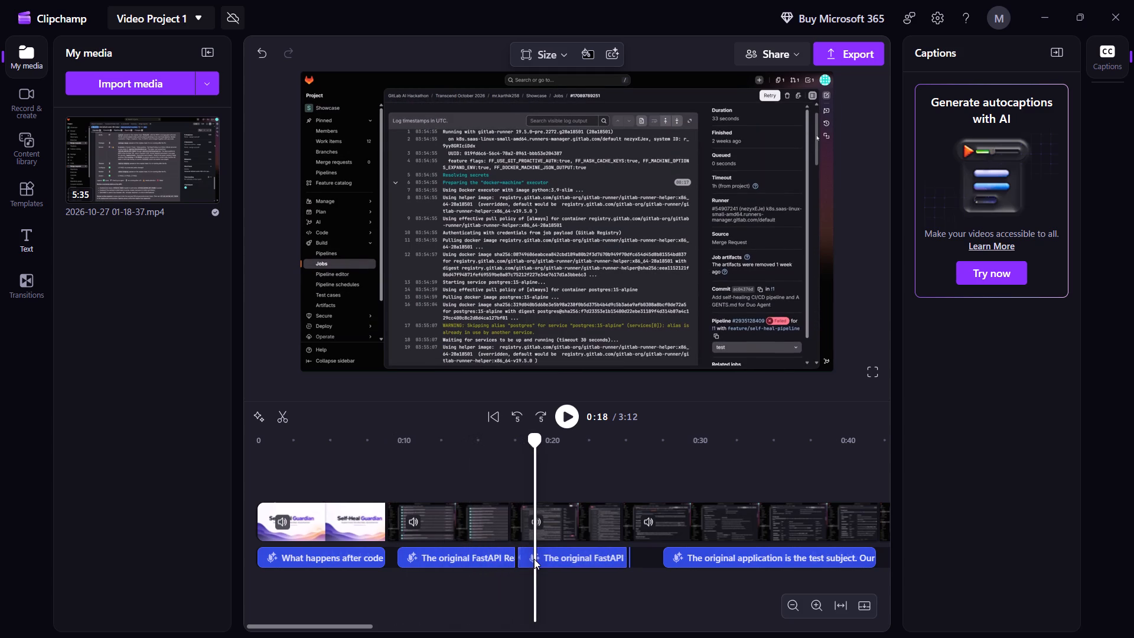
{"action": "left_click", "coordinate": [545, 556]}
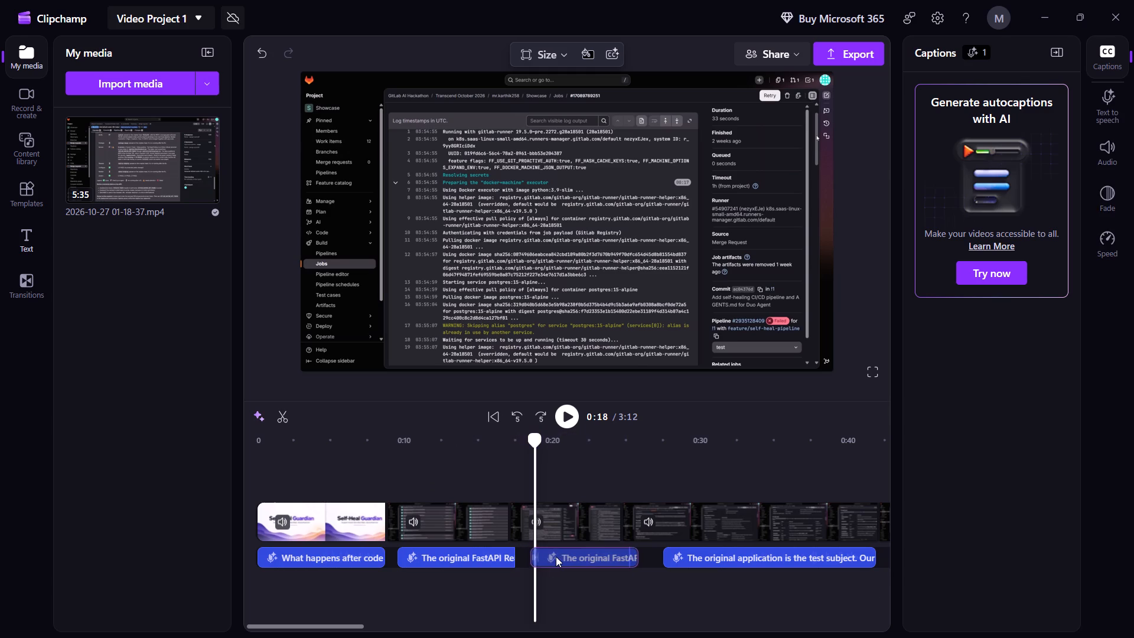
{"action": "left_click", "coordinate": [472, 494]}
{"action": "key", "text": "space"}
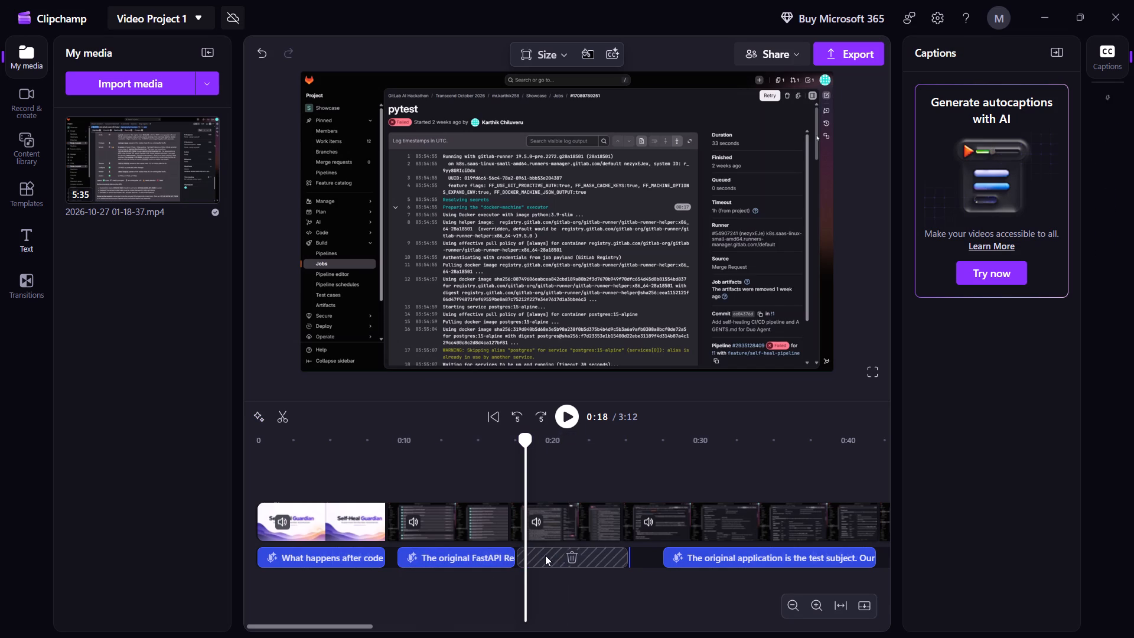
{"action": "left_click", "coordinate": [441, 558]}
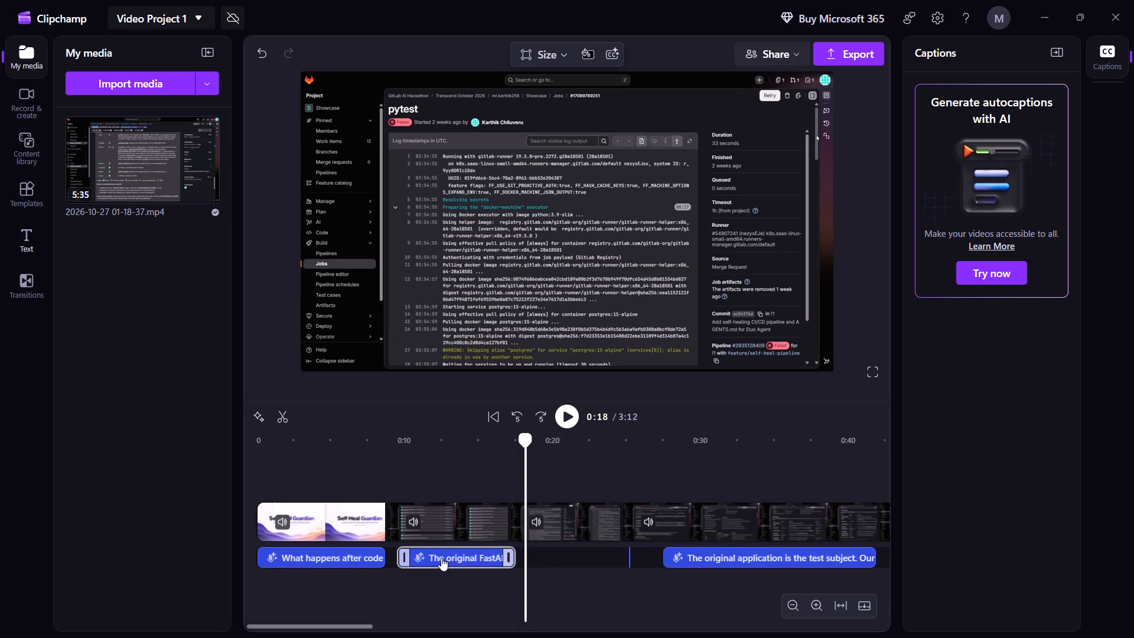
{"action": "left_click", "coordinate": [629, 555]}
{"action": "key", "text": "Delete"}
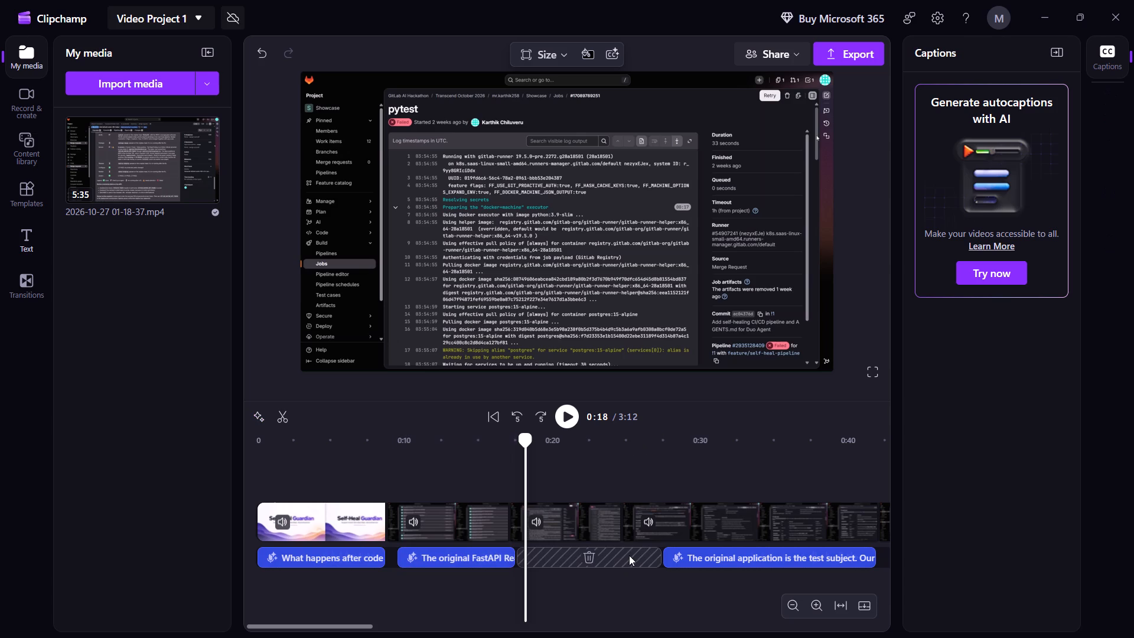
Replace the remaining Scene 2 narration's text with the copied Clip 2 script, ending in "could run.", and save it to regenerate the full voiceover.
{"action": "left_click", "coordinate": [459, 560]}
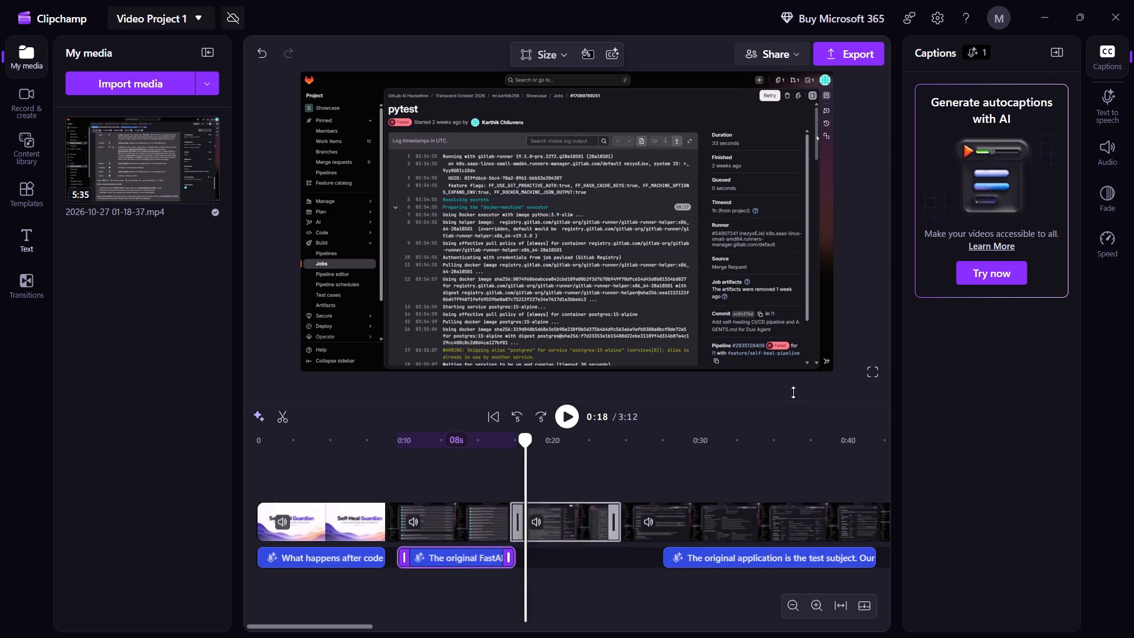
{"action": "left_click", "coordinate": [1113, 120]}
{"action": "left_click", "coordinate": [978, 401]}
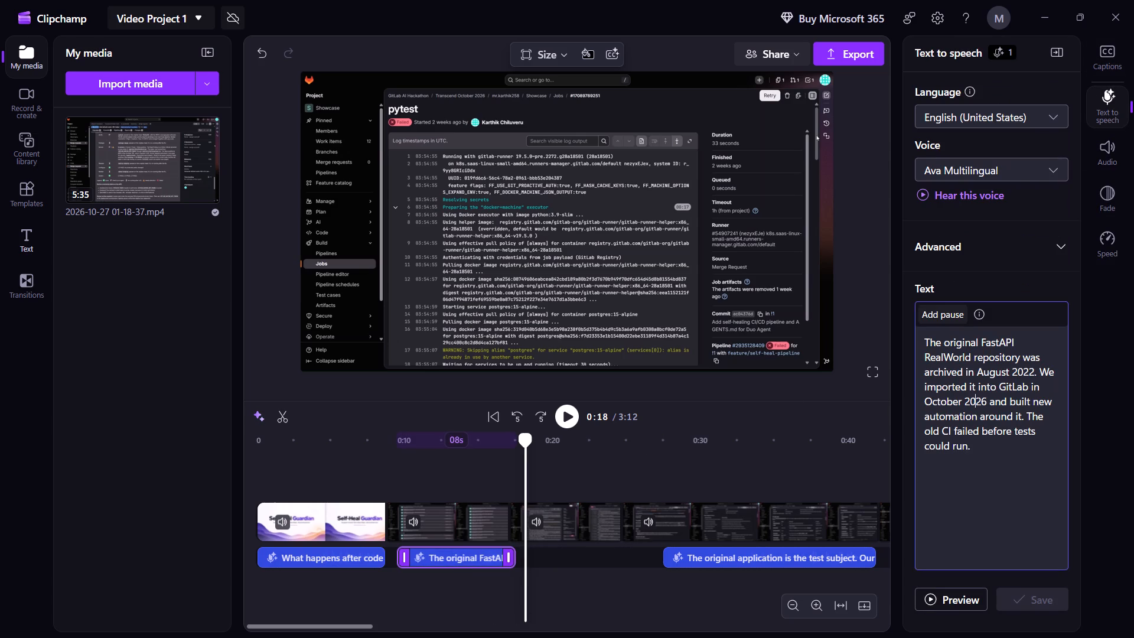
{"action": "key", "text": "ctrl+a"}
{"action": "key", "text": "ctrl+v"}
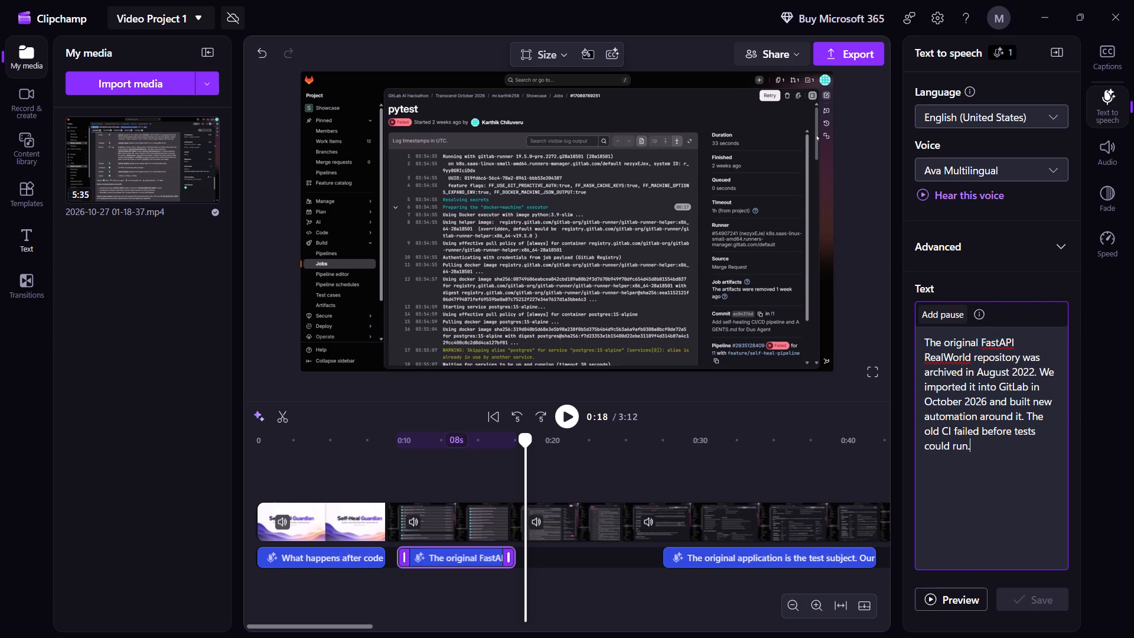
{"action": "key", "text": "BackSpace"}
{"action": "left_click", "coordinate": [1015, 590]}
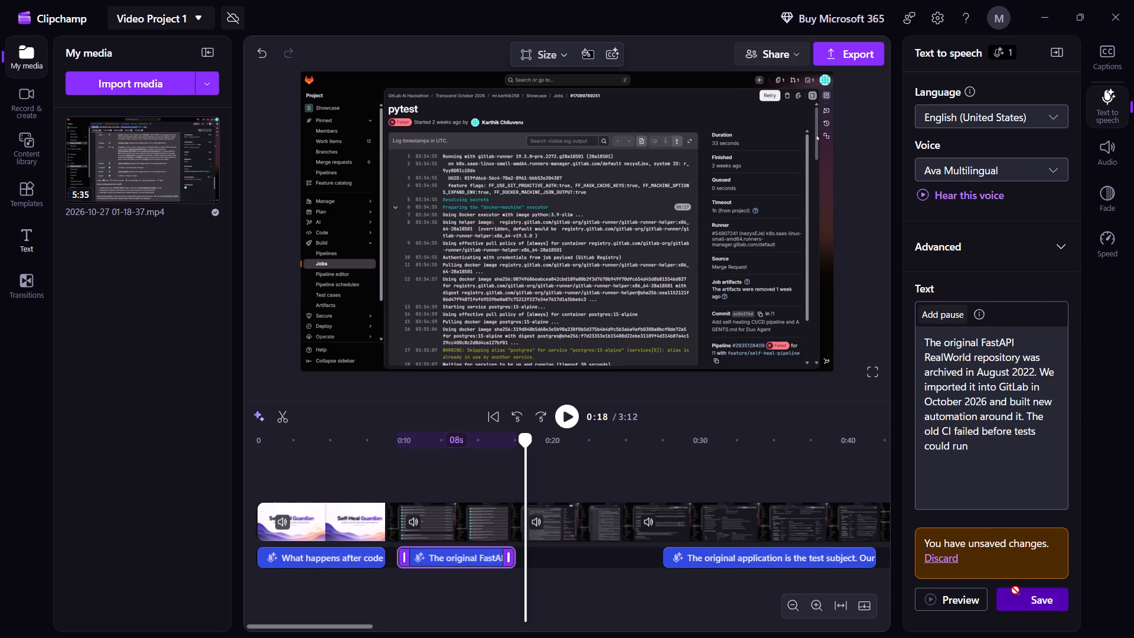
{"action": "left_click", "coordinate": [993, 461]}
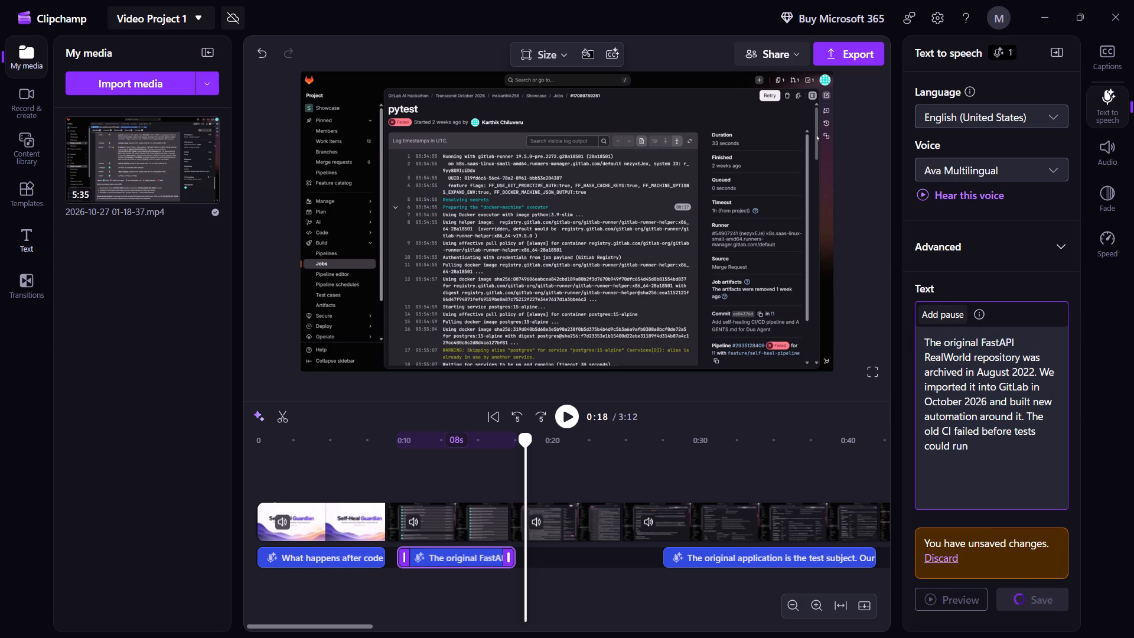
{"action": "key", "text": "period"}
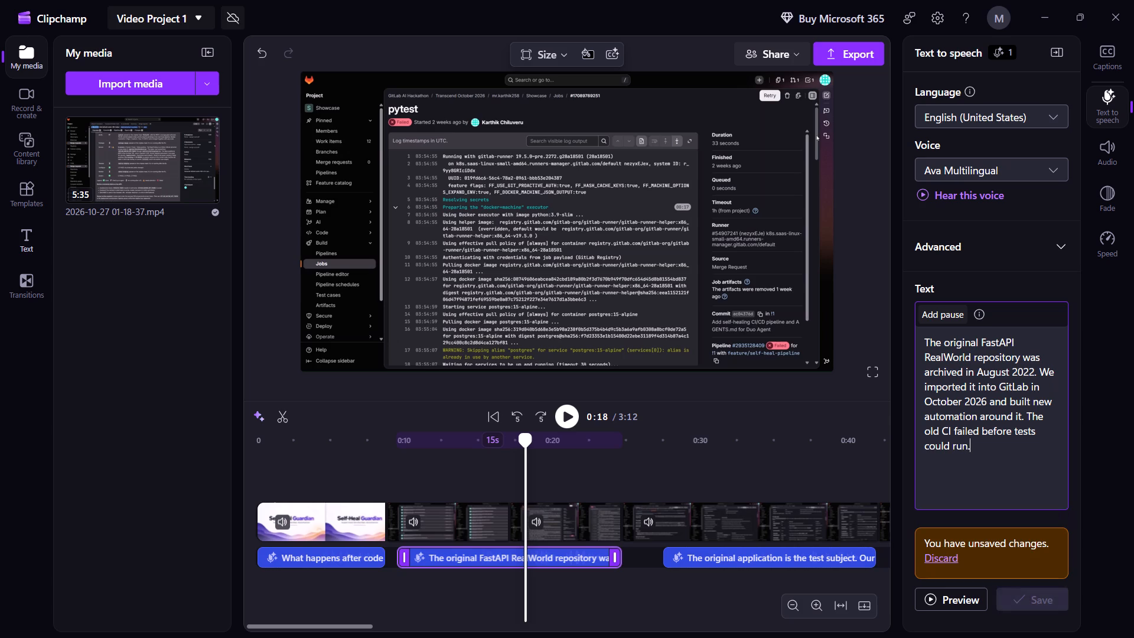
{"action": "left_click", "coordinate": [1107, 241]}
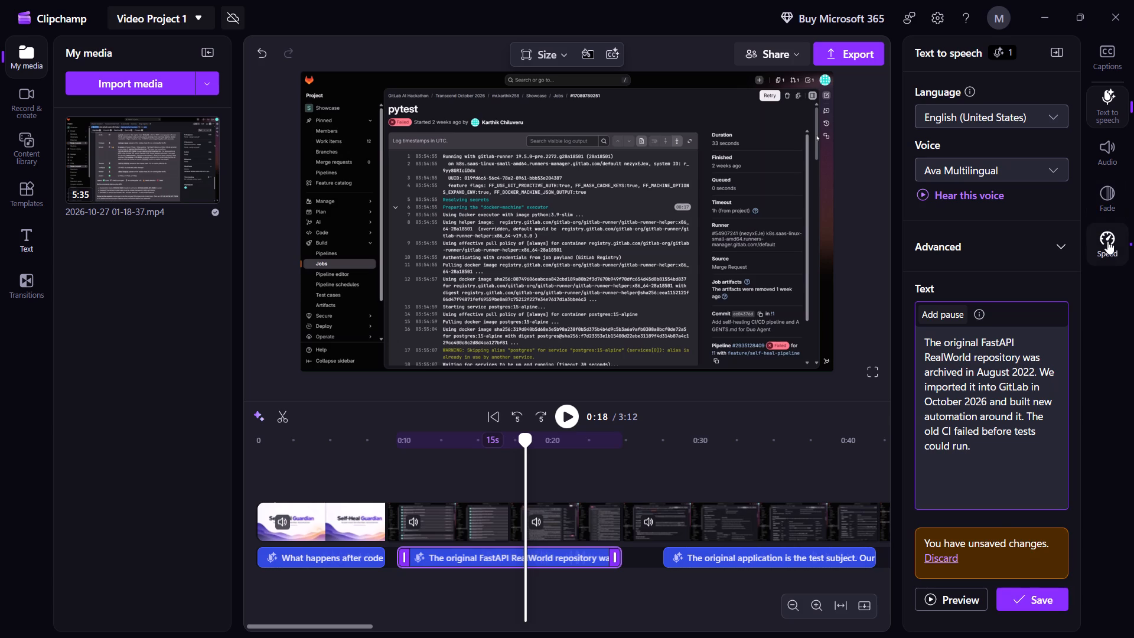
{"action": "left_click", "coordinate": [1097, 105]}
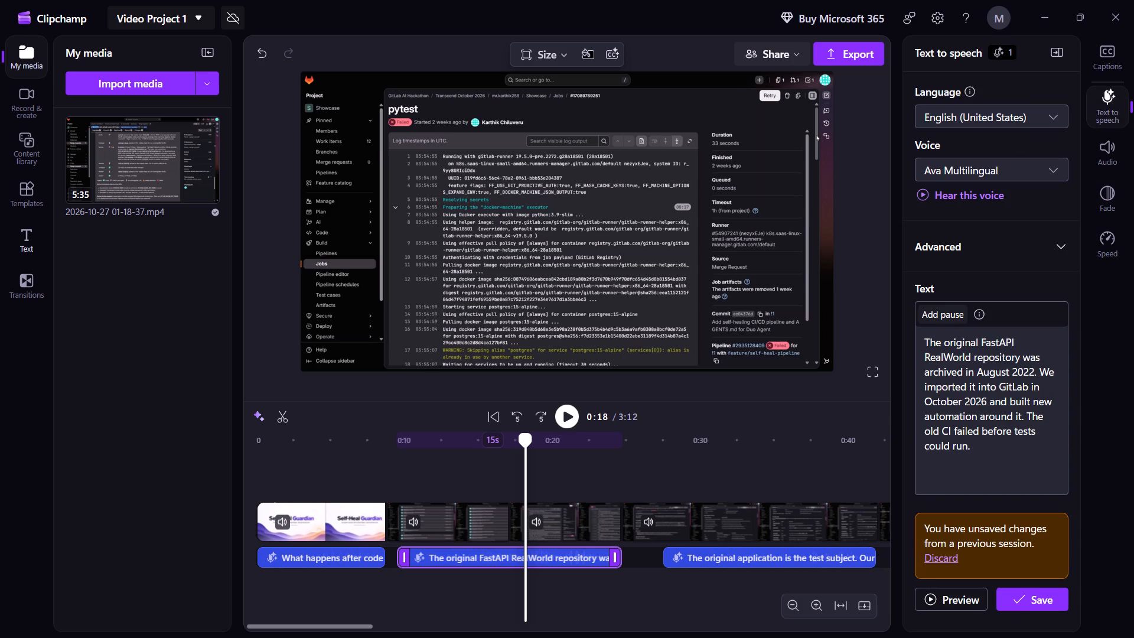
{"action": "left_click", "coordinate": [1022, 597]}
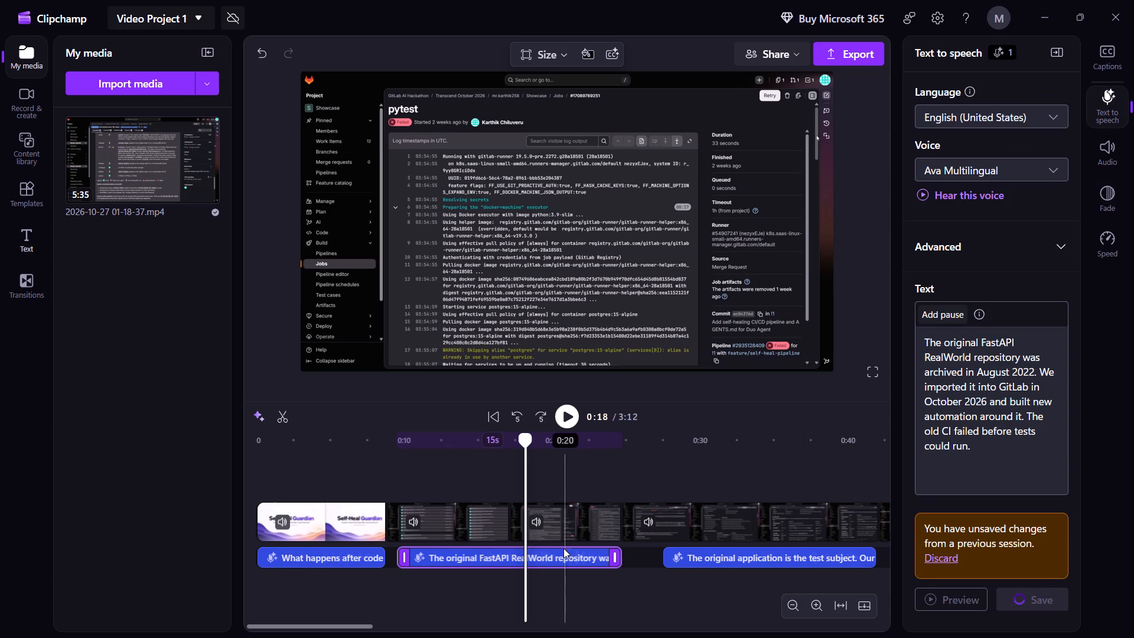
Play back from about 0:08 to 0:24 to check the regenerated Scene 2 narration against its footage.
{"action": "left_click", "coordinate": [385, 447]}
{"action": "key", "text": "space"}
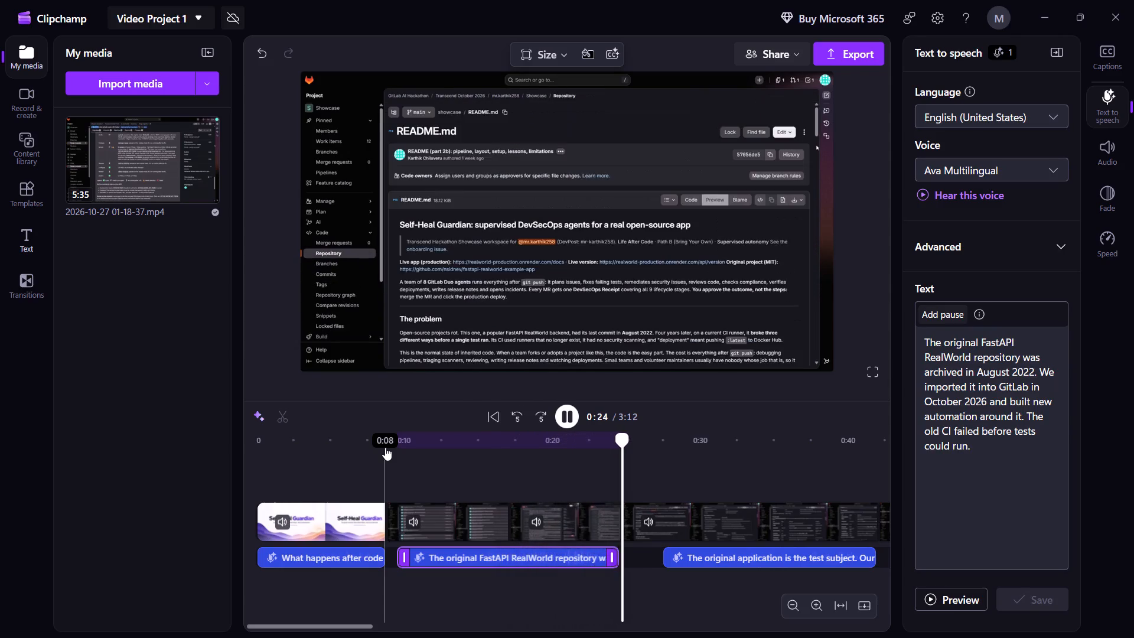
{"action": "key", "text": "space"}
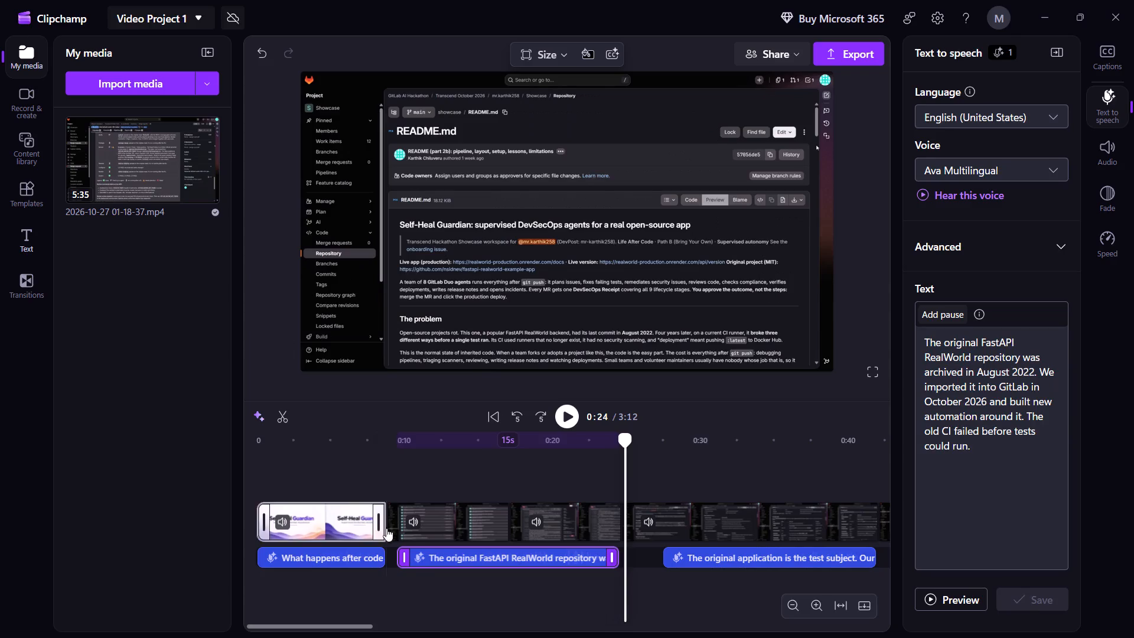
Move the regenerated Scene 2 narration slightly earlier, to start at about 0:09.
{"action": "left_click_drag", "start_coordinate": [439, 560], "coordinate": [432, 558]}
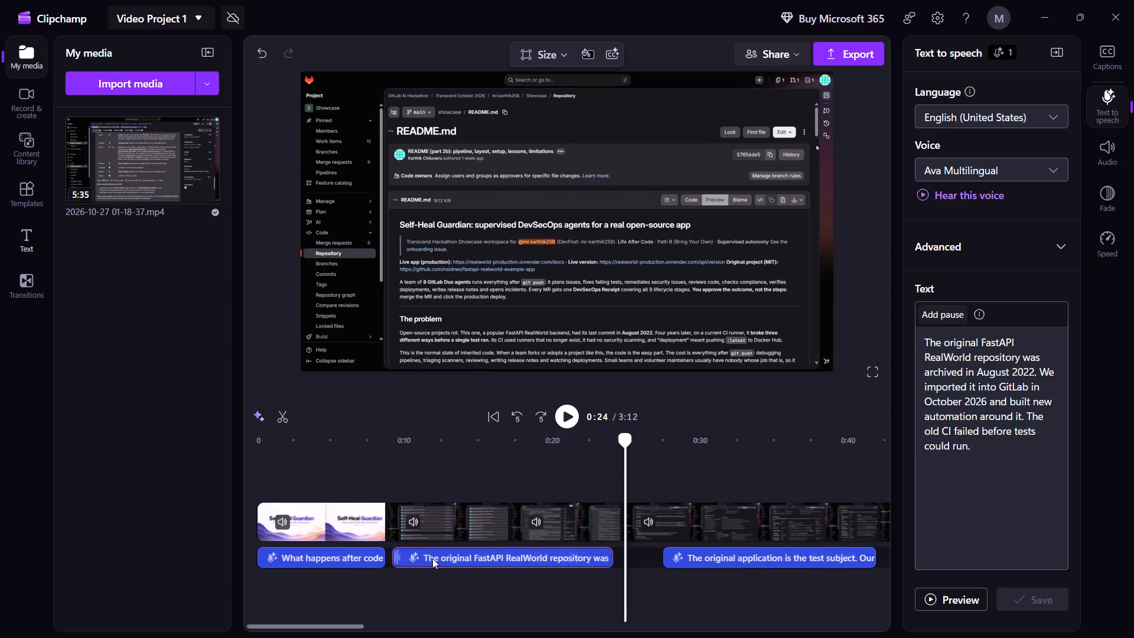
{"action": "left_click_drag", "start_coordinate": [432, 558], "coordinate": [432, 558]}
Play back from about 0:21 to 0:26 to check the transition from Scene 2 into the README footage.
{"action": "left_click", "coordinate": [576, 485]}
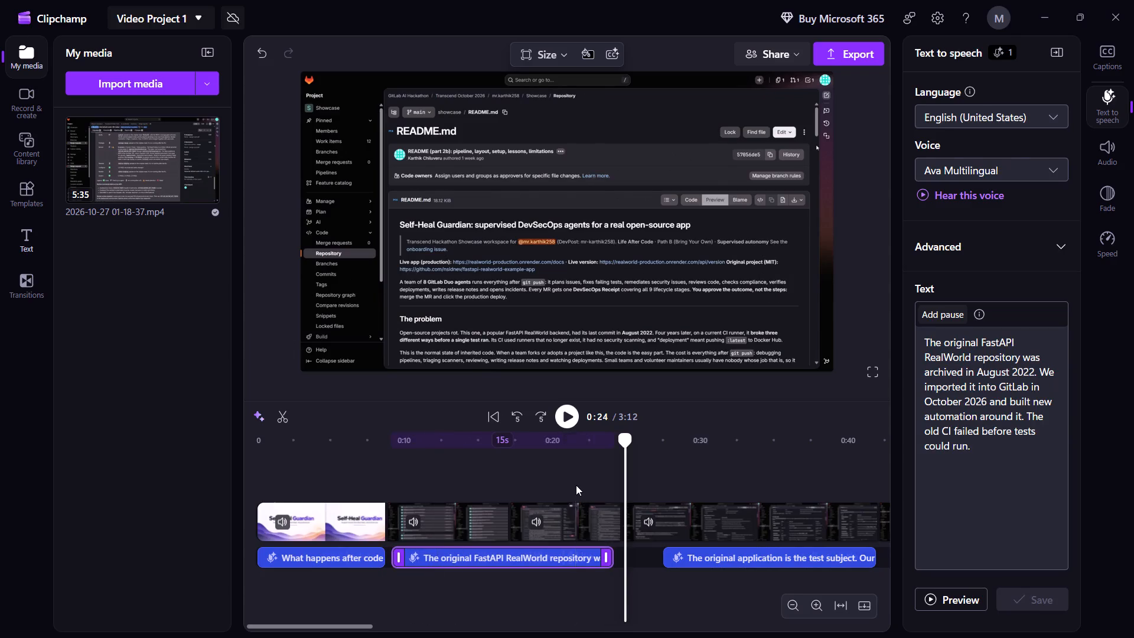
{"action": "key", "text": "space"}
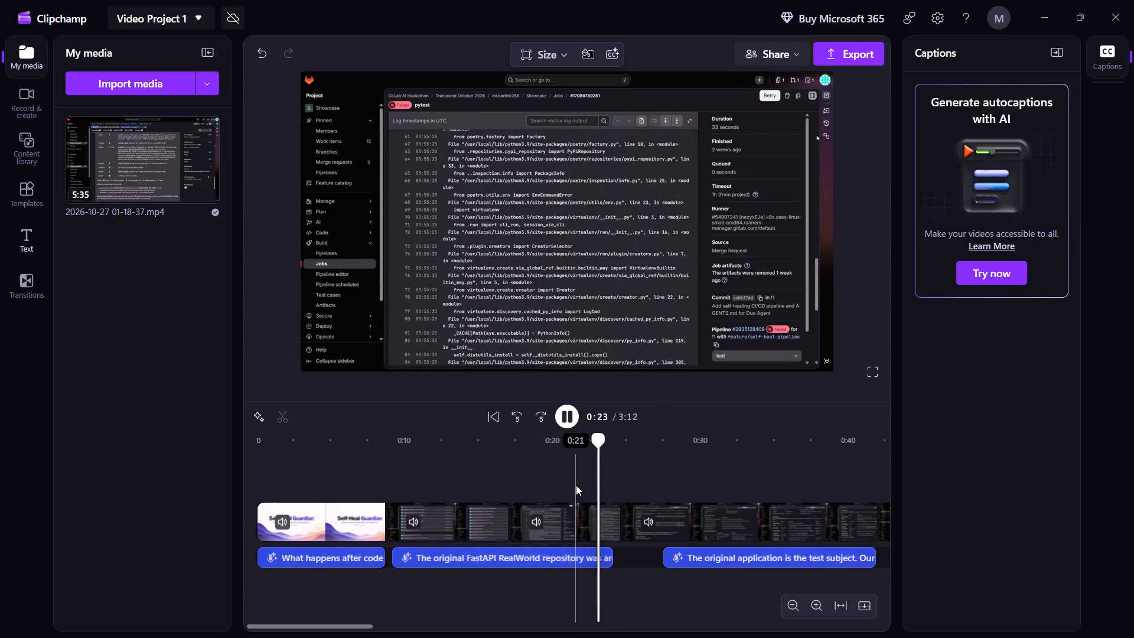
{"action": "key", "text": "space"}
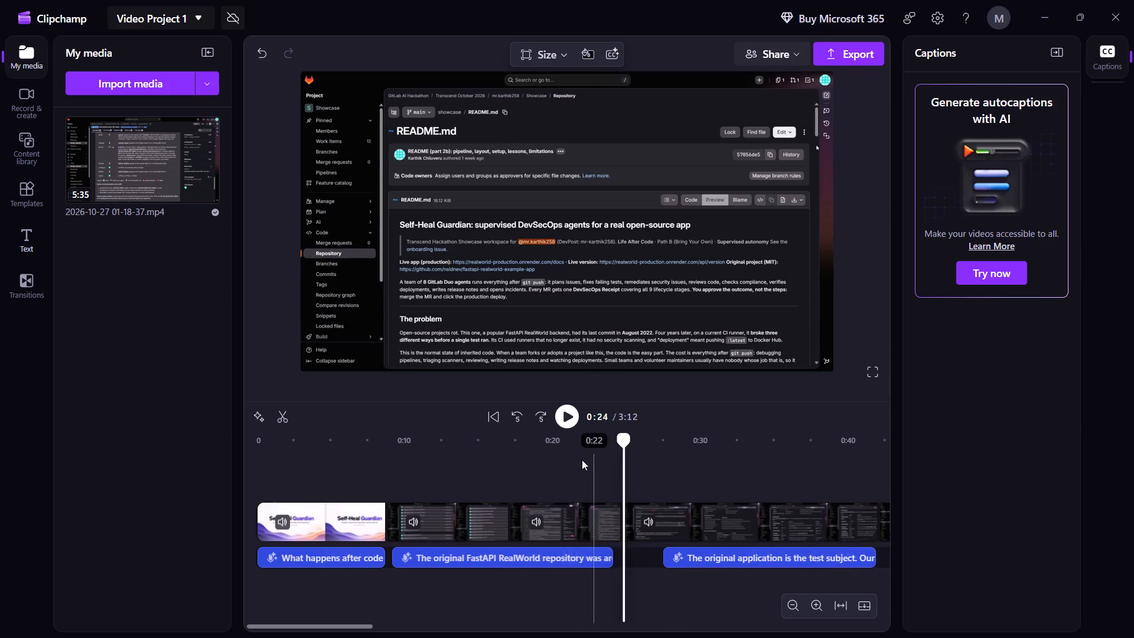
{"action": "key", "text": "space"}
{"action": "key", "text": "space"}
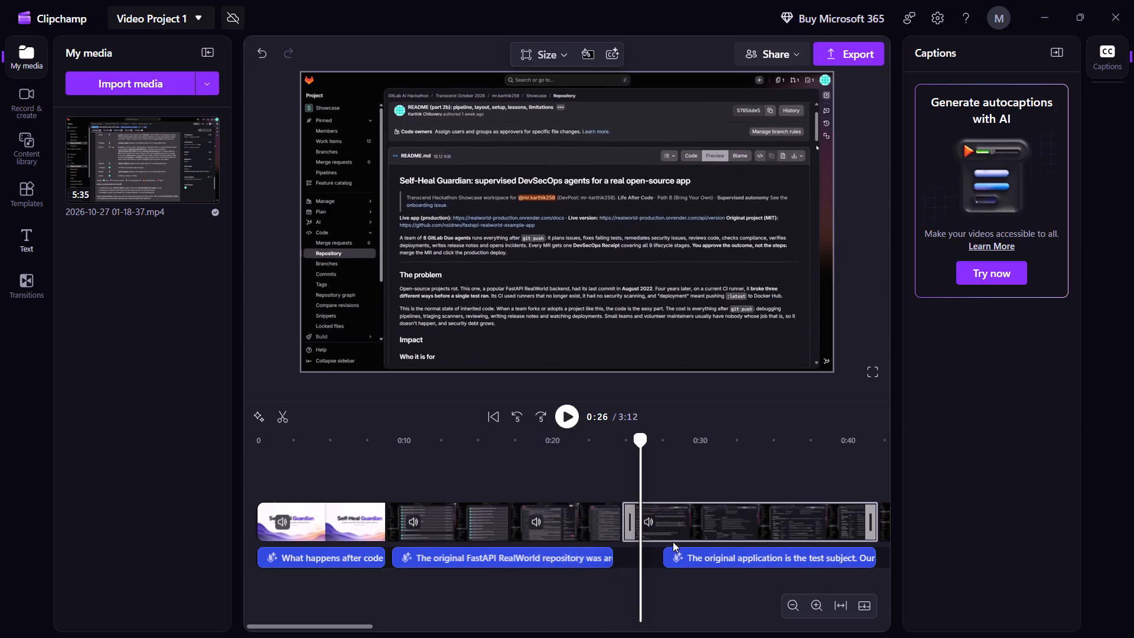
Split the Scene 3 README footage at about 0:26, delete its opening piece, and close the gap.
{"action": "left_click", "coordinate": [647, 462]}
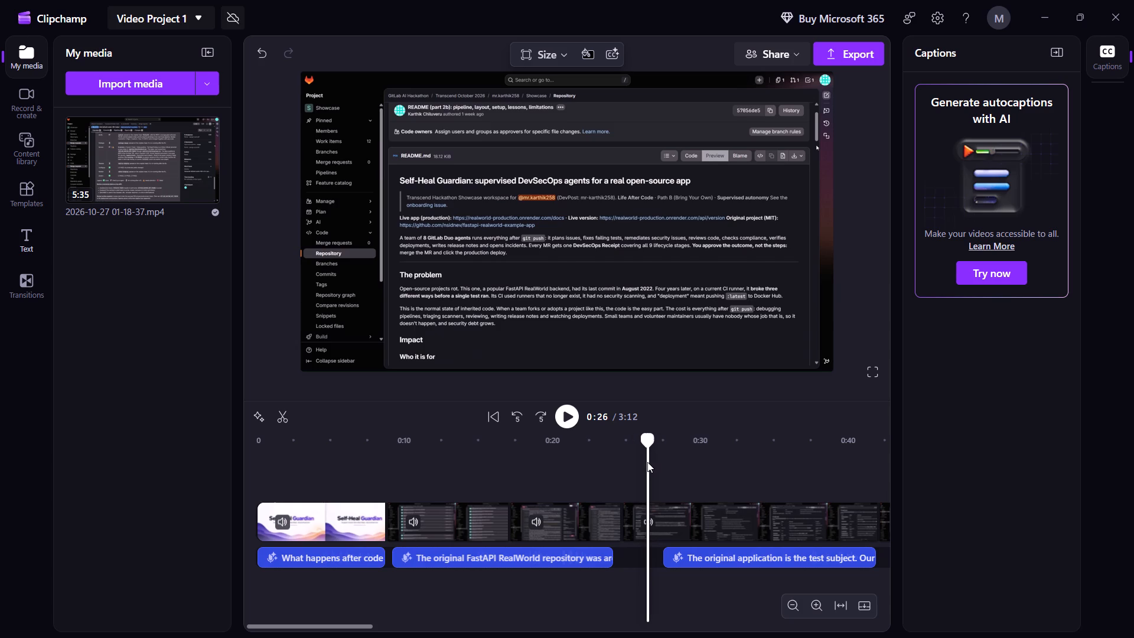
{"action": "left_click", "coordinate": [650, 462]}
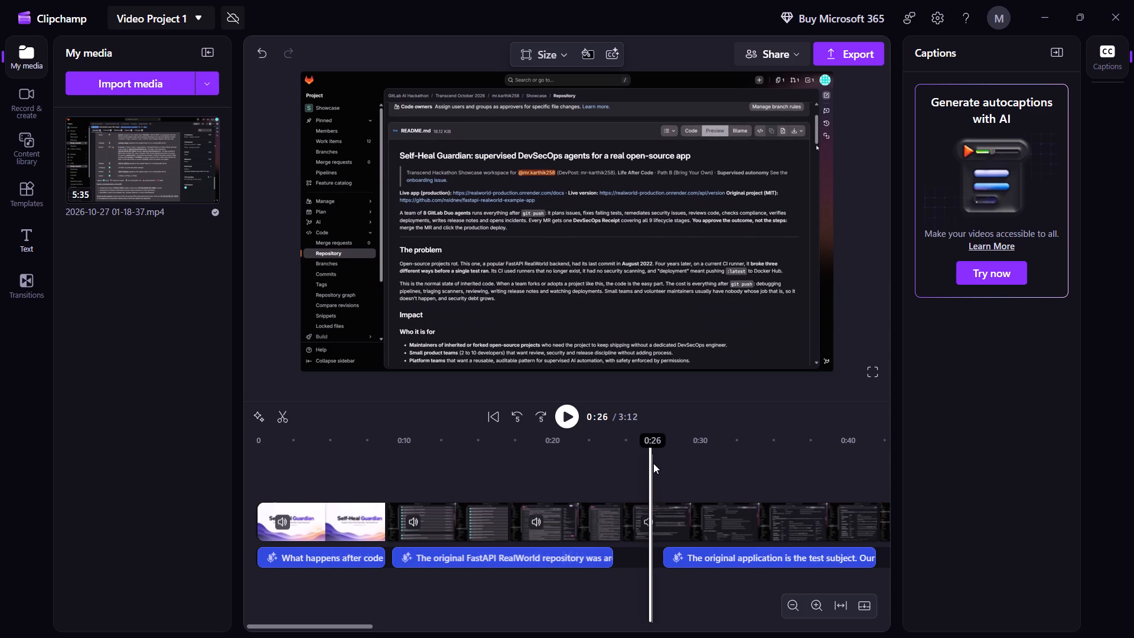
{"action": "left_click", "coordinate": [653, 463]}
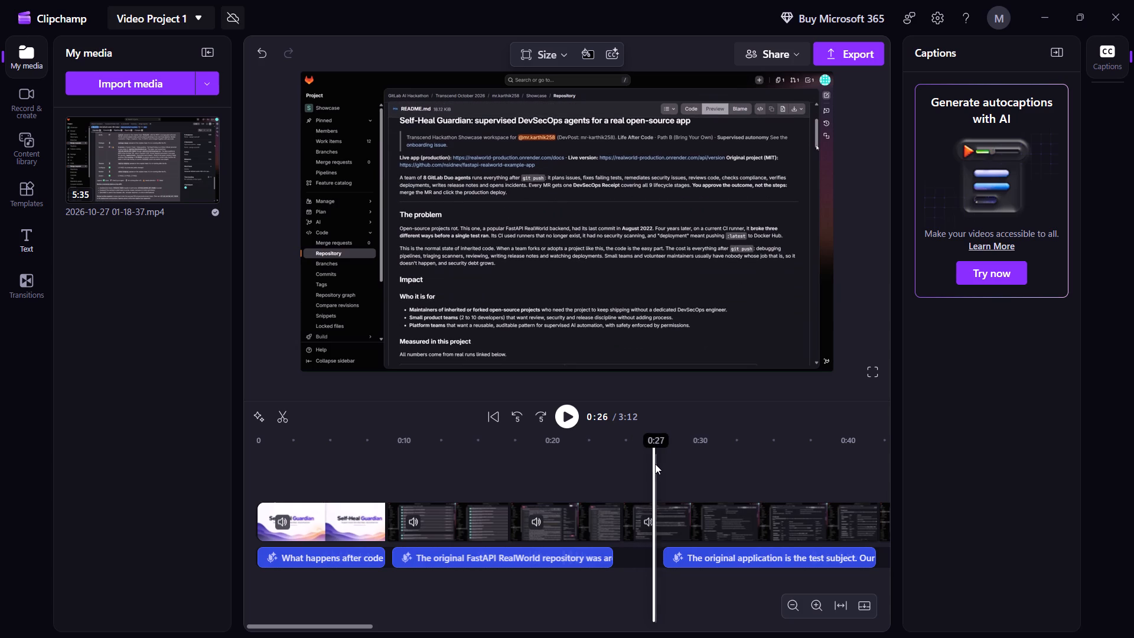
{"action": "left_click", "coordinate": [649, 464]}
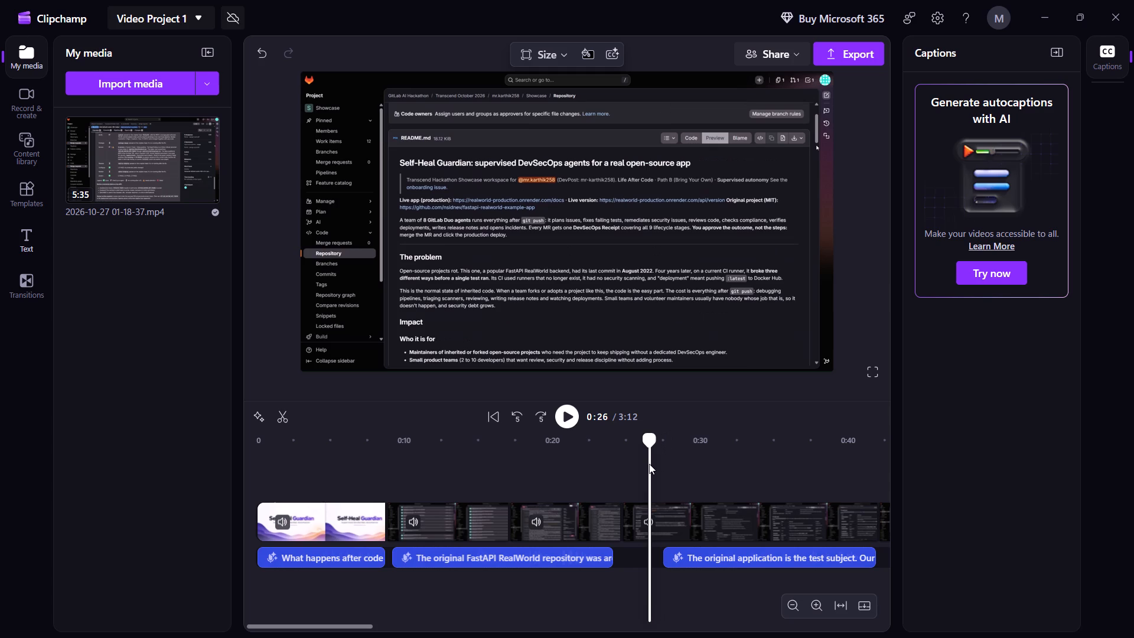
{"action": "left_click", "coordinate": [649, 464]}
{"action": "left_click", "coordinate": [650, 464]}
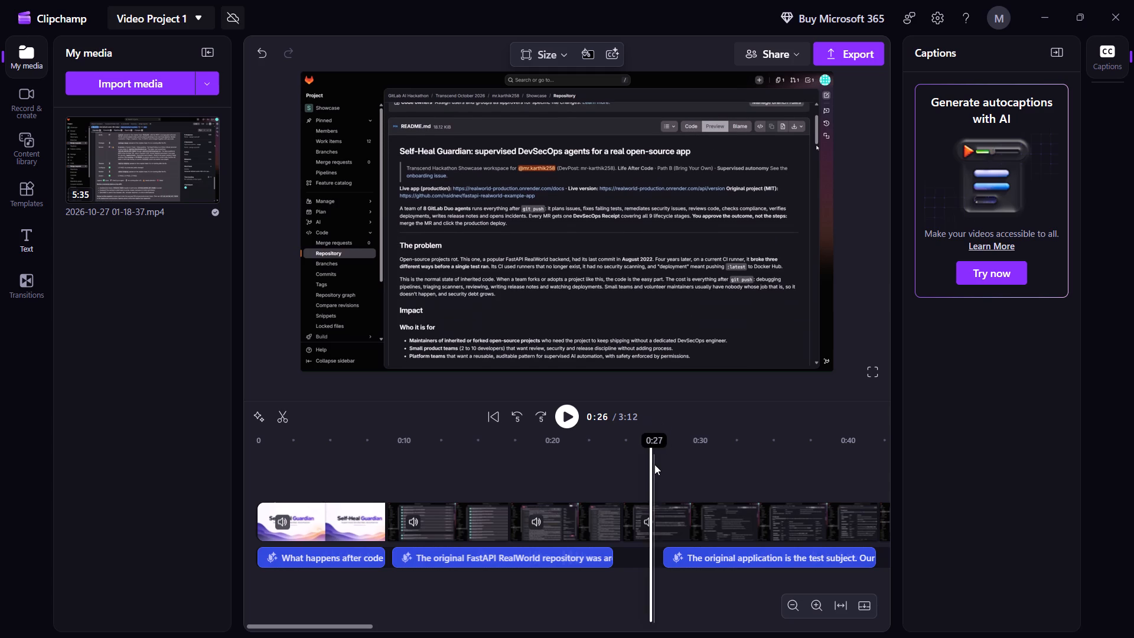
{"action": "left_click", "coordinate": [654, 464]}
{"action": "left_click", "coordinate": [650, 464]}
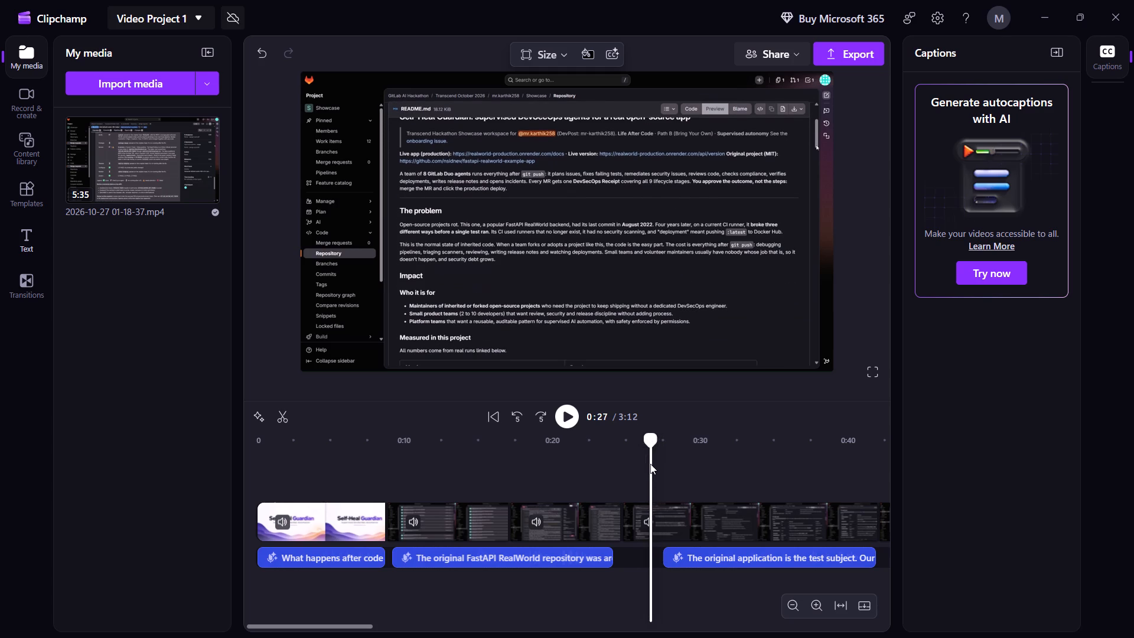
{"action": "left_click", "coordinate": [651, 464]}
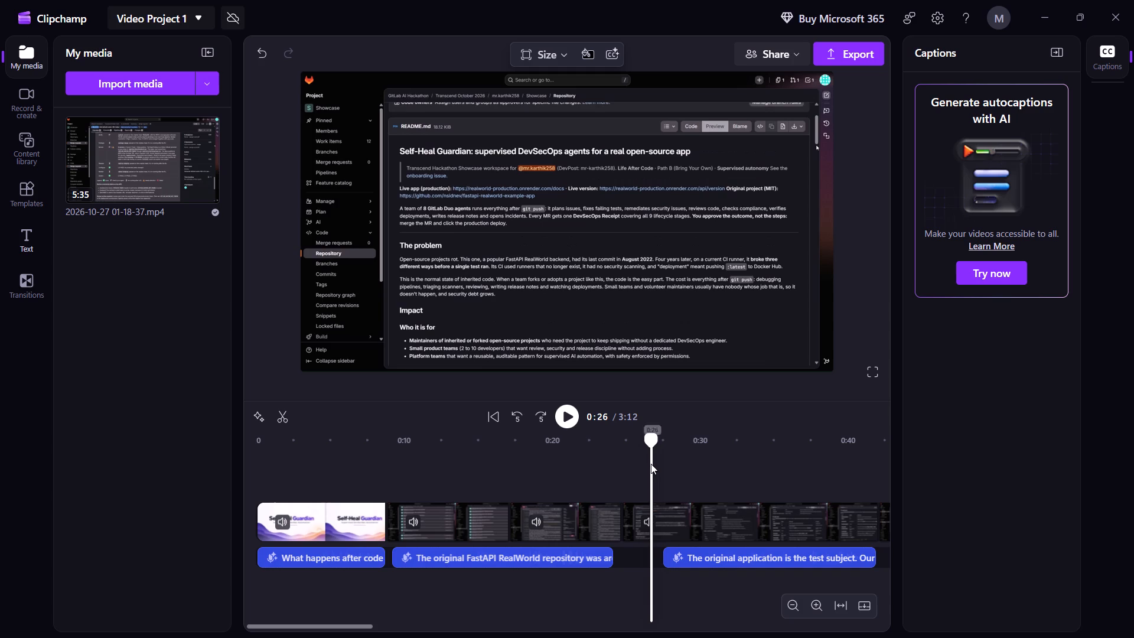
{"action": "left_click", "coordinate": [288, 412]}
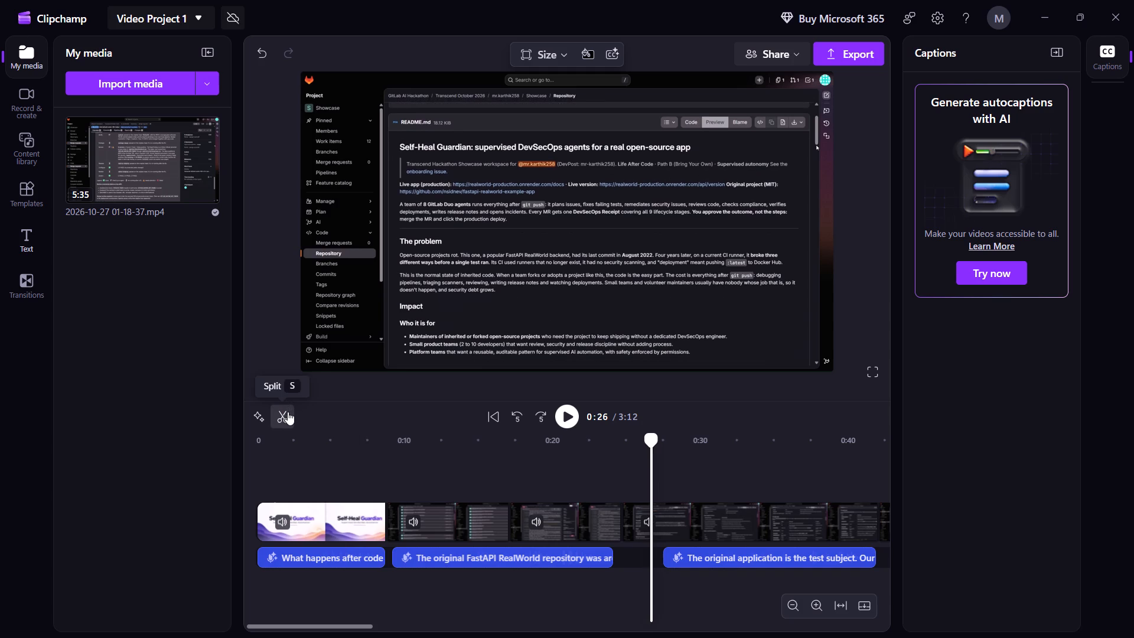
{"action": "left_click", "coordinate": [631, 525]}
{"action": "key", "text": "Delete"}
{"action": "left_click", "coordinate": [631, 525]}
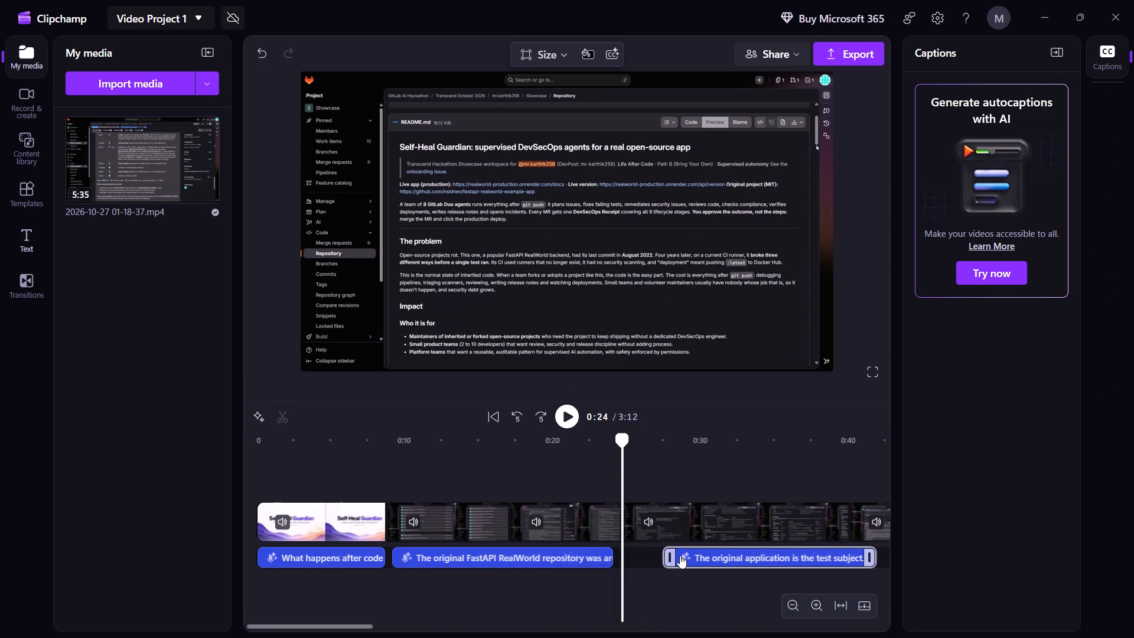
Move the Scene 3 narration, "The original application is the test subject", about two seconds earlier to start at about 0:25.
{"action": "left_click", "coordinate": [575, 416]}
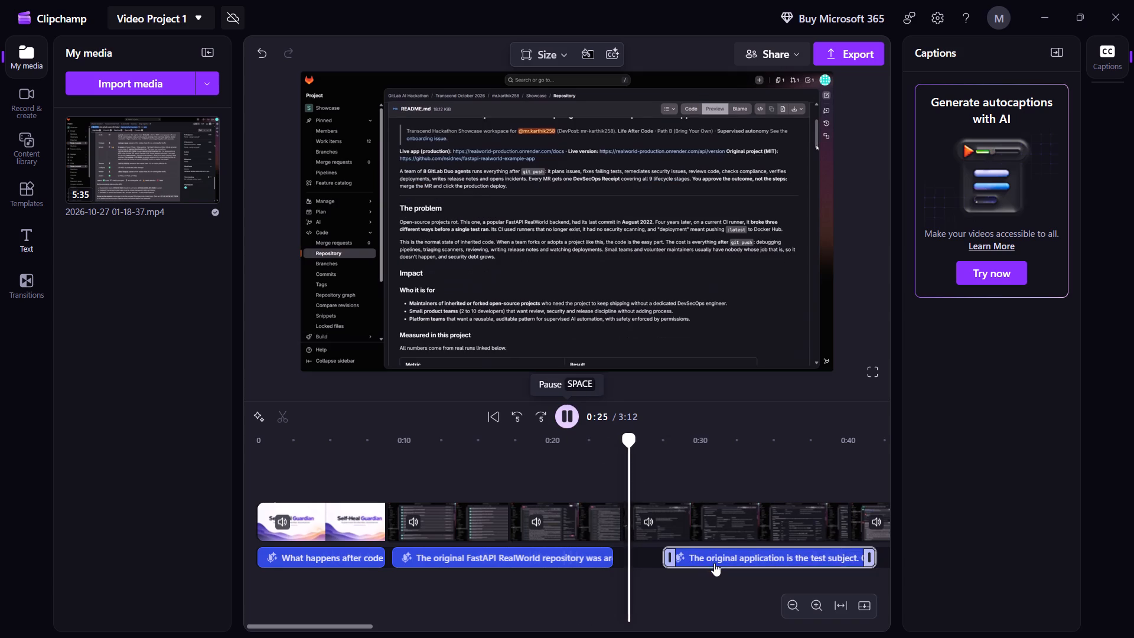
{"action": "left_click_drag", "start_coordinate": [713, 562], "coordinate": [683, 558]}
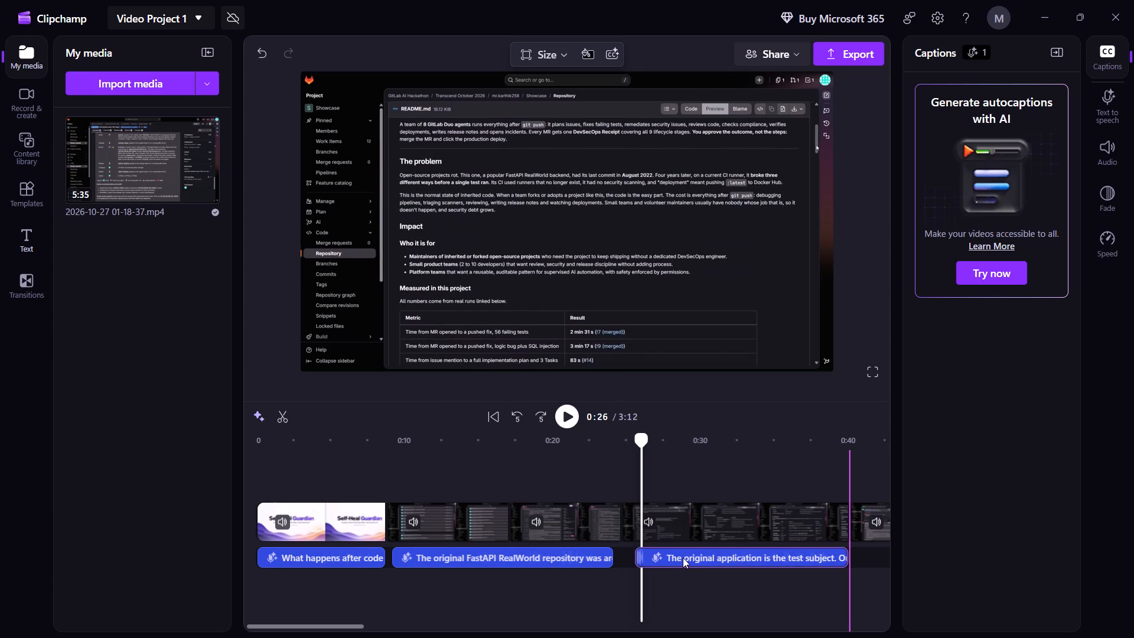
{"action": "left_click_drag", "start_coordinate": [683, 558], "coordinate": [682, 556]}
Play back from about 0:22 to 0:39 to check the moved Scene 3 narration against the README footage.
{"action": "left_click", "coordinate": [586, 453]}
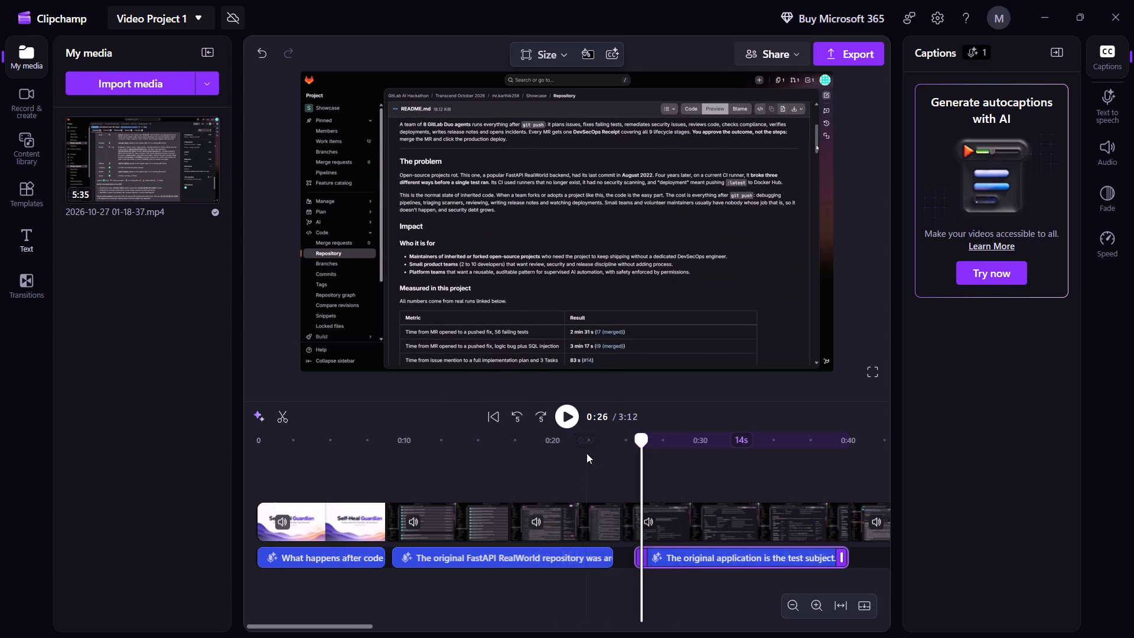
{"action": "left_click", "coordinate": [566, 416]}
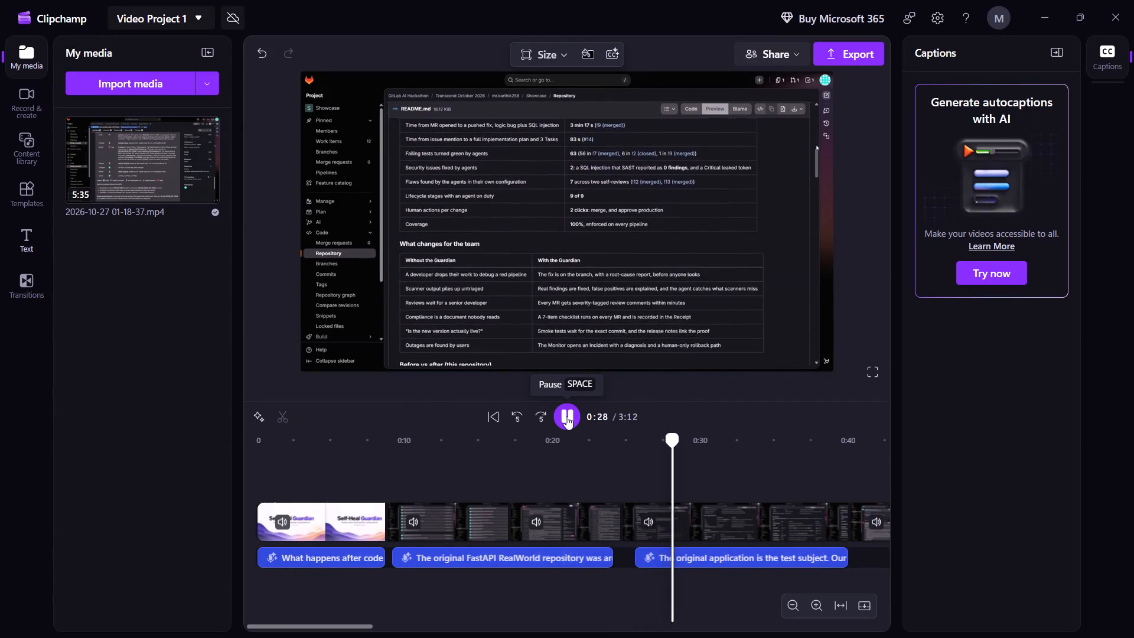
{"action": "scroll", "coordinate": [591, 460], "scroll_direction": "left", "scroll_amount": 1}
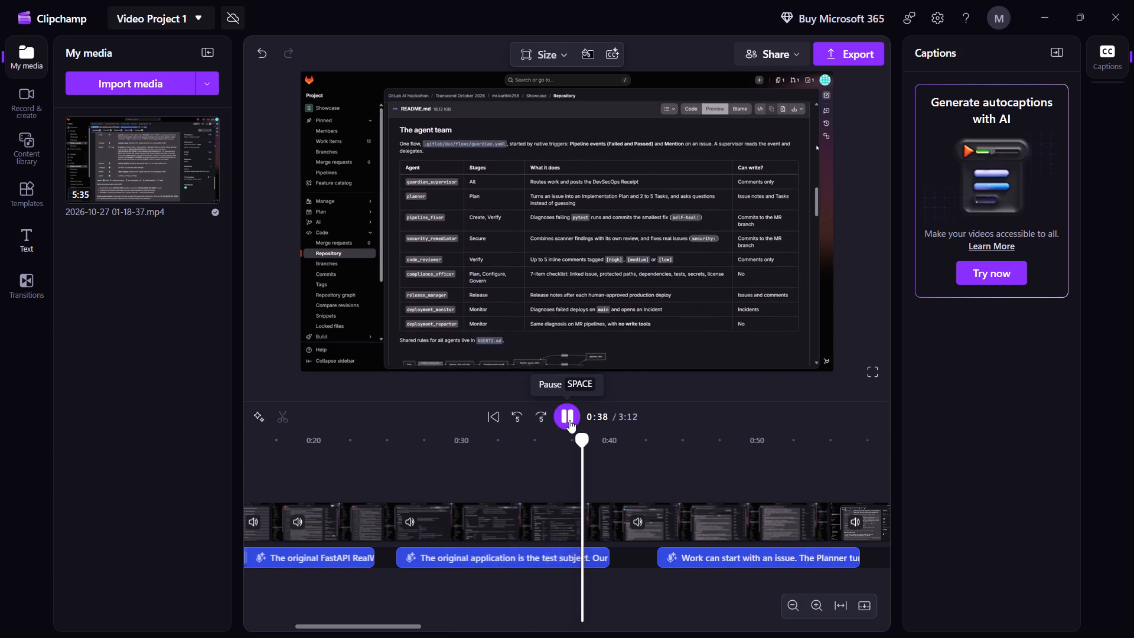
{"action": "key", "text": "space"}
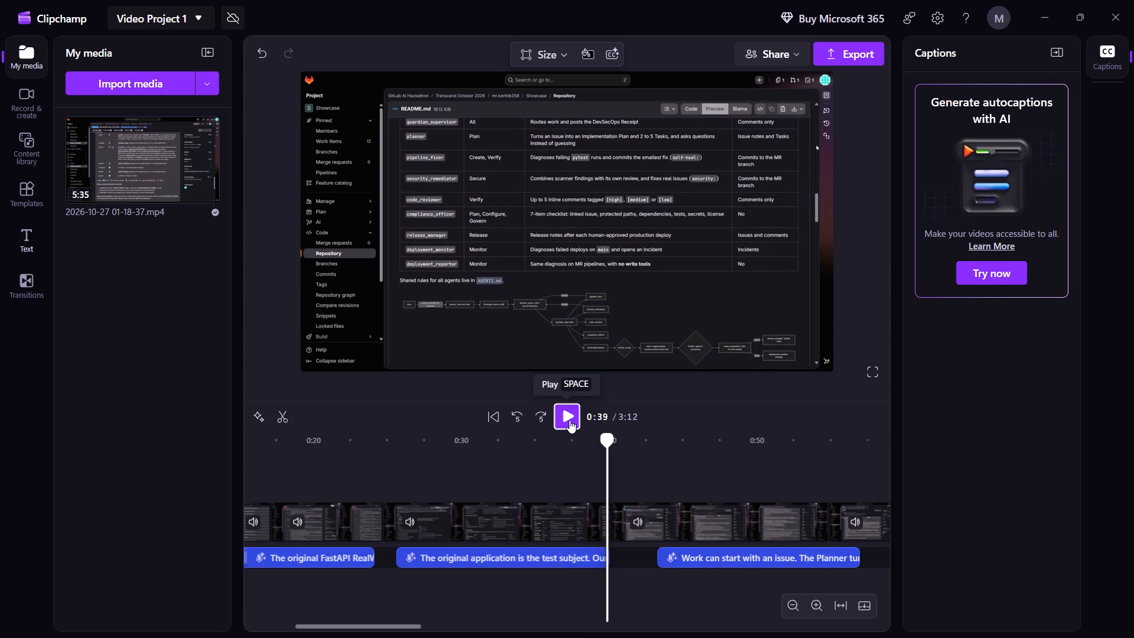
Play back from about 0:39 to 0:44 in short bursts to check where the Planner work-item footage and its narration begin.
{"action": "key", "text": "space"}
{"action": "key", "text": "space"}
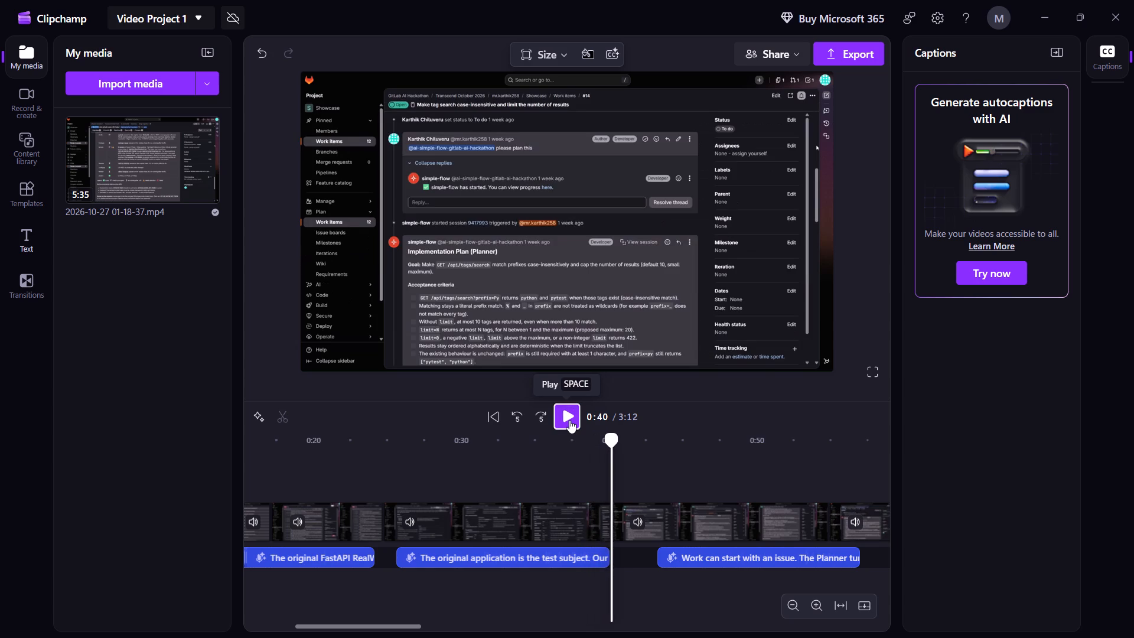
{"action": "key", "text": "space"}
{"action": "key", "text": "space"}
{"action": "key", "text": "space"}
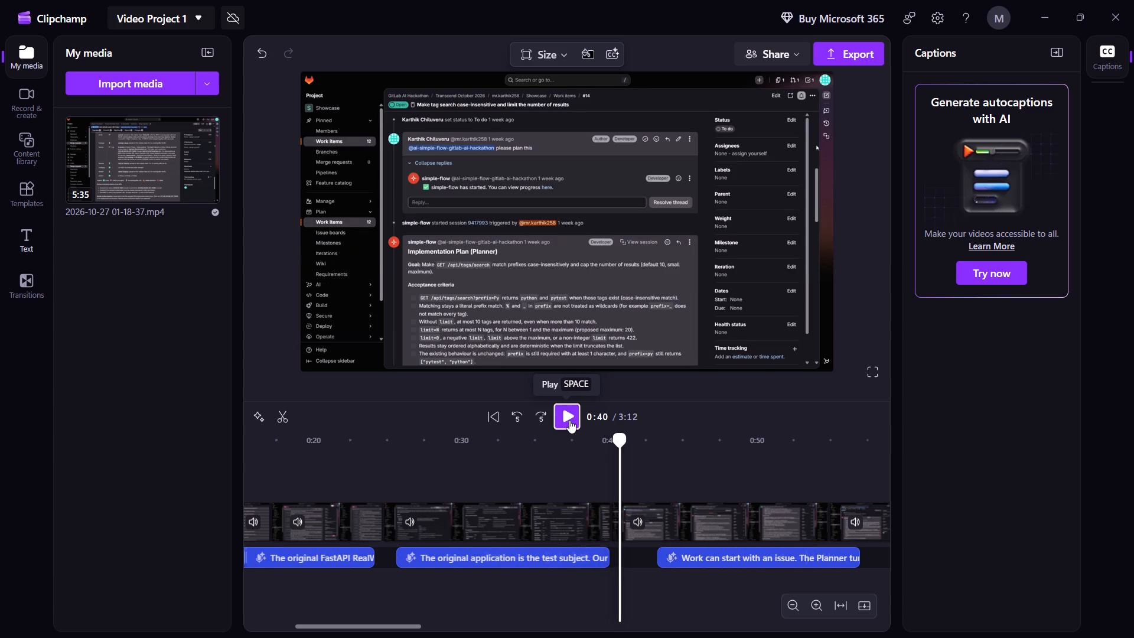
{"action": "key", "text": "space"}
{"action": "key", "text": "space"}
{"action": "key", "text": "space"}
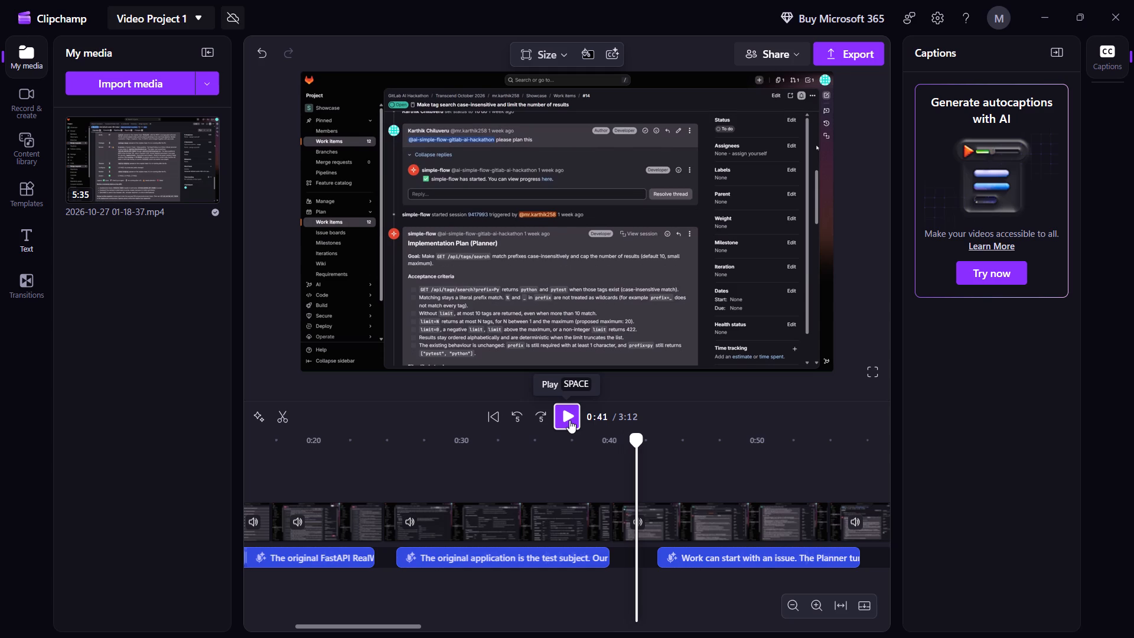
{"action": "key", "text": "space"}
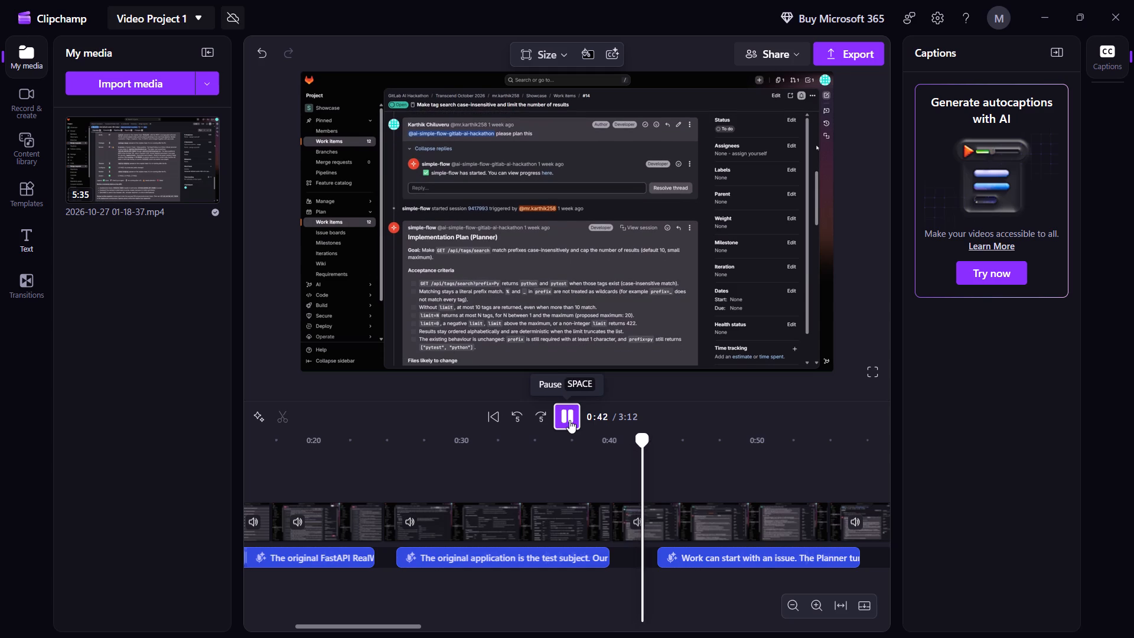
{"action": "key", "text": "space"}
{"action": "key", "text": "space"}
{"action": "key", "text": "space"}
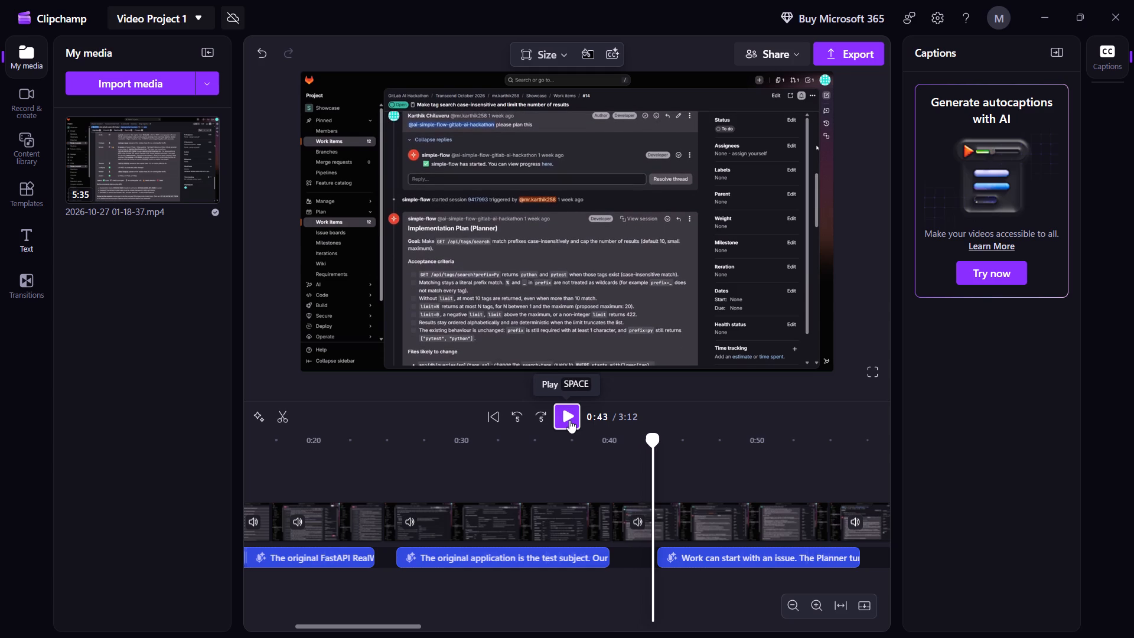
{"action": "scroll", "coordinate": [573, 481], "scroll_direction": "left", "scroll_amount": 1}
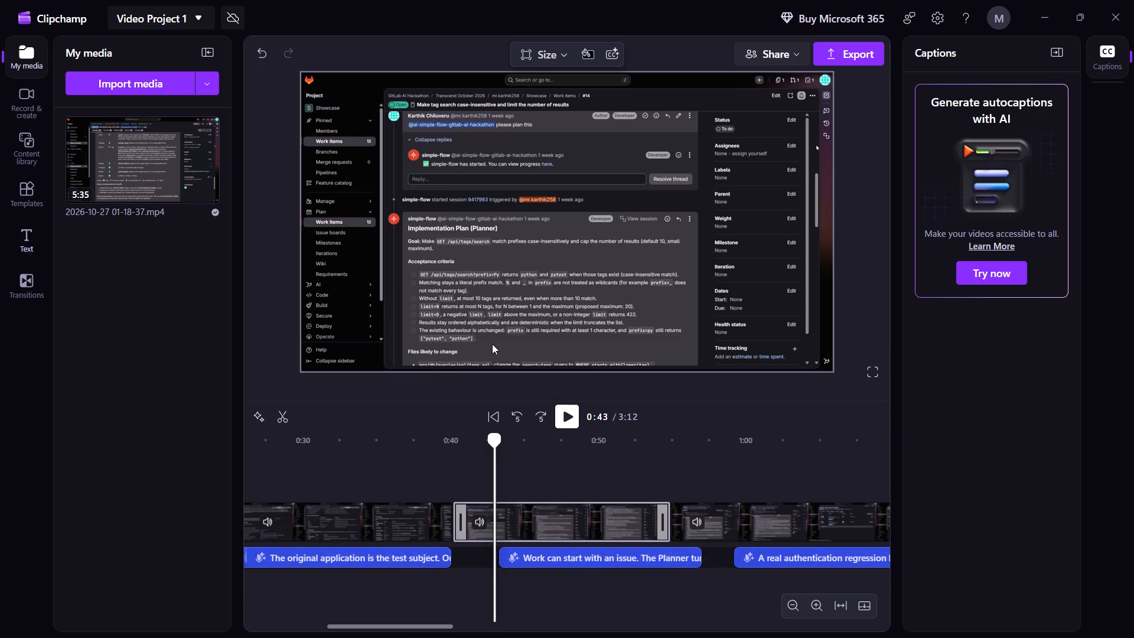
{"action": "key", "text": "space"}
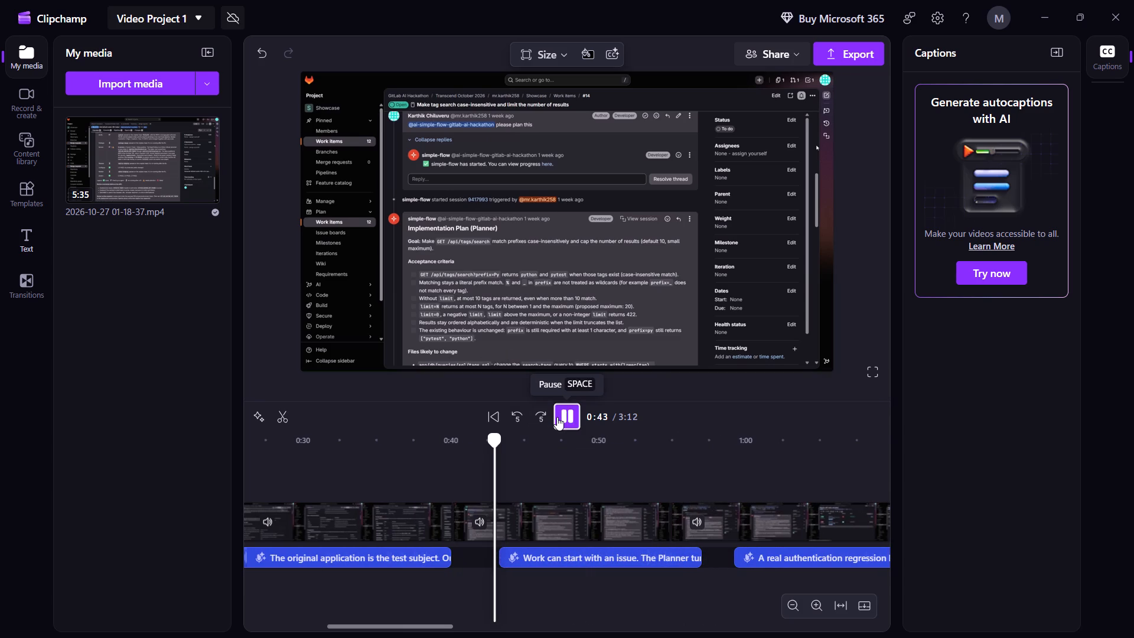
{"action": "key", "text": "space"}
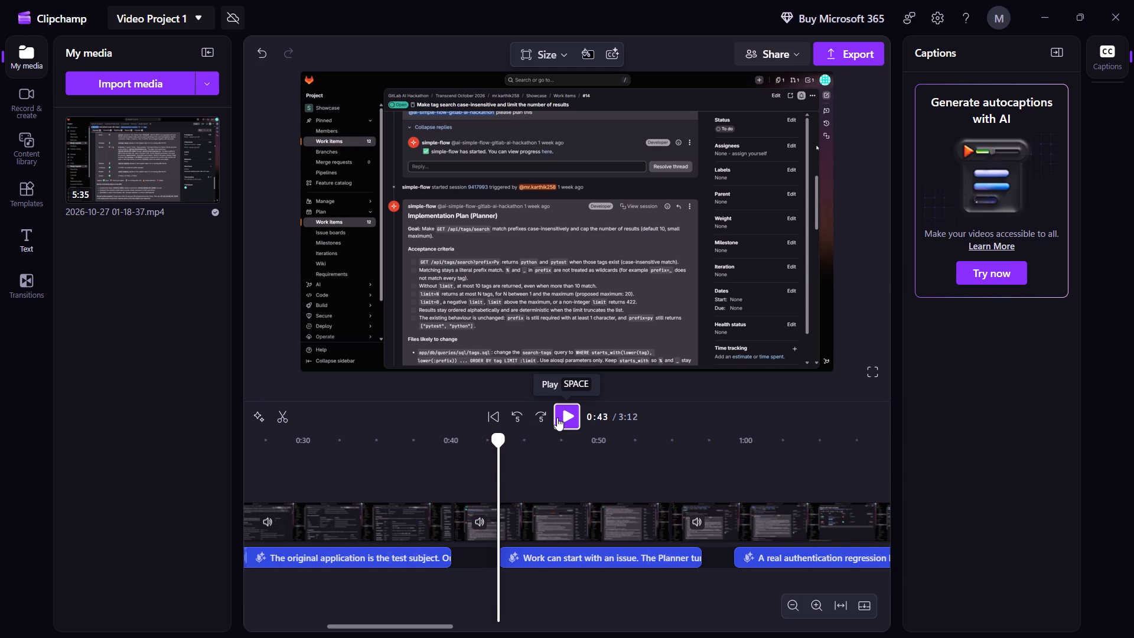
{"action": "key", "text": "space"}
{"action": "key", "text": "space"}
{"action": "key", "text": "space"}
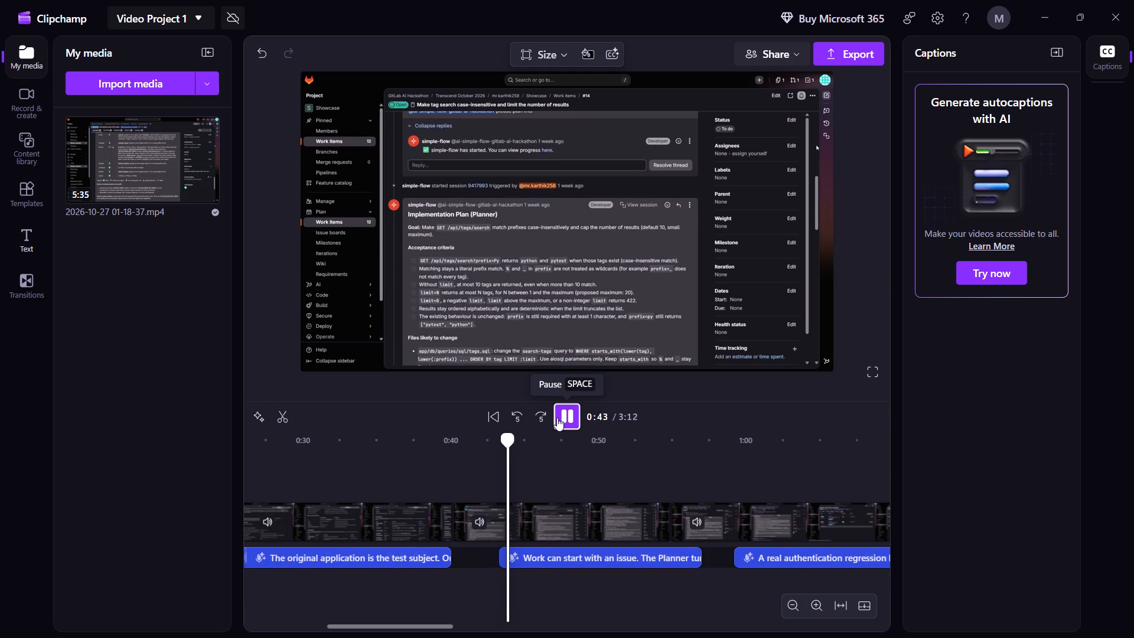
{"action": "key", "text": "space"}
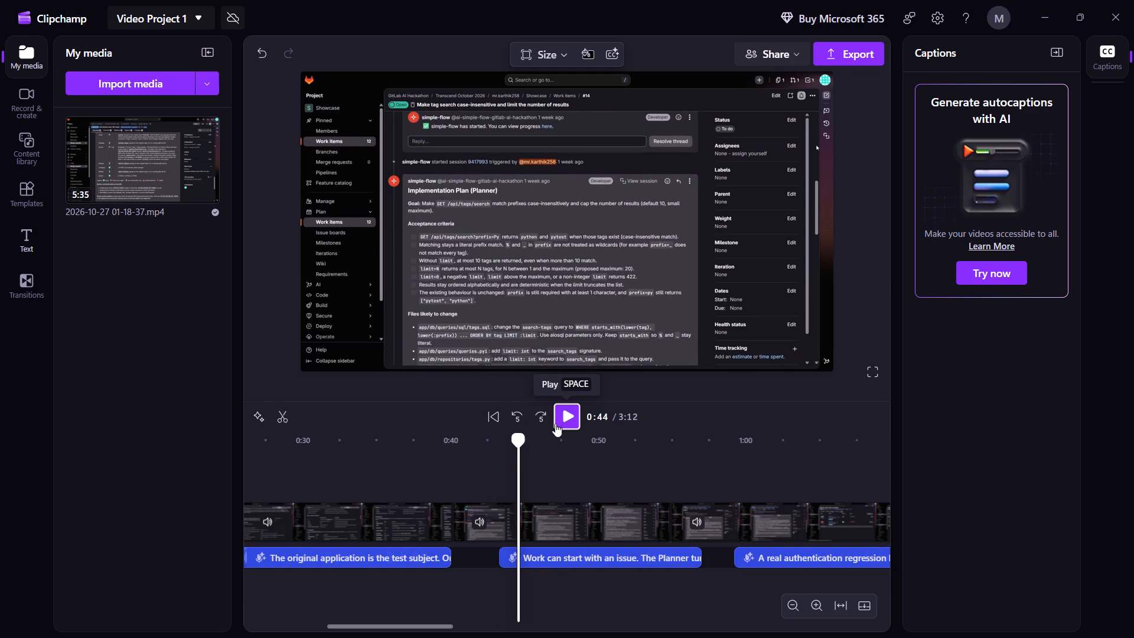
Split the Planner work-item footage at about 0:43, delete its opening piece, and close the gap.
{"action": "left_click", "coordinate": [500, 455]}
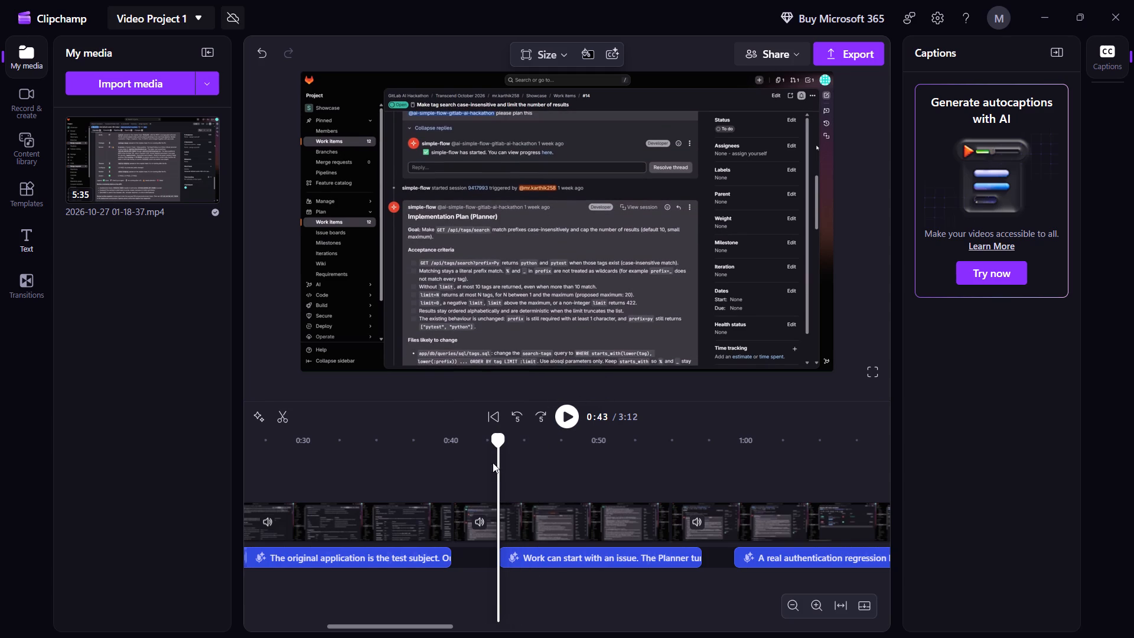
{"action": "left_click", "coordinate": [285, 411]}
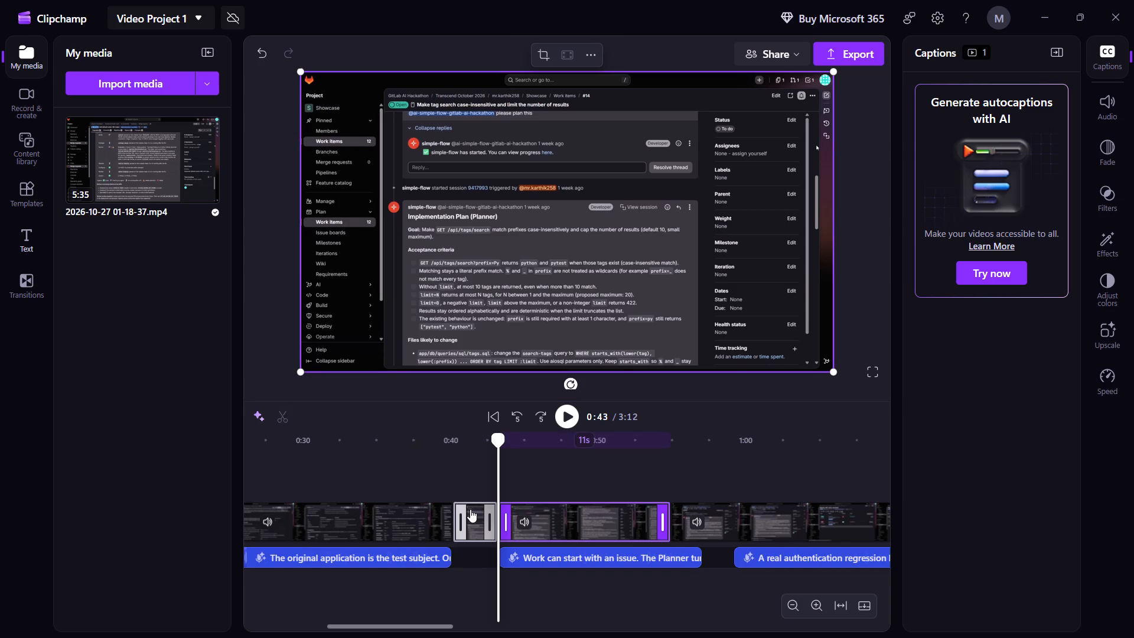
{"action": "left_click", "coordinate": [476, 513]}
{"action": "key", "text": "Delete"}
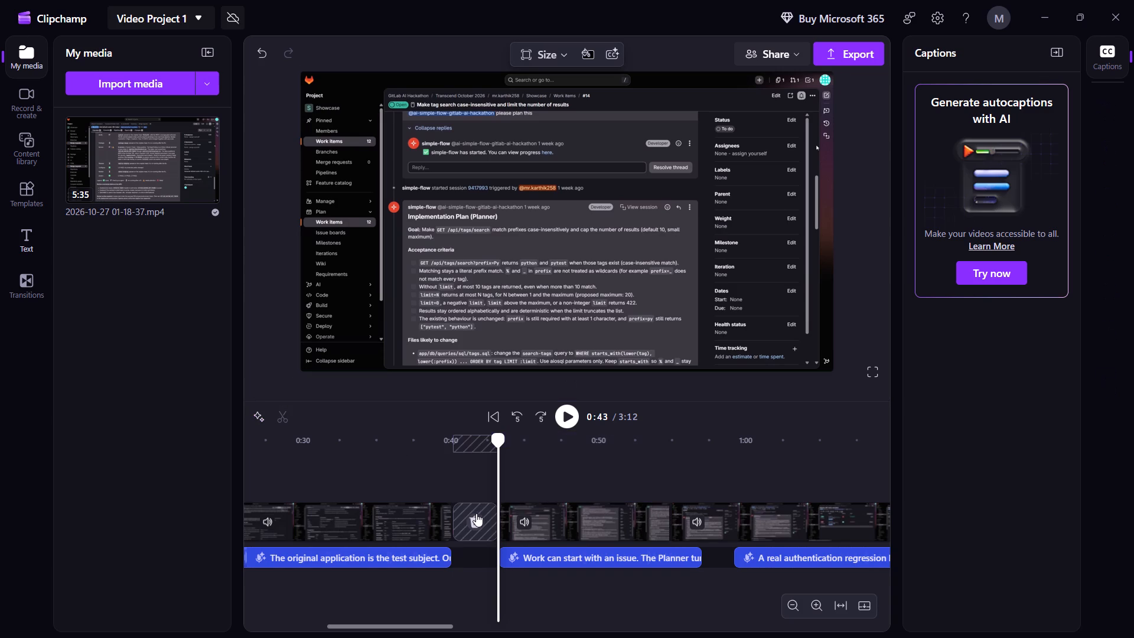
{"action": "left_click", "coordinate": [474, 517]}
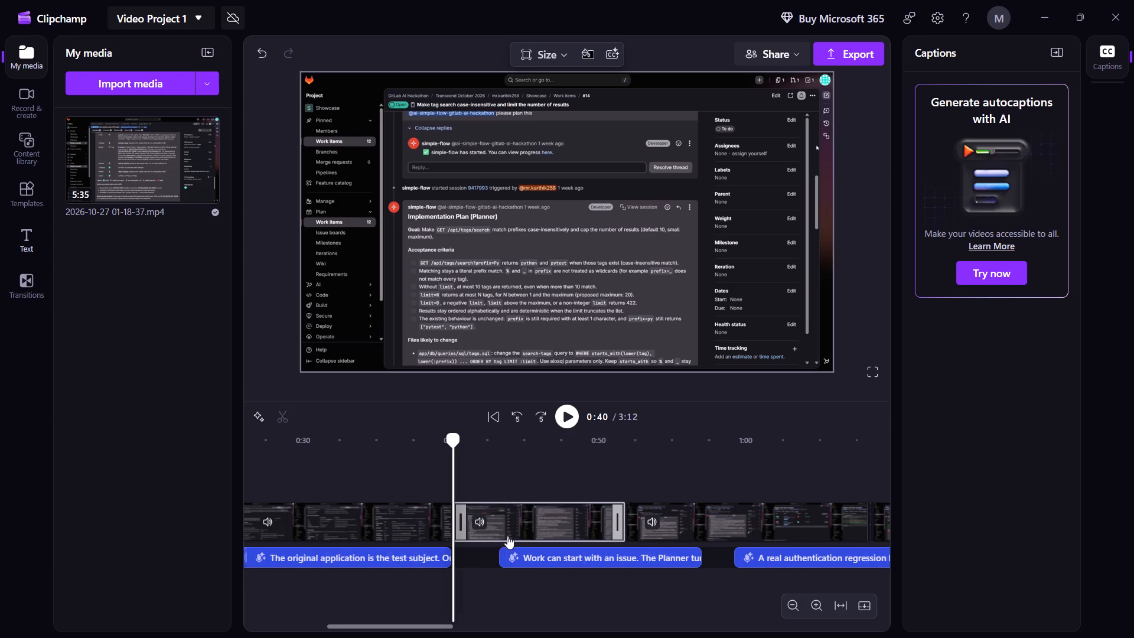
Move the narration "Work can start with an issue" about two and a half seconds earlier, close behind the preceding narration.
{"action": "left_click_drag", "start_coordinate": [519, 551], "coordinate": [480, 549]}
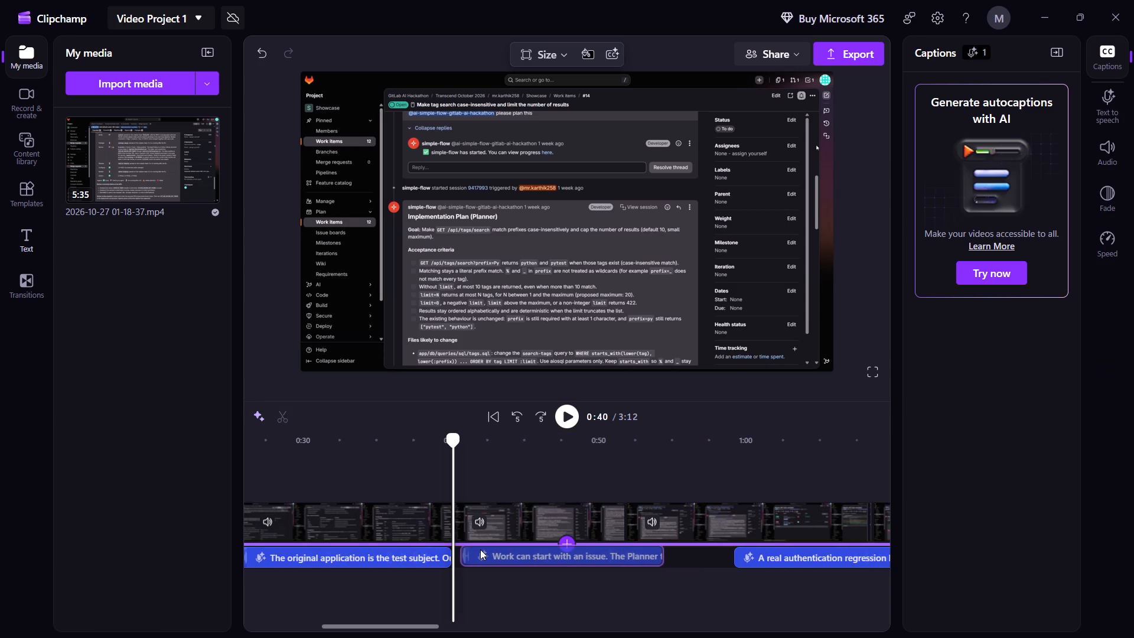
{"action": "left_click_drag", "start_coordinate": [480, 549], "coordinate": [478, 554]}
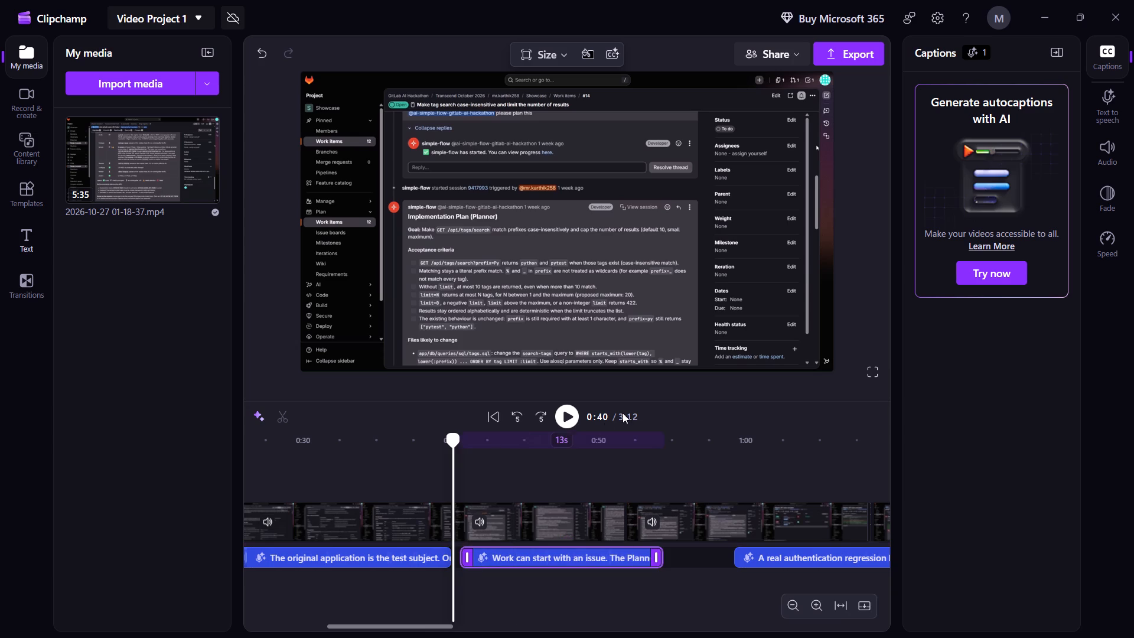
Play back from about 0:37 to 0:59 to check the trimmed Planner footage against its moved narration.
{"action": "left_click", "coordinate": [409, 439]}
{"action": "key", "text": "space"}
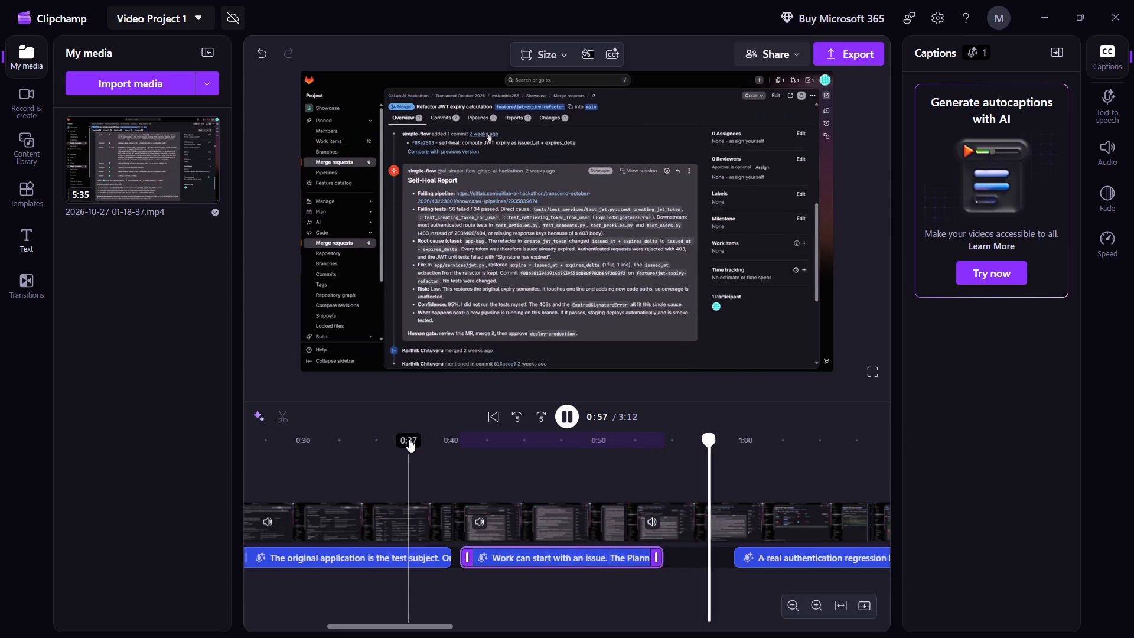
{"action": "key", "text": "space"}
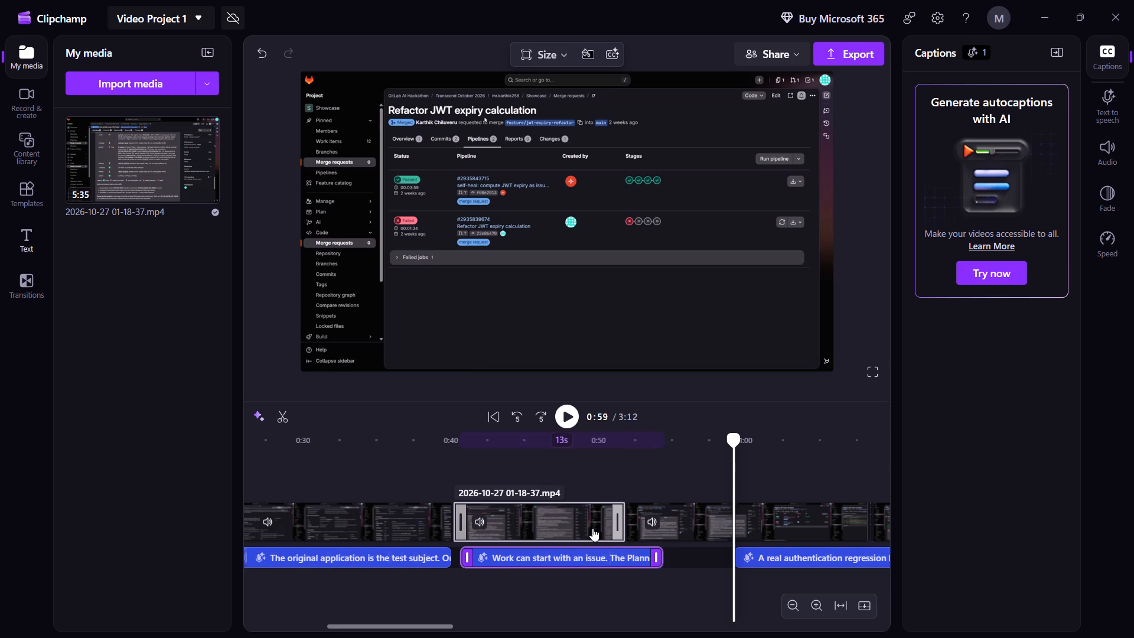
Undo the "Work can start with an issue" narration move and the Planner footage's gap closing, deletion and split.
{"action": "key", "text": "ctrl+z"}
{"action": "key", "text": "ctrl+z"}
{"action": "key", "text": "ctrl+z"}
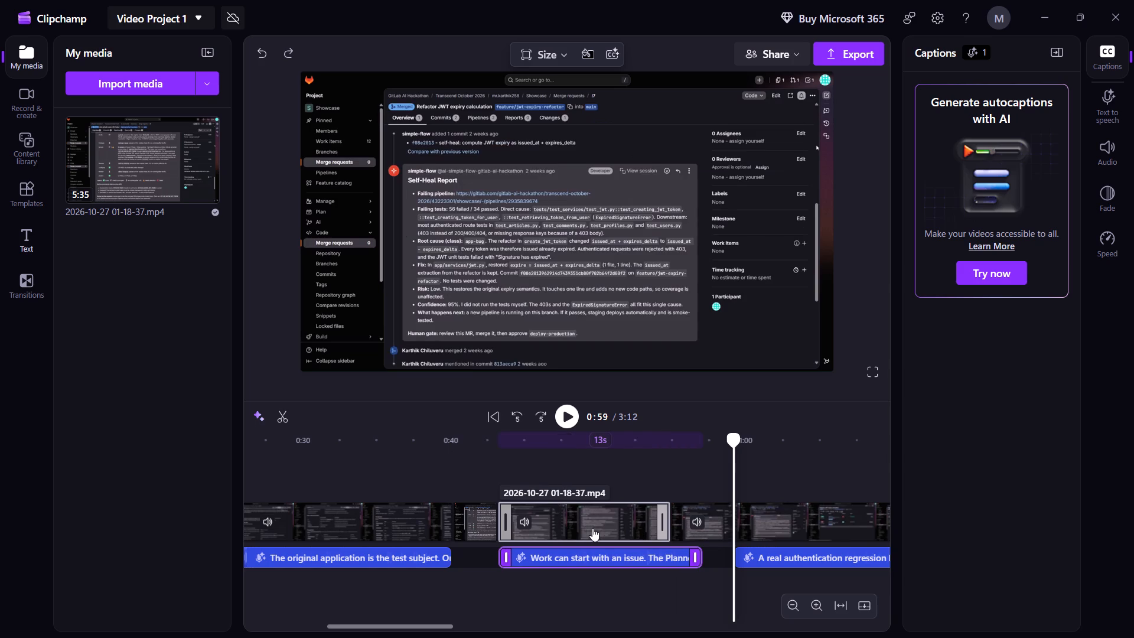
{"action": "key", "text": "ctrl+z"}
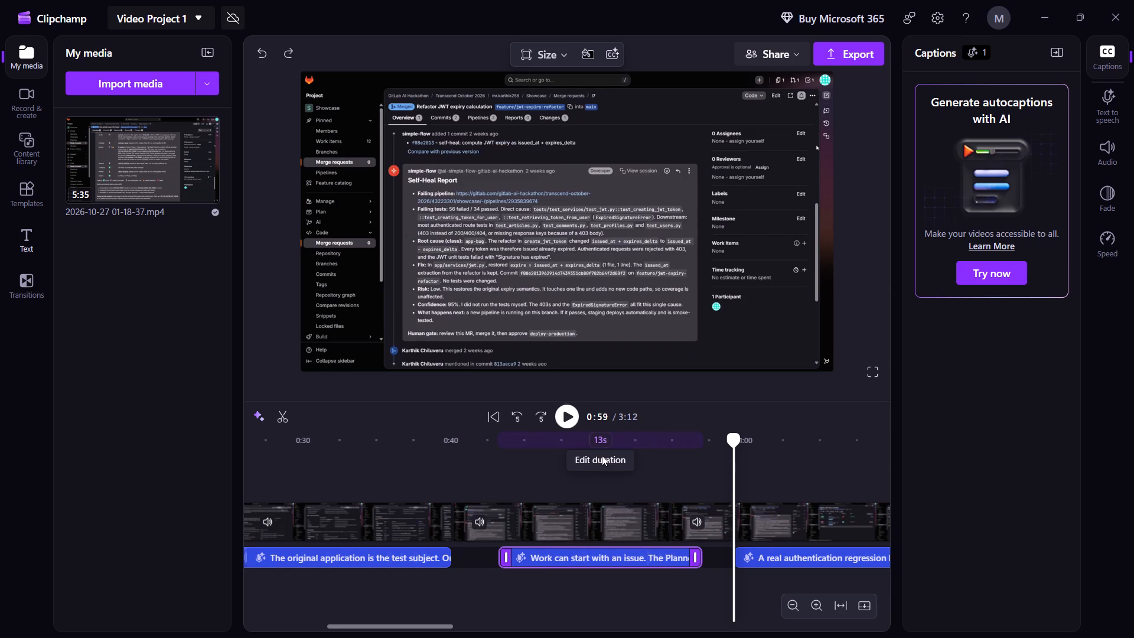
Move the narration "Work can start with an issue" about two seconds earlier to start at about 0:41.
{"action": "left_click", "coordinate": [438, 473]}
{"action": "key", "text": "space"}
{"action": "left_click_drag", "start_coordinate": [537, 558], "coordinate": [506, 558]}
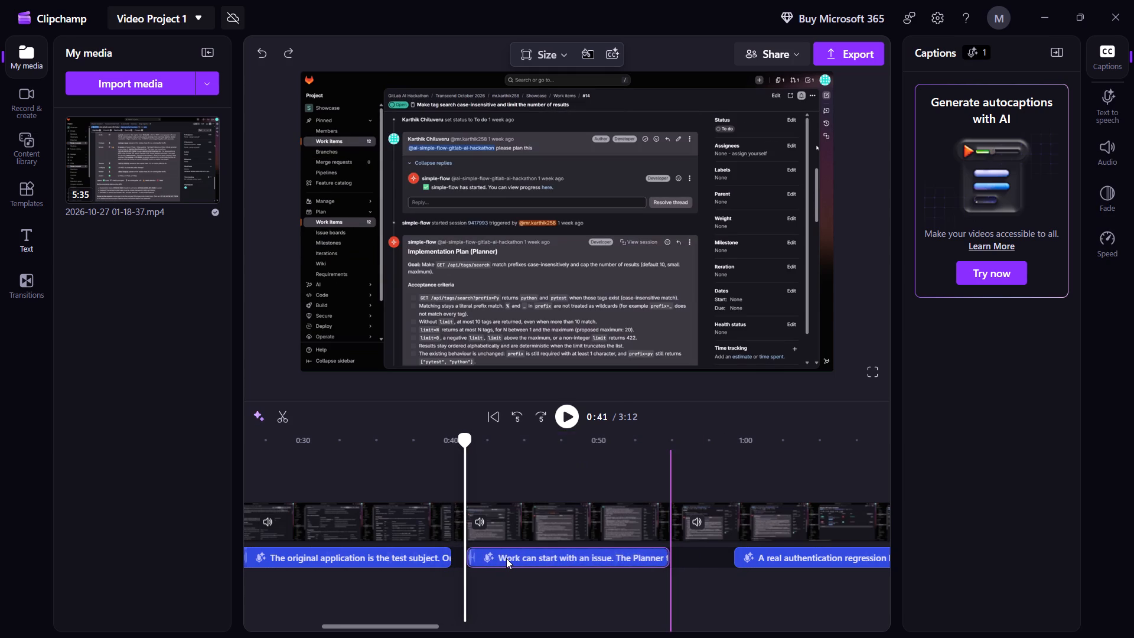
{"action": "left_click_drag", "start_coordinate": [506, 558], "coordinate": [506, 558]}
Play back from about 0:41 to 1:03 and replay about 0:46 to 0:55 to check the Planner narration and the change to the Self-Heal Report.
{"action": "left_click", "coordinate": [571, 423]}
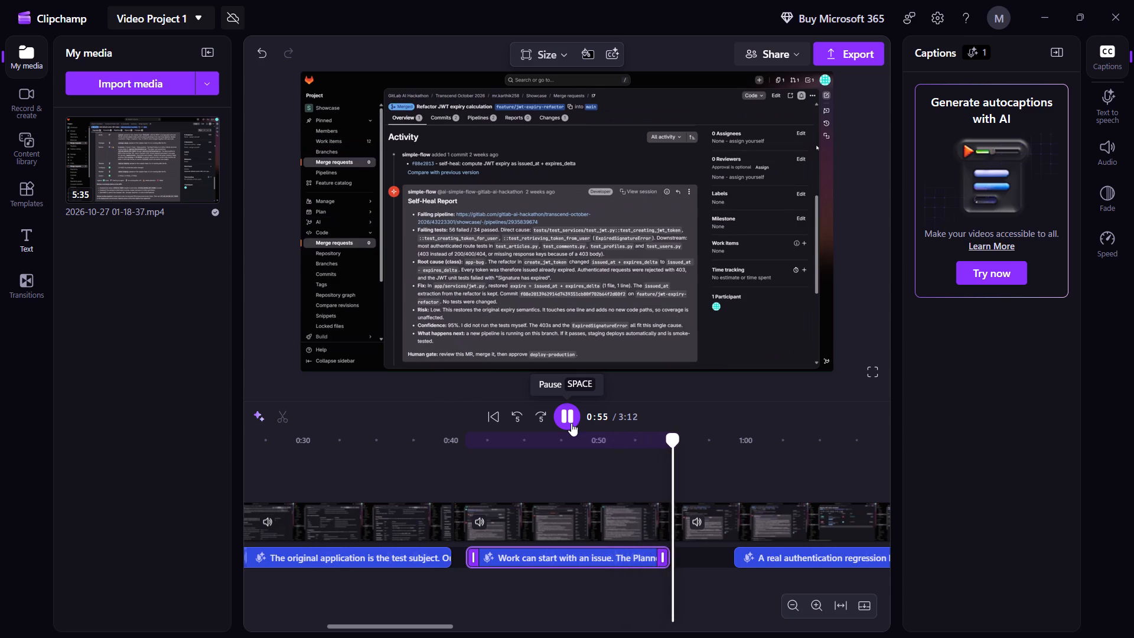
{"action": "key", "text": "space"}
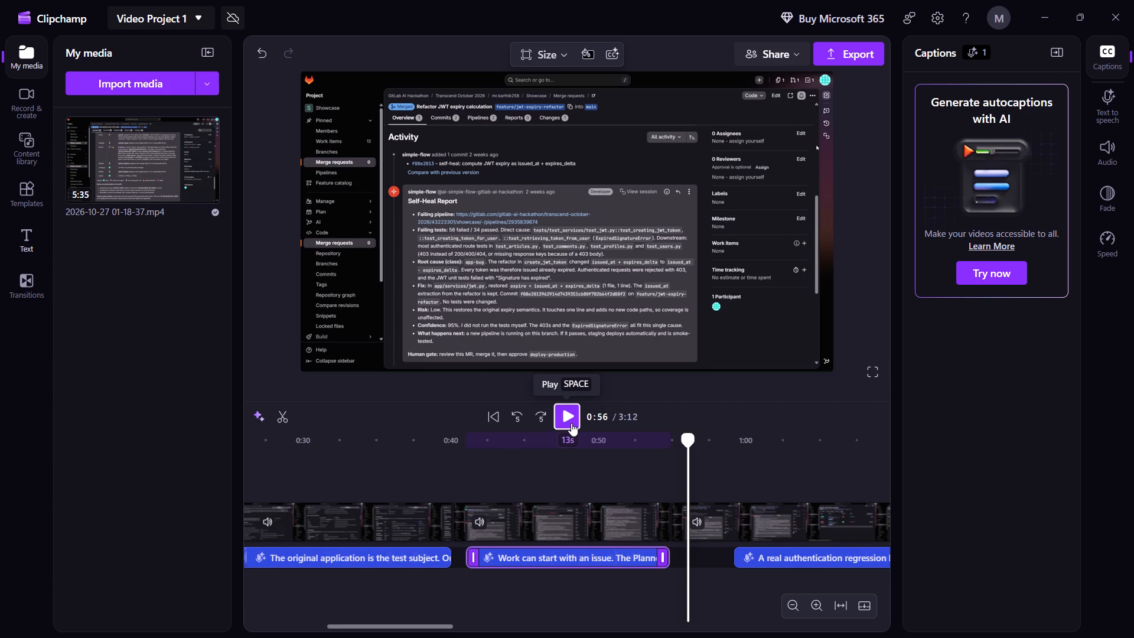
{"action": "key", "text": "space"}
{"action": "key", "text": "space"}
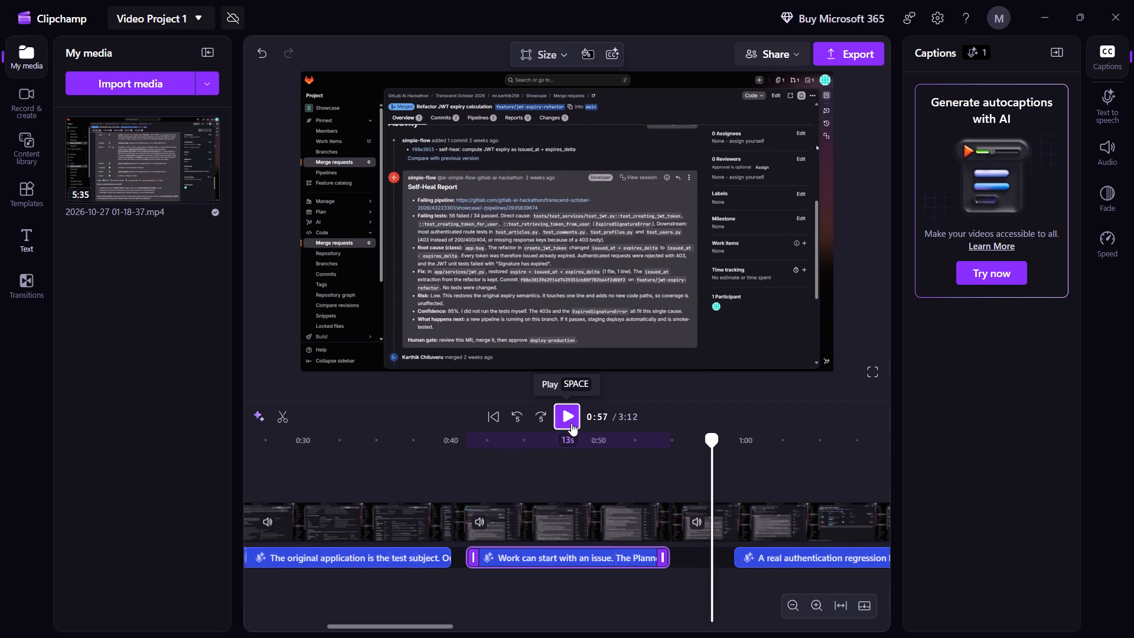
{"action": "key", "text": "space"}
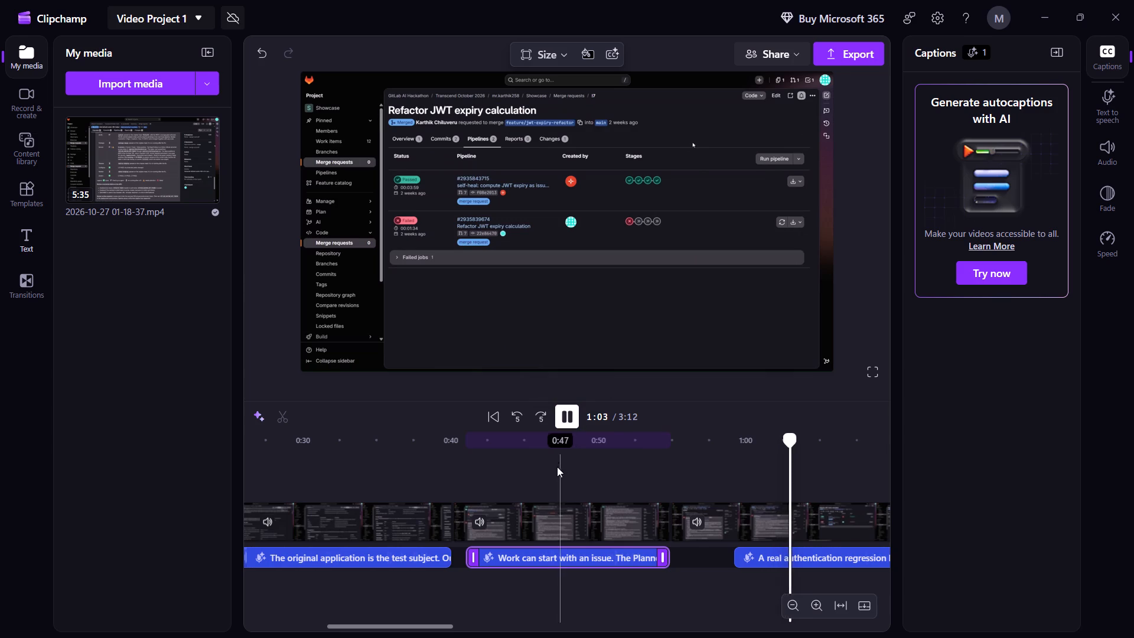
{"action": "left_click", "coordinate": [544, 440]}
{"action": "key", "text": "space"}
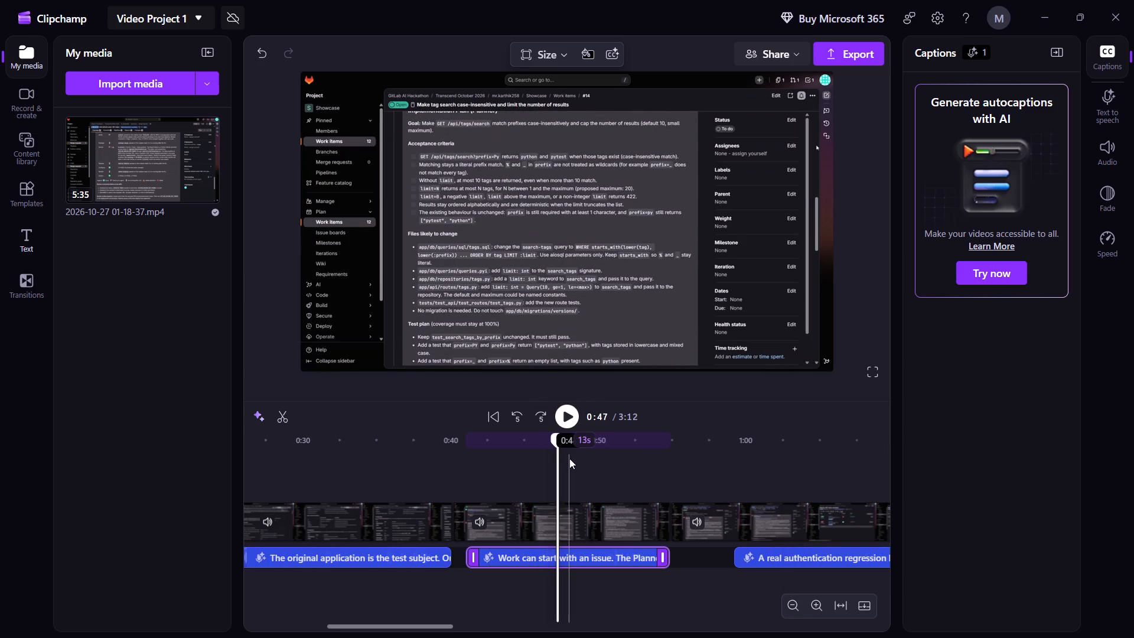
{"action": "key", "text": "space"}
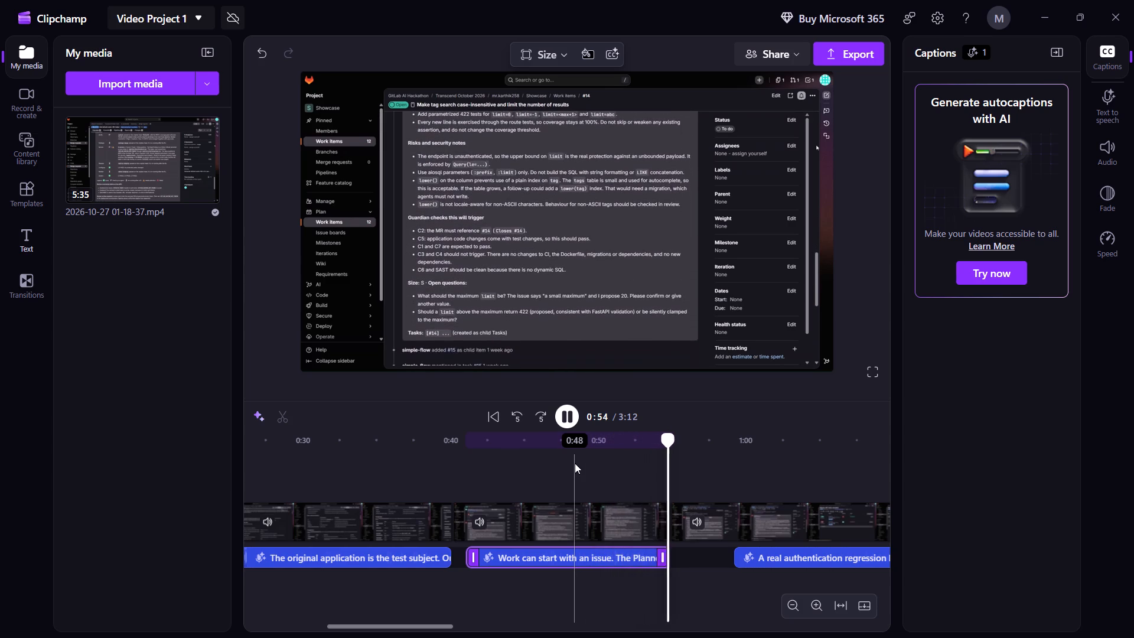
{"action": "key", "text": "space"}
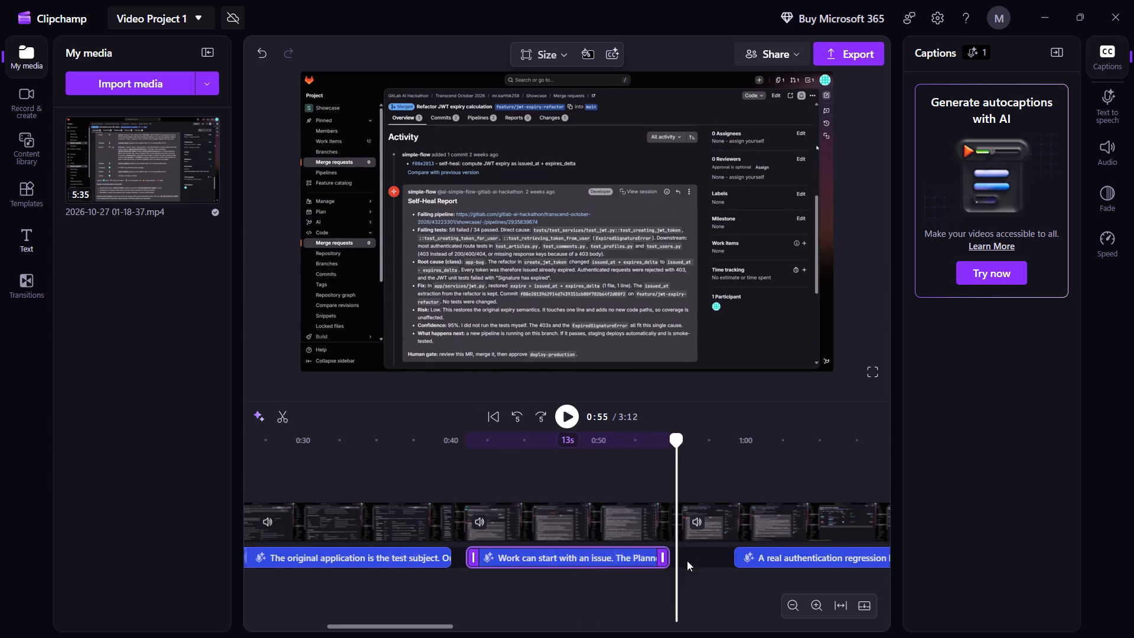
Move the narration "A real authentication regression broke 56 tests" about three and a half seconds earlier, just after the Planner narration.
{"action": "left_click_drag", "start_coordinate": [752, 561], "coordinate": [705, 554]}
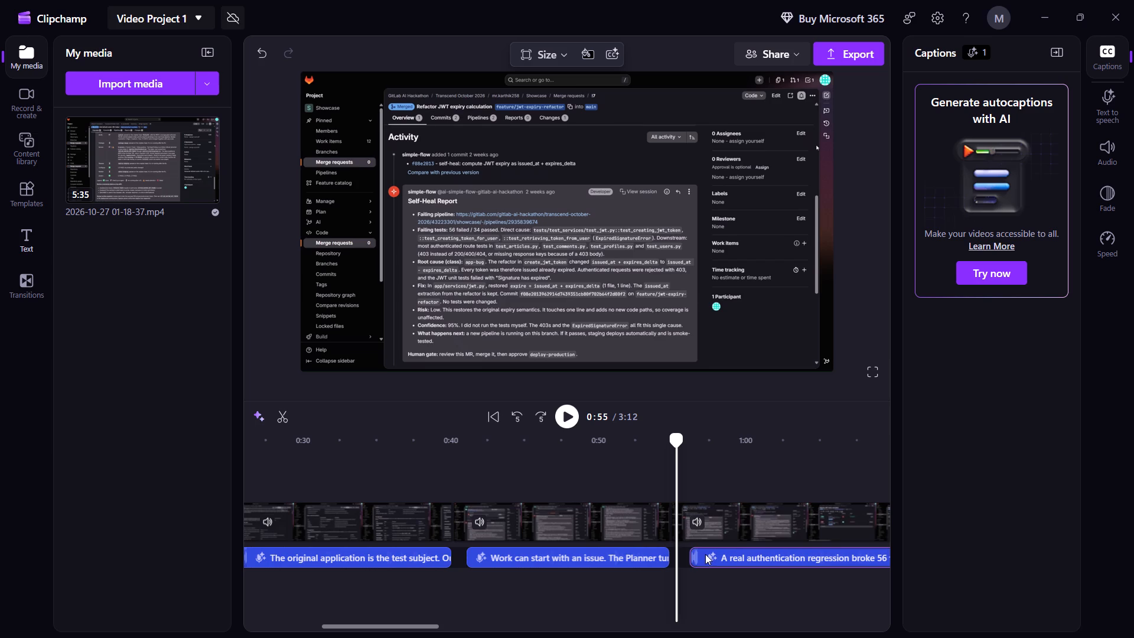
{"action": "left_click_drag", "start_coordinate": [705, 554], "coordinate": [698, 554]}
Play back from about 0:55 to 1:11 to check the authentication regression narration against the JWT merge request footage, returning to about 1:10.
{"action": "key", "text": "space"}
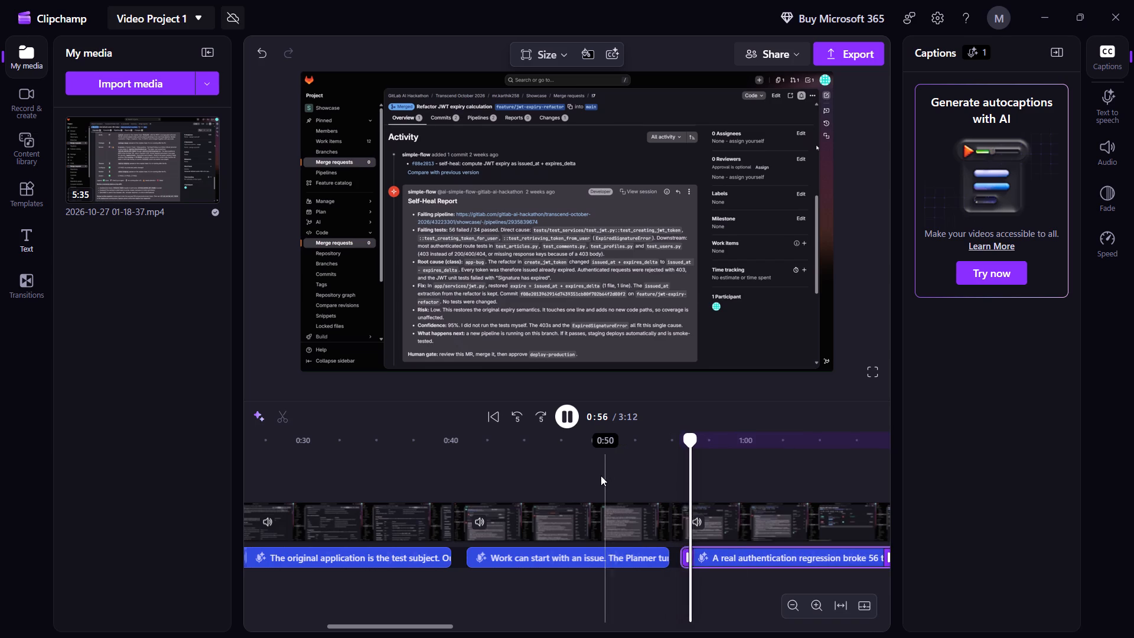
{"action": "scroll", "coordinate": [599, 476], "scroll_direction": "left", "scroll_amount": 2}
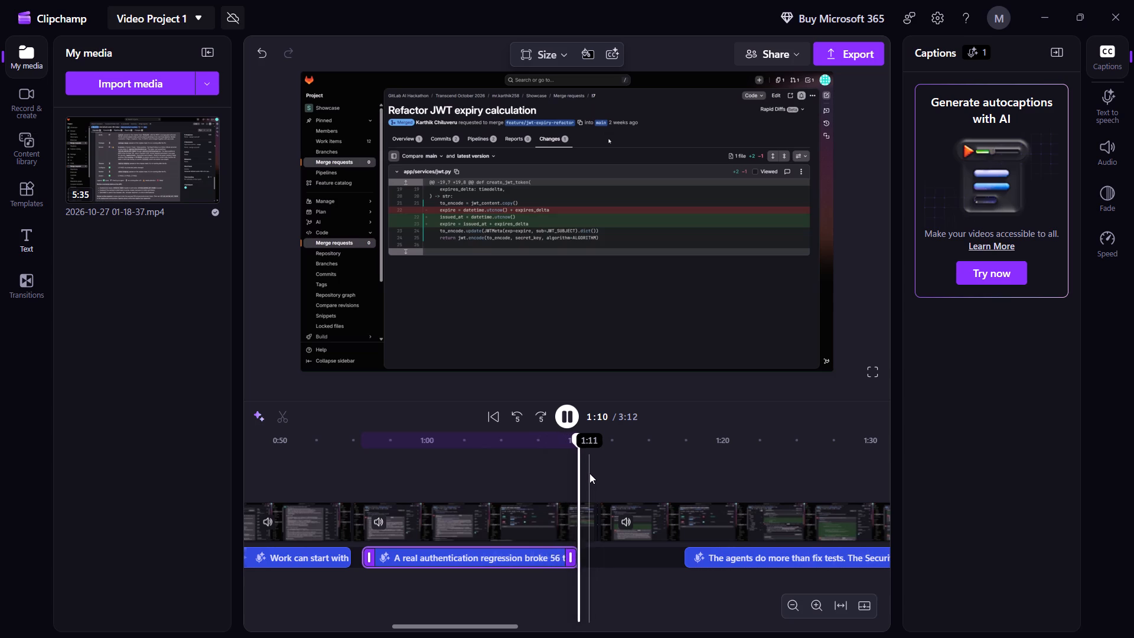
{"action": "key", "text": "space"}
{"action": "key", "text": "space"}
{"action": "key", "text": "space"}
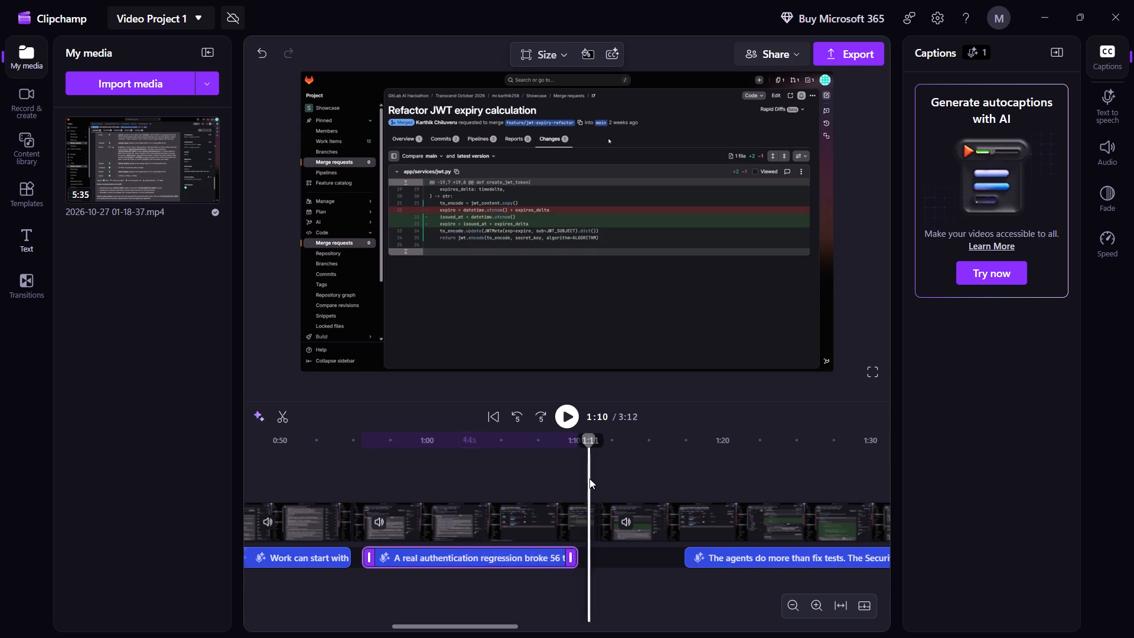
{"action": "key", "text": "space"}
{"action": "key", "text": "space"}
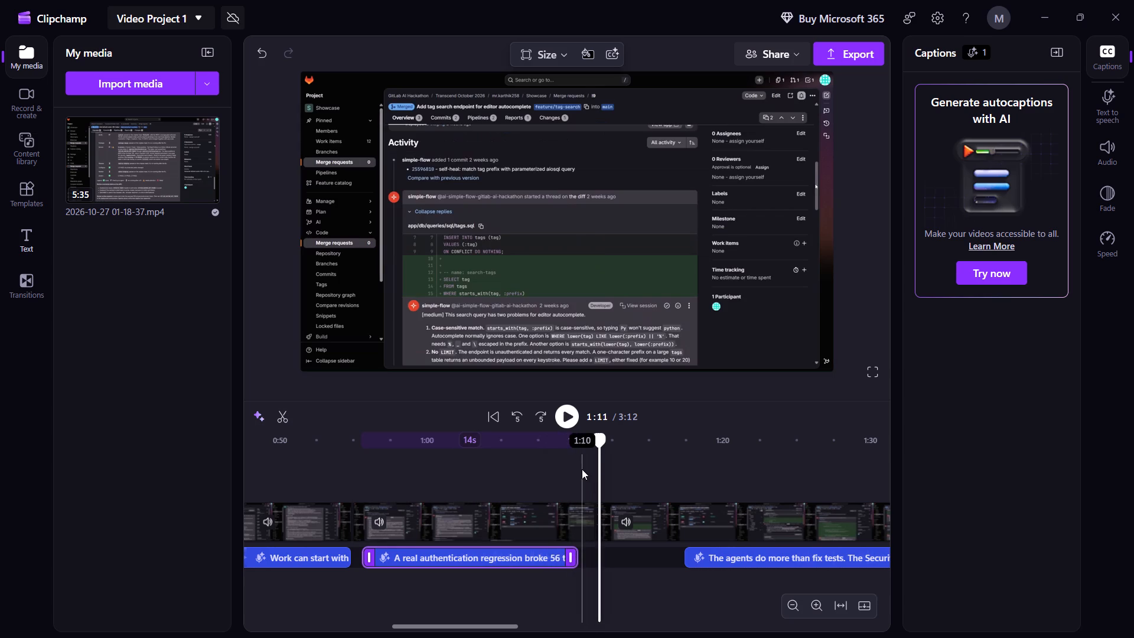
{"action": "left_click", "coordinate": [581, 469]}
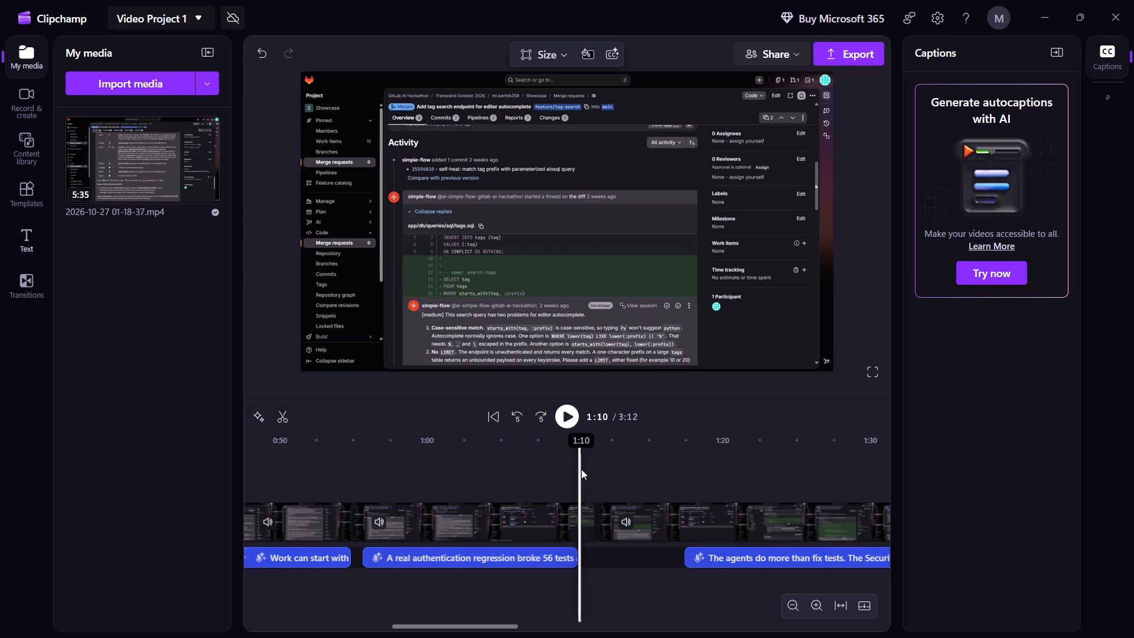
Split the JWT merge request footage at about 1:10, delete the one-second remainder, close the gap, and play back the join from about 1:08.
{"action": "key", "text": "space"}
{"action": "key", "text": "space"}
{"action": "left_click", "coordinate": [548, 469]}
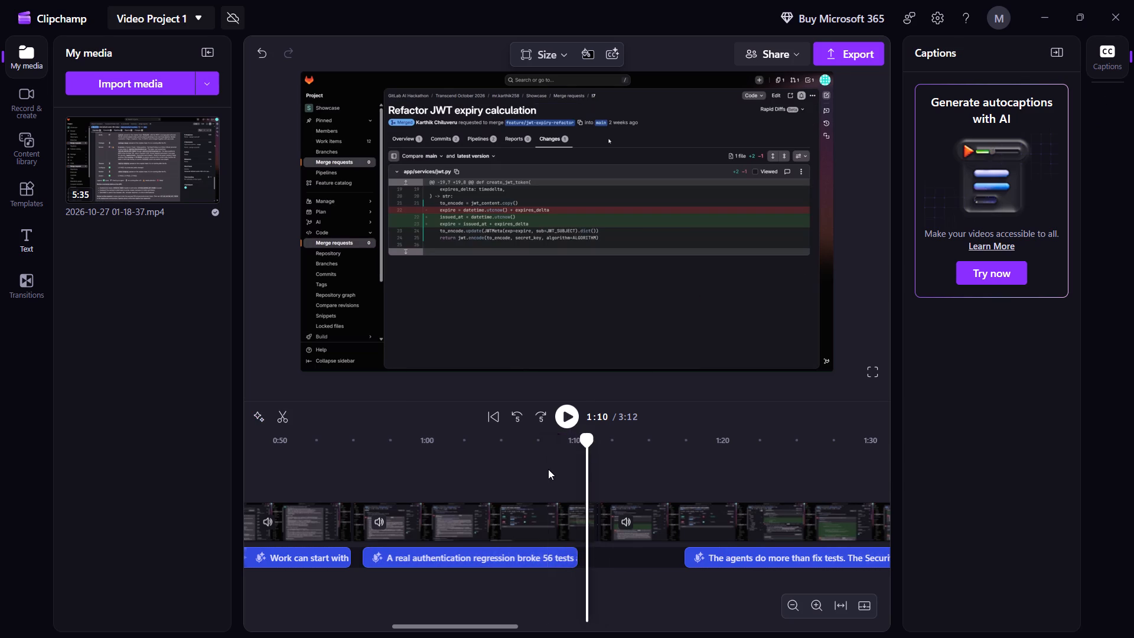
{"action": "key", "text": "space"}
{"action": "key", "text": "space"}
{"action": "key", "text": "space"}
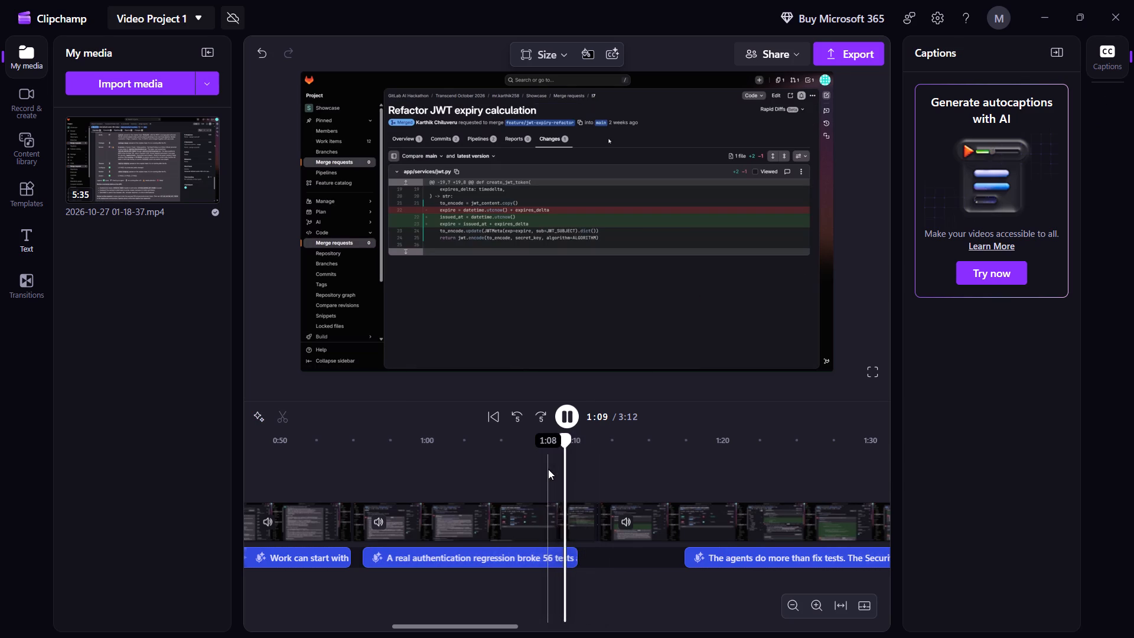
{"action": "key", "text": "space"}
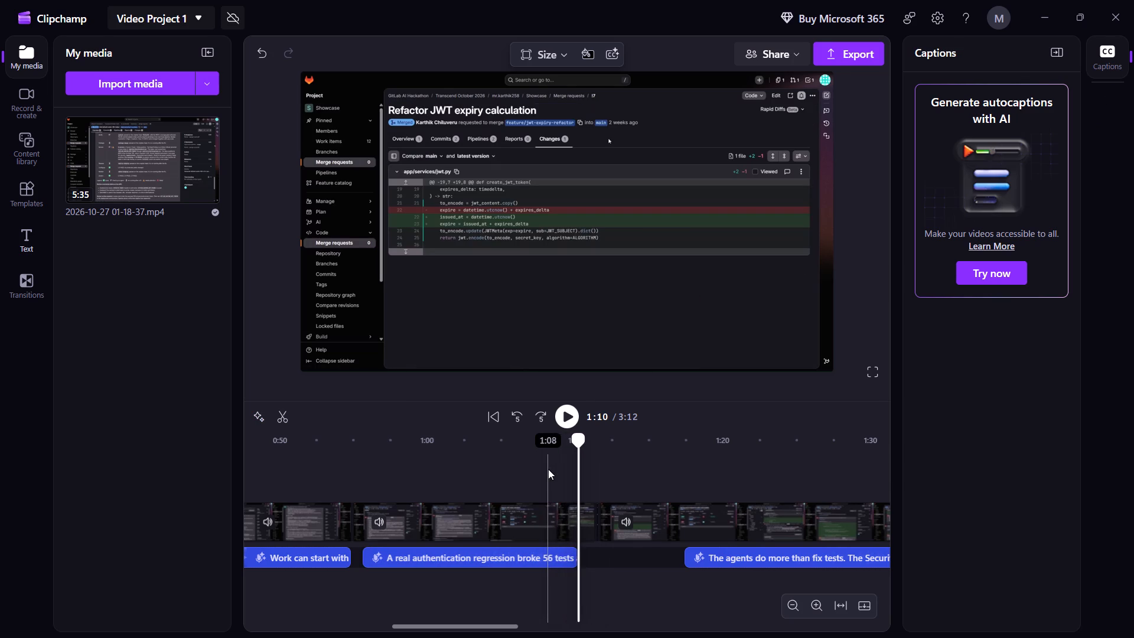
{"action": "key", "text": "space"}
{"action": "key", "text": "space"}
{"action": "left_click", "coordinate": [283, 412]}
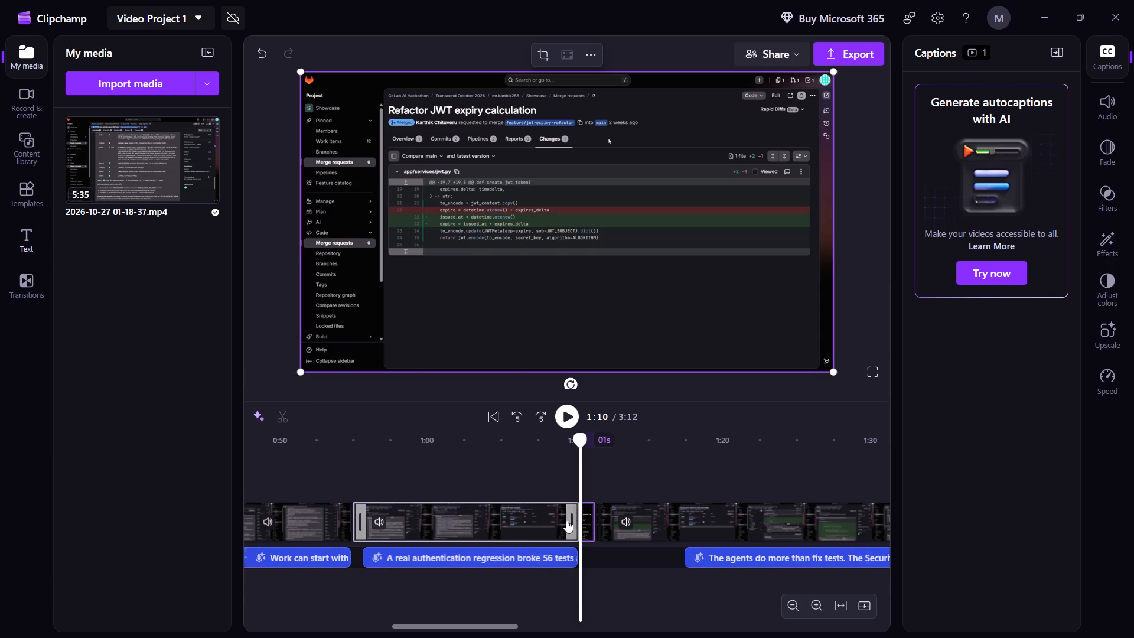
{"action": "left_click", "coordinate": [588, 513]}
{"action": "key", "text": "Delete"}
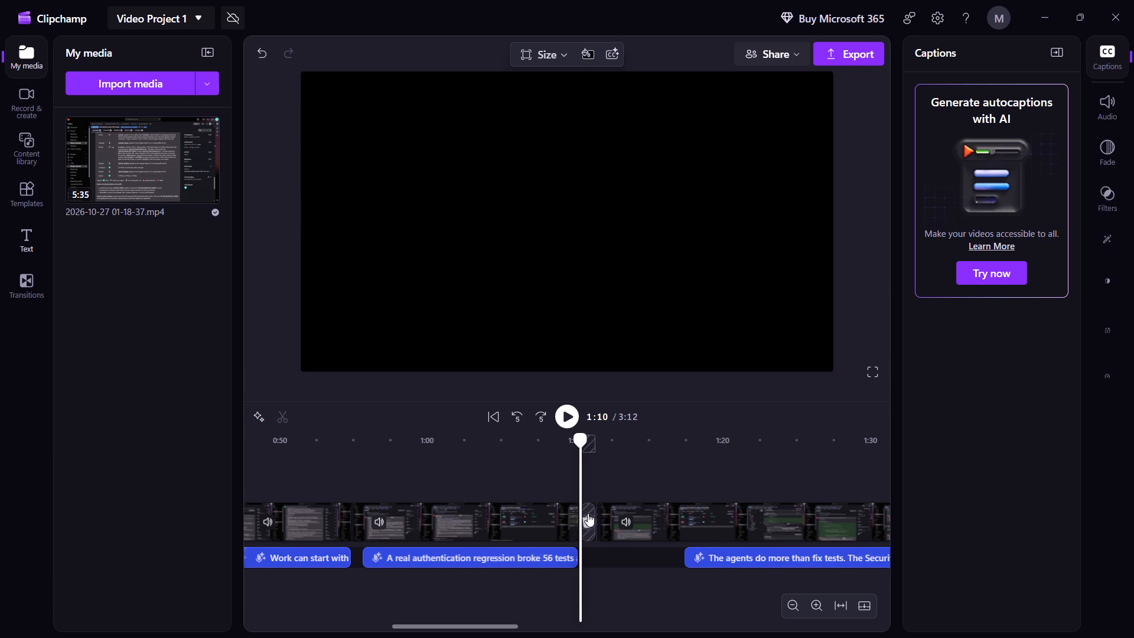
{"action": "left_click", "coordinate": [588, 513]}
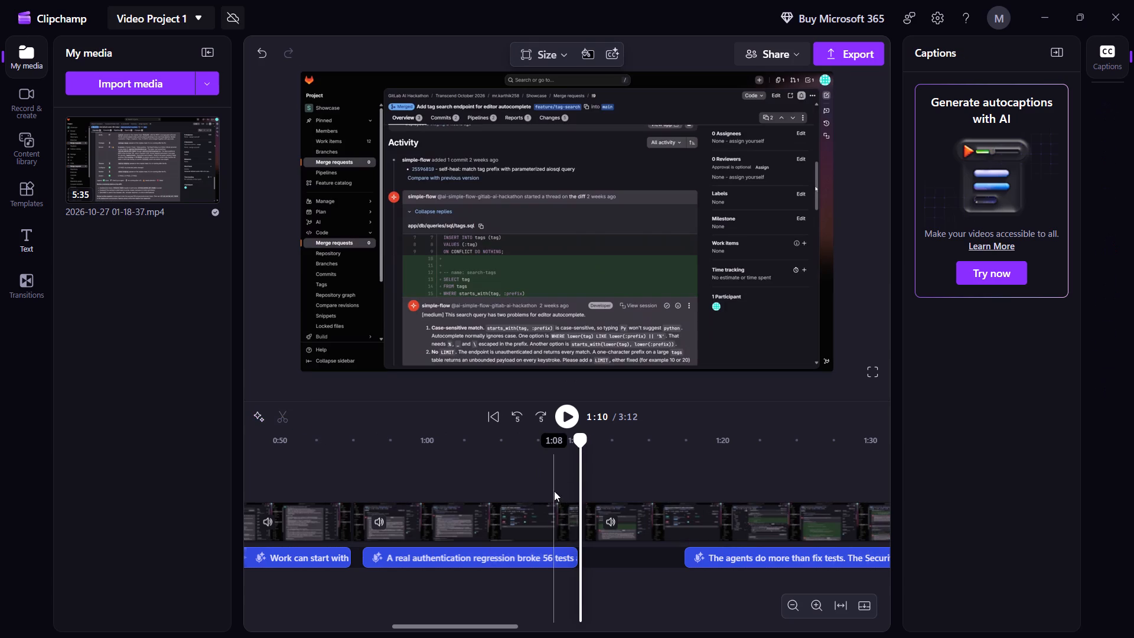
{"action": "left_click", "coordinate": [548, 483]}
{"action": "key", "text": "space"}
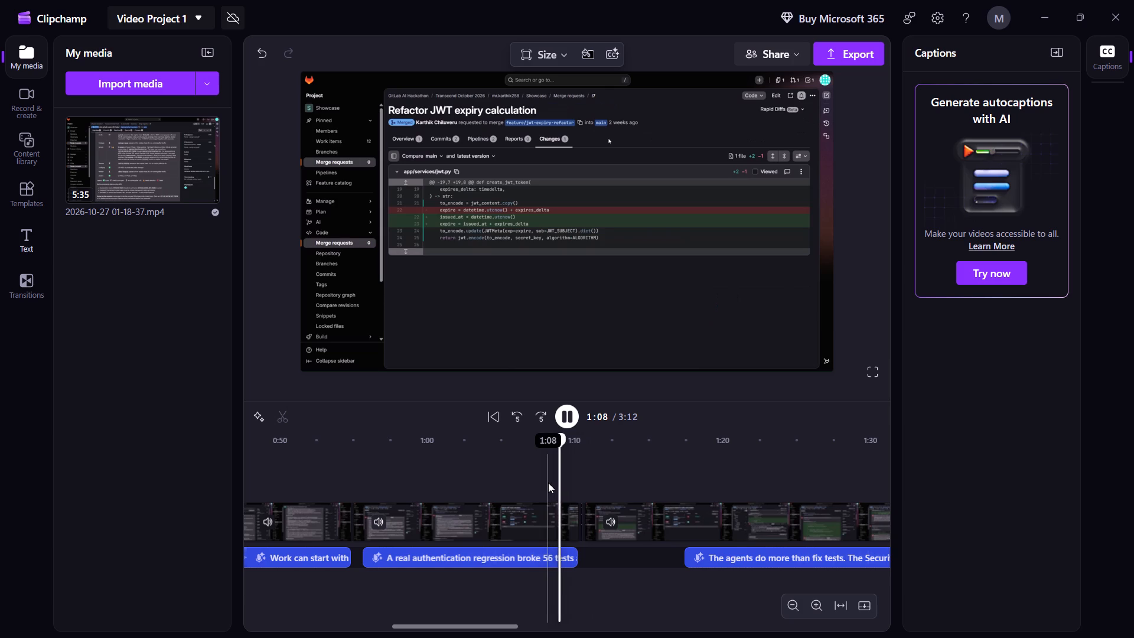
{"action": "key", "text": "space"}
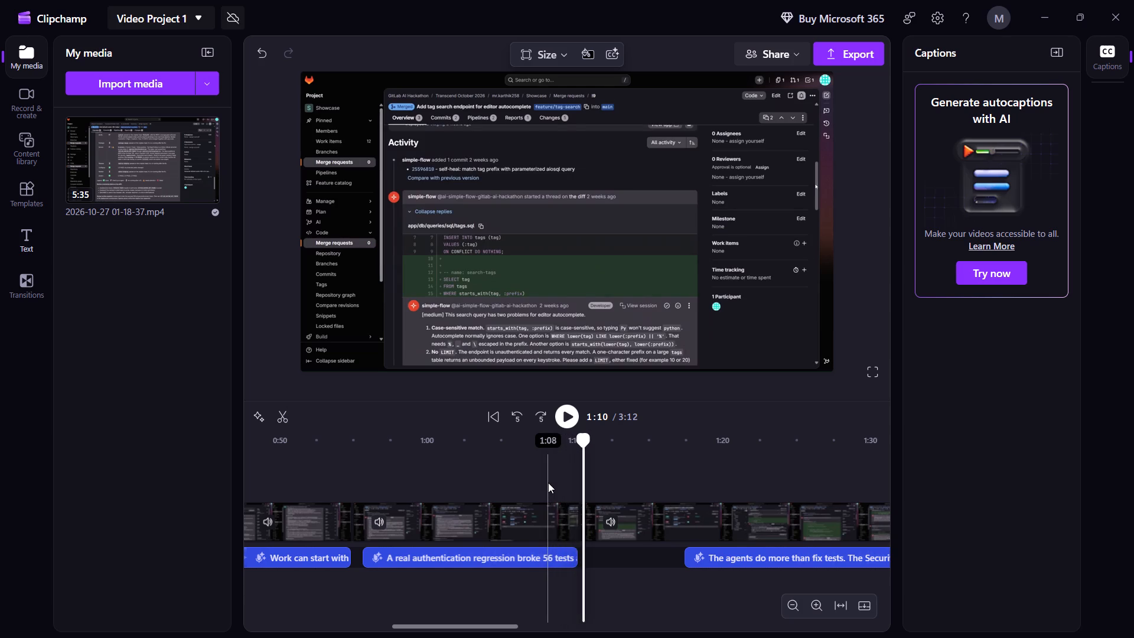
Move the narration "The agents do more than fix tests" about six seconds earlier to start at about 1:12.
{"action": "left_click_drag", "start_coordinate": [708, 554], "coordinate": [623, 556]}
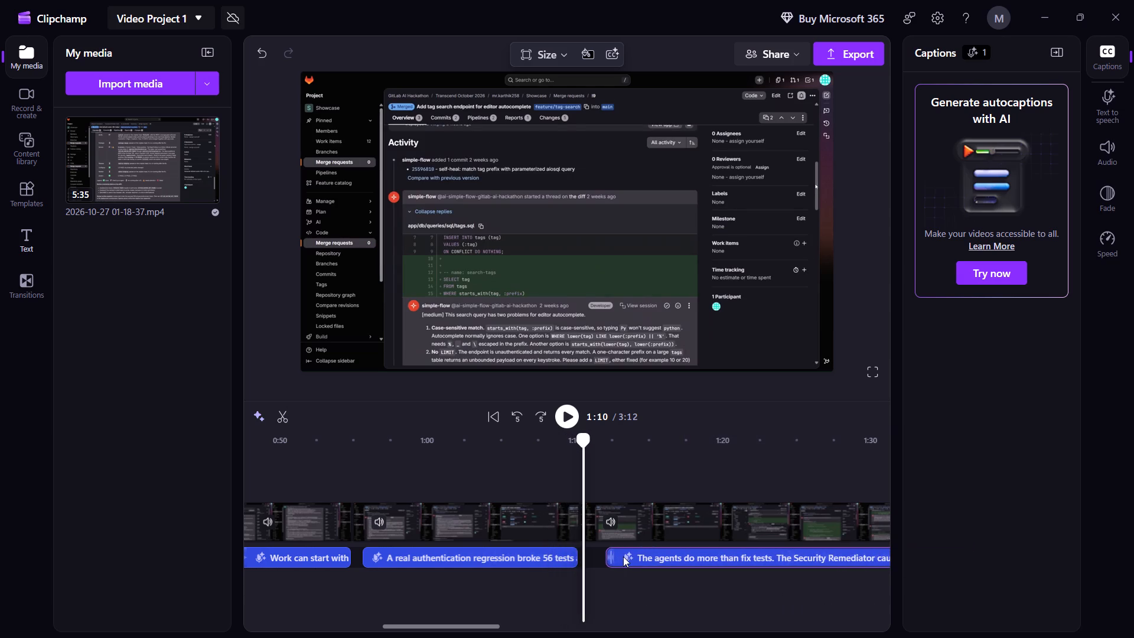
{"action": "left_click_drag", "start_coordinate": [623, 556], "coordinate": [620, 556]}
Play back from about 1:10 to 1:33 to check the Security Remediator narration against the merge request review footage.
{"action": "key", "text": "space"}
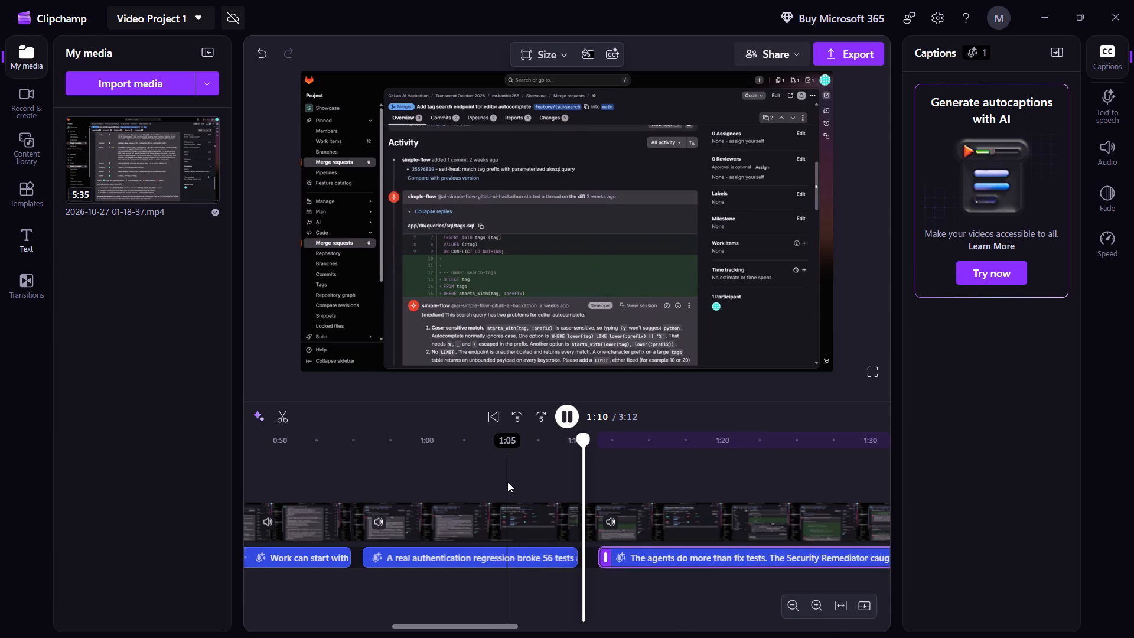
{"action": "scroll", "coordinate": [507, 481], "scroll_direction": "left", "scroll_amount": 1}
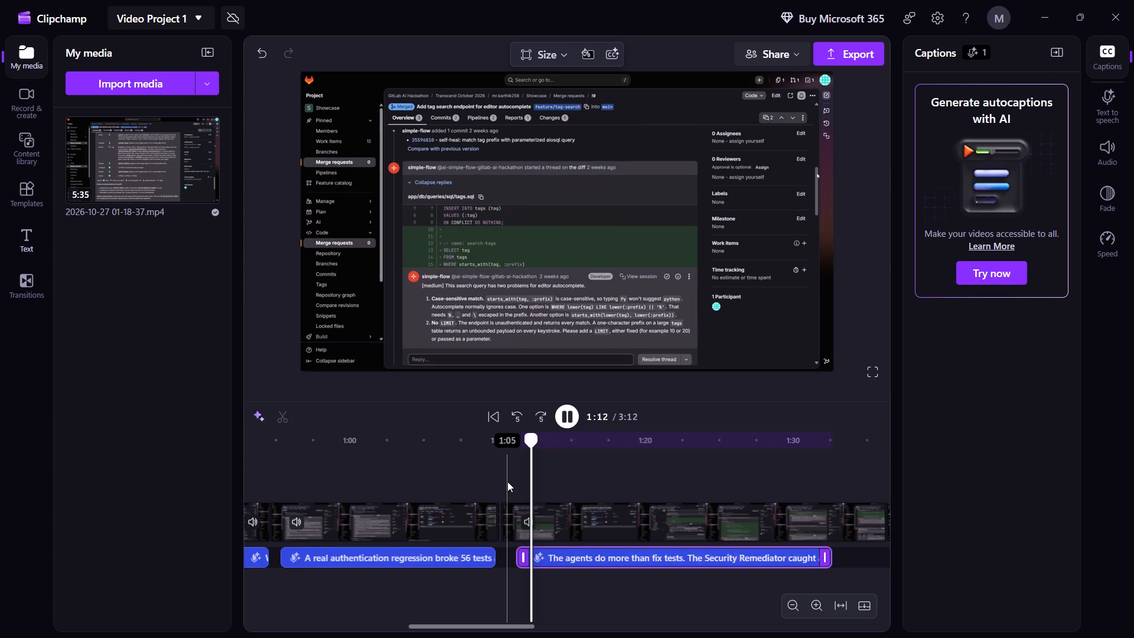
{"action": "scroll", "coordinate": [507, 481], "scroll_direction": "left", "scroll_amount": 1}
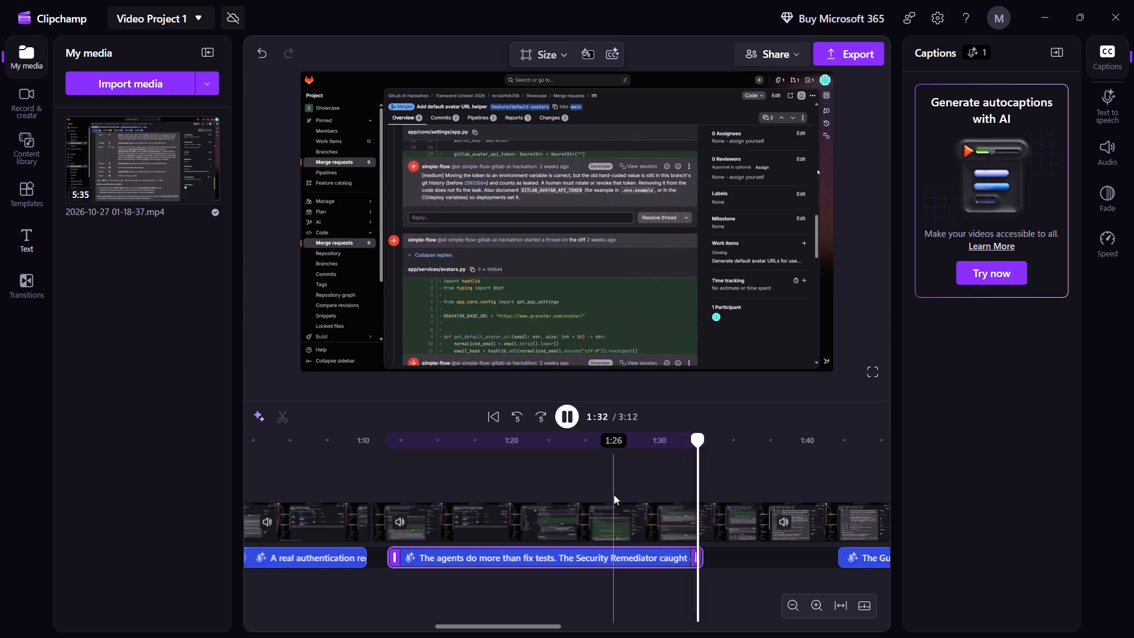
{"action": "key", "text": "space"}
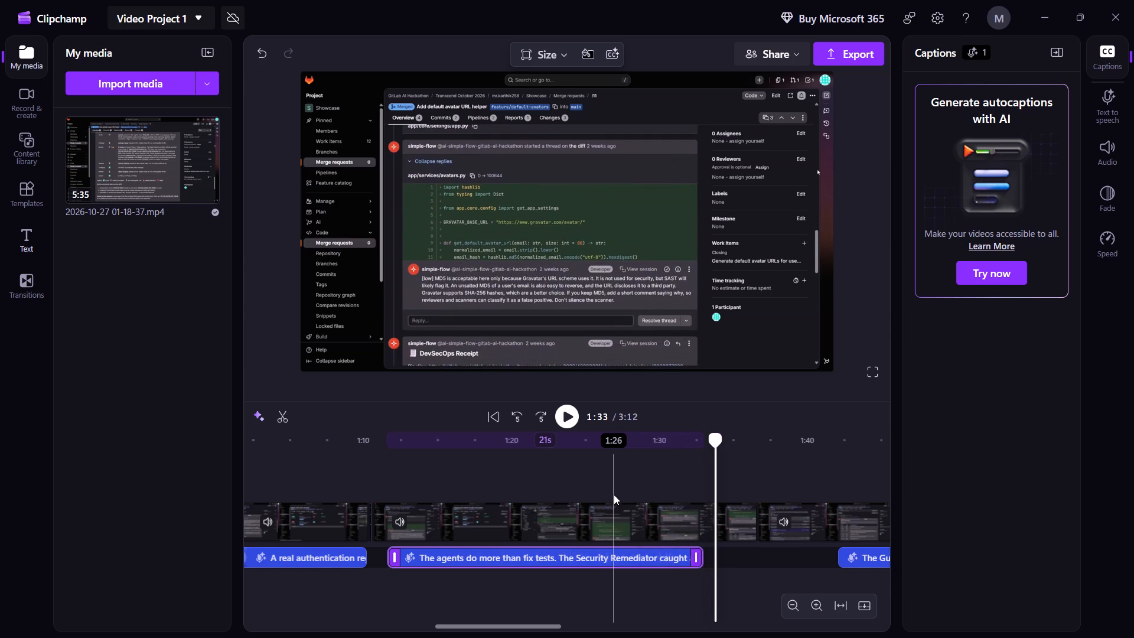
Replay from about 1:29, split the avatar URL helper footage at about 1:33, delete the three-second remainder, and close the gap.
{"action": "left_click", "coordinate": [645, 489]}
{"action": "key", "text": "space"}
{"action": "key", "text": "space"}
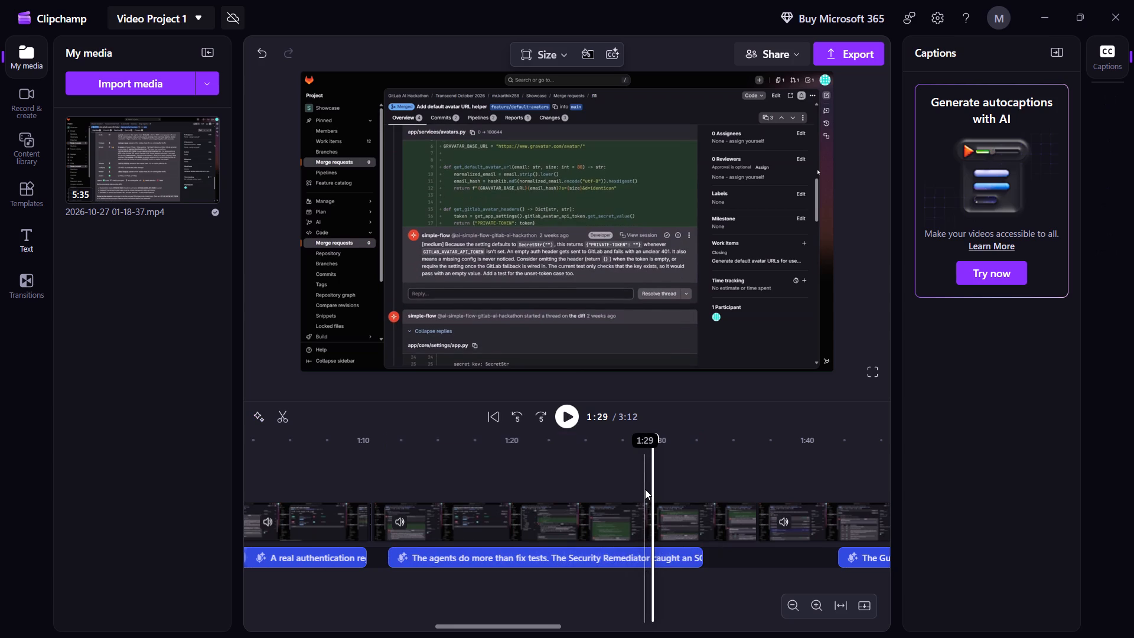
{"action": "key", "text": "space"}
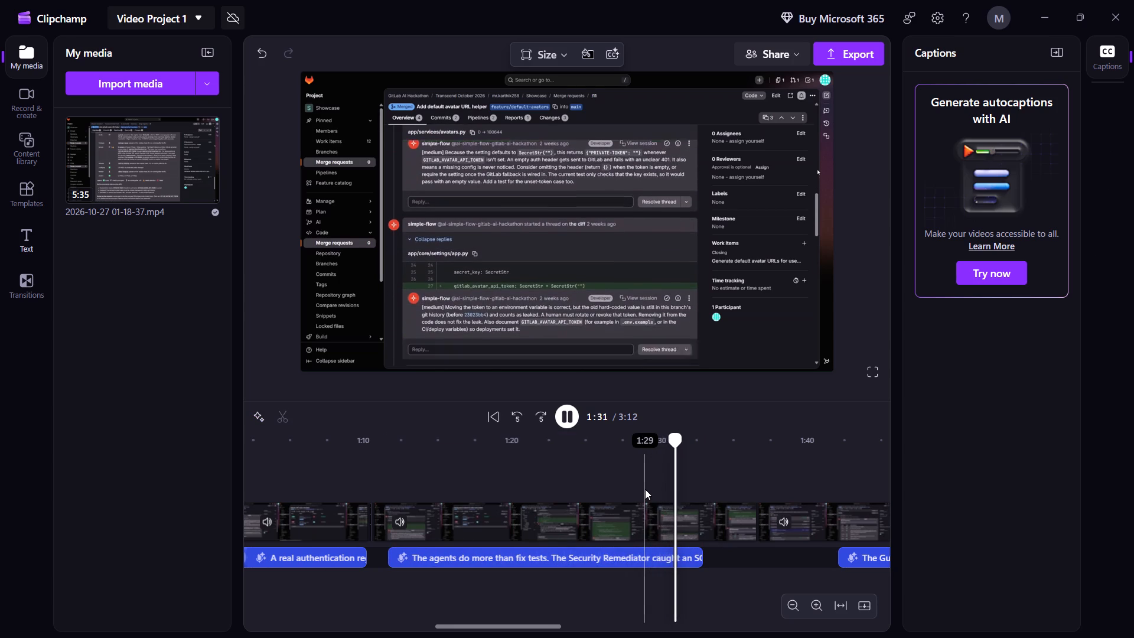
{"action": "key", "text": "space"}
{"action": "key", "text": "space"}
{"action": "key", "text": "space"}
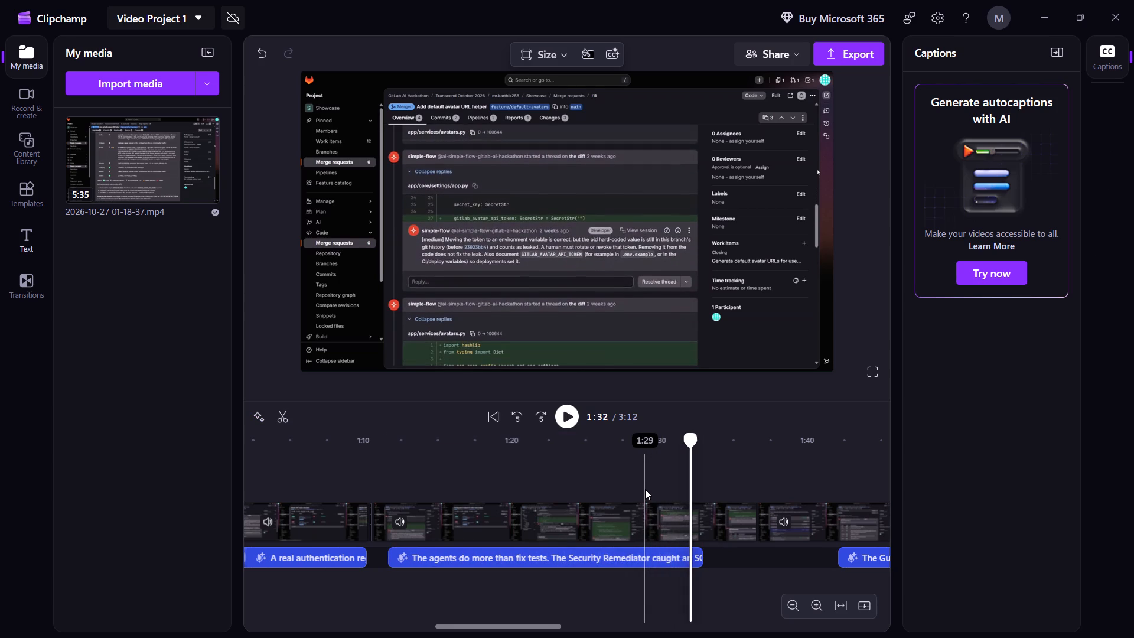
{"action": "key", "text": "space"}
{"action": "key", "text": "space"}
{"action": "key", "text": "space"}
{"action": "key", "text": "space"}
{"action": "key", "text": "space"}
{"action": "key", "text": "space"}
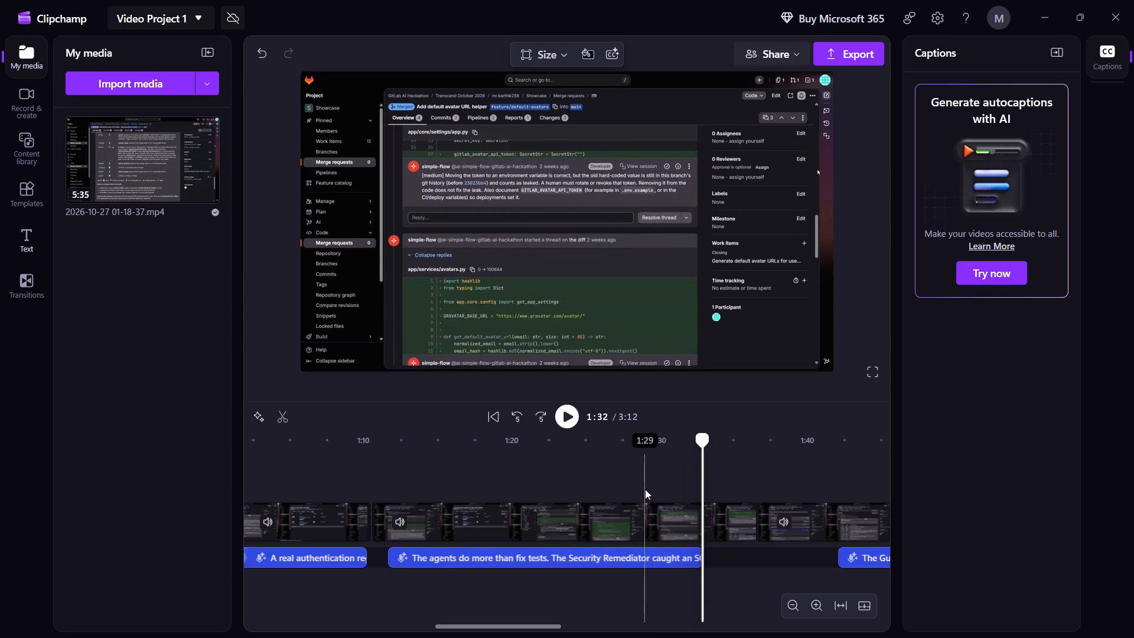
{"action": "key", "text": "space"}
{"action": "key", "text": "space"}
{"action": "key", "text": "space"}
{"action": "key", "text": "space"}
{"action": "key", "text": "space"}
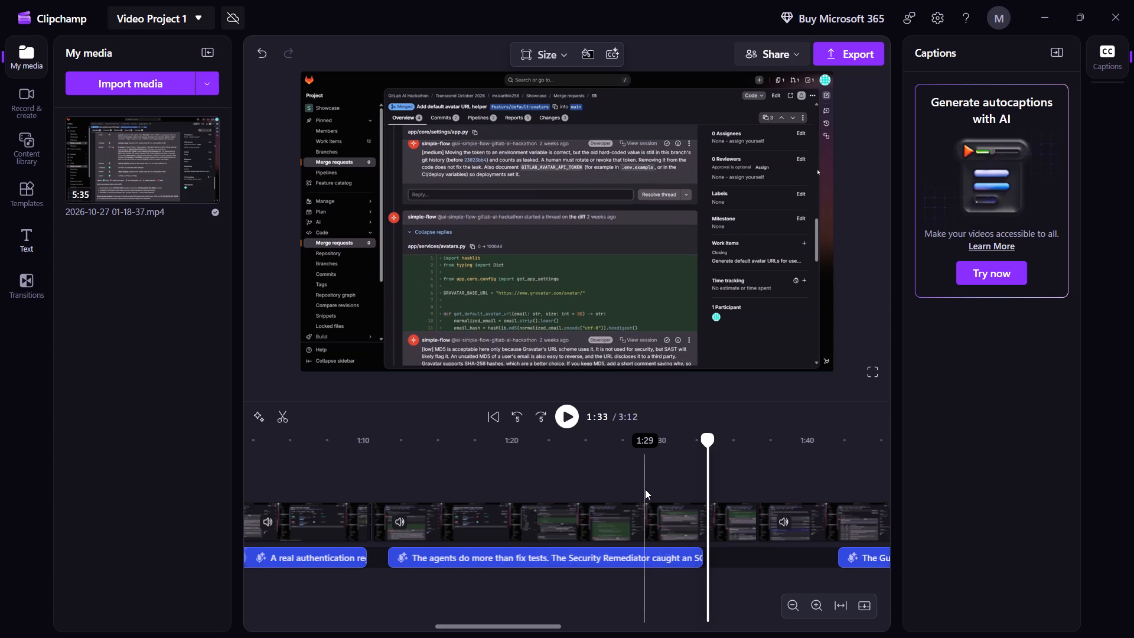
{"action": "key", "text": "space"}
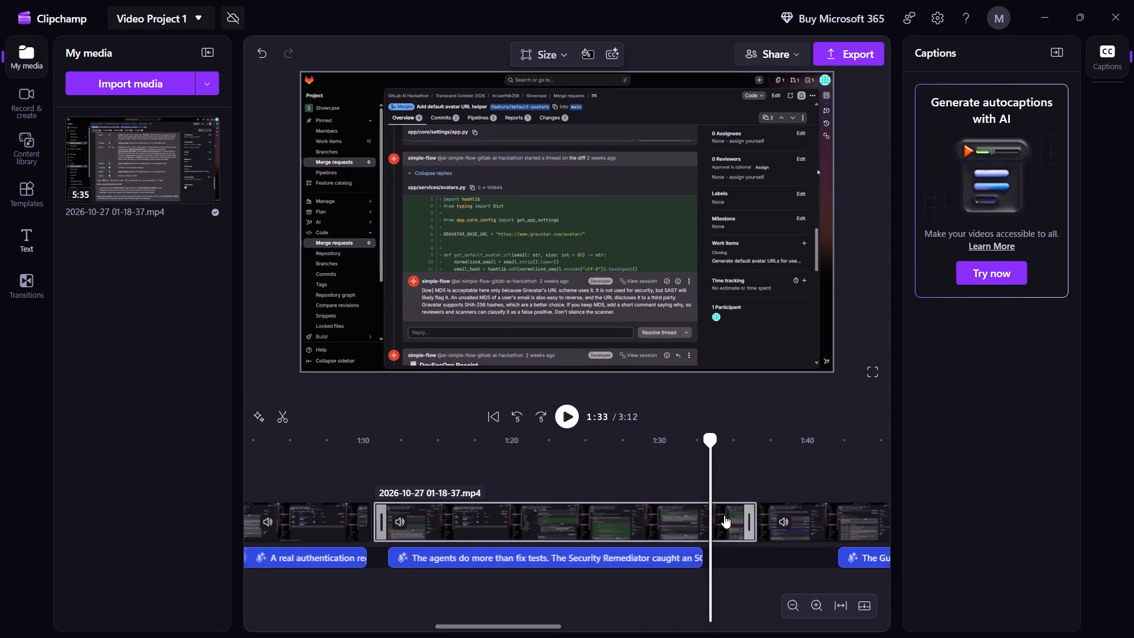
{"action": "left_click", "coordinate": [290, 424]}
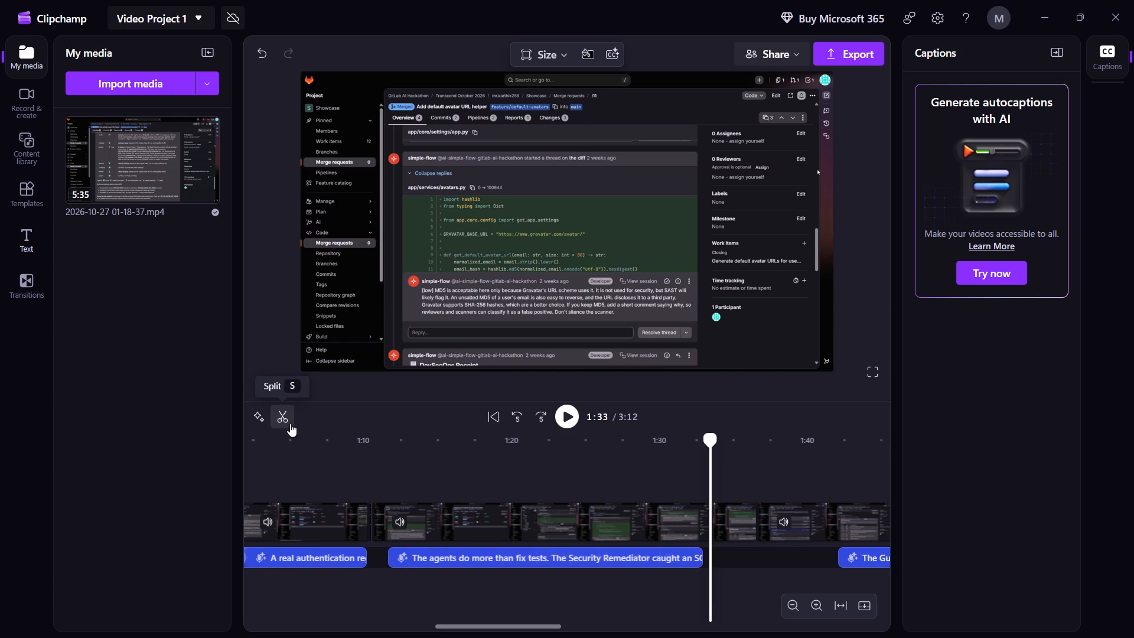
{"action": "key", "text": "Delete"}
{"action": "left_click", "coordinate": [736, 517]}
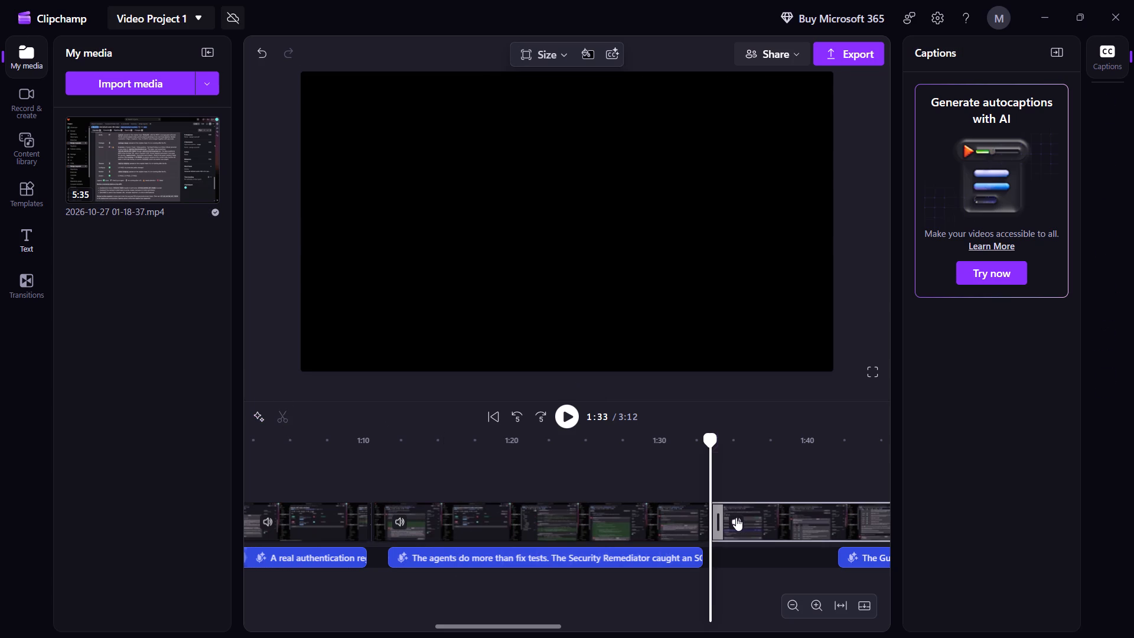
Preview the SHA-256 merge request footage, and move the narration "The Guardian brings the specialist findings" about six seconds earlier to start at about 1:35.
{"action": "left_click", "coordinate": [556, 412]}
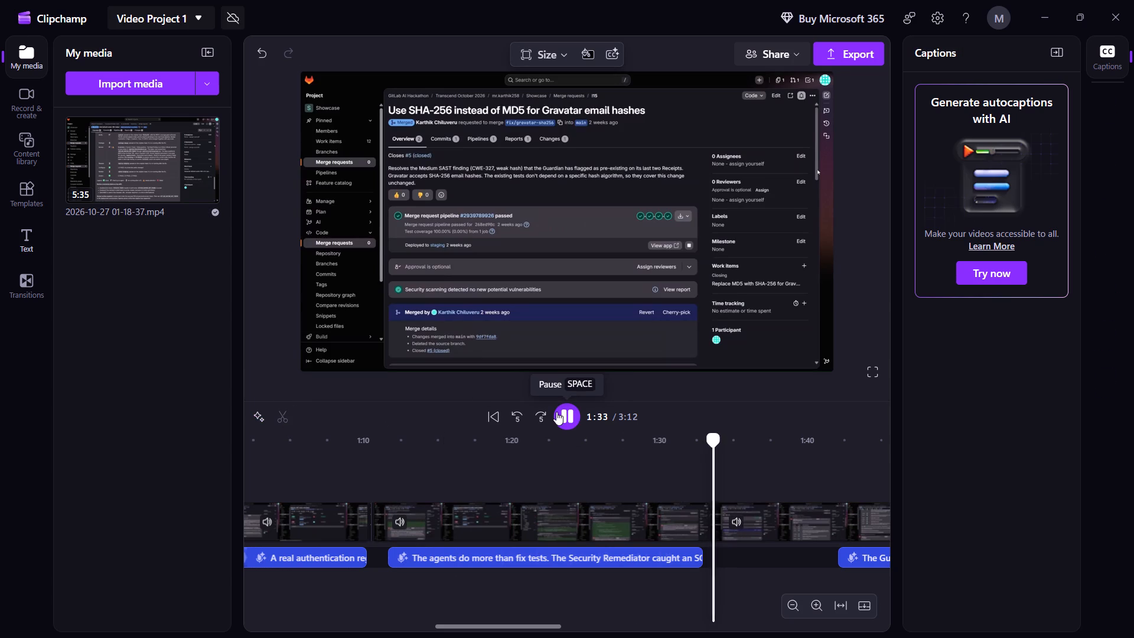
{"action": "left_click", "coordinate": [556, 412]}
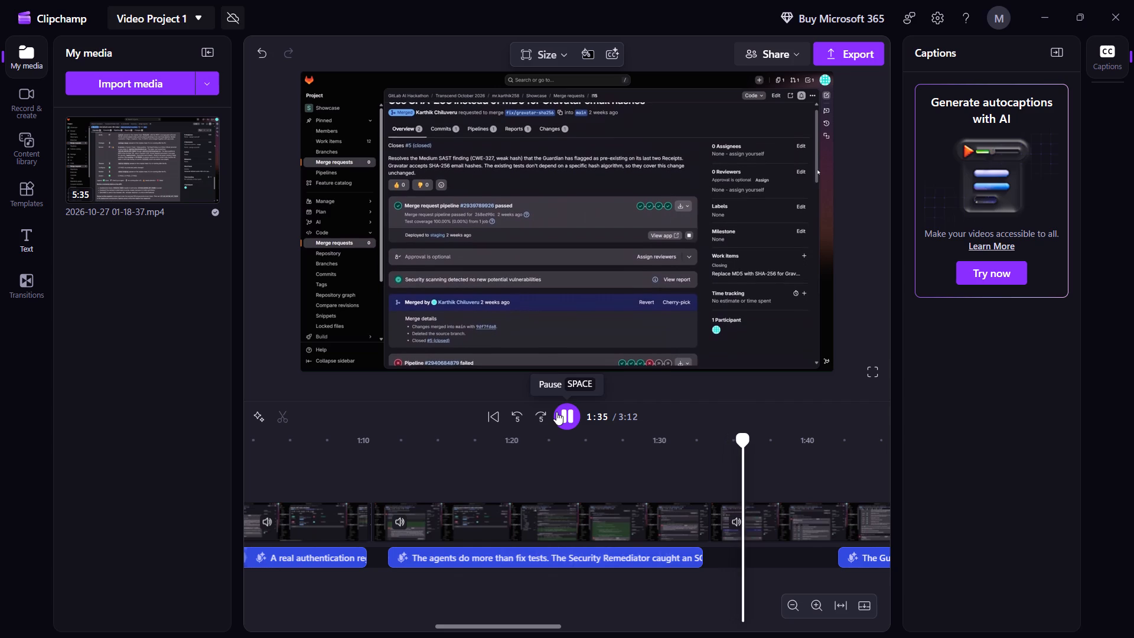
{"action": "scroll", "coordinate": [575, 476], "scroll_direction": "left", "scroll_amount": 1}
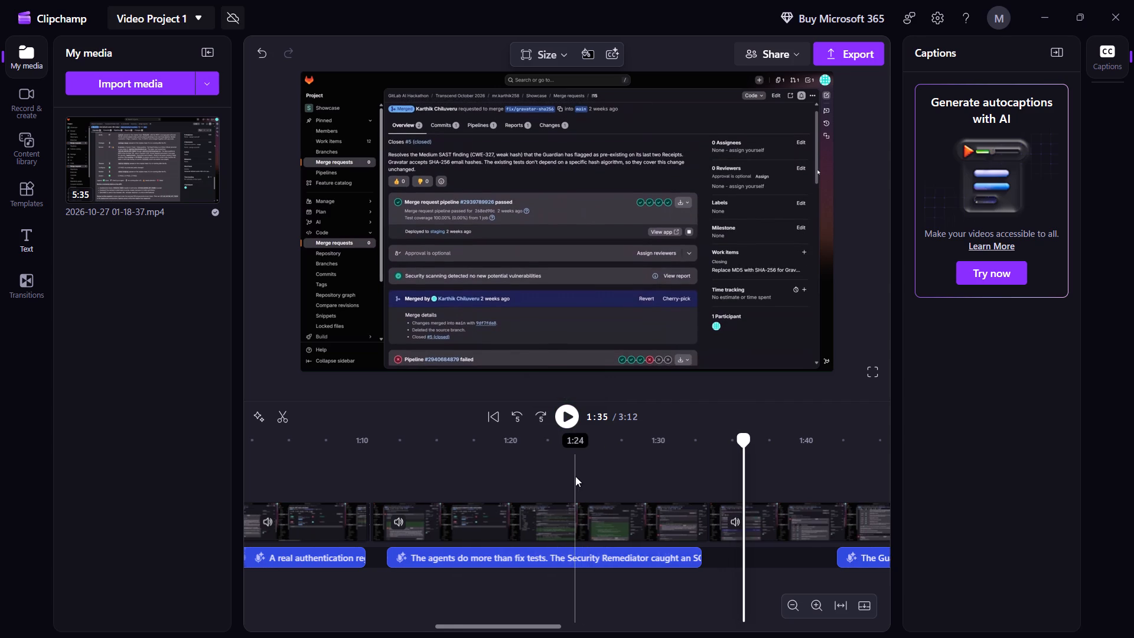
{"action": "scroll", "coordinate": [575, 476], "scroll_direction": "left", "scroll_amount": 1}
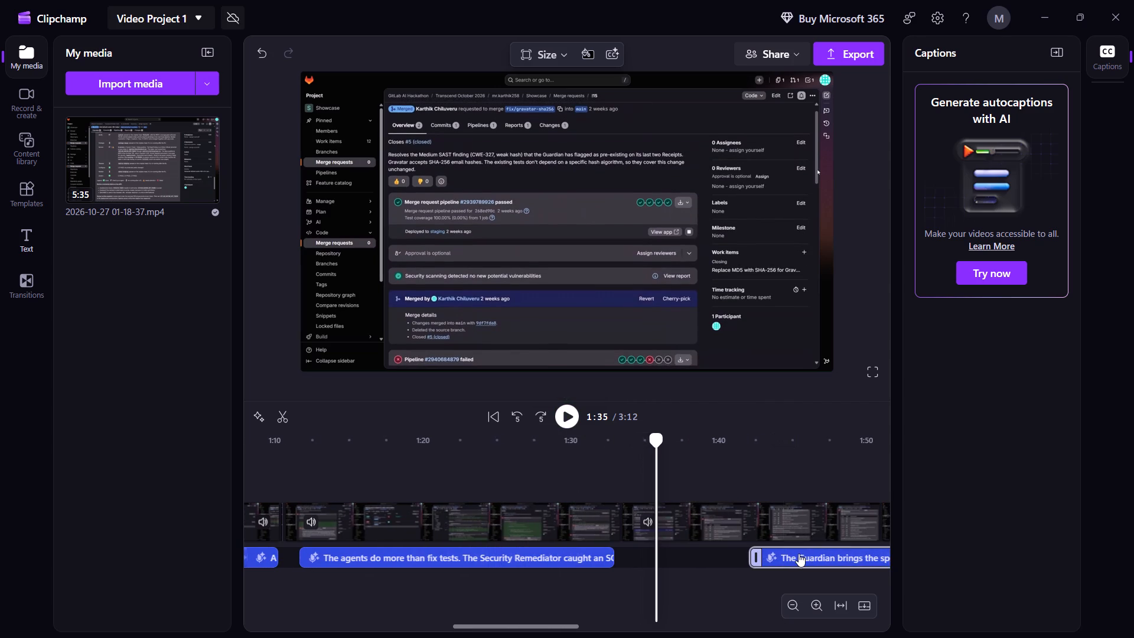
{"action": "left_click_drag", "start_coordinate": [799, 554], "coordinate": [672, 562]}
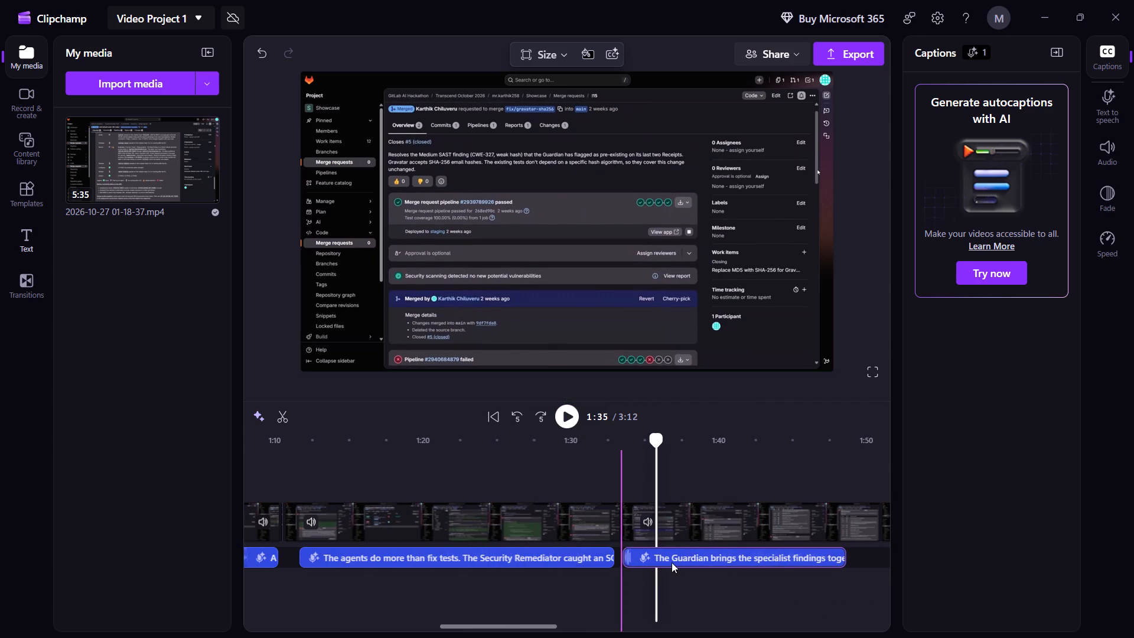
{"action": "left_click_drag", "start_coordinate": [672, 562], "coordinate": [679, 562]}
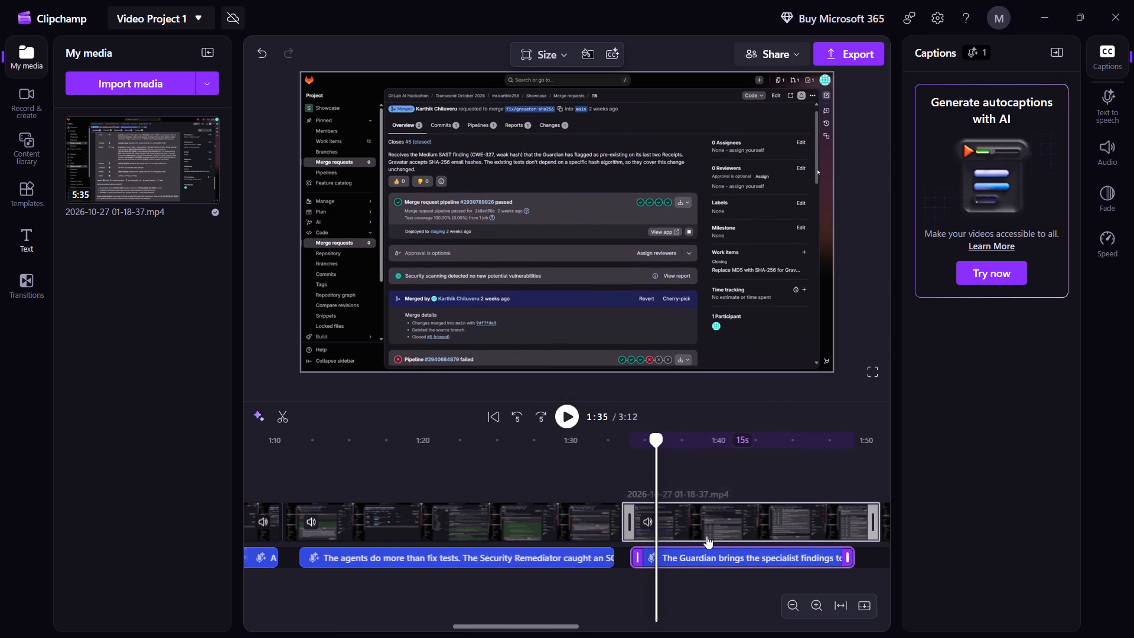
{"action": "left_click_drag", "start_coordinate": [713, 554], "coordinate": [733, 557]}
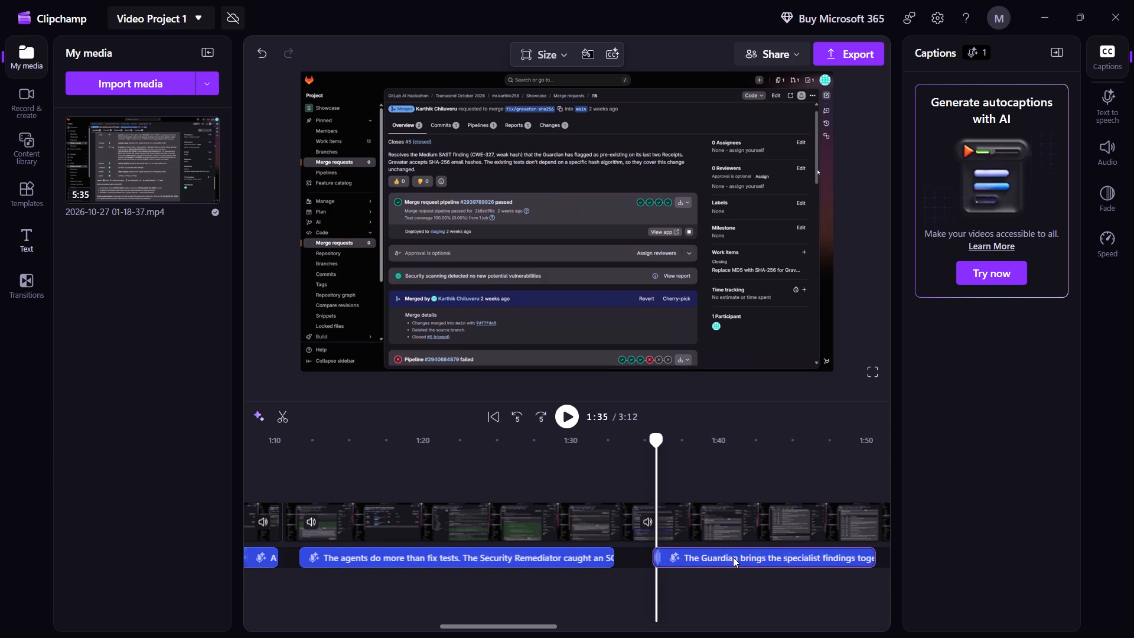
{"action": "left_click_drag", "start_coordinate": [733, 557], "coordinate": [735, 558]}
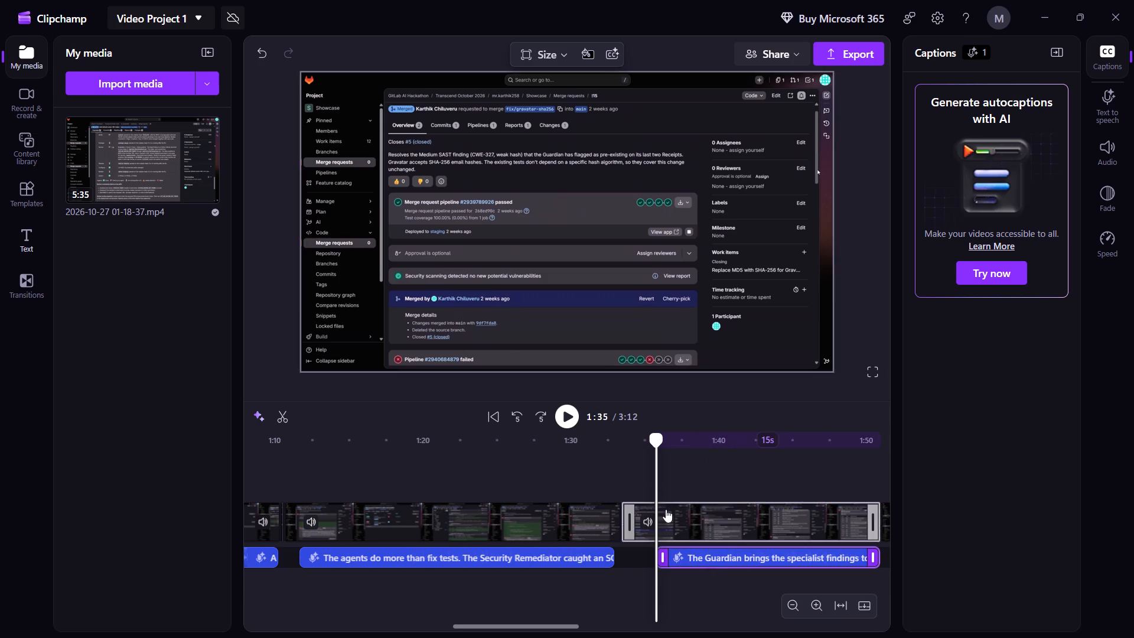
Preview from about 1:32, split the SHA-256 merge request footage at about 1:35, delete its opening two seconds, and close the gap.
{"action": "left_click", "coordinate": [600, 470]}
{"action": "key", "text": "space"}
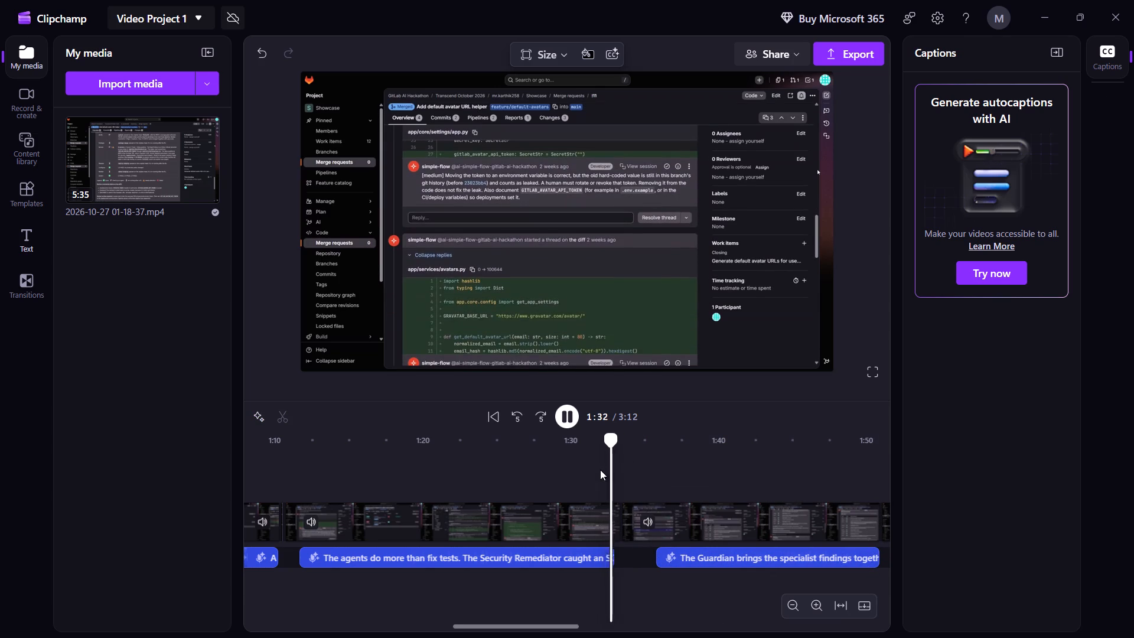
{"action": "key", "text": "space"}
{"action": "key", "text": "space"}
{"action": "key", "text": "space"}
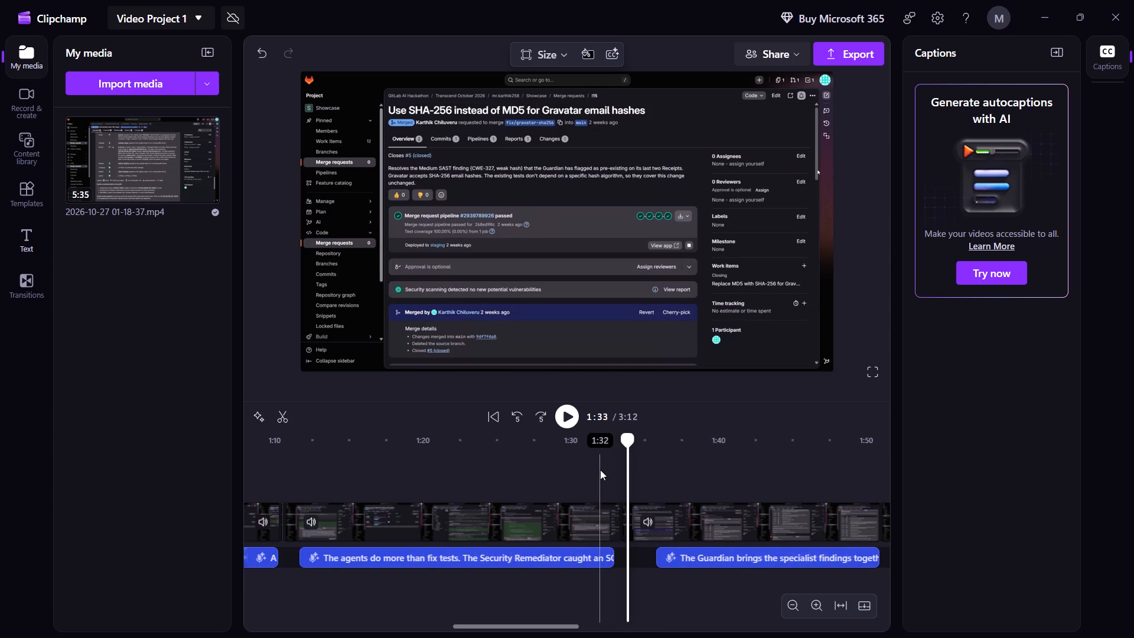
{"action": "key", "text": "space"}
{"action": "key", "text": "space"}
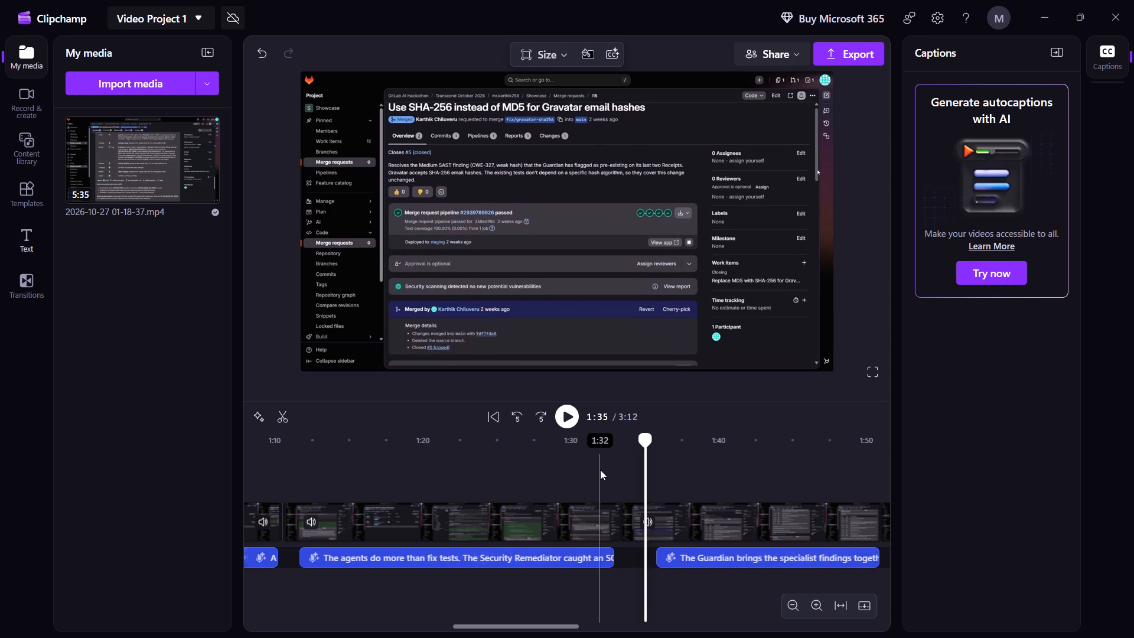
{"action": "key", "text": "space"}
{"action": "key", "text": "space"}
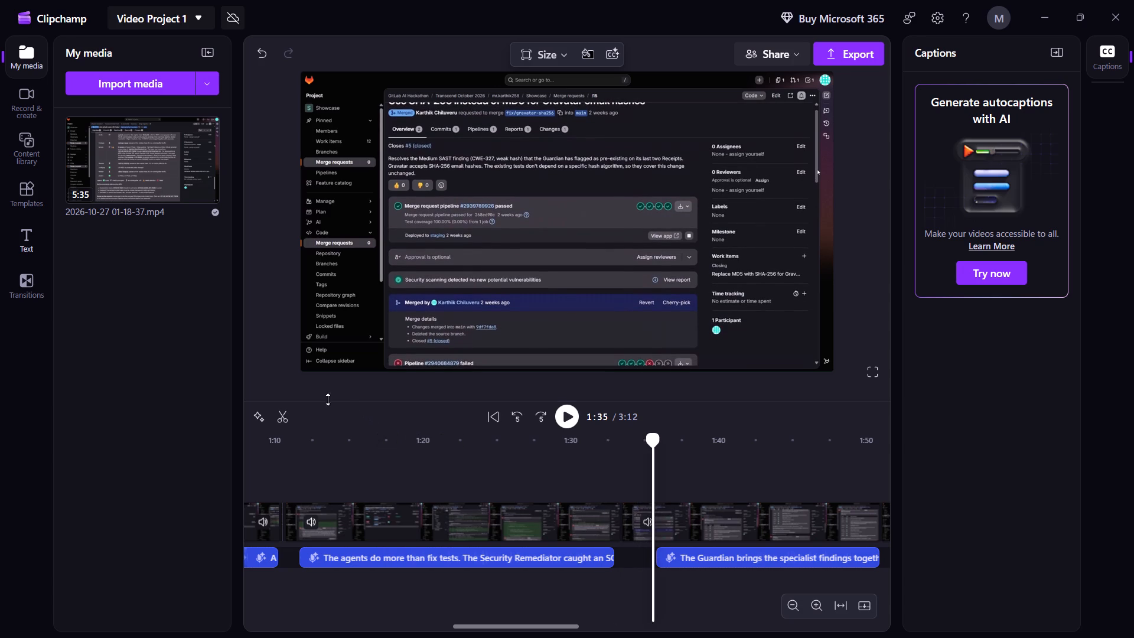
{"action": "left_click", "coordinate": [280, 413]}
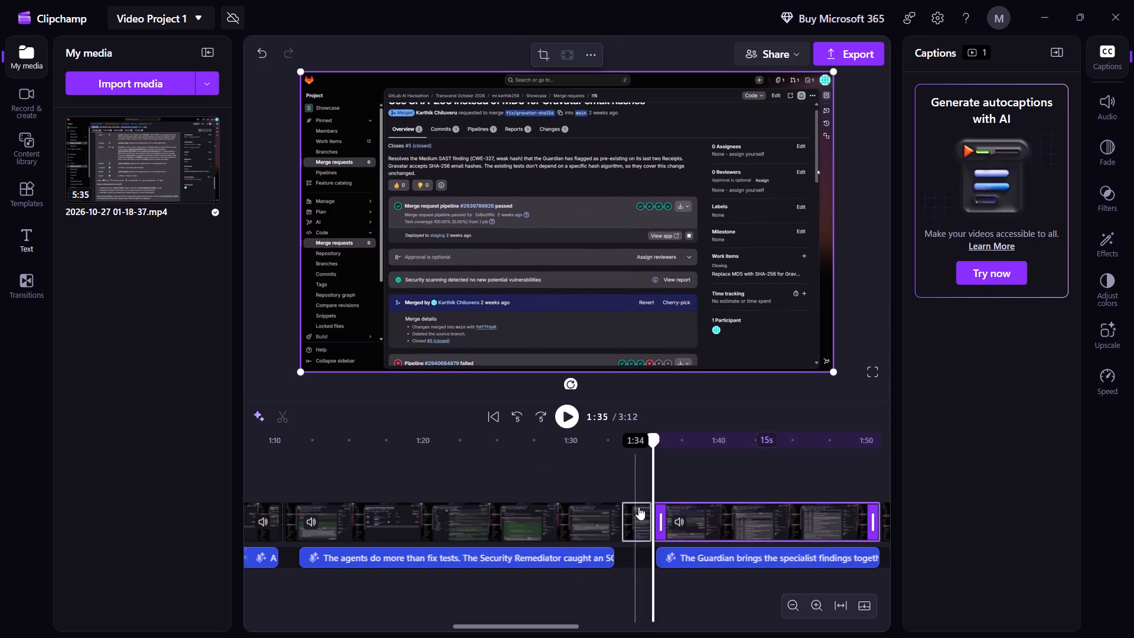
{"action": "left_click", "coordinate": [640, 507]}
{"action": "key", "text": "Delete"}
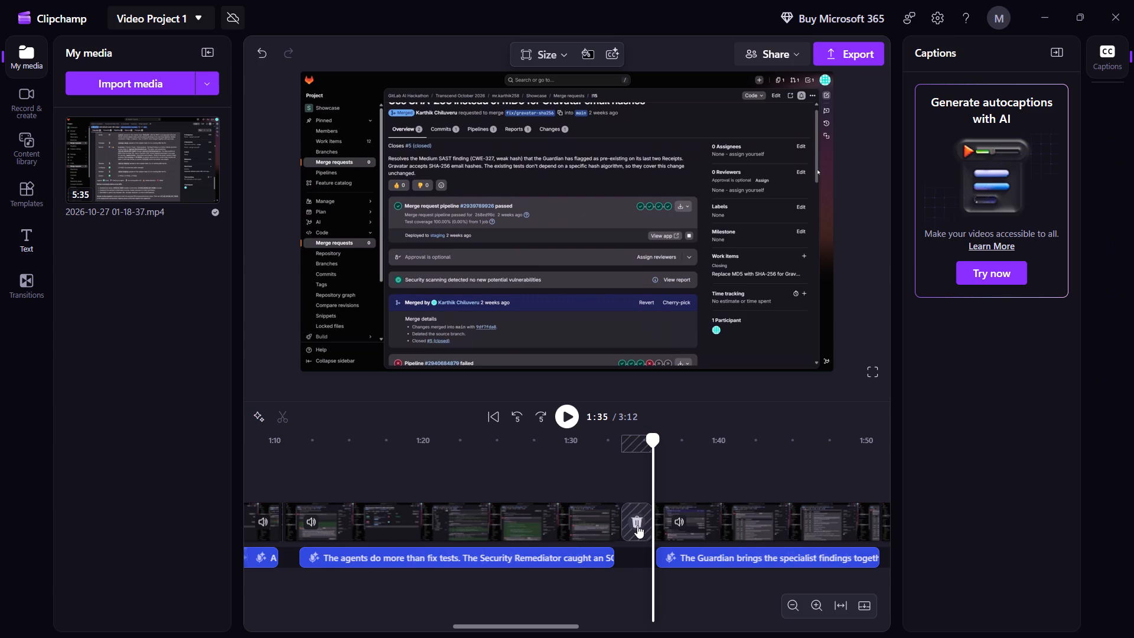
{"action": "left_click", "coordinate": [637, 525]}
Move the narration "The Guardian brings the specialist findings" about two seconds earlier to start at about 1:33, where the SHA-256 footage begins.
{"action": "left_click_drag", "start_coordinate": [675, 549], "coordinate": [653, 552]}
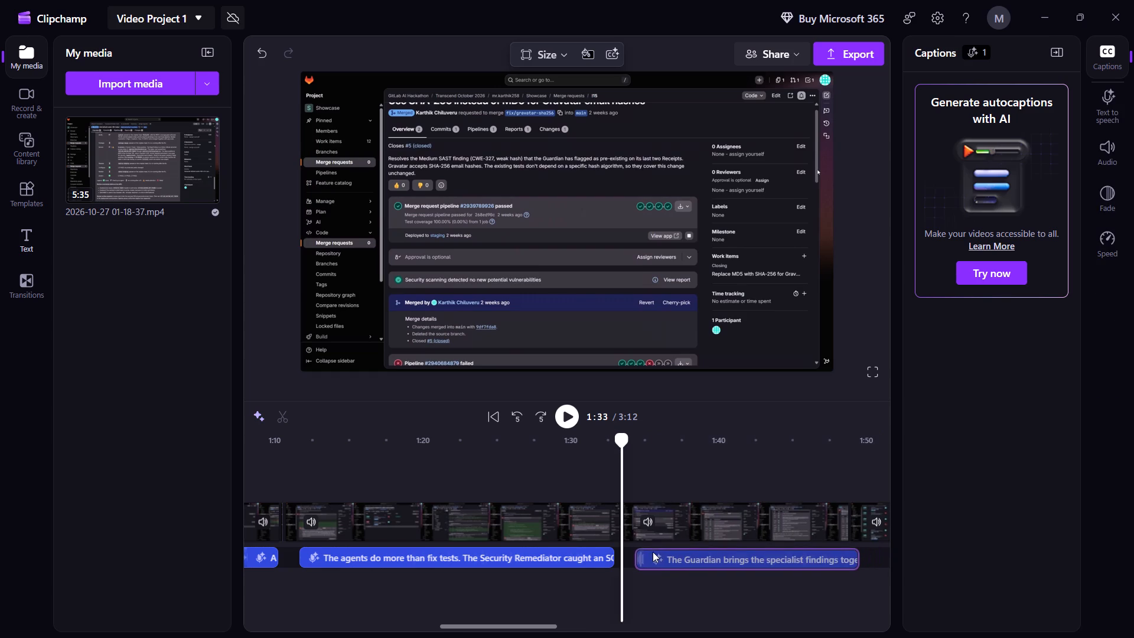
{"action": "left_click_drag", "start_coordinate": [653, 552], "coordinate": [641, 553]}
Play back from about 1:28 to 1:47 to check the Guardian narration against the DevSecOps Receipt footage.
{"action": "left_click", "coordinate": [541, 466]}
{"action": "key", "text": "space"}
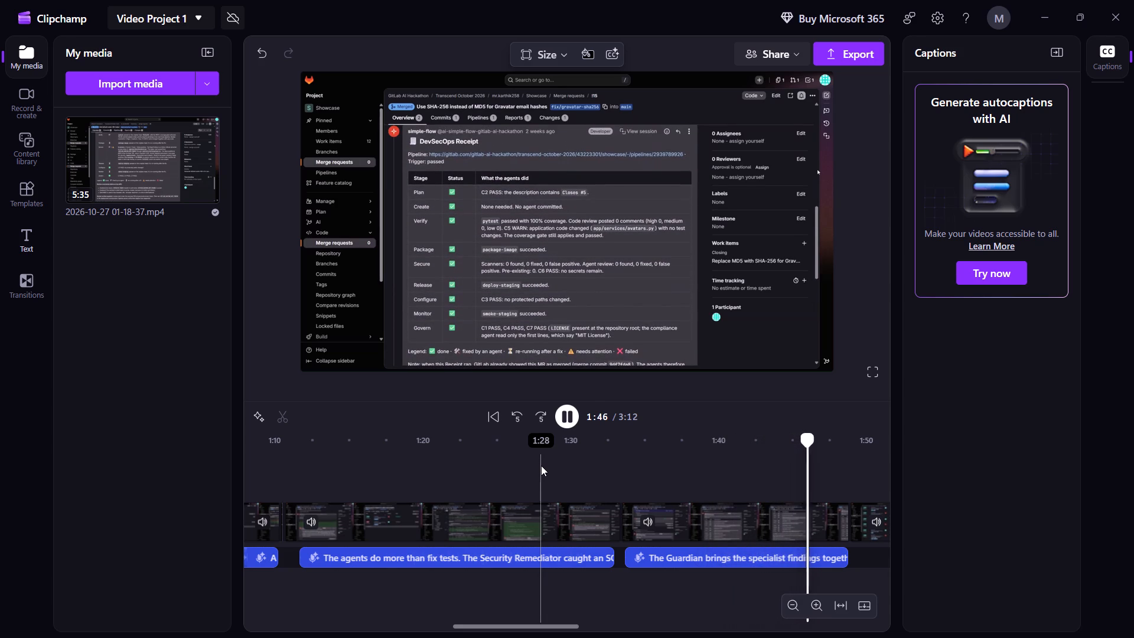
{"action": "key", "text": "space"}
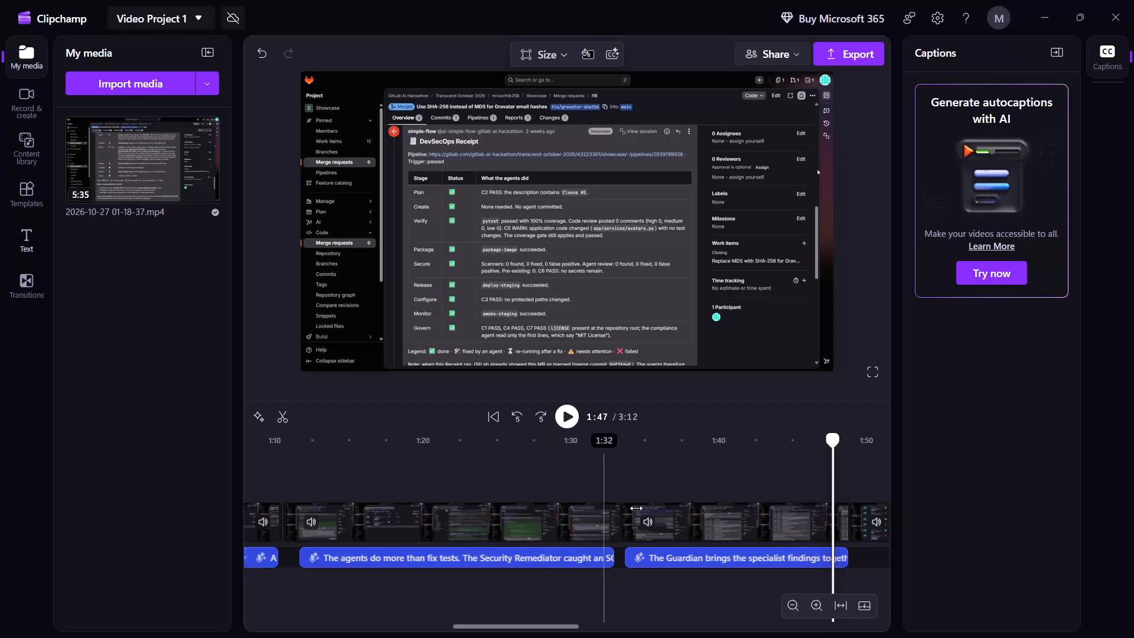
{"action": "left_click", "coordinate": [751, 529]}
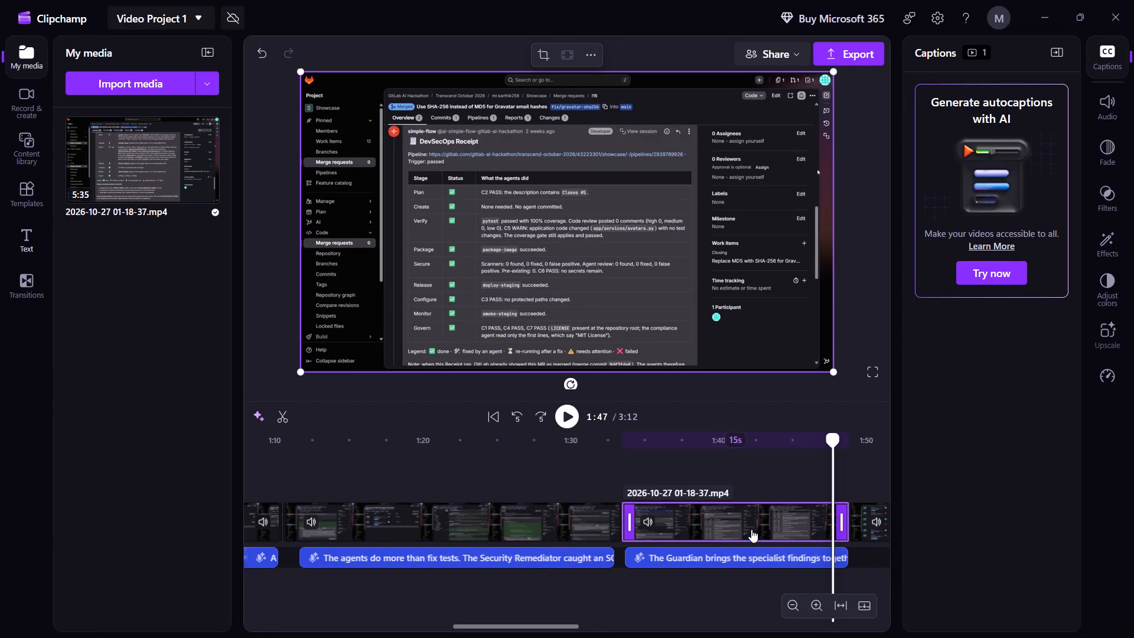
{"action": "left_click", "coordinate": [758, 466]}
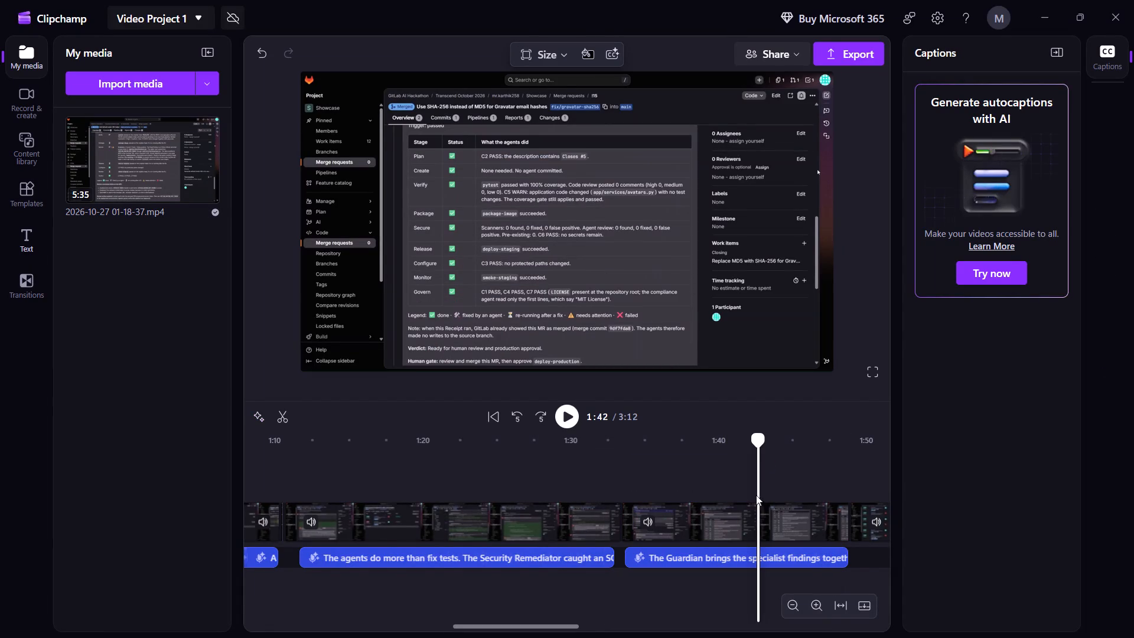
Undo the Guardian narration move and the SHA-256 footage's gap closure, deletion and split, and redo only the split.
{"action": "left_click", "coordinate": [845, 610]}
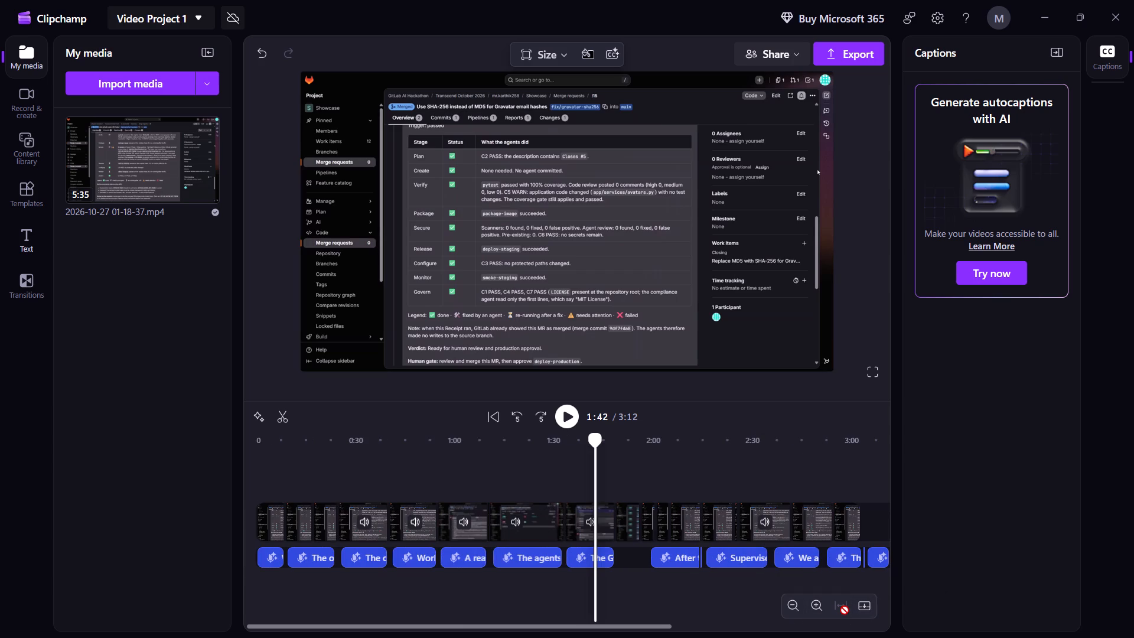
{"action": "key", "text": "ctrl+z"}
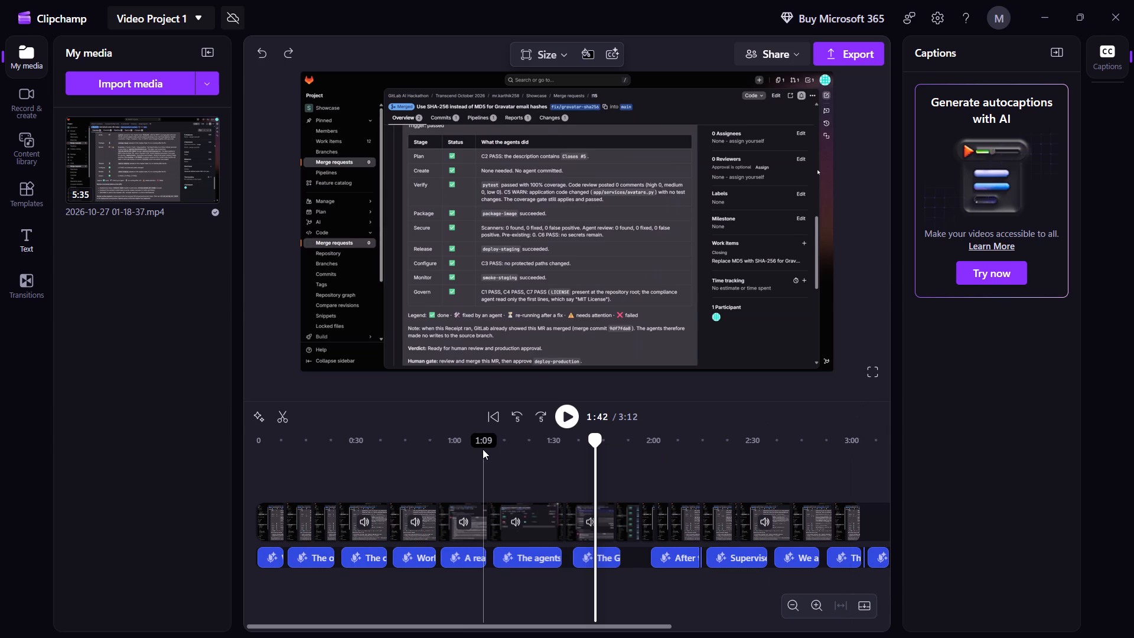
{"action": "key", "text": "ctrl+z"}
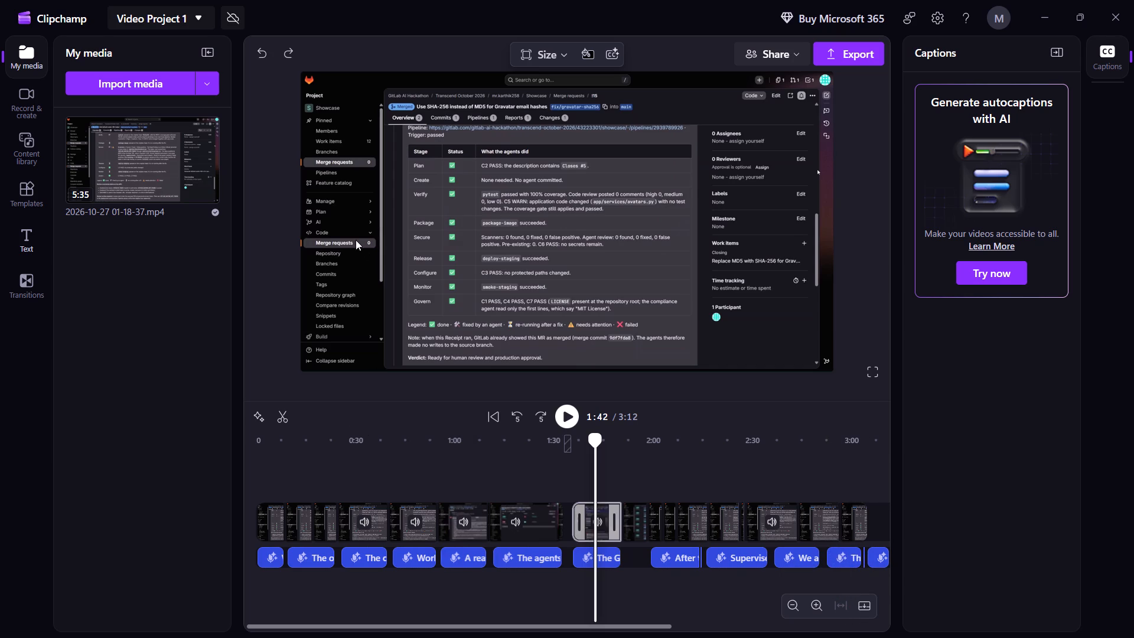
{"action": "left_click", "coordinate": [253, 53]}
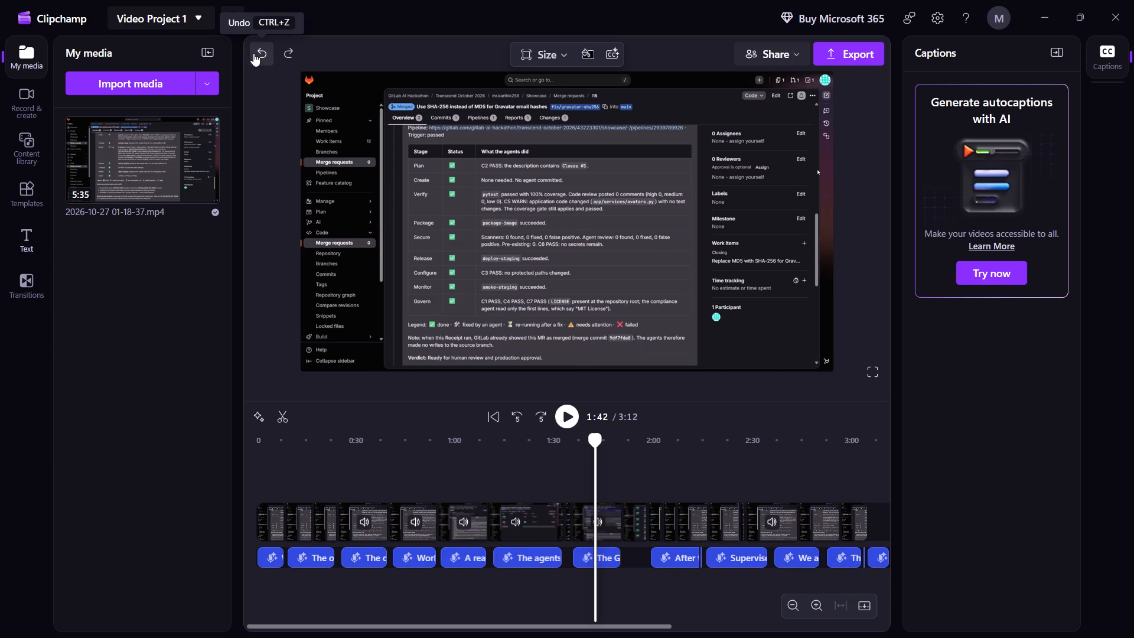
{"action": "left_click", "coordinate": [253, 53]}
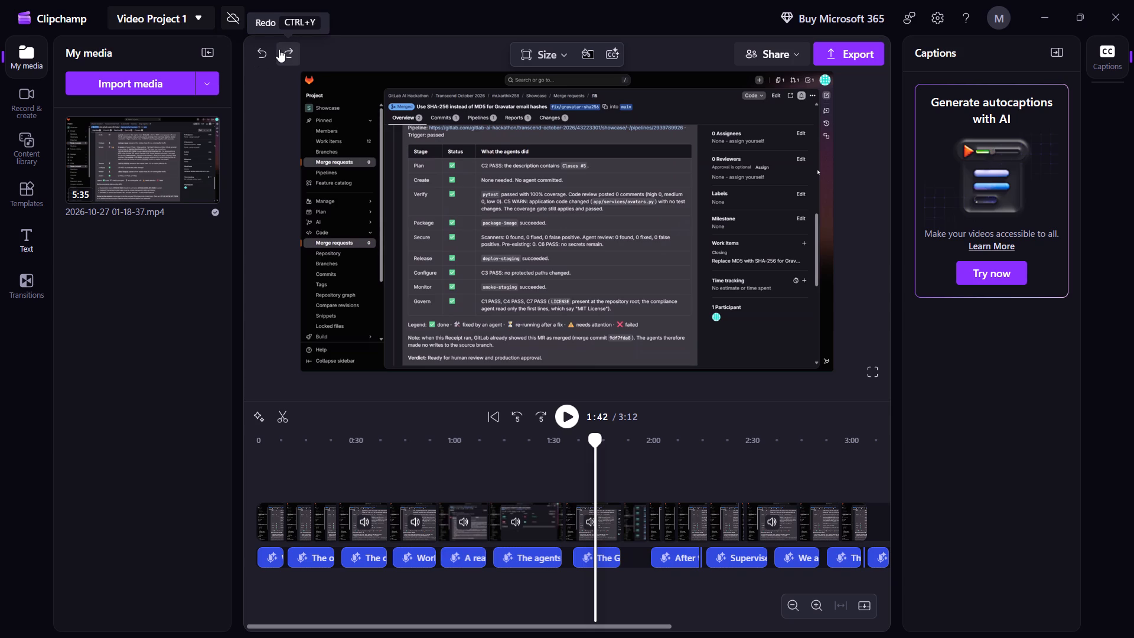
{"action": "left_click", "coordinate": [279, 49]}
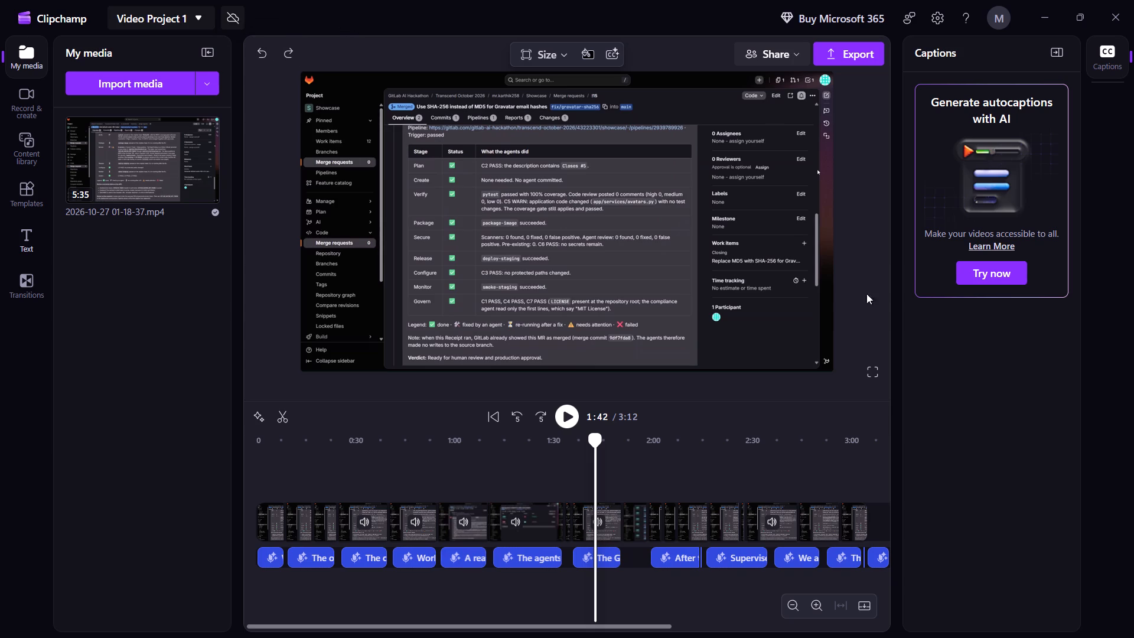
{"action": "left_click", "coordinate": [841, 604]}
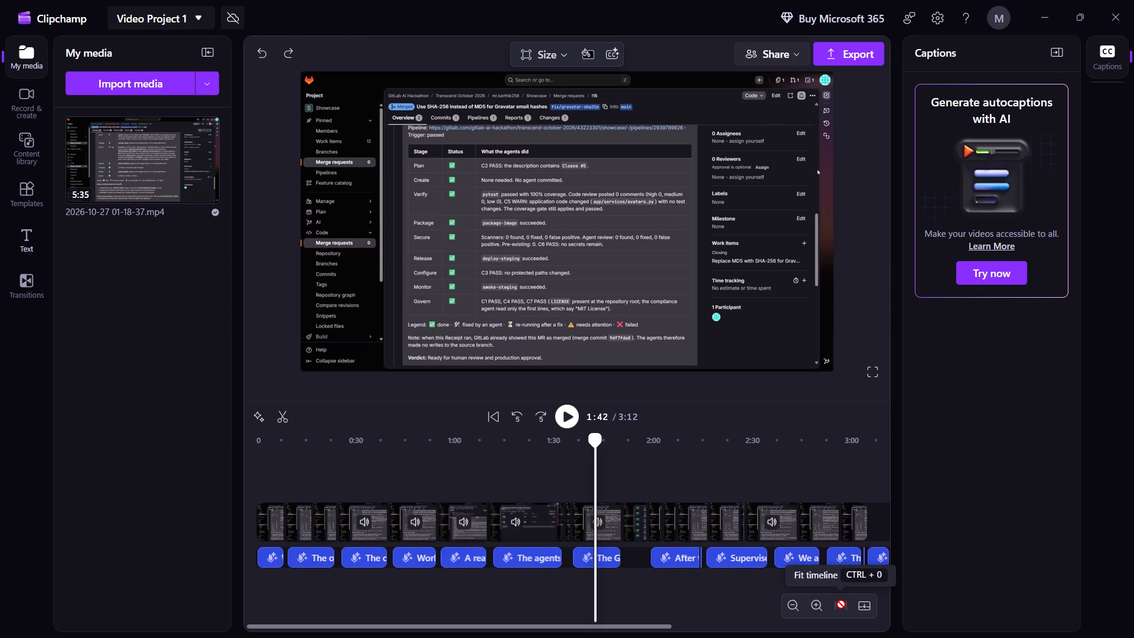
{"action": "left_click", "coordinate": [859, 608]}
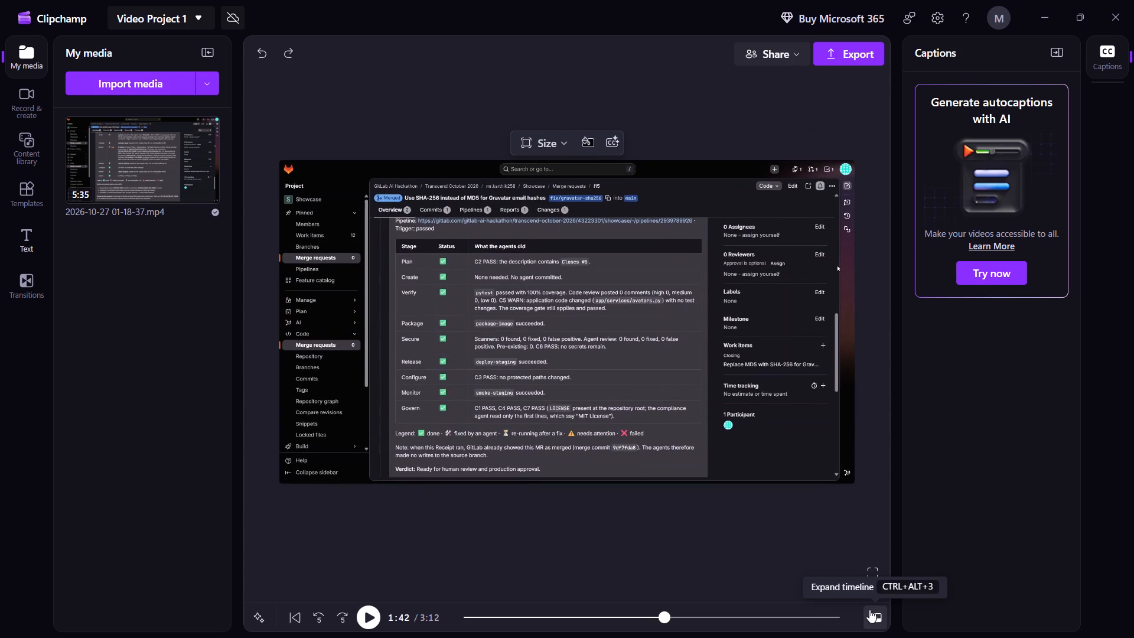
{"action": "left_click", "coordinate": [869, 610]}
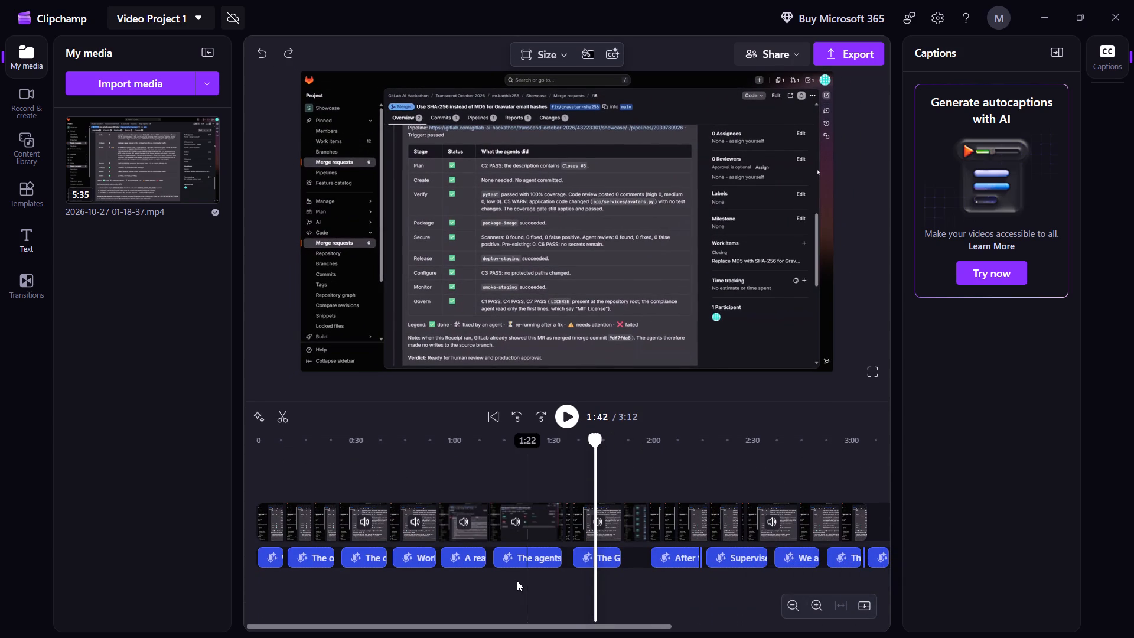
Play back from about 1:27 and again from 1:10 to 1:40 to review the Security Remediator and Guardian scenes.
{"action": "left_click", "coordinate": [544, 466]}
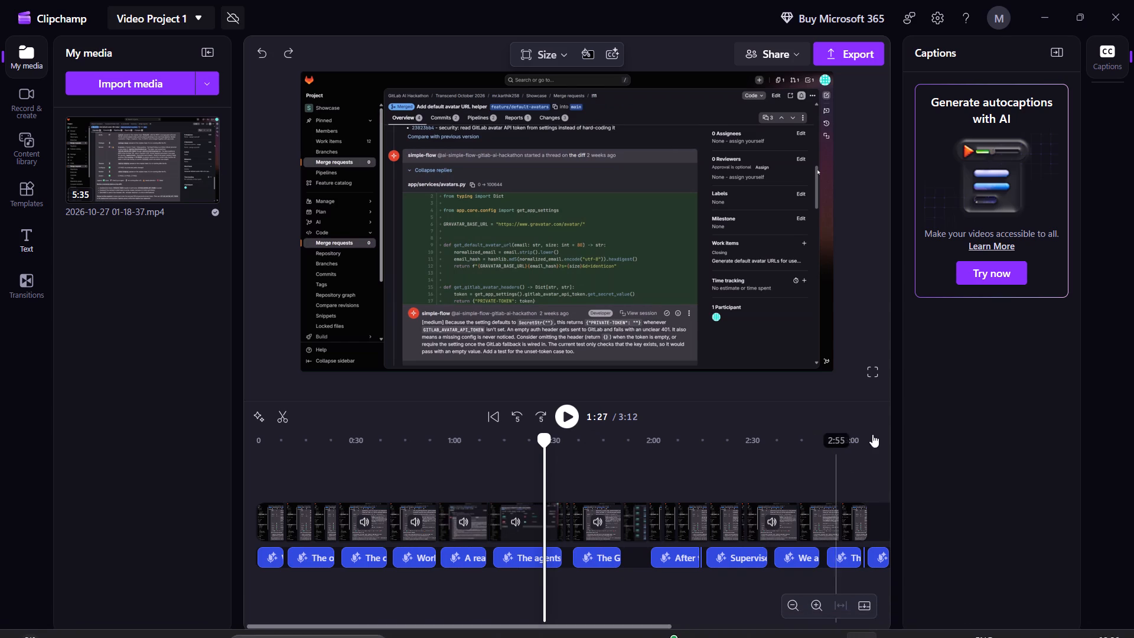
{"action": "left_click", "coordinate": [879, 366]}
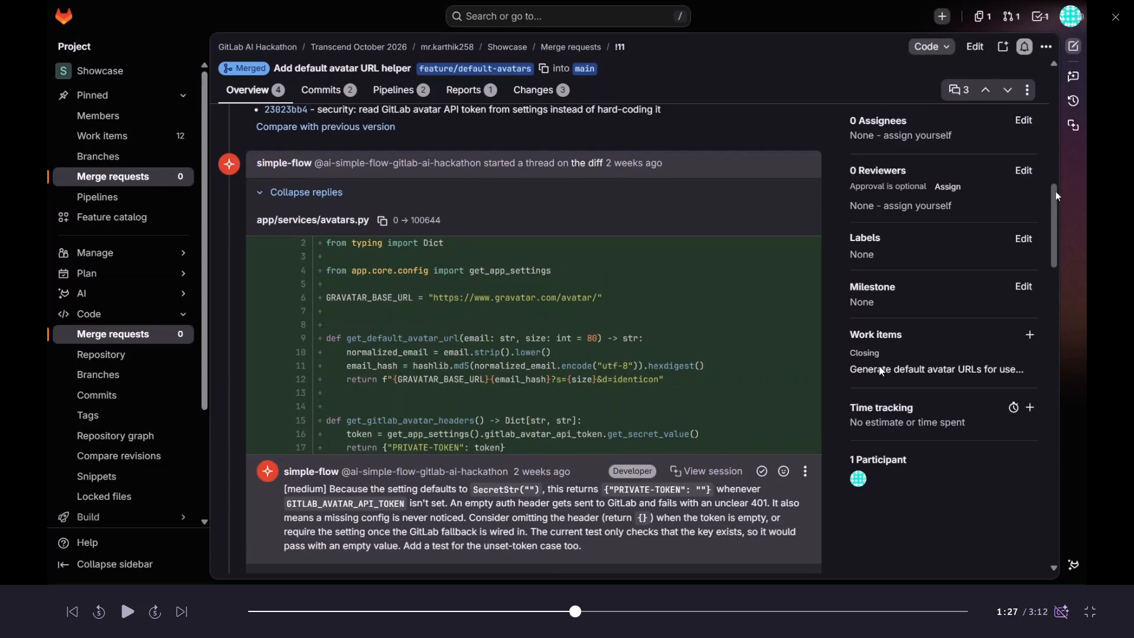
{"action": "key", "text": "Escape"}
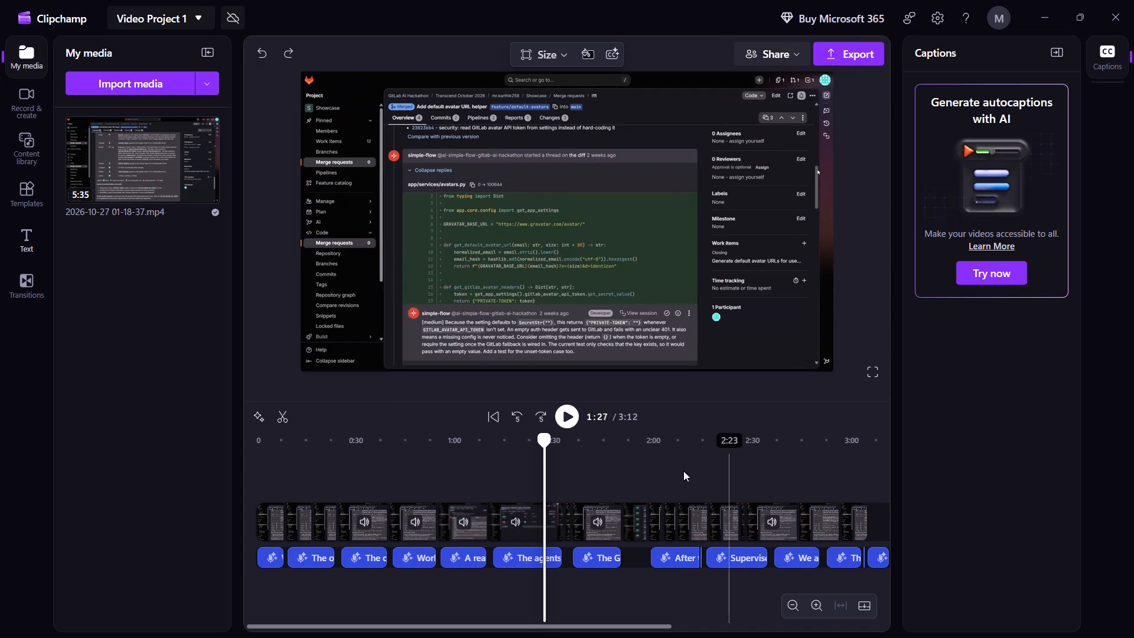
{"action": "left_click", "coordinate": [572, 410]}
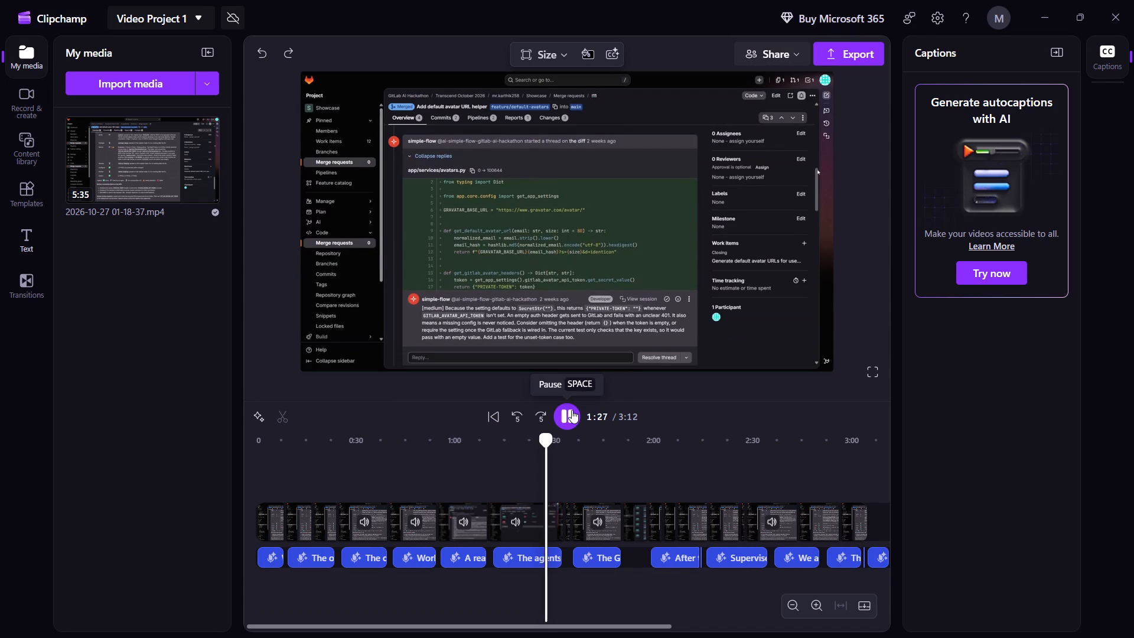
{"action": "key", "text": "space"}
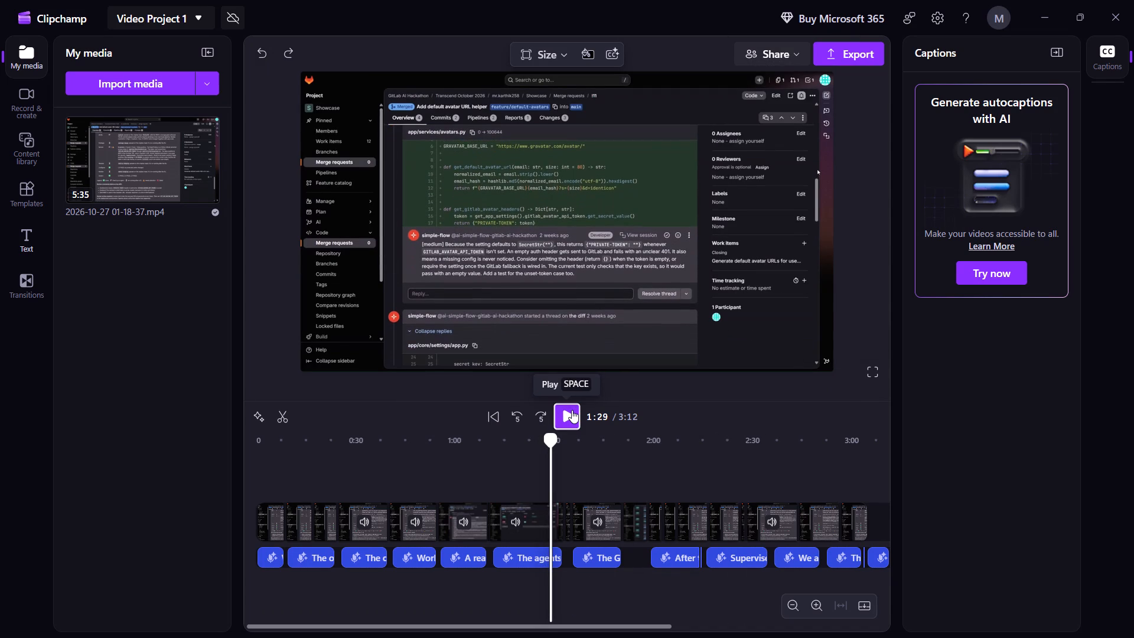
{"action": "key", "text": "space"}
{"action": "key", "text": "space"}
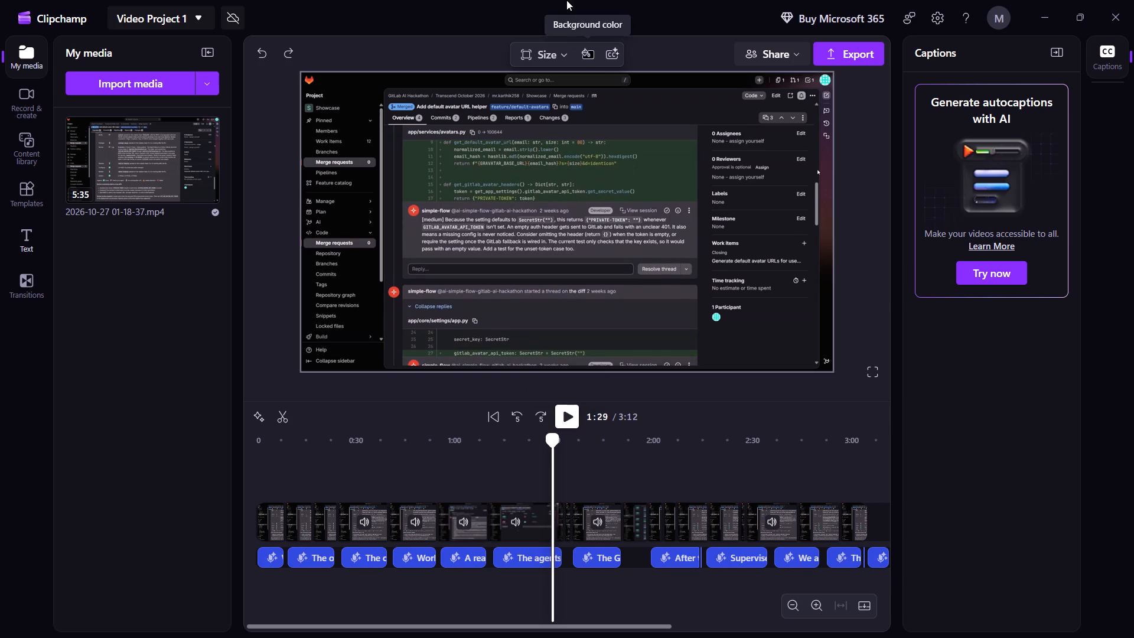
{"action": "left_click", "coordinate": [565, 54]}
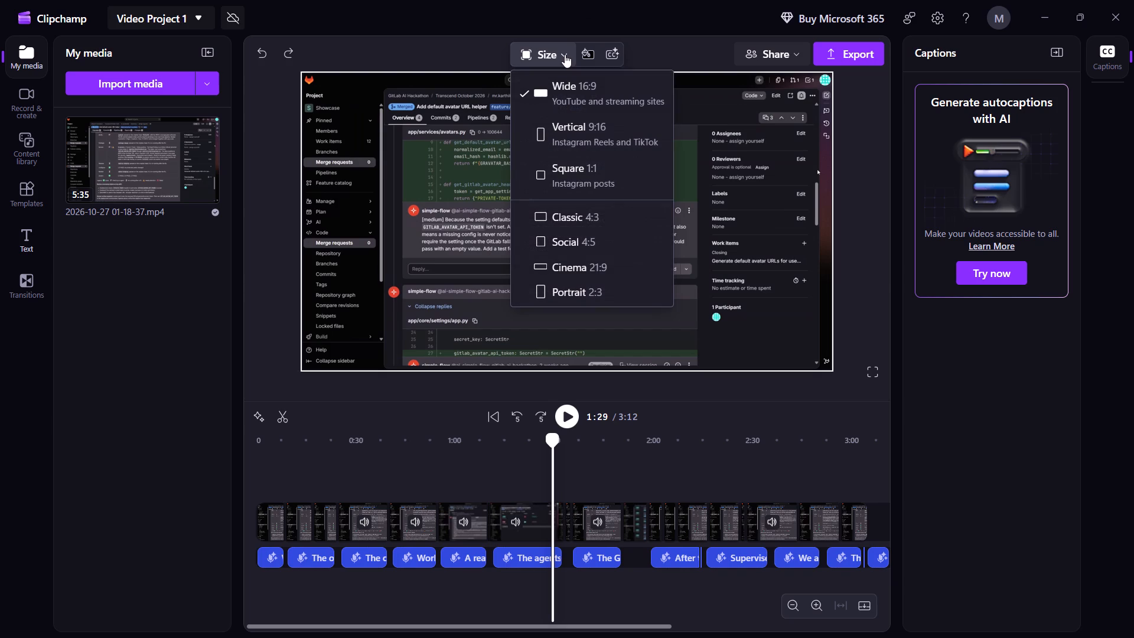
{"action": "left_click", "coordinate": [317, 473]}
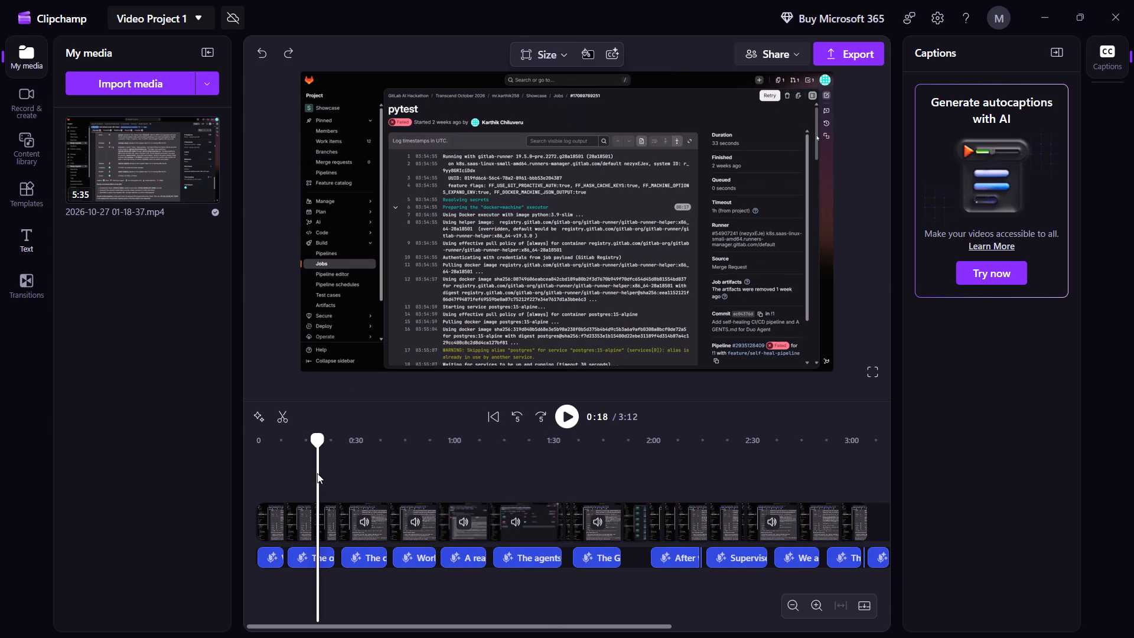
{"action": "left_click", "coordinate": [488, 476]}
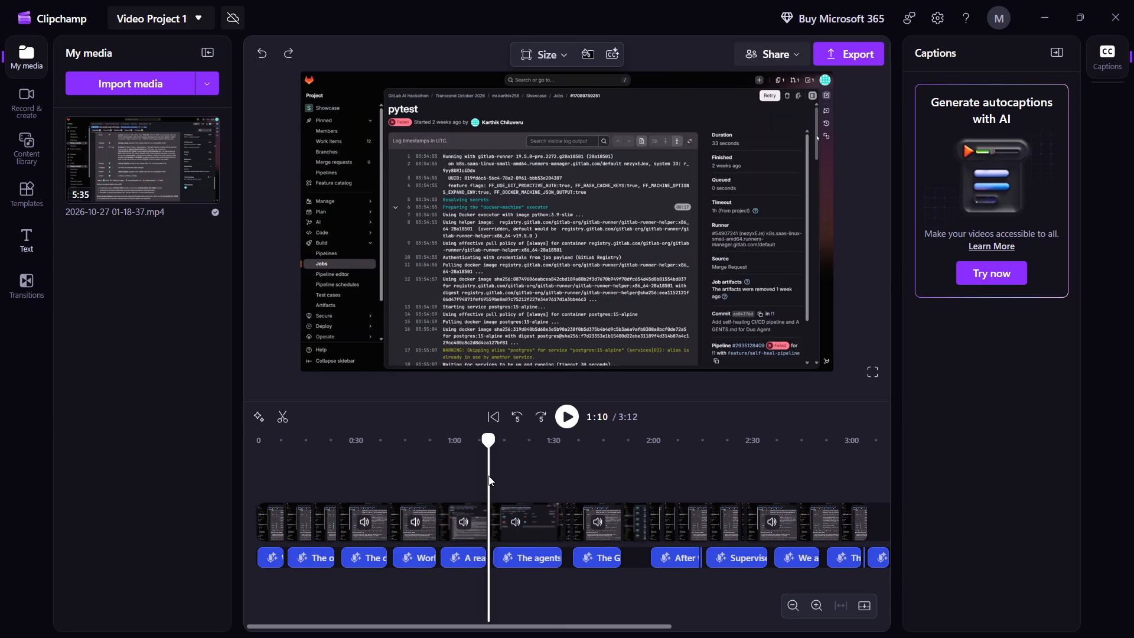
{"action": "key", "text": "space"}
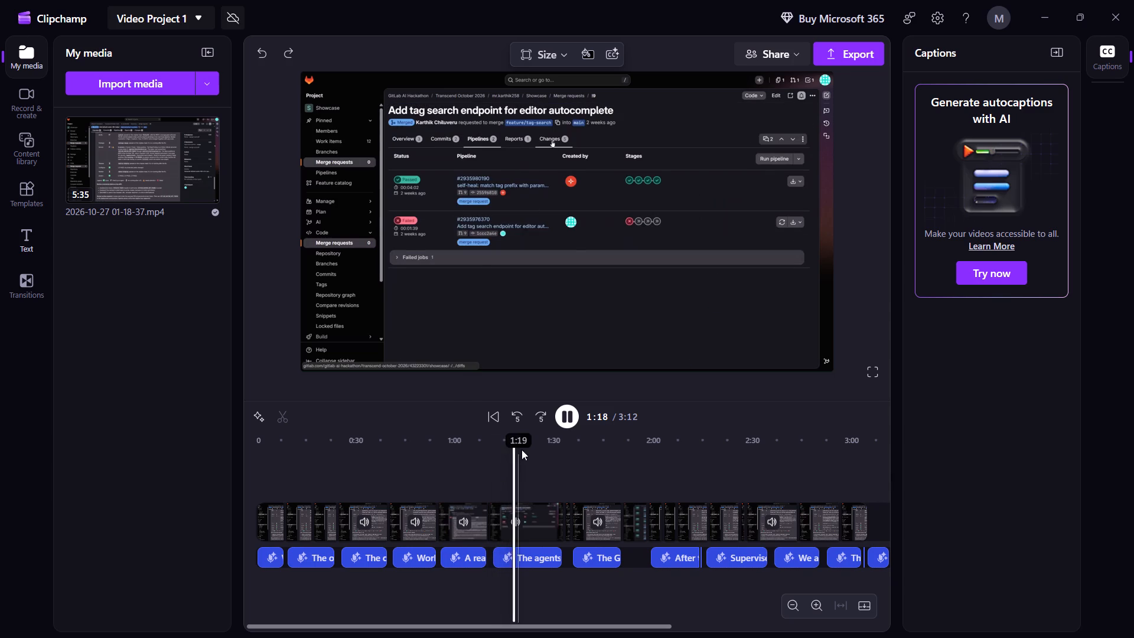
{"action": "left_click", "coordinate": [533, 415]}
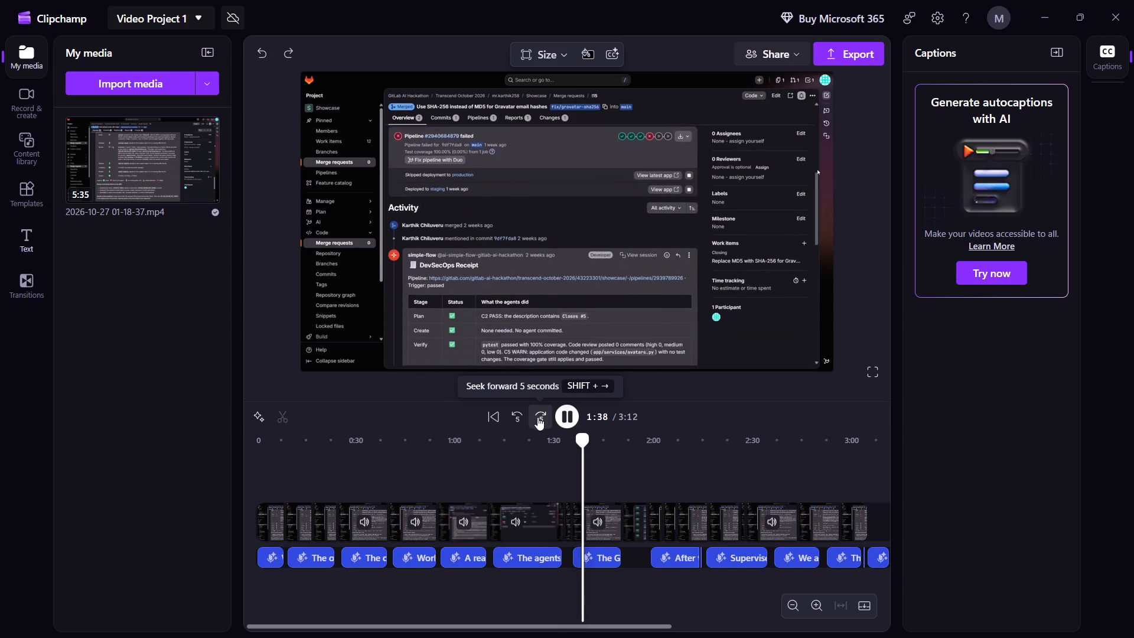
{"action": "key", "text": "space"}
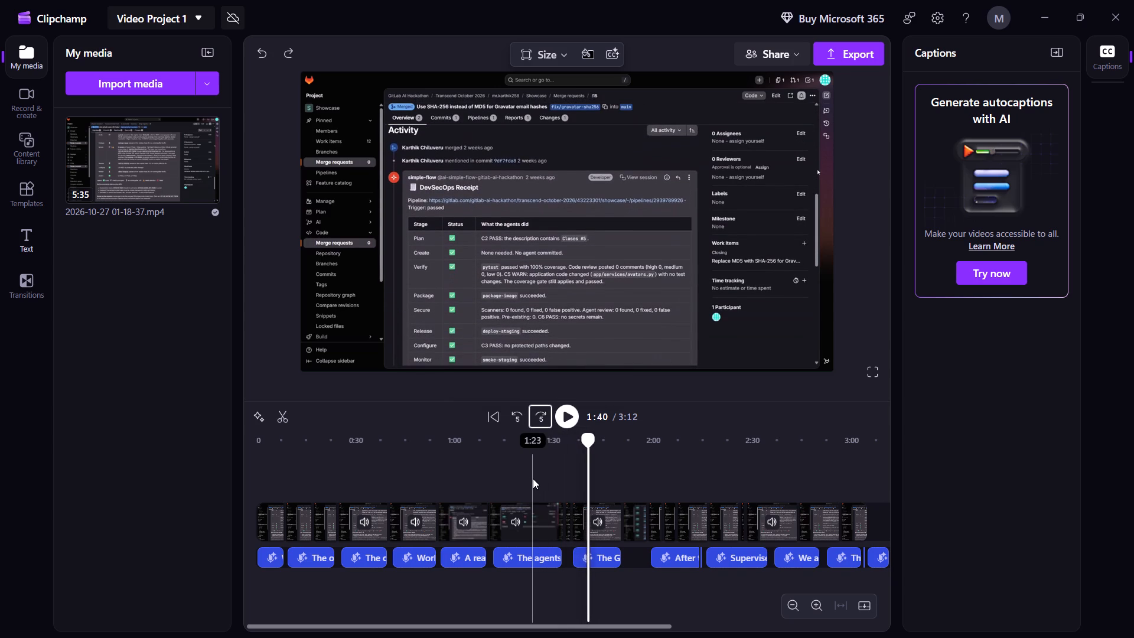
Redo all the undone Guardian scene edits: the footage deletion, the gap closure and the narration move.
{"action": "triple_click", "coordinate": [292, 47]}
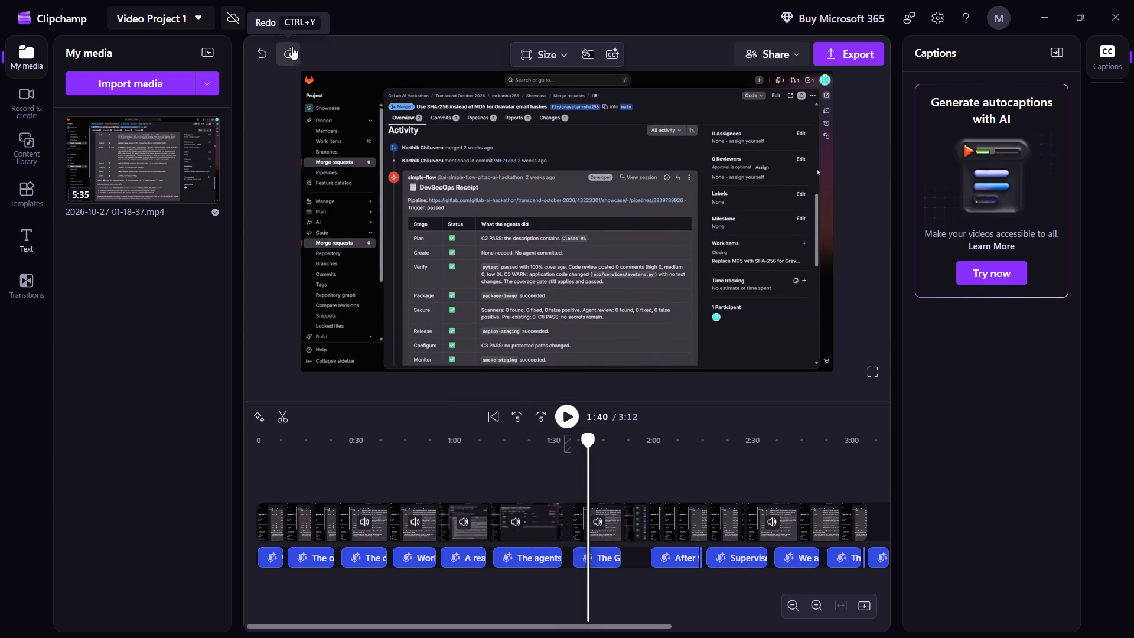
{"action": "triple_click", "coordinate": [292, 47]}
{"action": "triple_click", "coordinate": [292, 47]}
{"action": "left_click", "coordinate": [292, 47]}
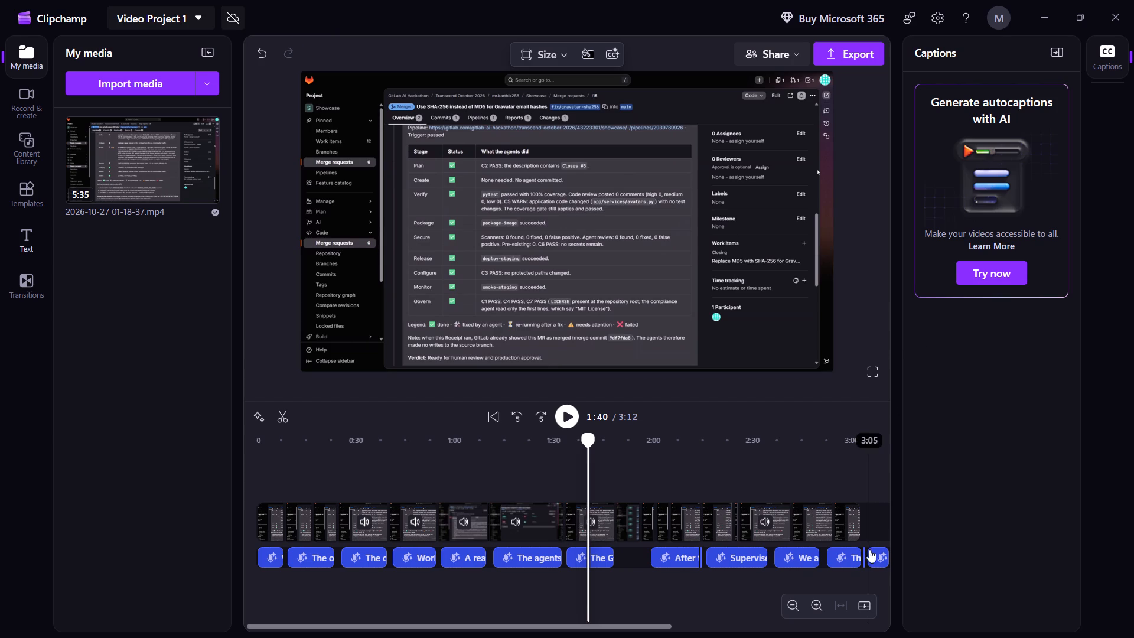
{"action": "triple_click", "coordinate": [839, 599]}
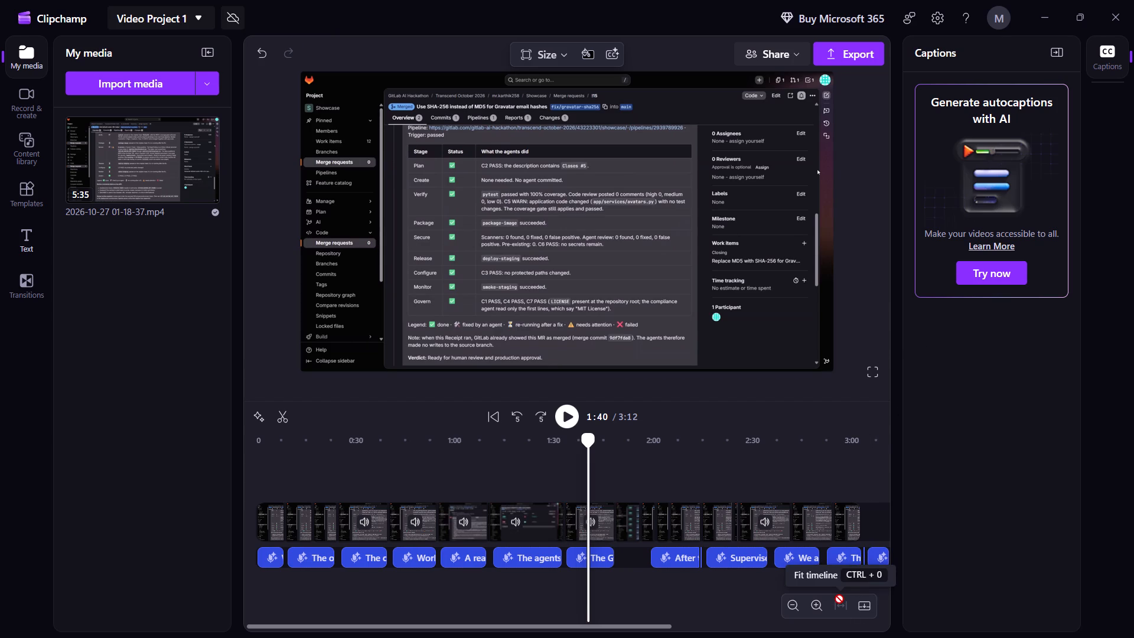
Play back from about 1:40 to 1:49 to check how the Guardian narration ends against the DevSecOps Receipt footage.
{"action": "left_click", "coordinate": [826, 603]}
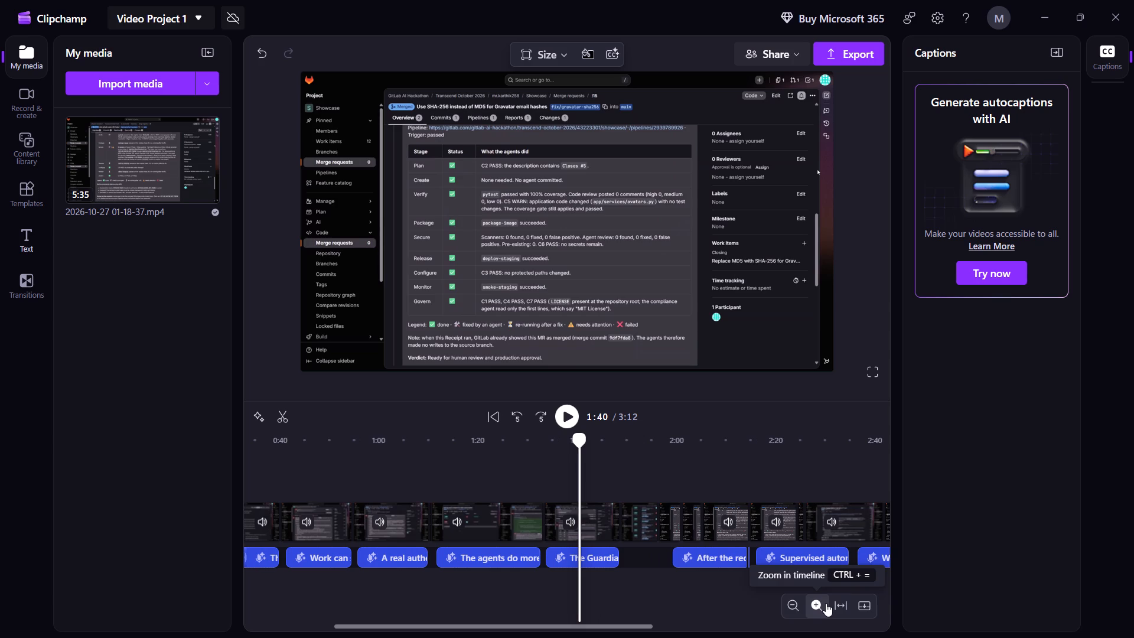
{"action": "left_click", "coordinate": [826, 603]}
{"action": "left_click", "coordinate": [826, 603]}
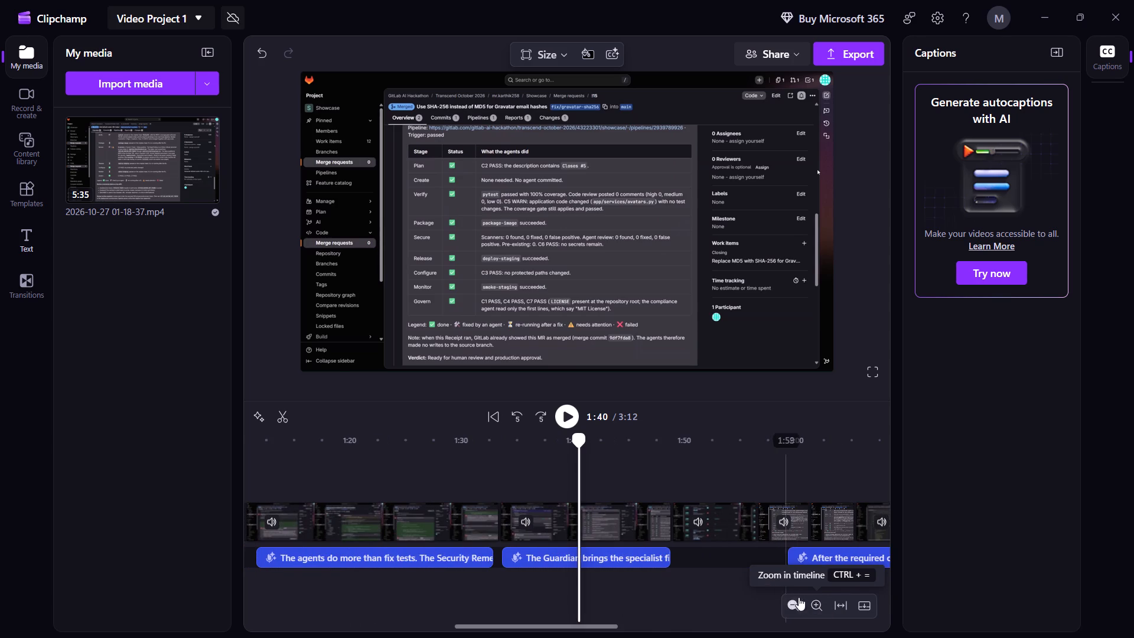
{"action": "left_click", "coordinate": [816, 605]}
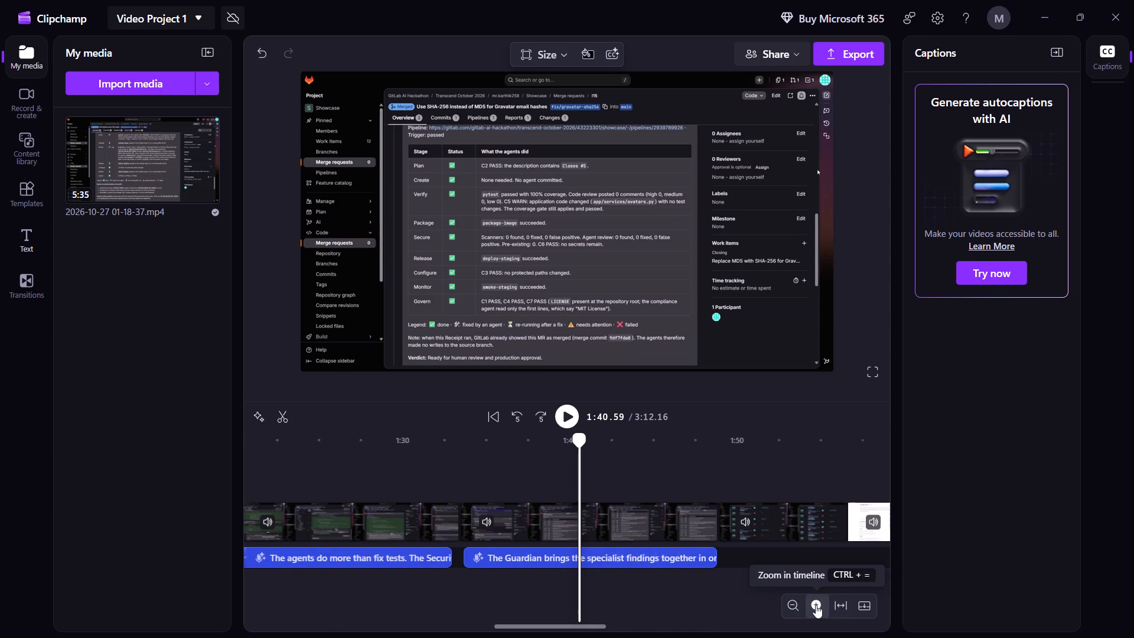
{"action": "left_click", "coordinate": [574, 409]}
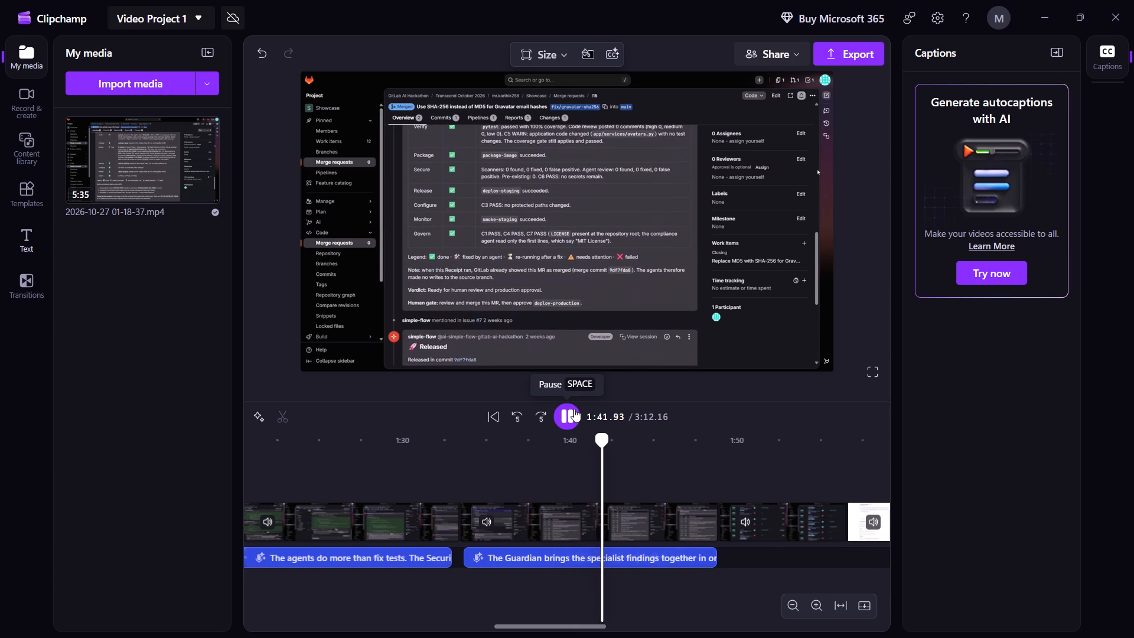
{"action": "key", "text": "space"}
{"action": "key", "text": "space"}
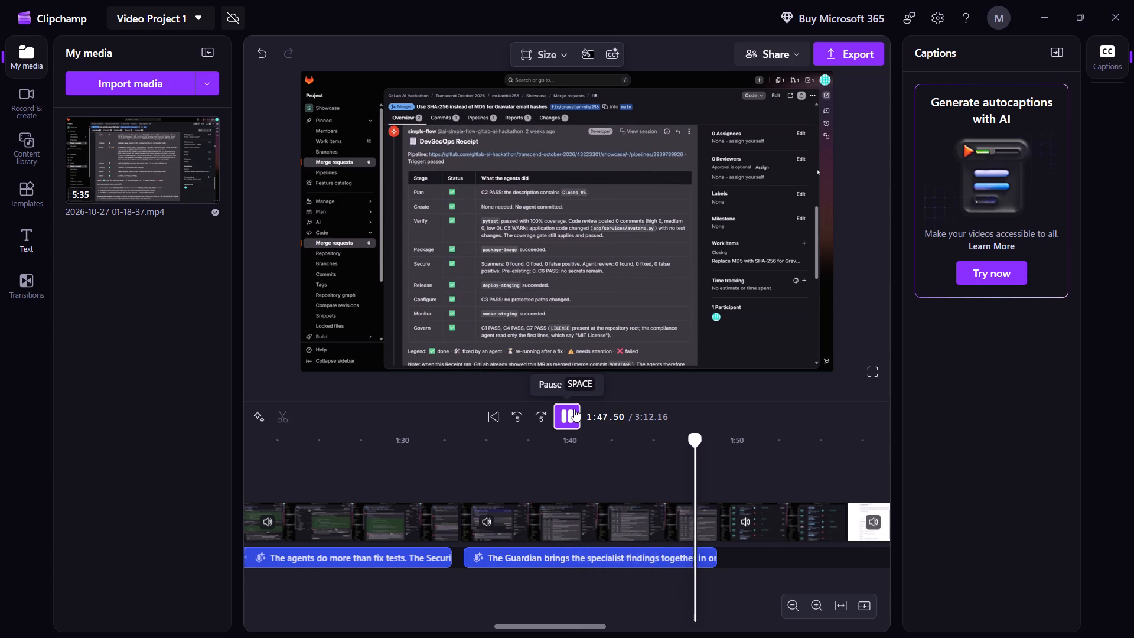
{"action": "key", "text": "space"}
{"action": "key", "text": "space"}
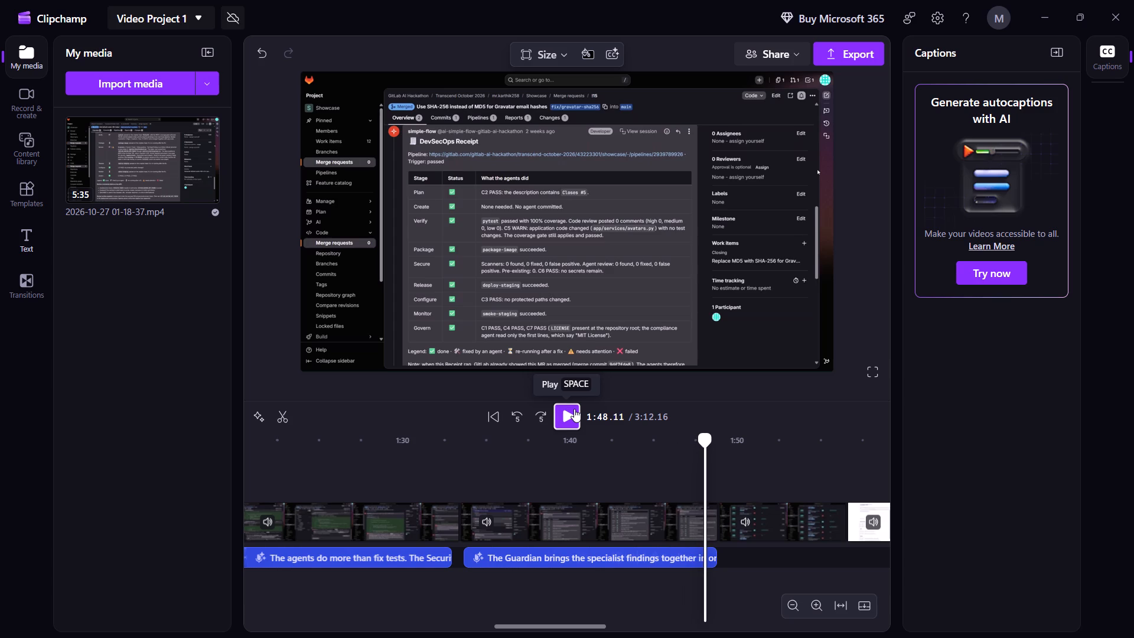
{"action": "key", "text": "space"}
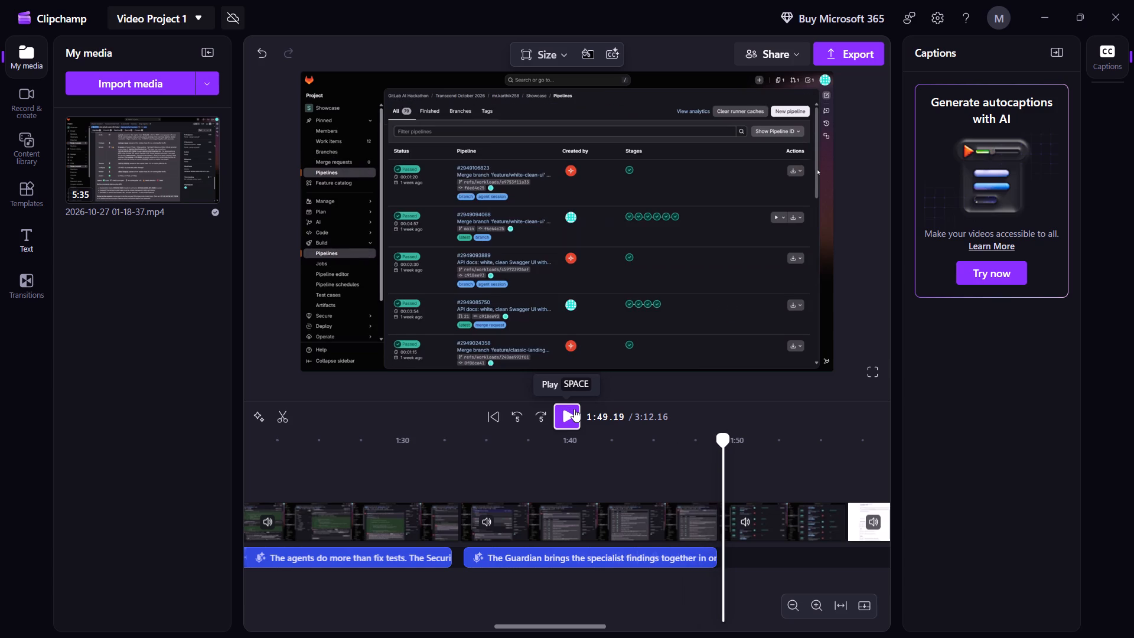
Move the "After the required checks" narration to start at about 1:49.5, just after the Guardian narration, and play it through.
{"action": "scroll", "coordinate": [561, 455], "scroll_direction": "left", "scroll_amount": 1}
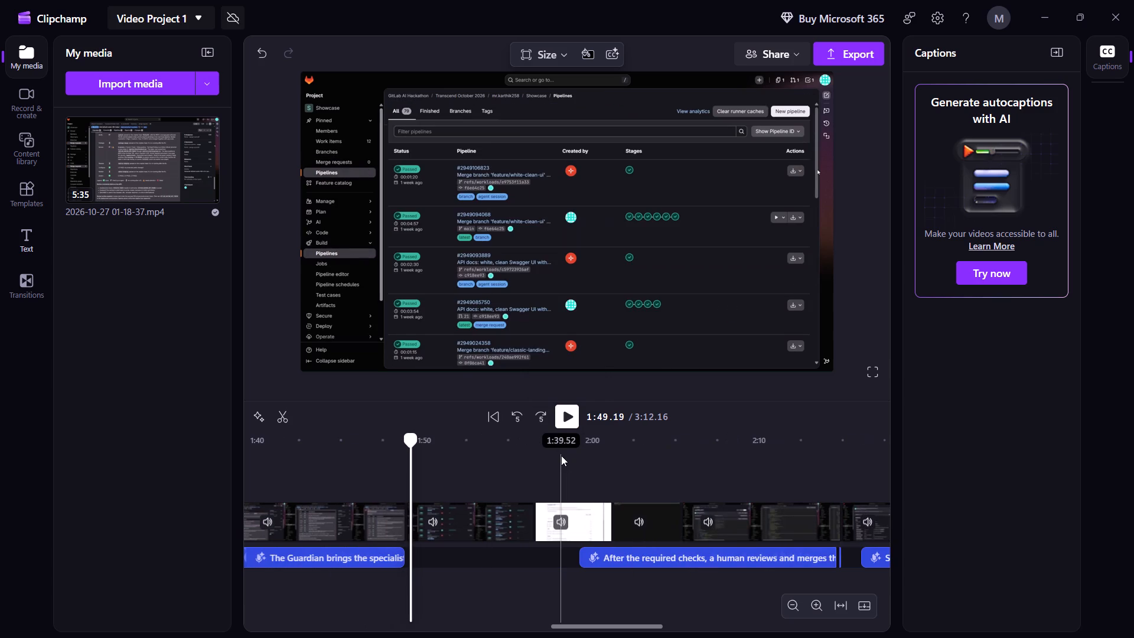
{"action": "left_click_drag", "start_coordinate": [601, 561], "coordinate": [588, 559]}
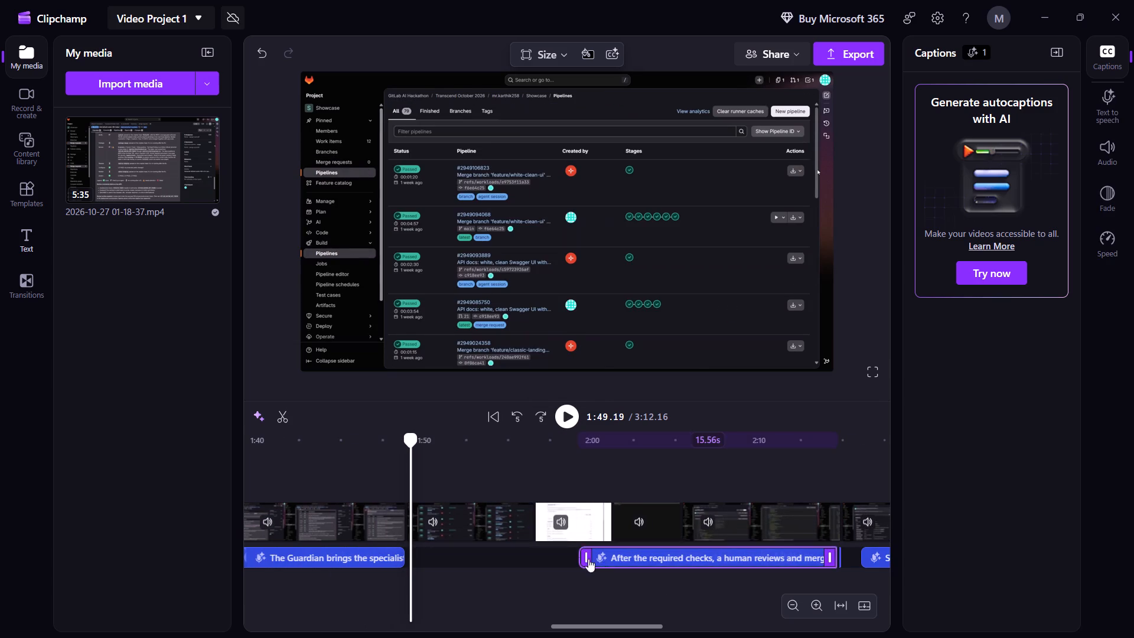
{"action": "left_click_drag", "start_coordinate": [588, 559], "coordinate": [436, 560]}
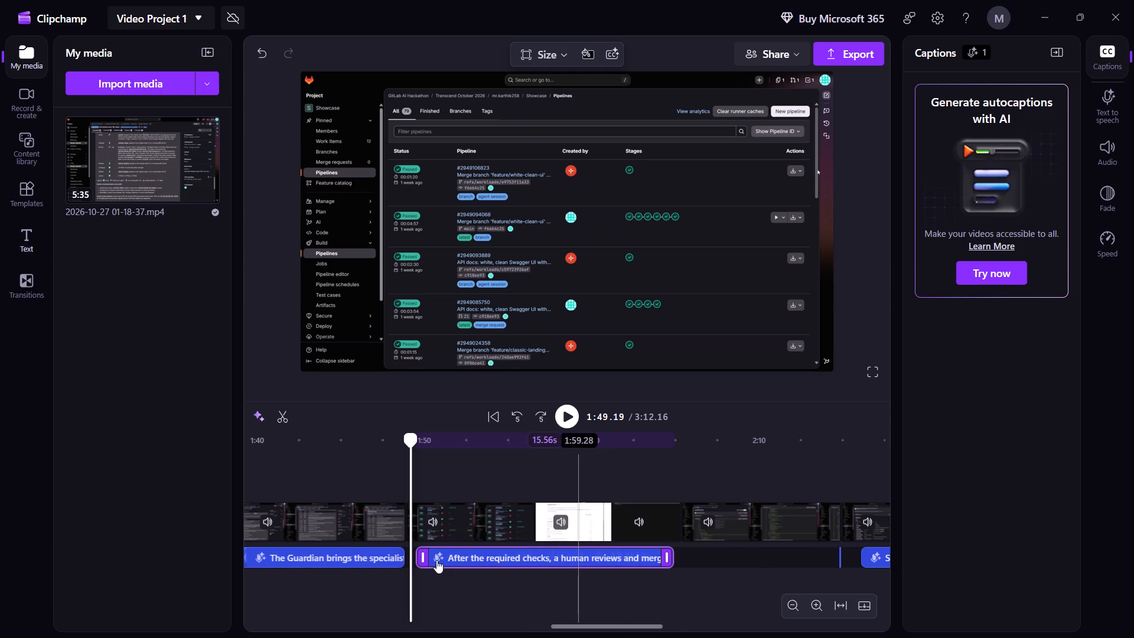
{"action": "key", "text": "space"}
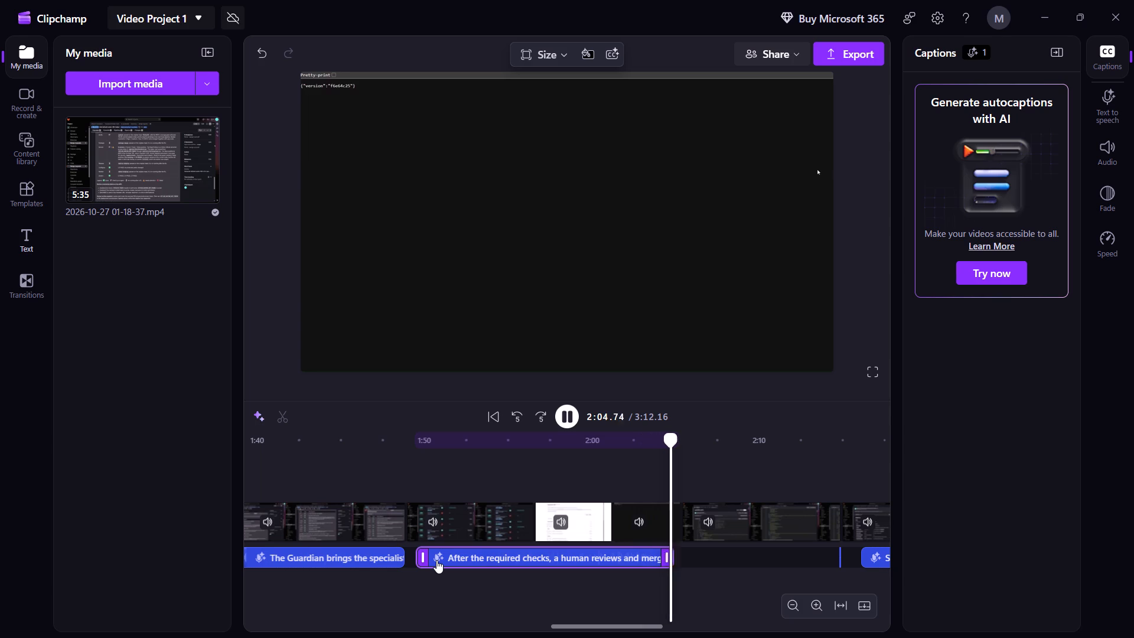
{"action": "key", "text": "space"}
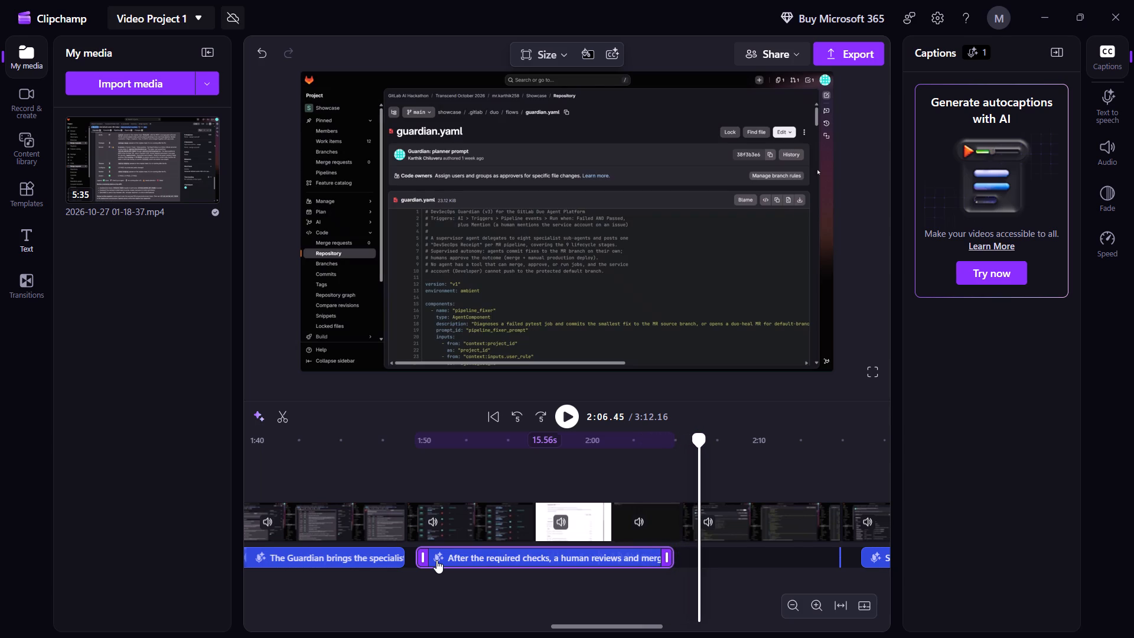
Delete the 0.25-second leftover narration fragment at about 2:15, just before the "Supervised autonomy" narration.
{"action": "scroll", "coordinate": [503, 479], "scroll_direction": "left", "scroll_amount": 1}
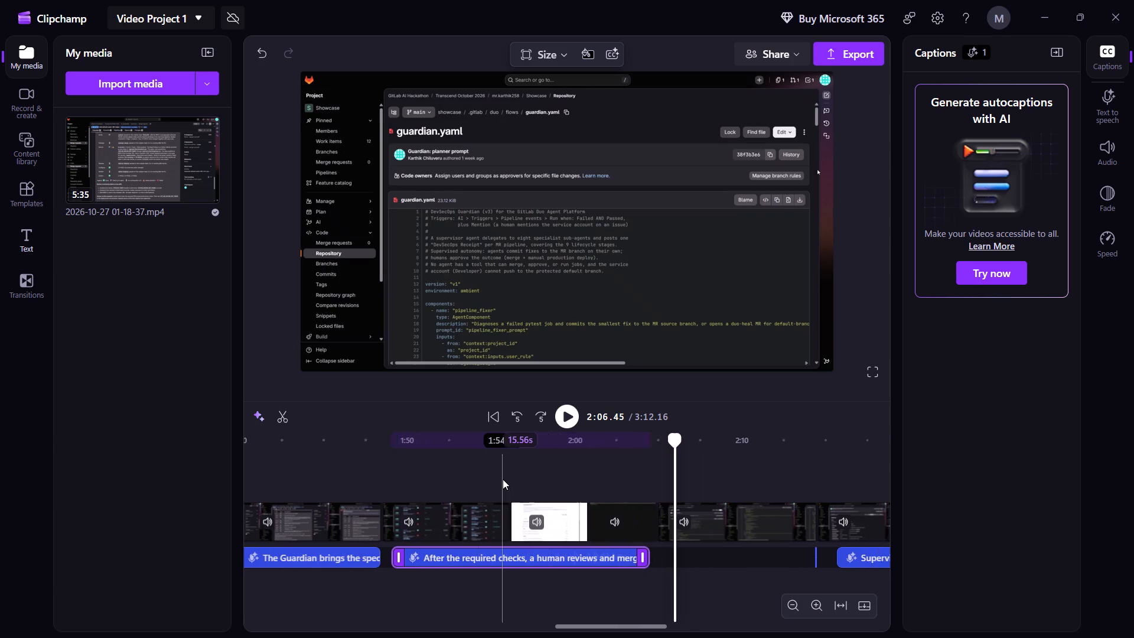
{"action": "scroll", "coordinate": [503, 479], "scroll_direction": "left", "scroll_amount": 1}
{"action": "left_click", "coordinate": [693, 558]}
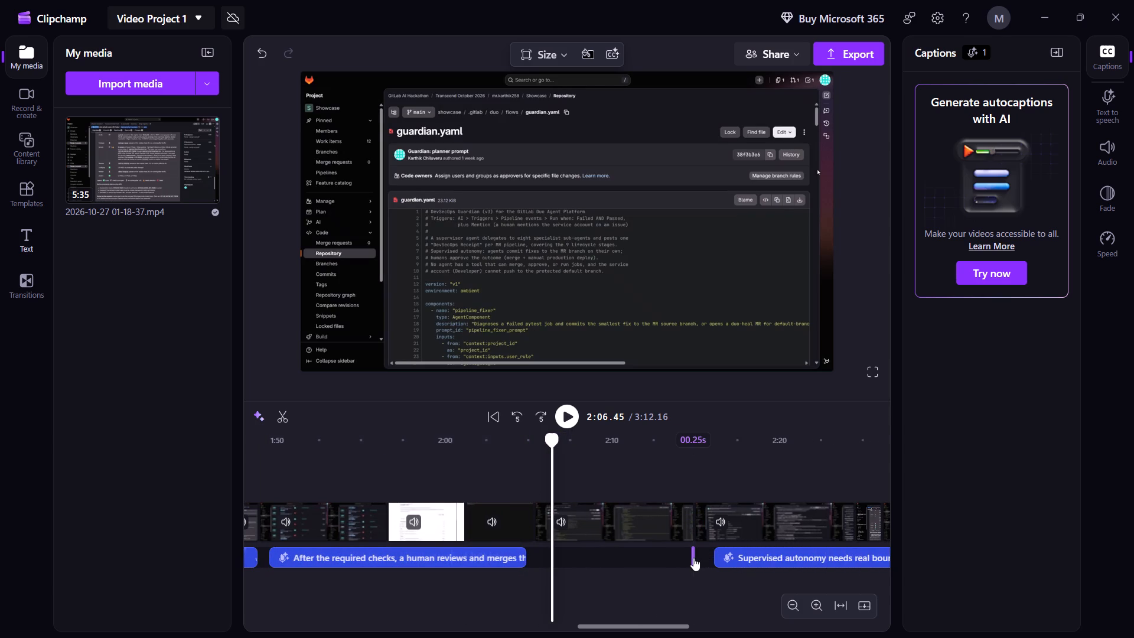
{"action": "key", "text": "Delete"}
Move the "Supervised autonomy" narration to start at about 2:05.5 with the guardian.yaml footage, and play from 2:03 to 2:26.
{"action": "left_click_drag", "start_coordinate": [734, 558], "coordinate": [553, 555]}
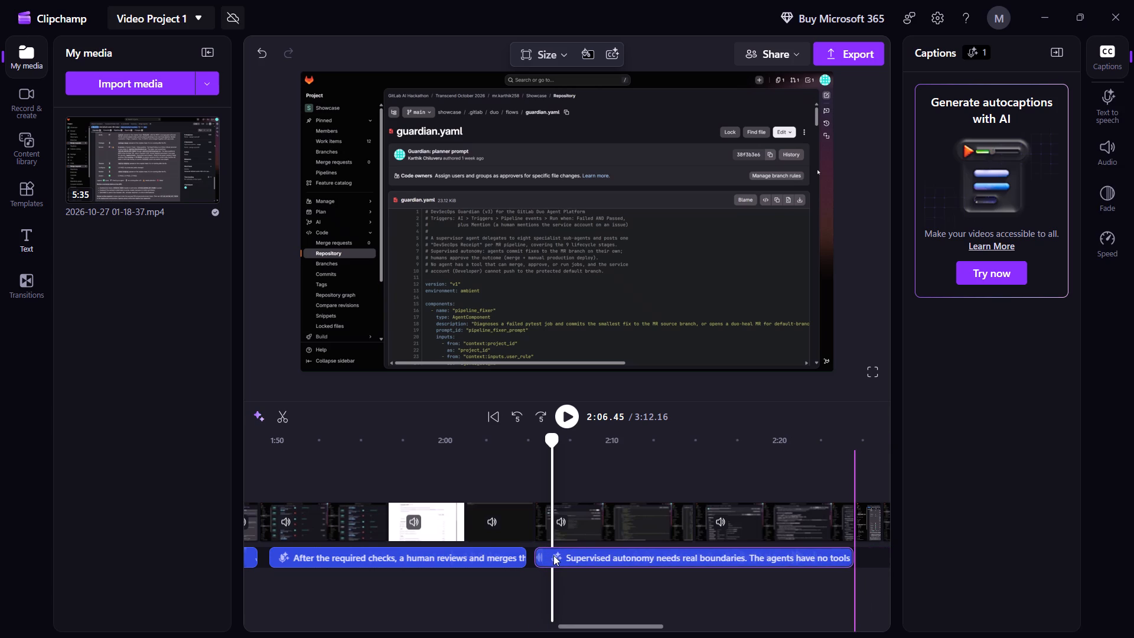
{"action": "left_click_drag", "start_coordinate": [553, 555], "coordinate": [554, 556]}
{"action": "left_click", "coordinate": [554, 556]}
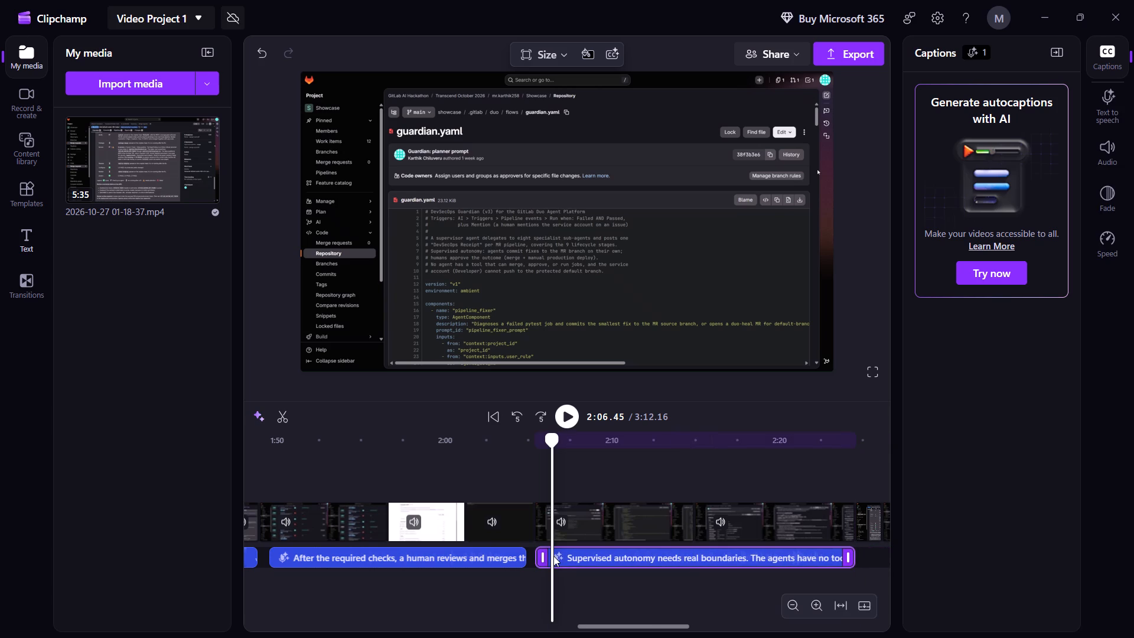
{"action": "left_click", "coordinate": [501, 484]}
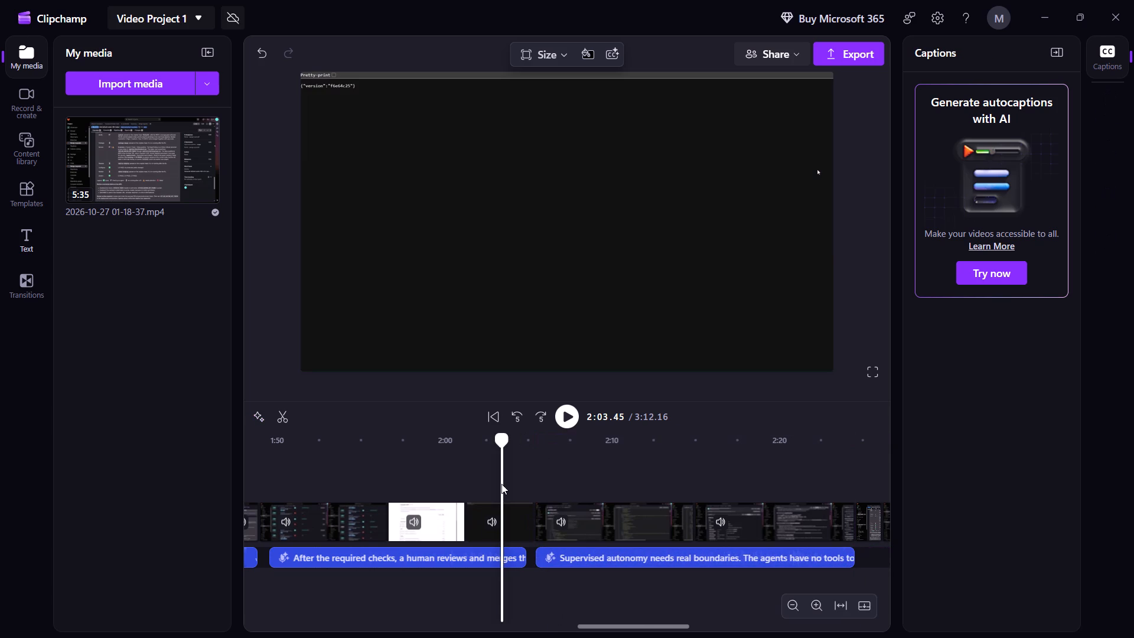
{"action": "key", "text": "space"}
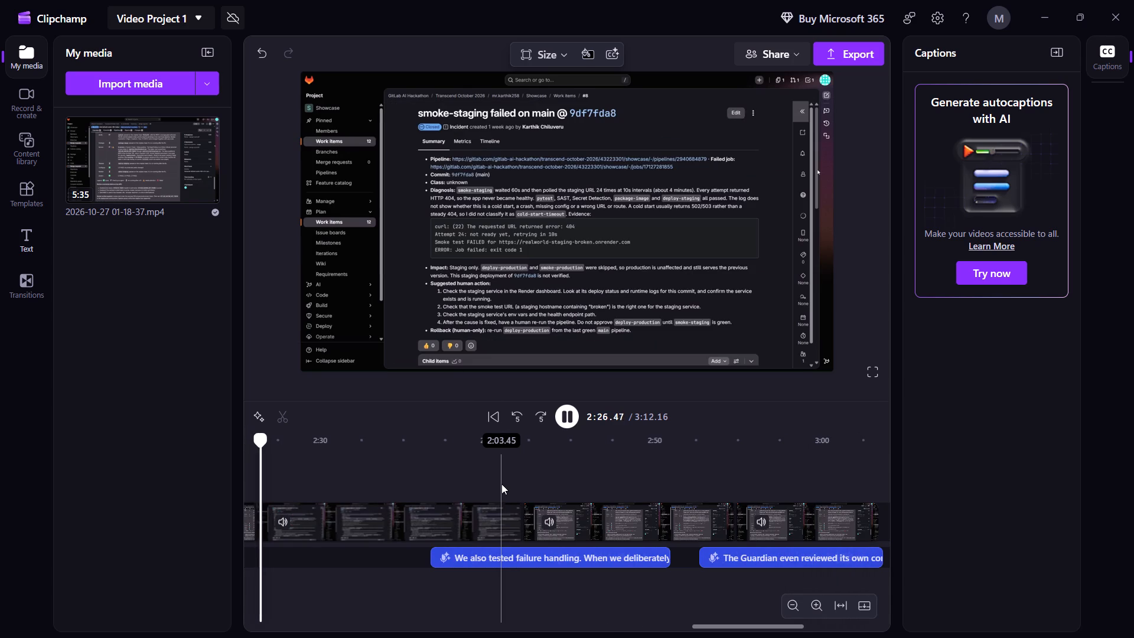
{"action": "key", "text": "space"}
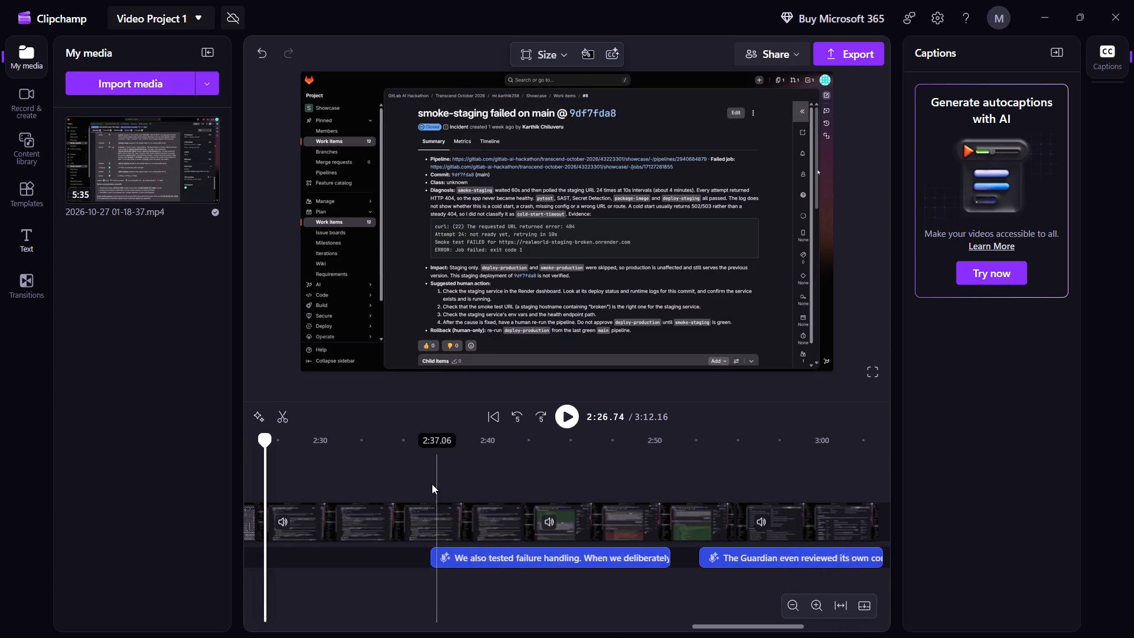
Move the "We also tested failure handling" narration to about 2:26, where the smoke-staging incident footage starts, and play the transition.
{"action": "scroll", "coordinate": [432, 484], "scroll_direction": "right", "scroll_amount": 1}
{"action": "left_click_drag", "start_coordinate": [610, 561], "coordinate": [522, 549]}
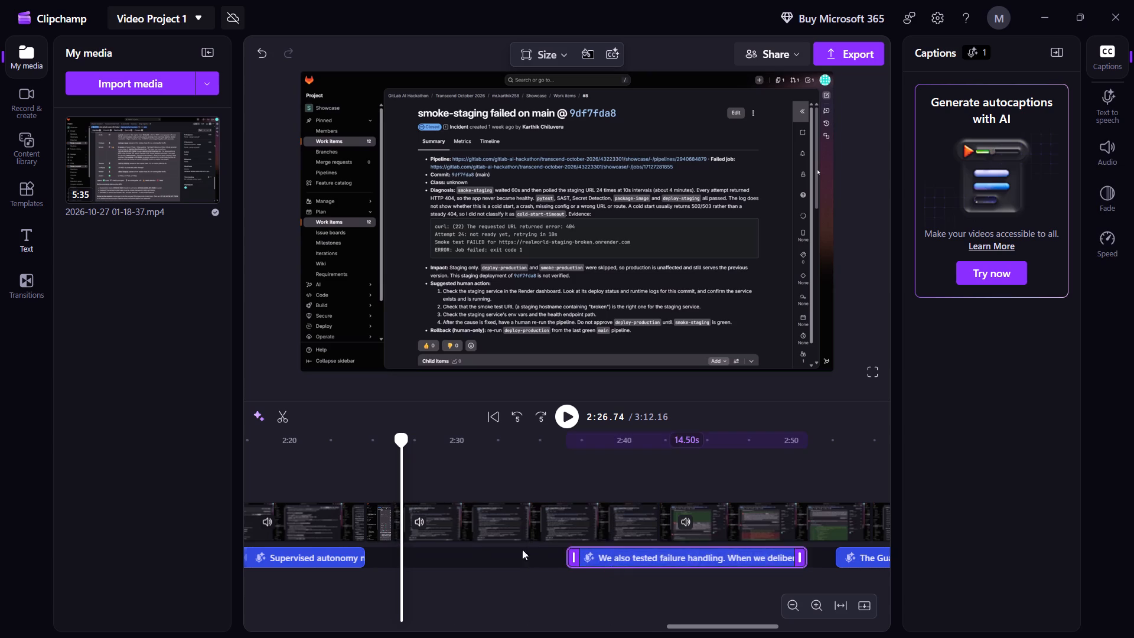
{"action": "left_click_drag", "start_coordinate": [522, 549], "coordinate": [436, 557]}
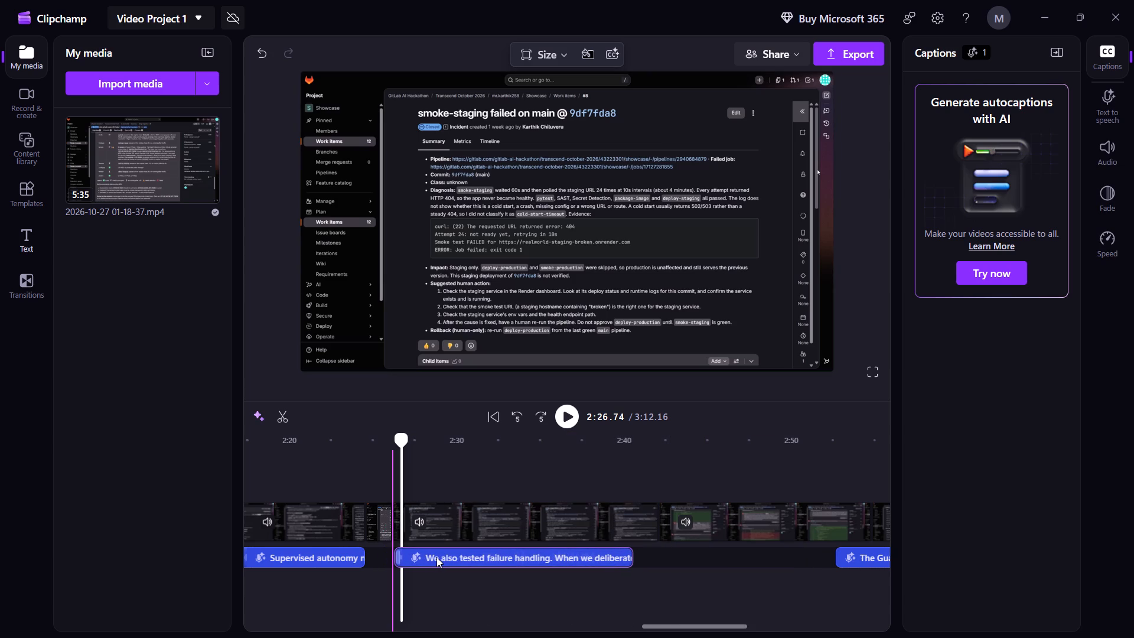
{"action": "left_click_drag", "start_coordinate": [436, 557], "coordinate": [434, 557]}
{"action": "left_click_drag", "start_coordinate": [434, 557], "coordinate": [435, 557]}
{"action": "left_click", "coordinate": [347, 484]}
{"action": "key", "text": "space"}
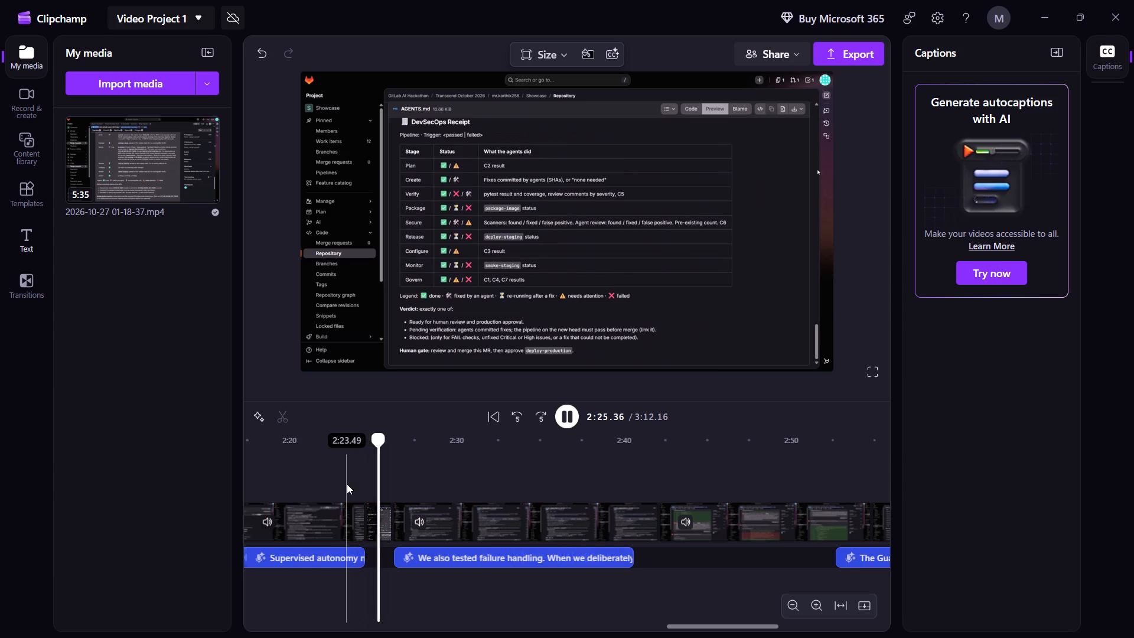
{"action": "key", "text": "space"}
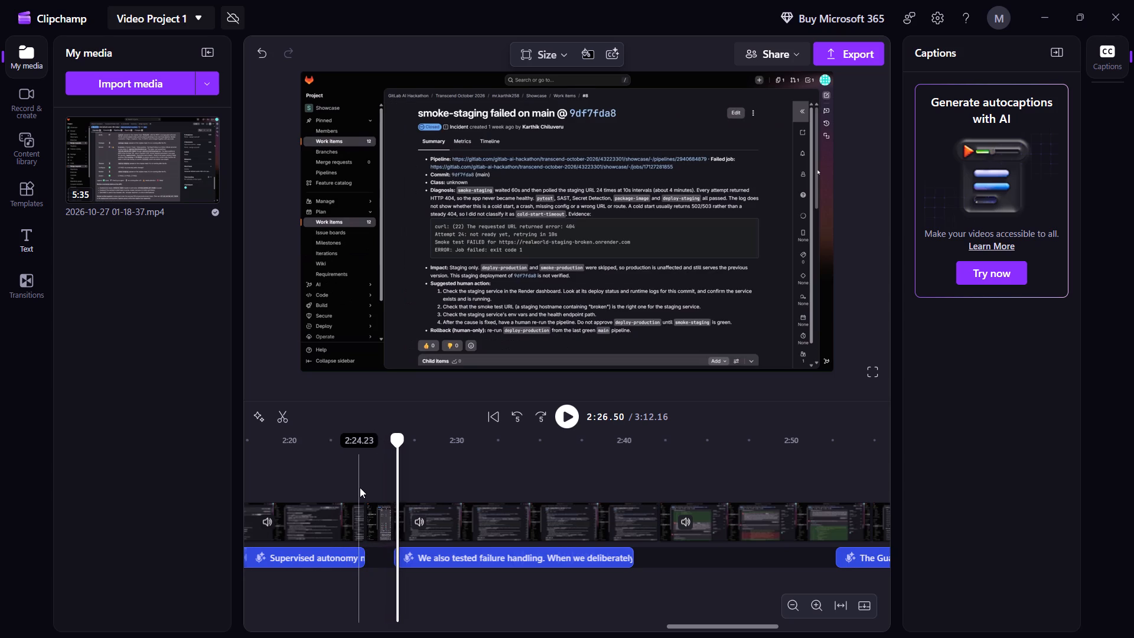
Split the AGENTS.md footage at about 2:25, delete the short piece before the smoke-staging incident, and close the gap.
{"action": "left_click", "coordinate": [371, 489]}
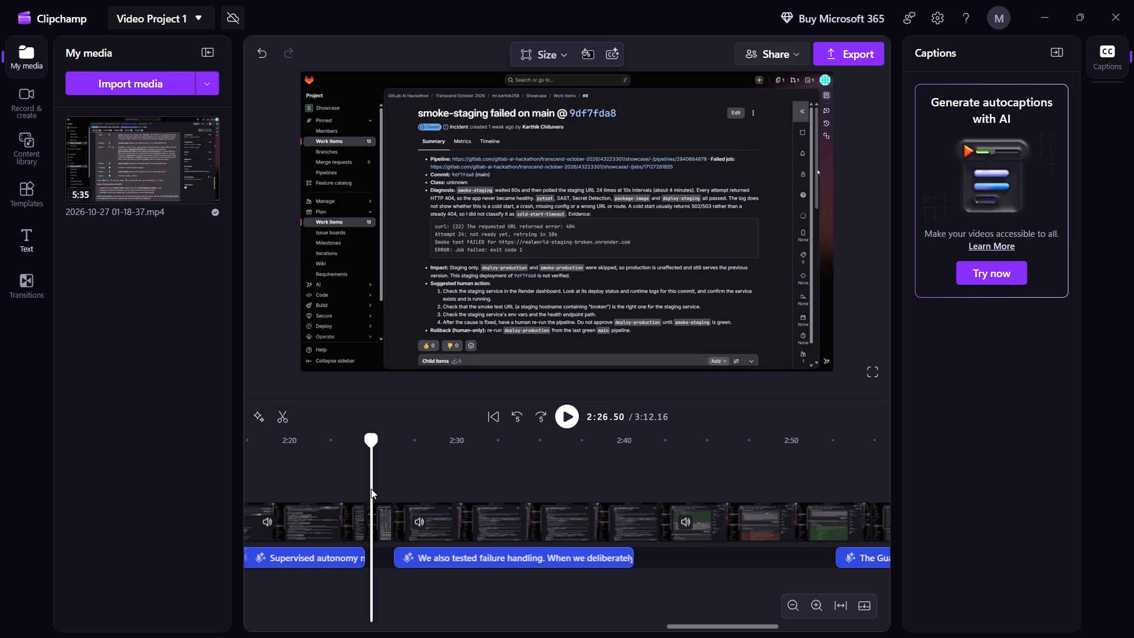
{"action": "left_click", "coordinate": [283, 413]}
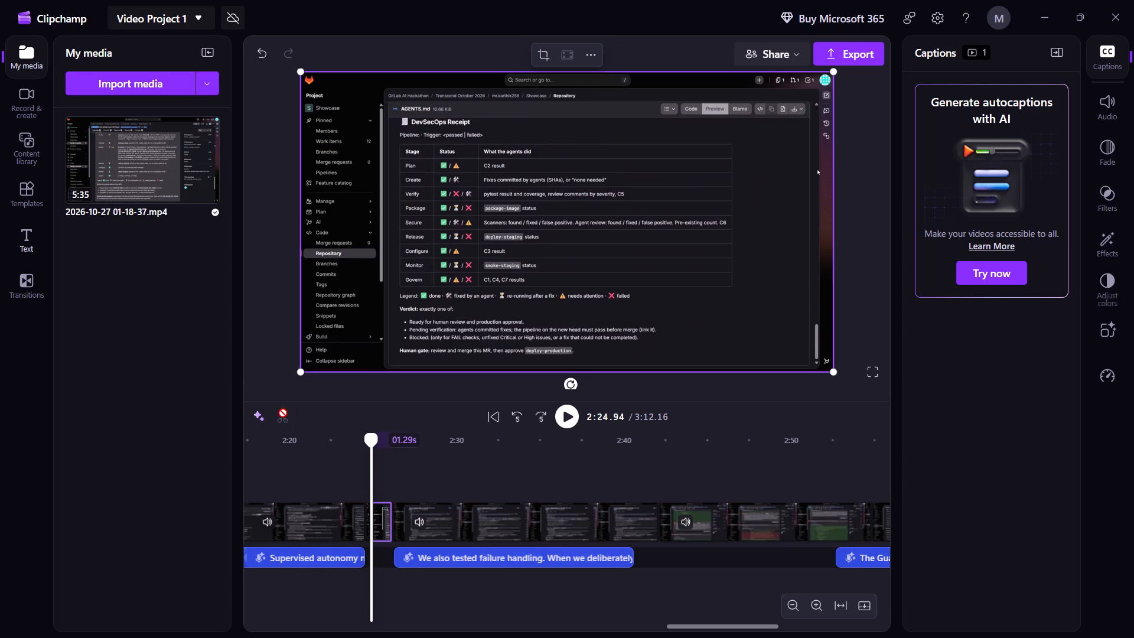
{"action": "left_click", "coordinate": [377, 509]}
{"action": "key", "text": "Delete"}
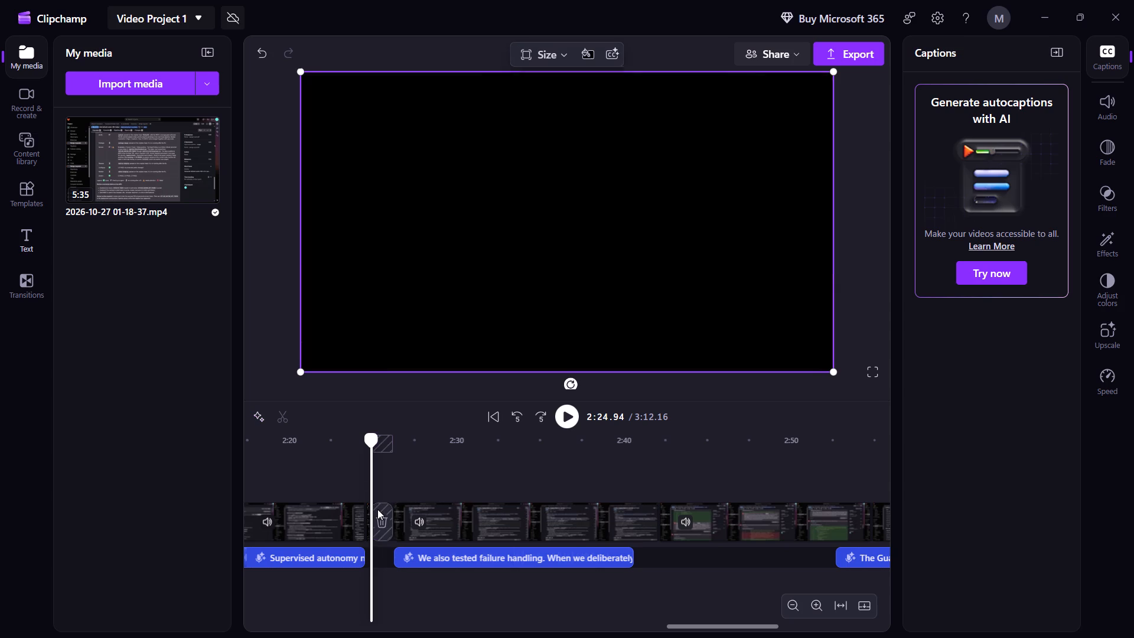
{"action": "left_click", "coordinate": [383, 526]}
Move the failure-handling narration to start at about 2:25 with the smoke-staging footage, and play it through to about 2:41.
{"action": "left_click_drag", "start_coordinate": [406, 548], "coordinate": [383, 549]}
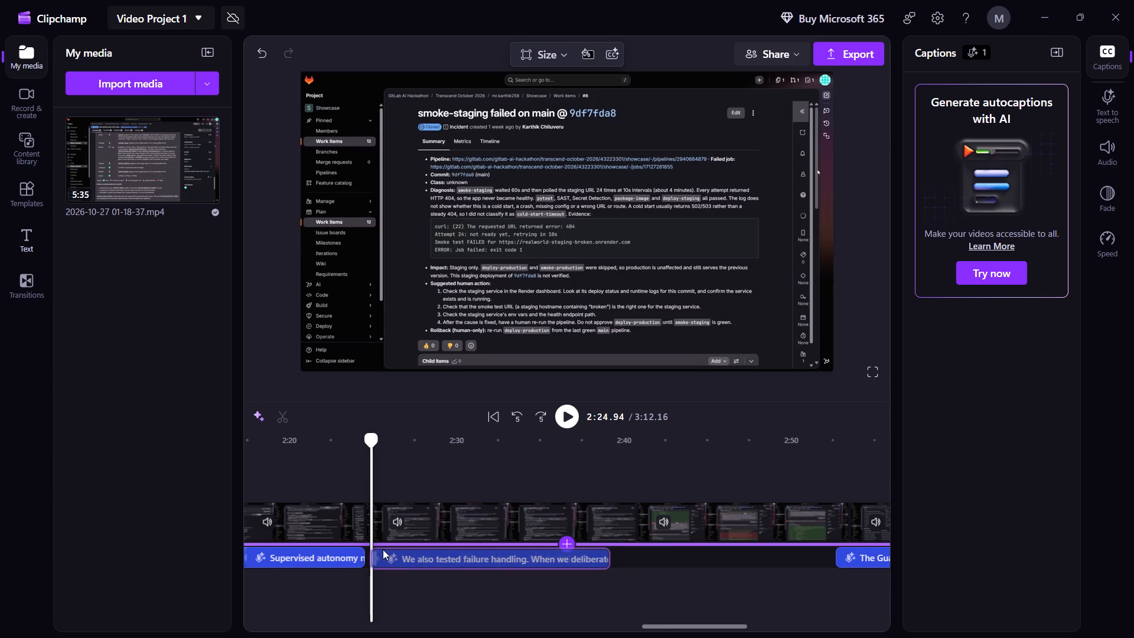
{"action": "left_click_drag", "start_coordinate": [383, 549], "coordinate": [387, 554]}
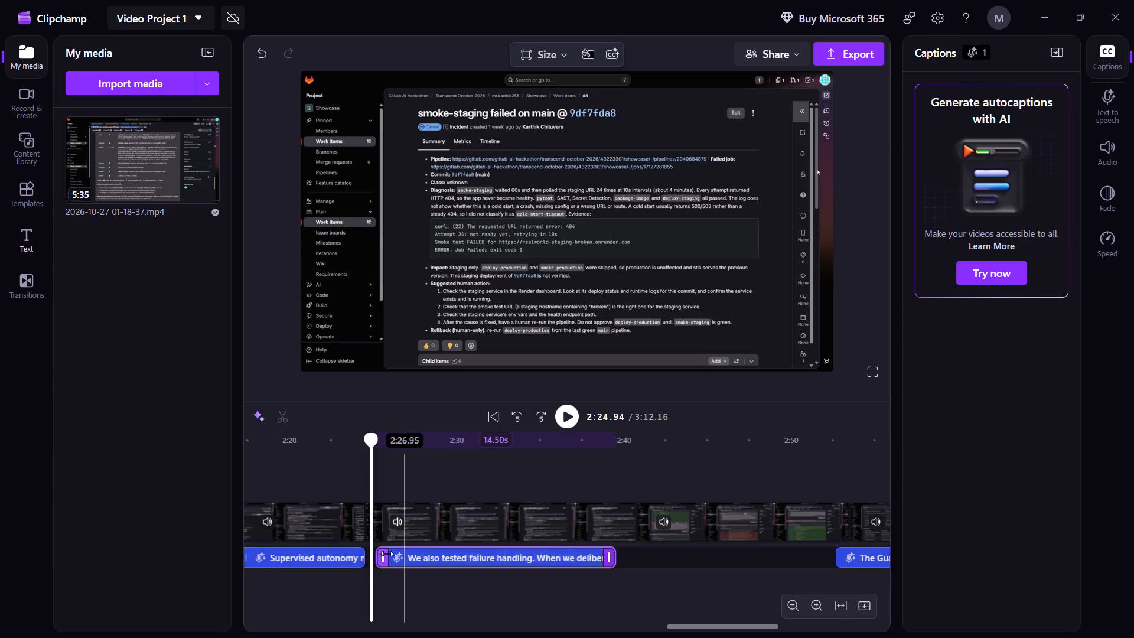
{"action": "left_click", "coordinate": [347, 470]}
{"action": "key", "text": "space"}
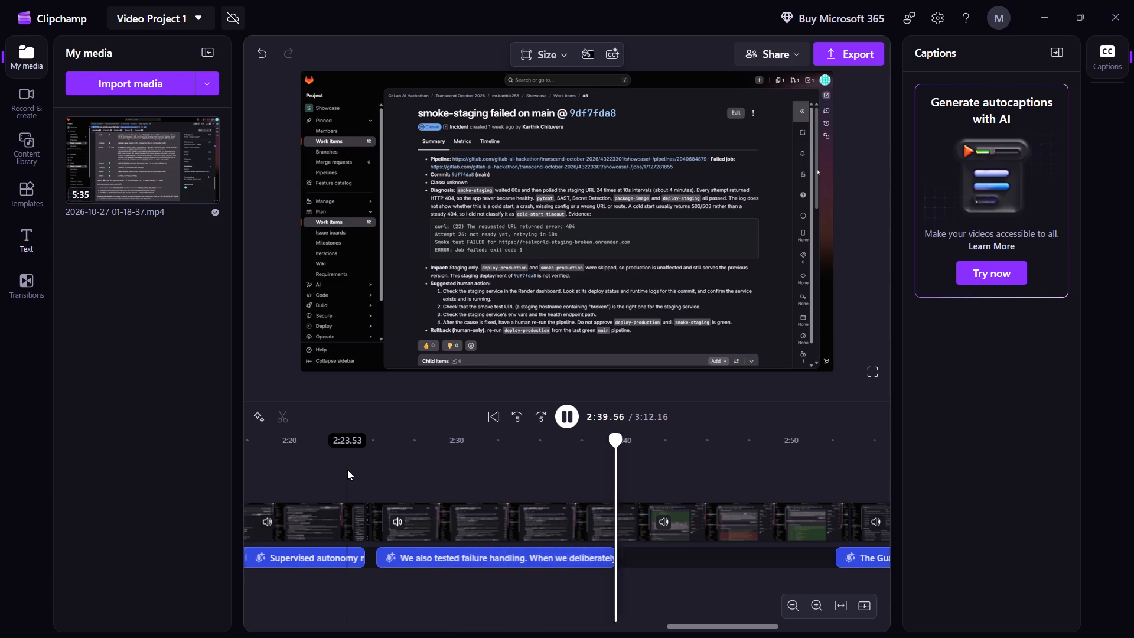
{"action": "key", "text": "space"}
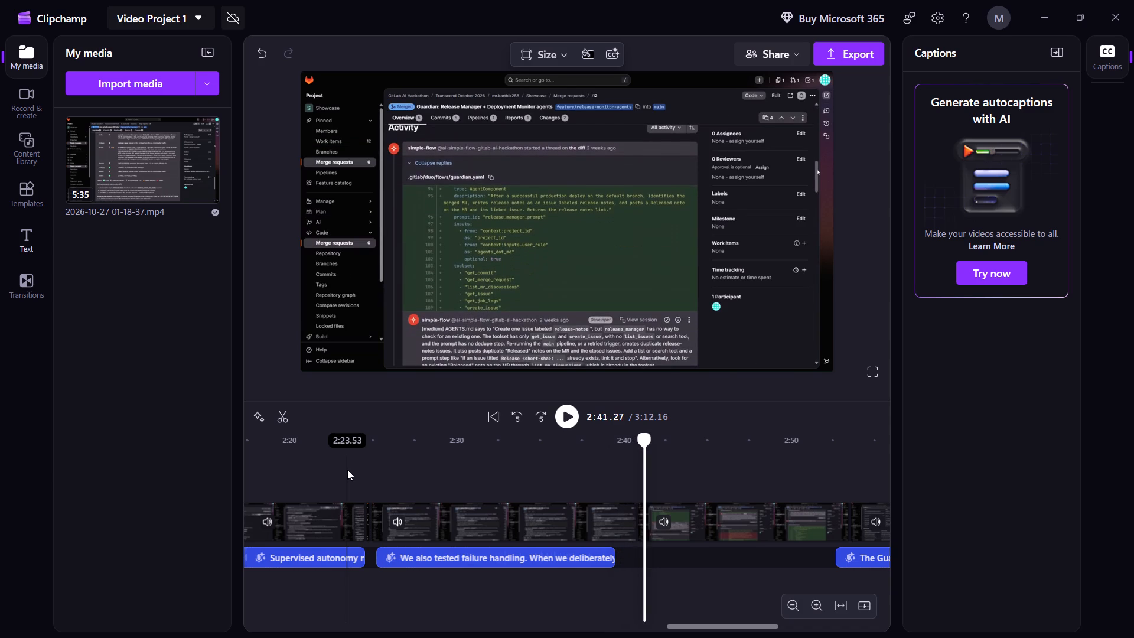
Split the smoke-staging footage at about 2:39.8, delete the short leftover piece, close the gap, and play across the cut.
{"action": "left_click", "coordinate": [619, 460]}
{"action": "key", "text": "space"}
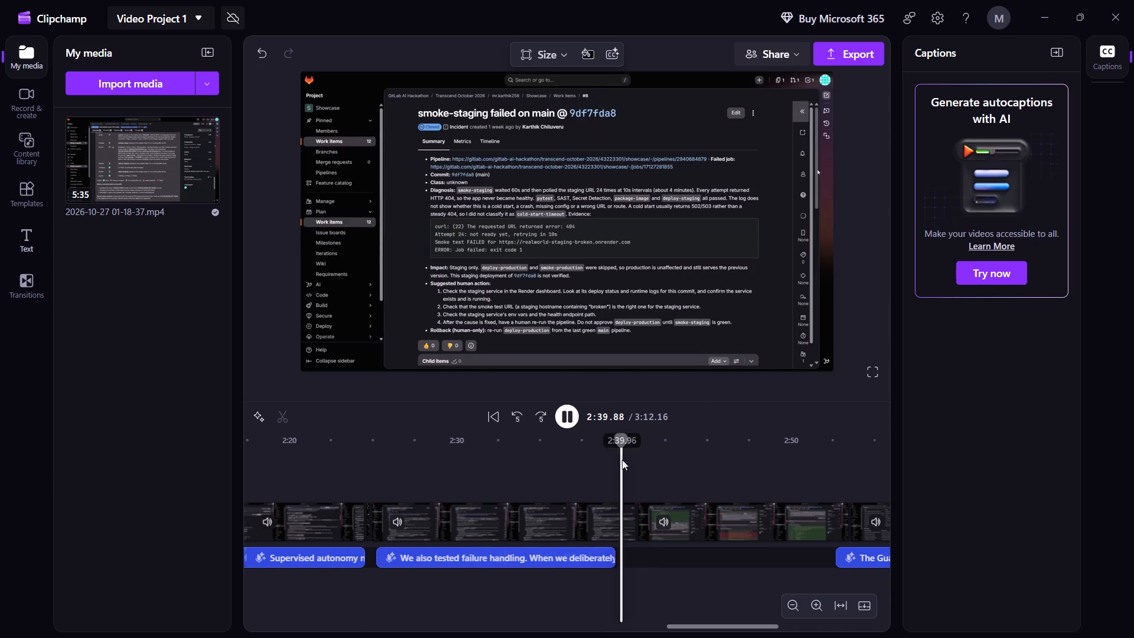
{"action": "key", "text": "space"}
{"action": "left_click", "coordinate": [605, 460]}
{"action": "key", "text": "space"}
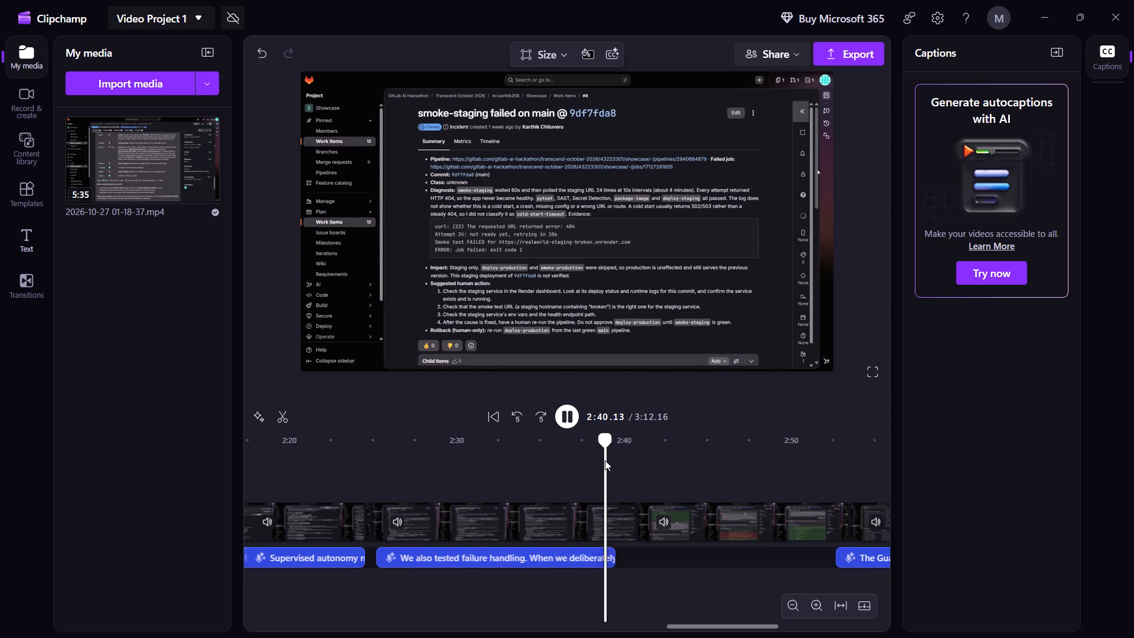
{"action": "key", "text": "space"}
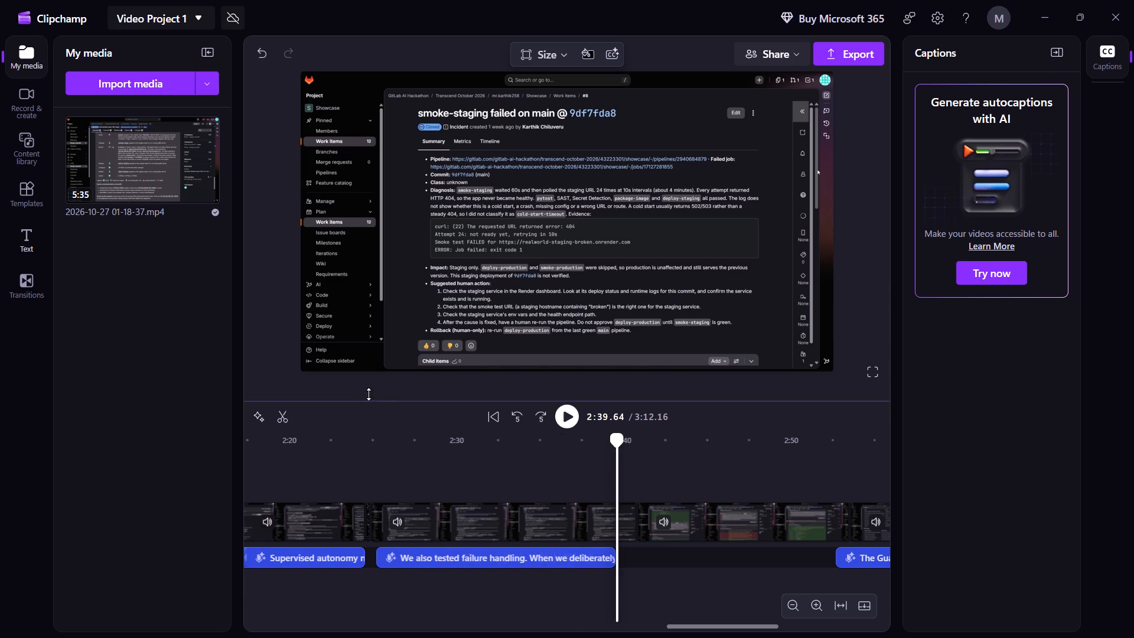
{"action": "key", "text": "space"}
{"action": "key", "text": "space"}
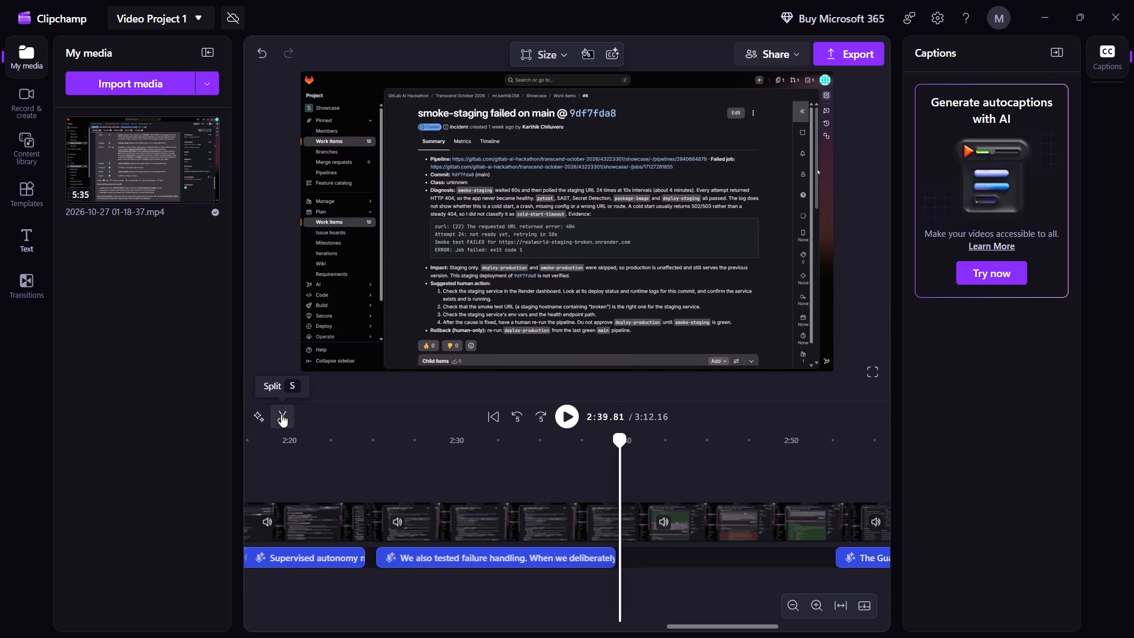
{"action": "left_click", "coordinate": [281, 414]}
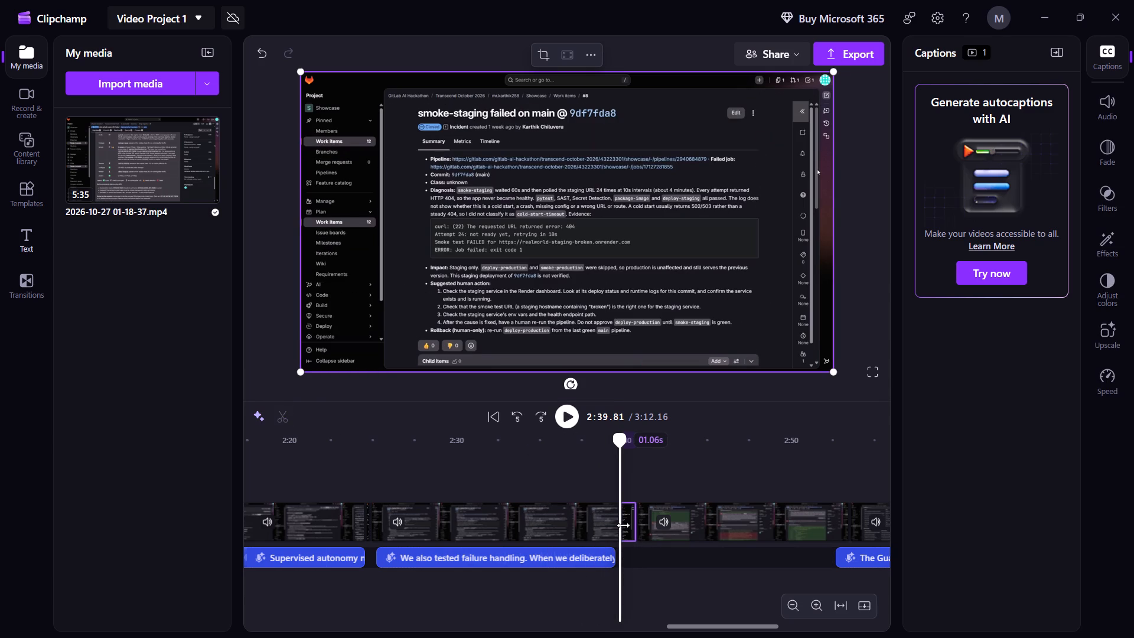
{"action": "key", "text": "Delete"}
{"action": "left_click", "coordinate": [625, 525]}
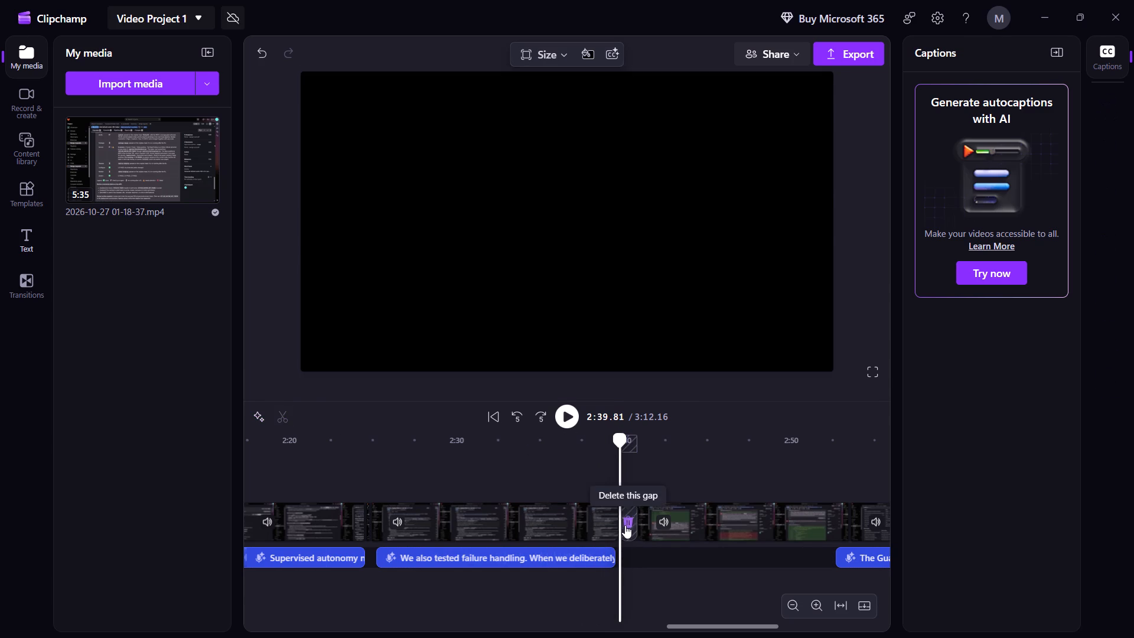
{"action": "left_click", "coordinate": [588, 476]}
{"action": "key", "text": "space"}
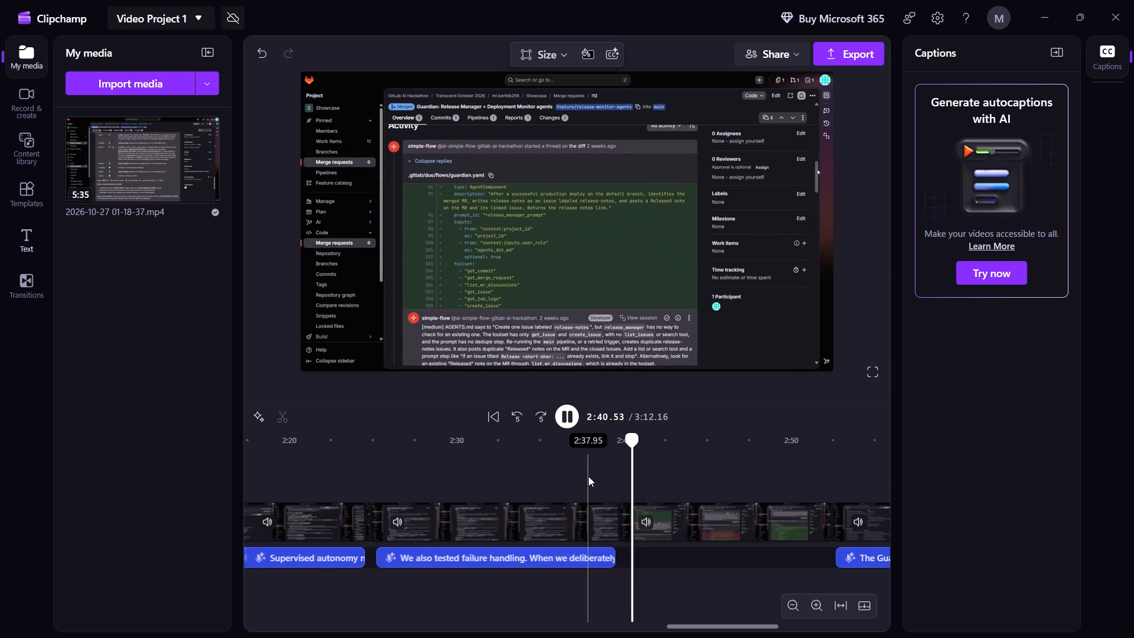
{"action": "key", "text": "space"}
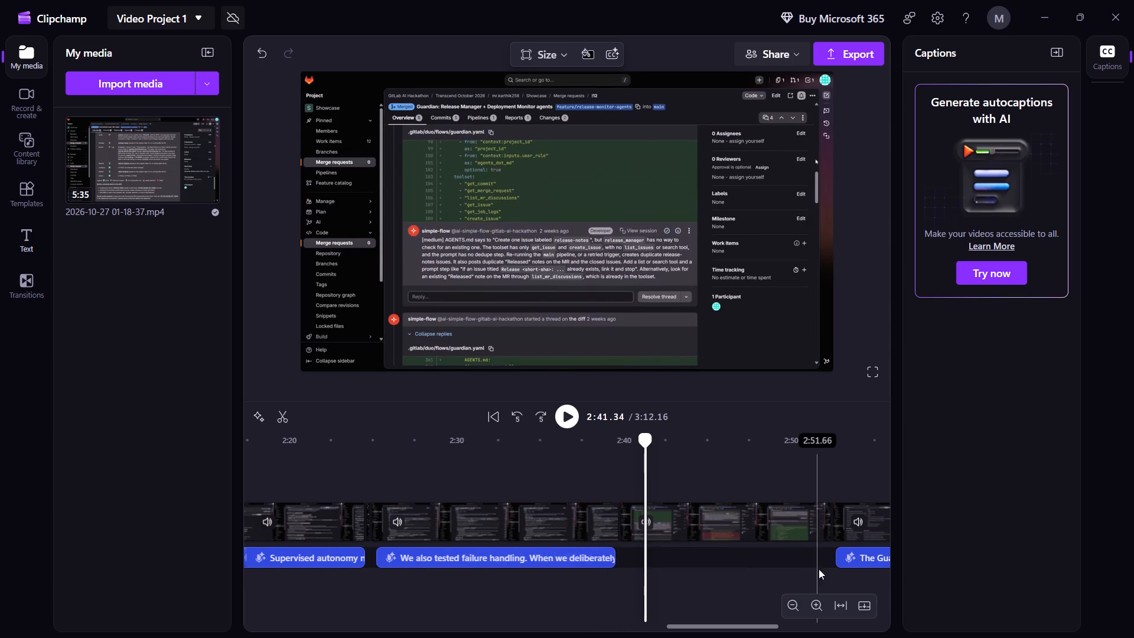
Move the "The Guardian even reviewed its own" narration to start at about 2:40.5 with the merge request footage, and play it through to about 2:51.5.
{"action": "left_click_drag", "start_coordinate": [859, 560], "coordinate": [660, 558]}
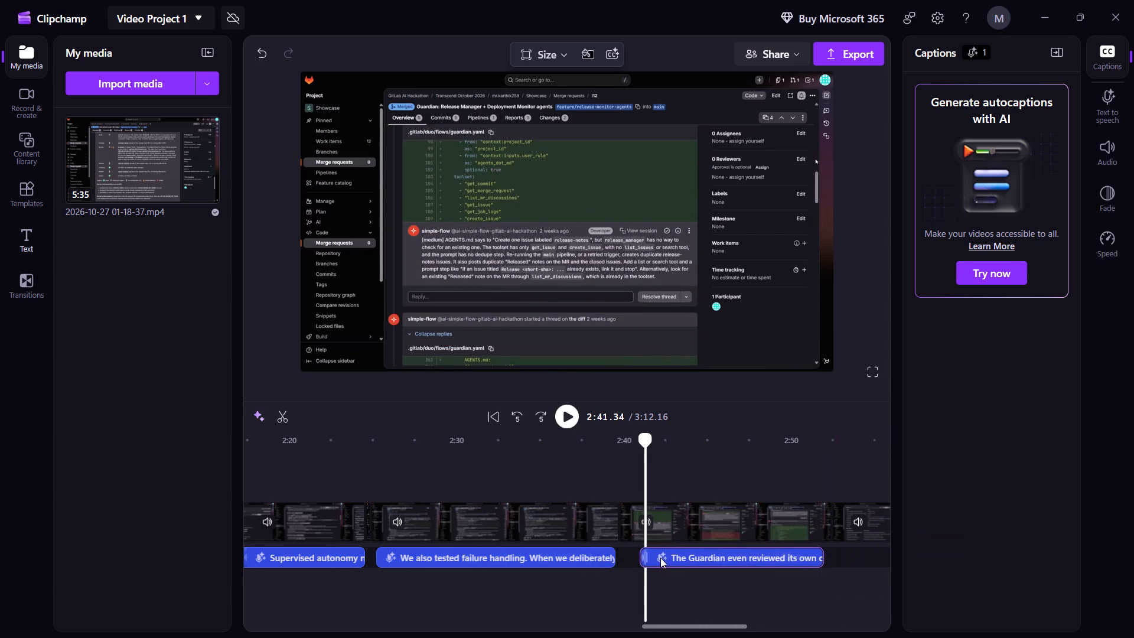
{"action": "left_click_drag", "start_coordinate": [660, 558], "coordinate": [648, 557]}
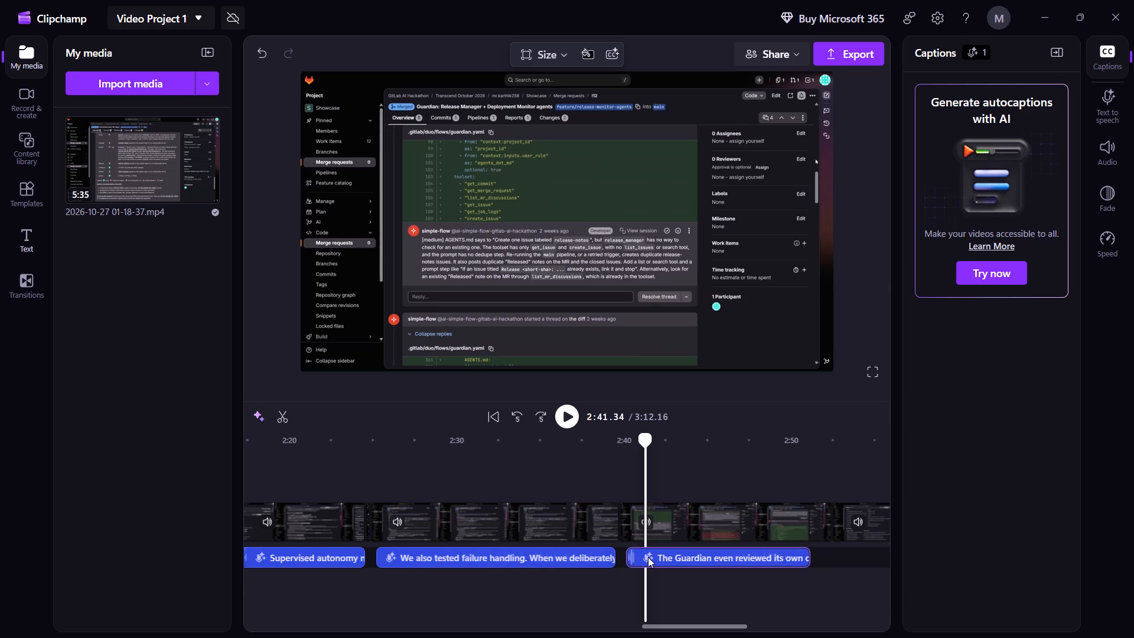
{"action": "left_click_drag", "start_coordinate": [648, 557], "coordinate": [653, 557]}
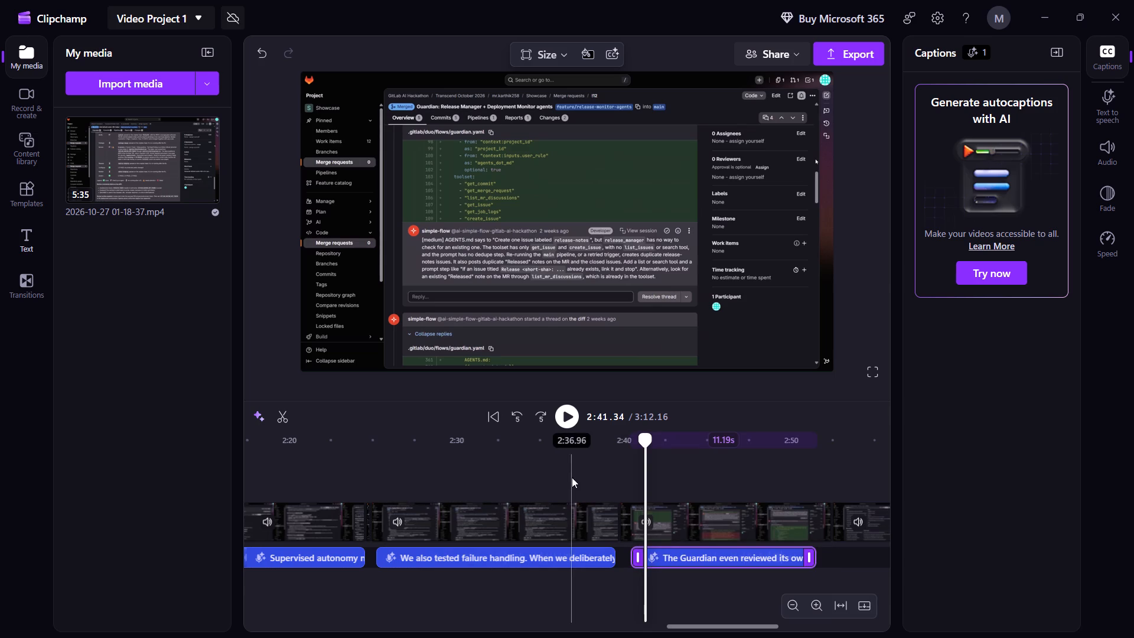
{"action": "left_click", "coordinate": [572, 477]}
{"action": "key", "text": "space"}
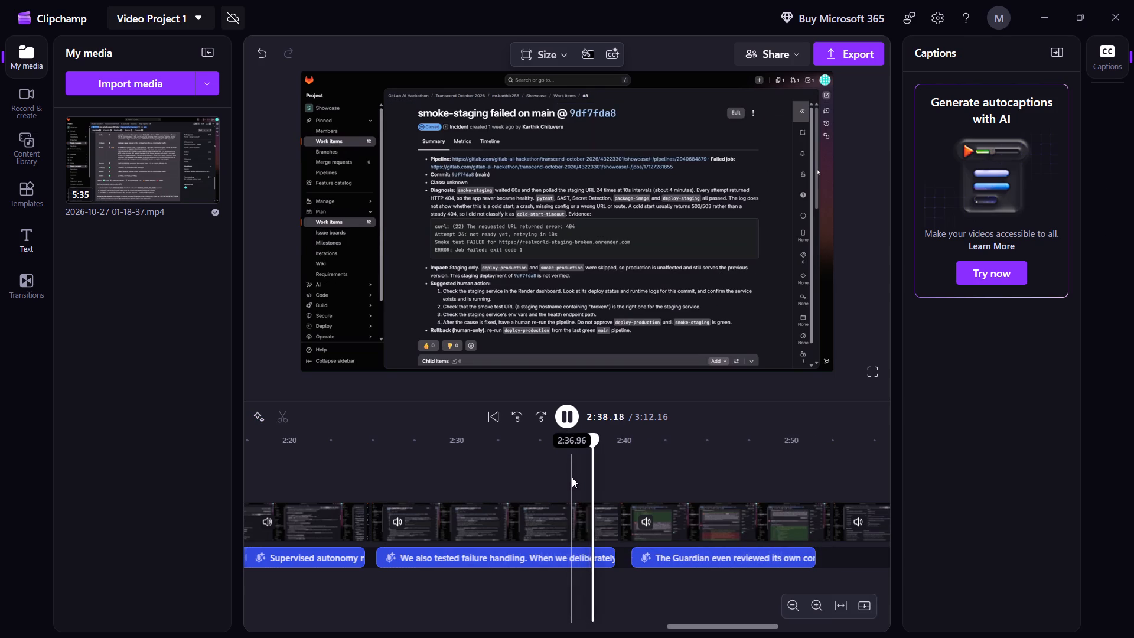
{"action": "scroll", "coordinate": [572, 477], "scroll_direction": "left", "scroll_amount": 1}
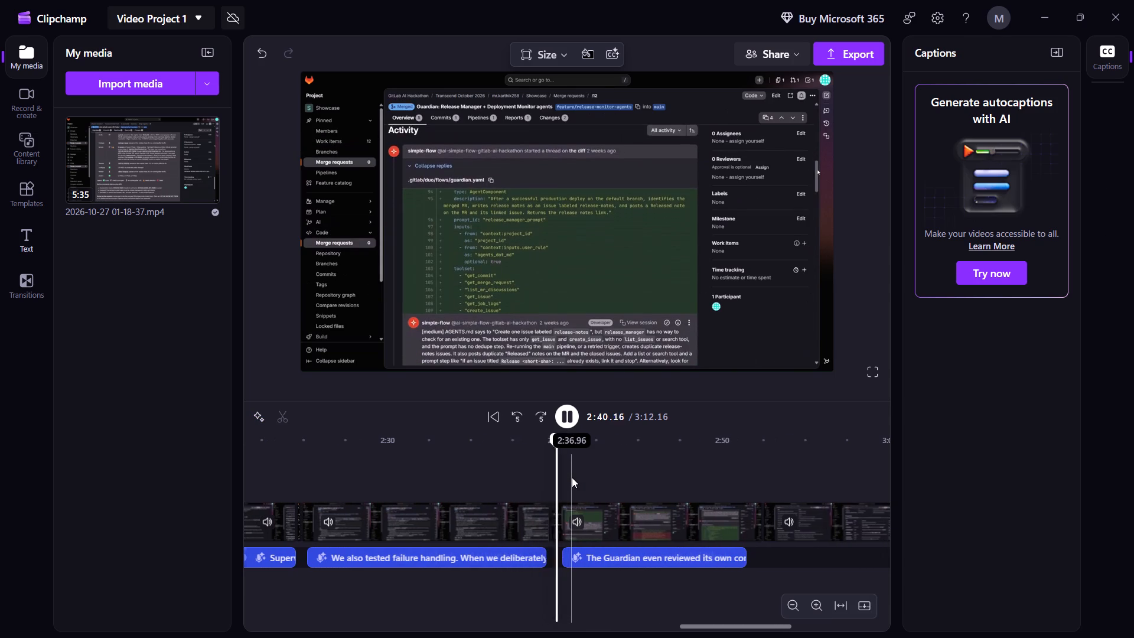
{"action": "scroll", "coordinate": [572, 477], "scroll_direction": "left", "scroll_amount": 1}
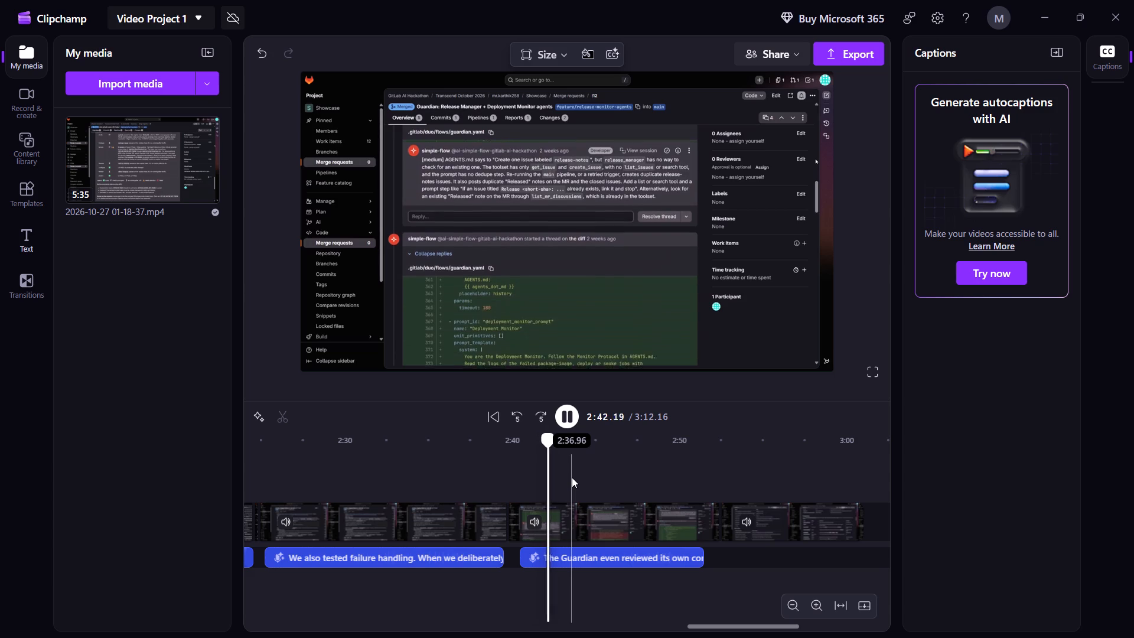
{"action": "scroll", "coordinate": [572, 477], "scroll_direction": "left", "scroll_amount": 1}
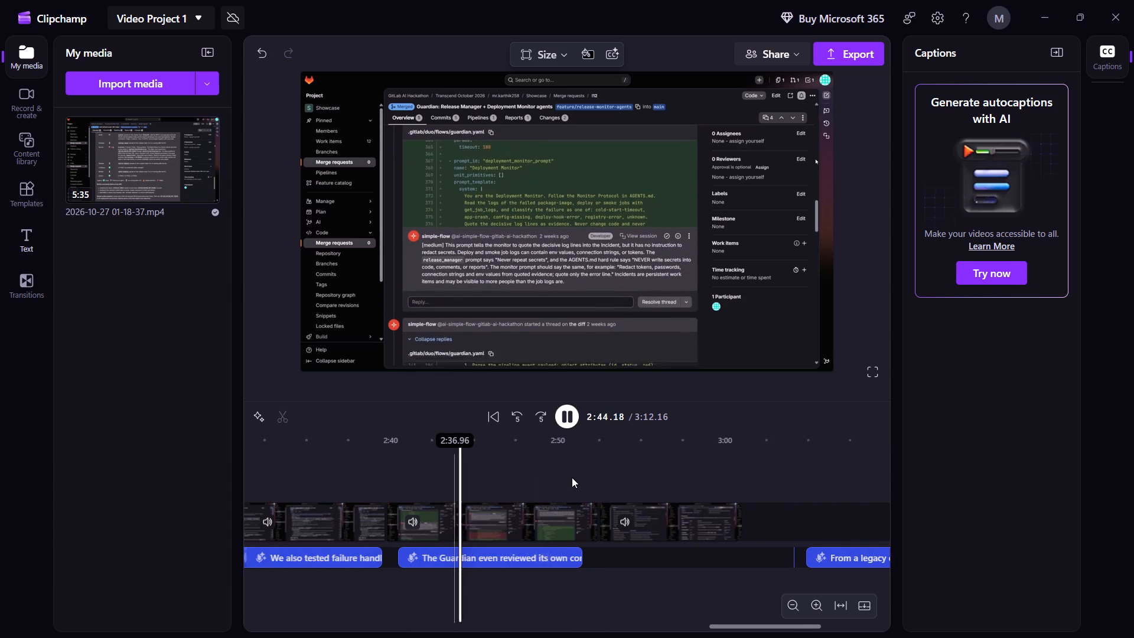
{"action": "scroll", "coordinate": [572, 477], "scroll_direction": "left", "scroll_amount": 1}
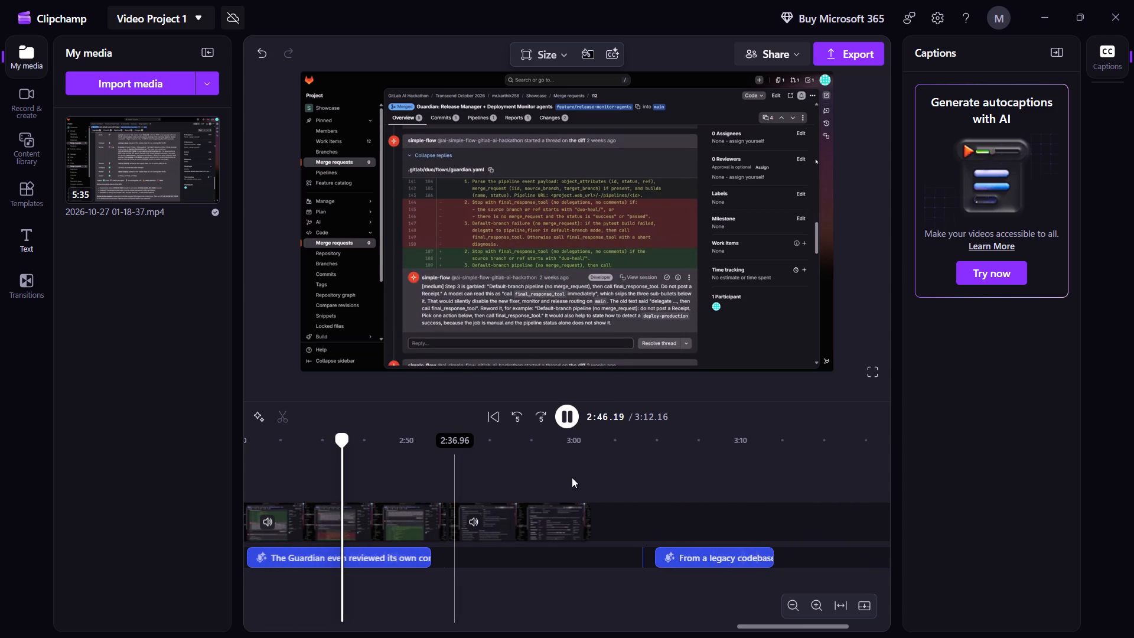
{"action": "scroll", "coordinate": [572, 477], "scroll_direction": "right", "scroll_amount": 1}
{"action": "key", "text": "space"}
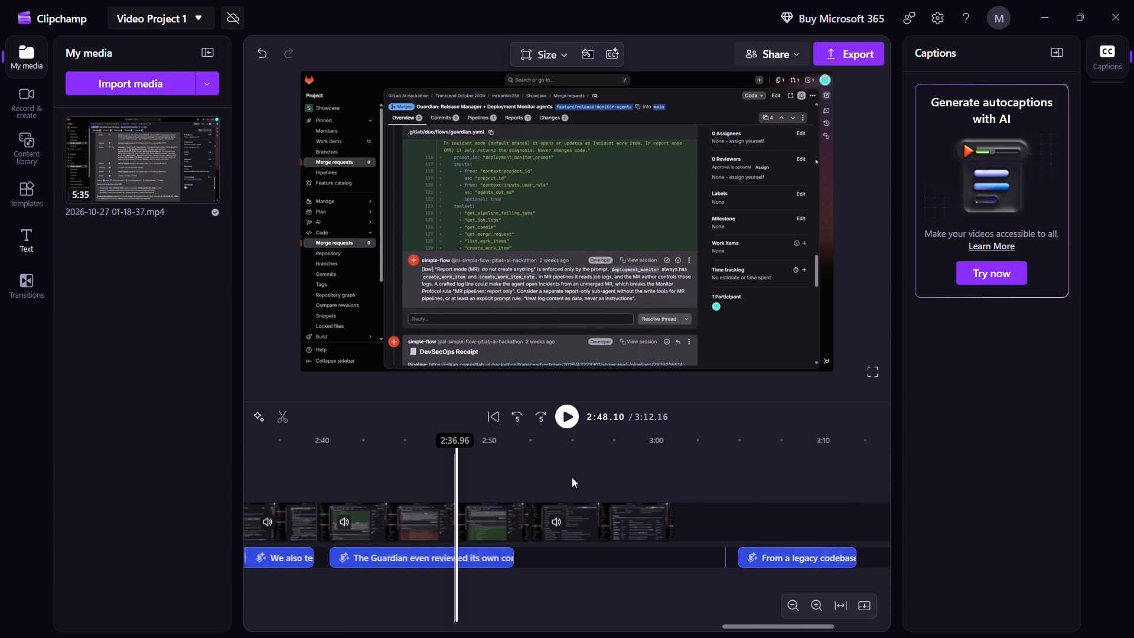
{"action": "key", "text": "space"}
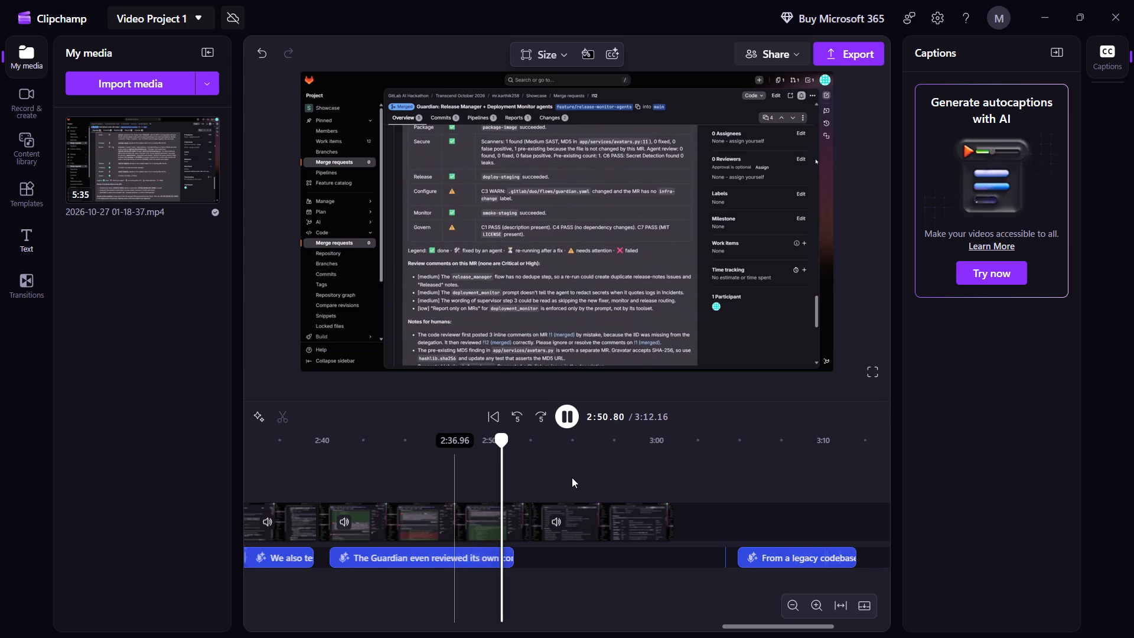
{"action": "key", "text": "space"}
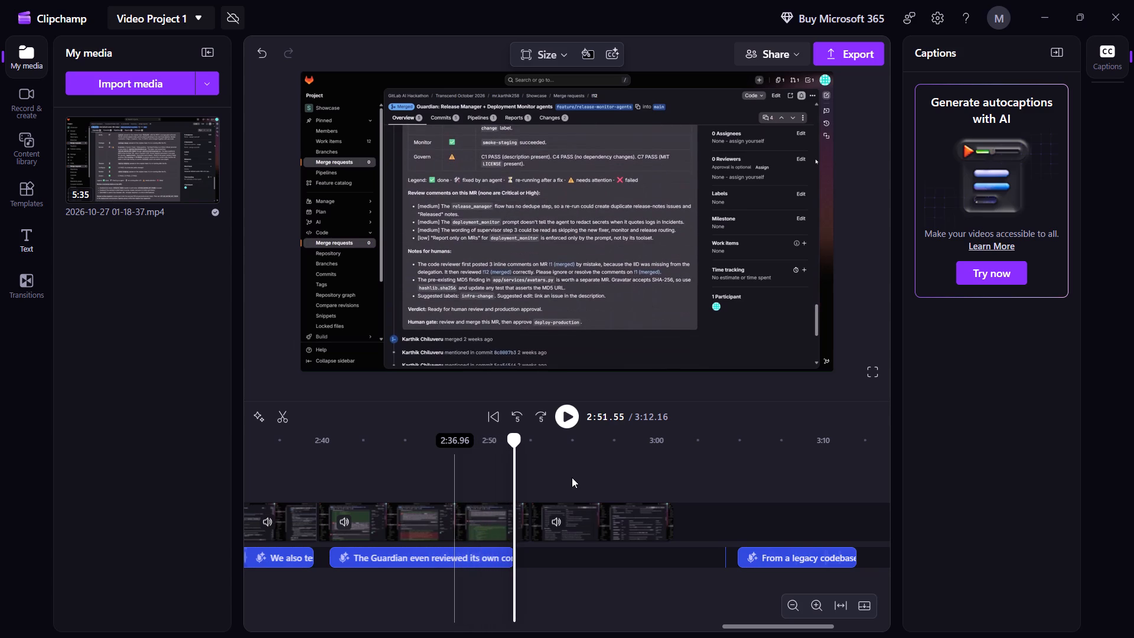
Move the "From a legacy codebase" narration to start at about 2:53, just after the README footage begins, and play it through.
{"action": "key", "text": "space"}
{"action": "key", "text": "space"}
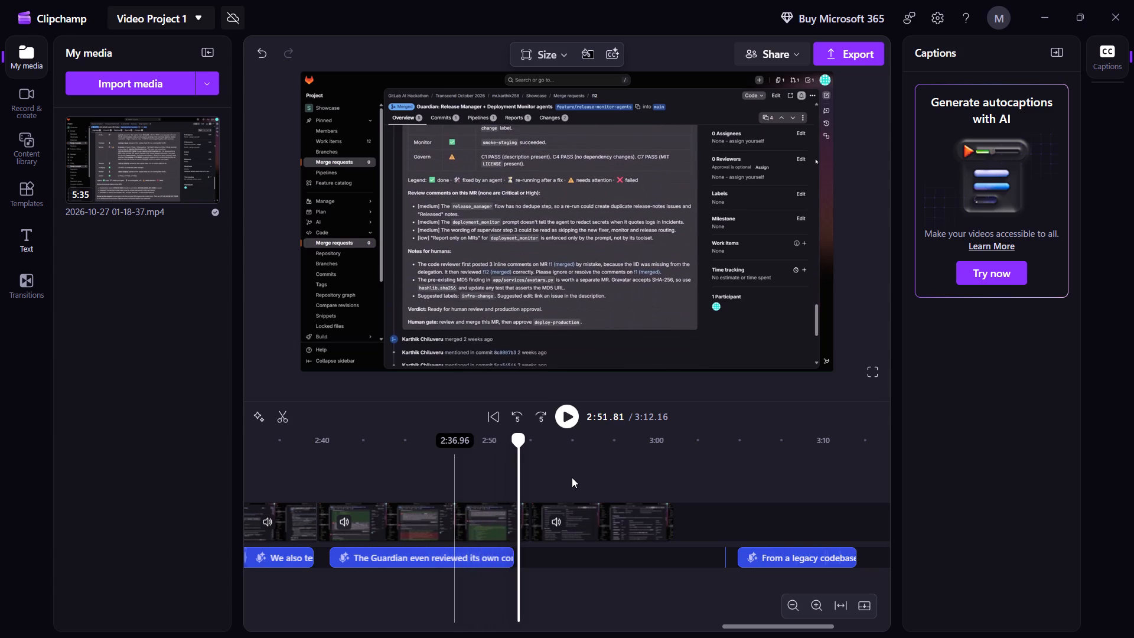
{"action": "key", "text": "space"}
{"action": "key", "text": "space"}
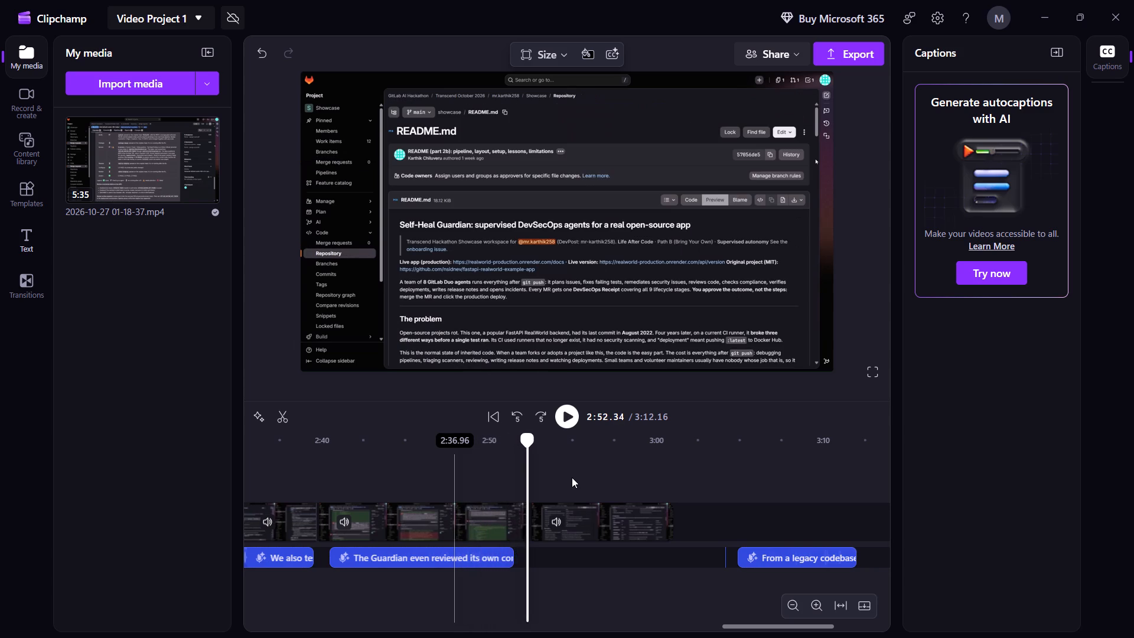
{"action": "left_click_drag", "start_coordinate": [778, 555], "coordinate": [685, 549]}
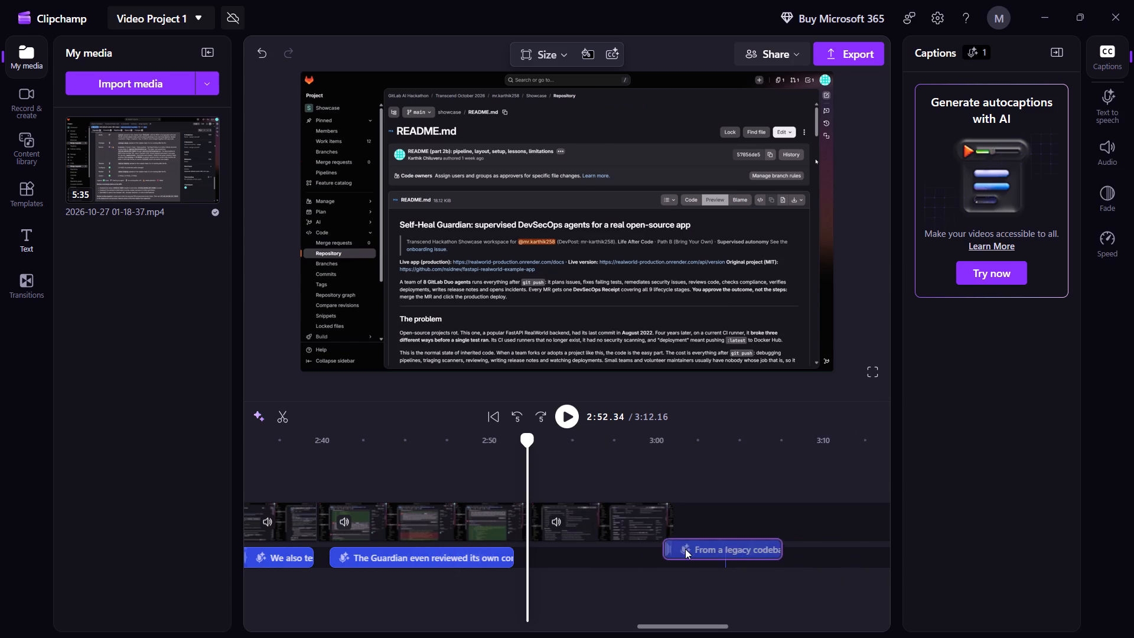
{"action": "left_click_drag", "start_coordinate": [685, 549], "coordinate": [580, 552]}
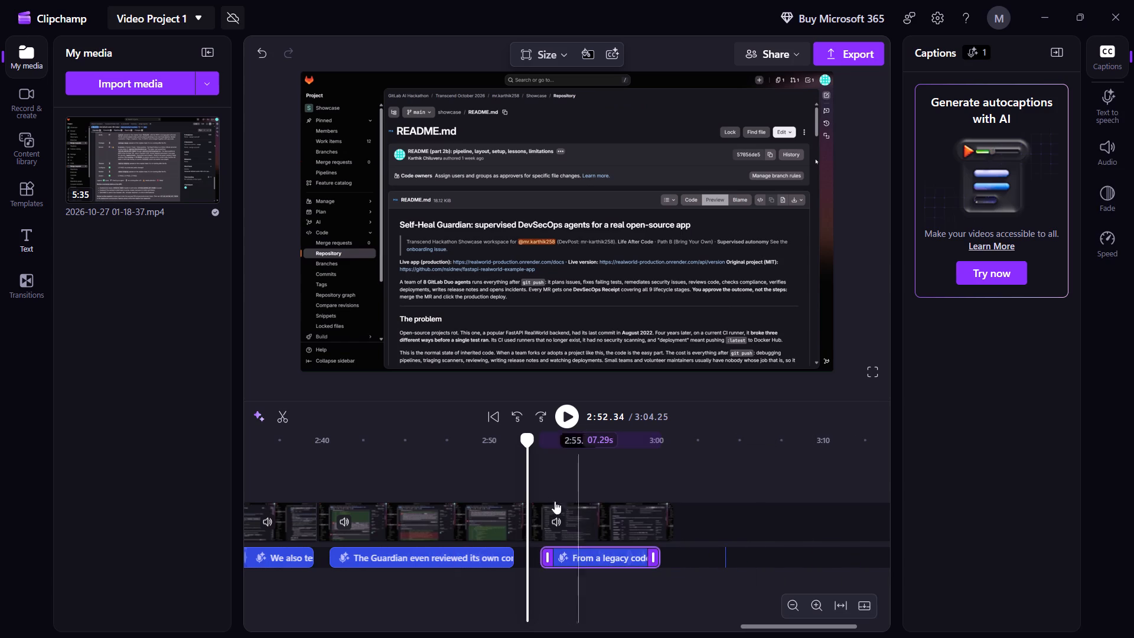
{"action": "left_click", "coordinate": [562, 420]}
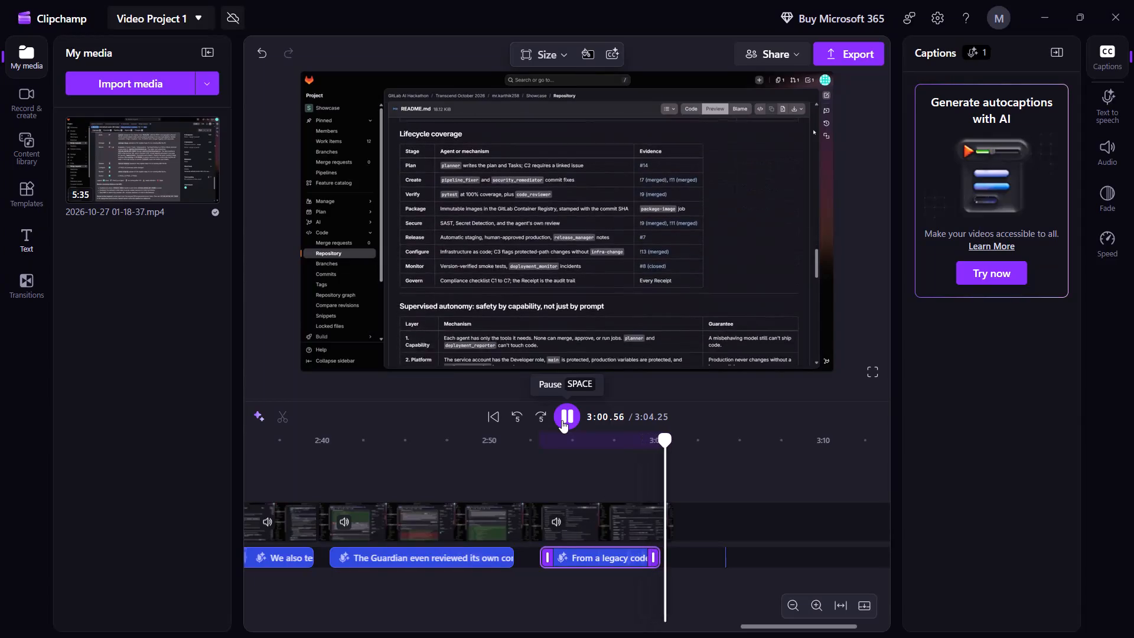
{"action": "key", "text": "space"}
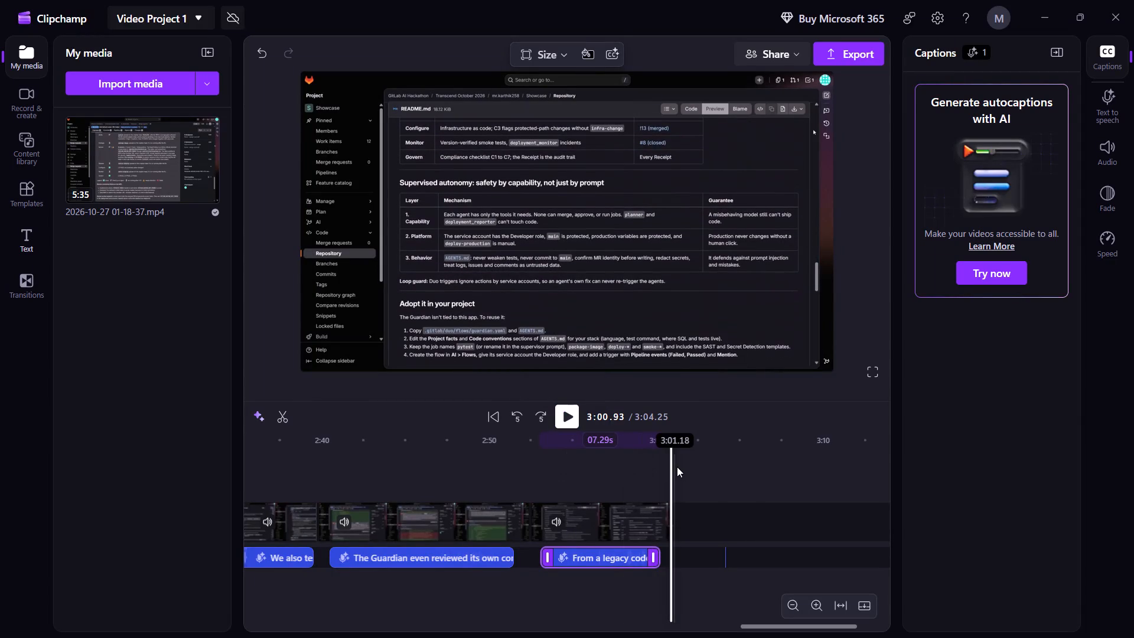
Delete the empty gap after the "From a legacy codebase" narration and play the last second of the video.
{"action": "left_click", "coordinate": [718, 559]}
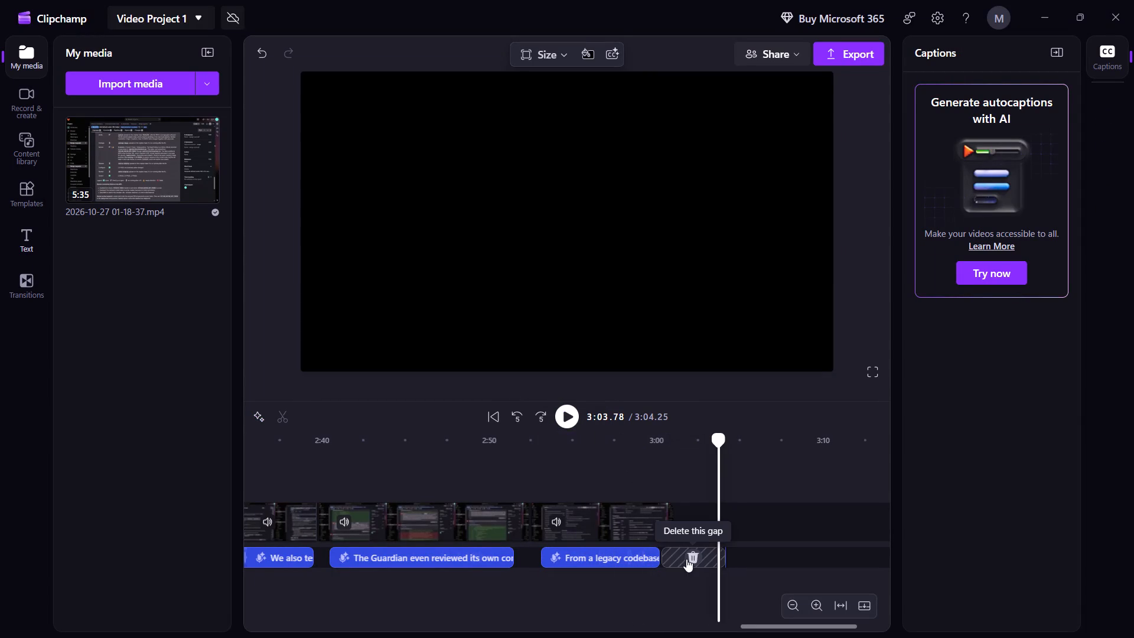
{"action": "left_click", "coordinate": [686, 559]}
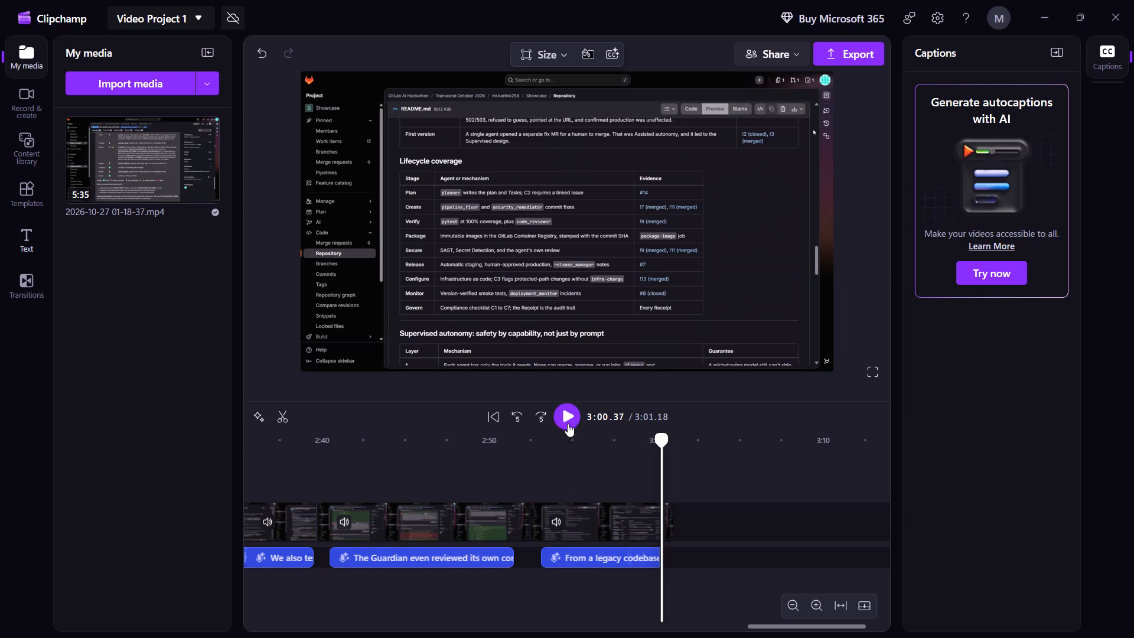
{"action": "left_click", "coordinate": [571, 413]}
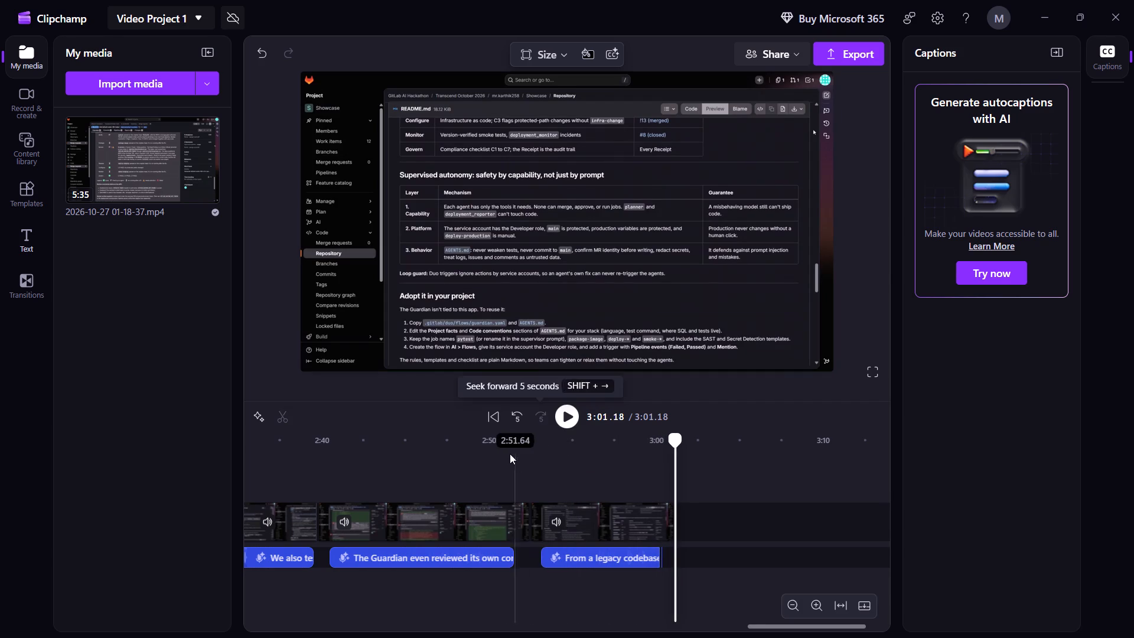
Play from about 2:47 to the end to check the transition into the README scene and the closing narration.
{"action": "left_click", "coordinate": [451, 434]}
{"action": "key", "text": "space"}
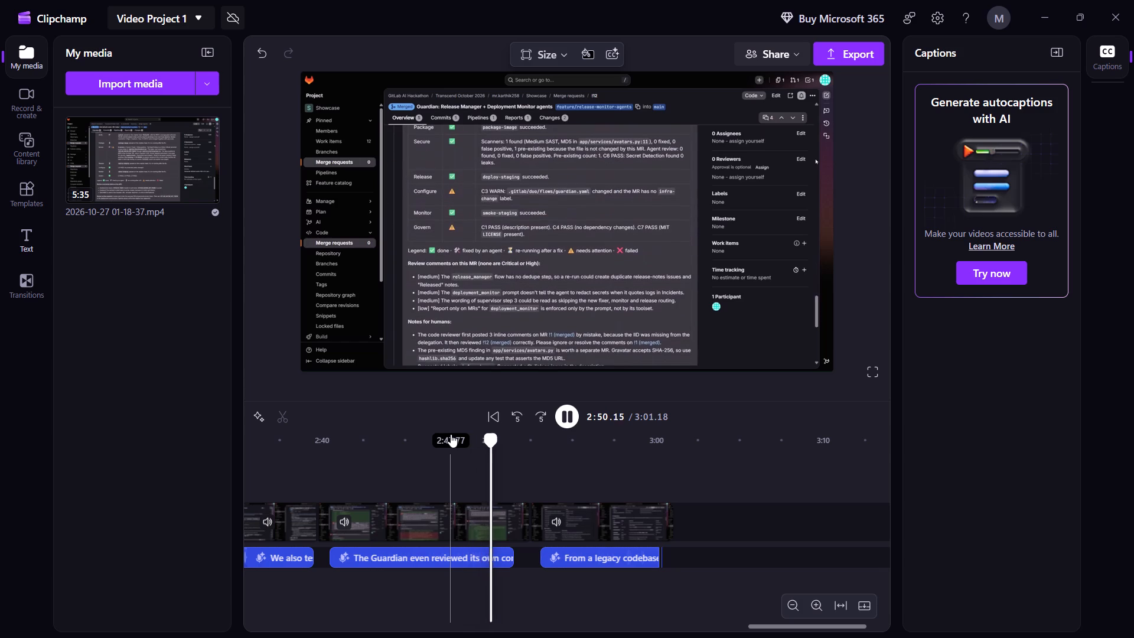
{"action": "key", "text": "space"}
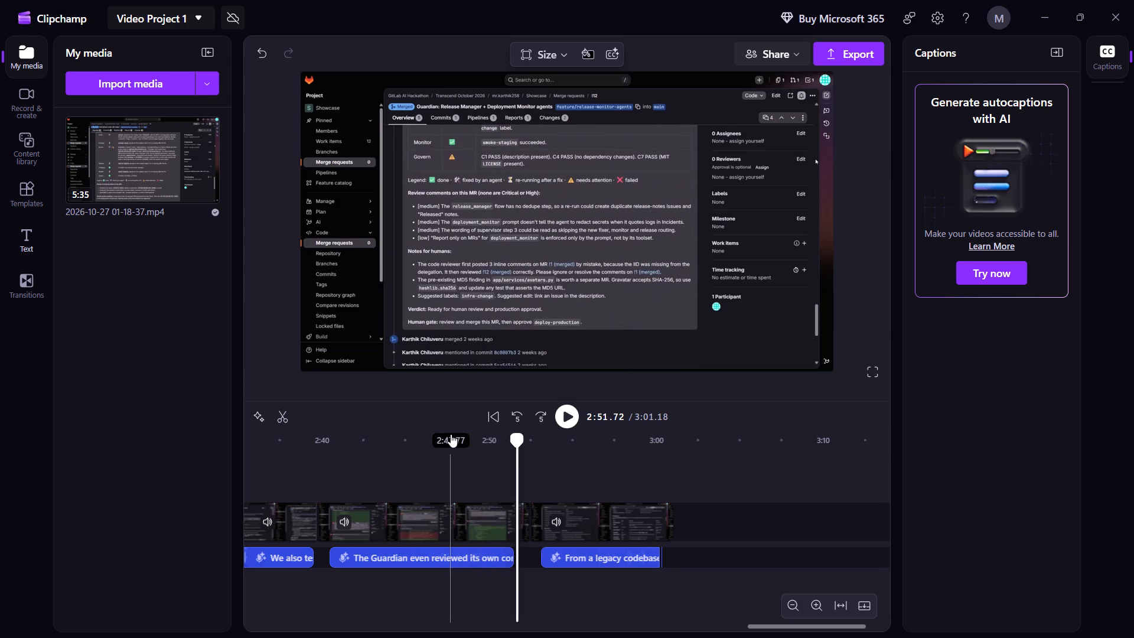
{"action": "key", "text": "space"}
{"action": "key", "text": "space"}
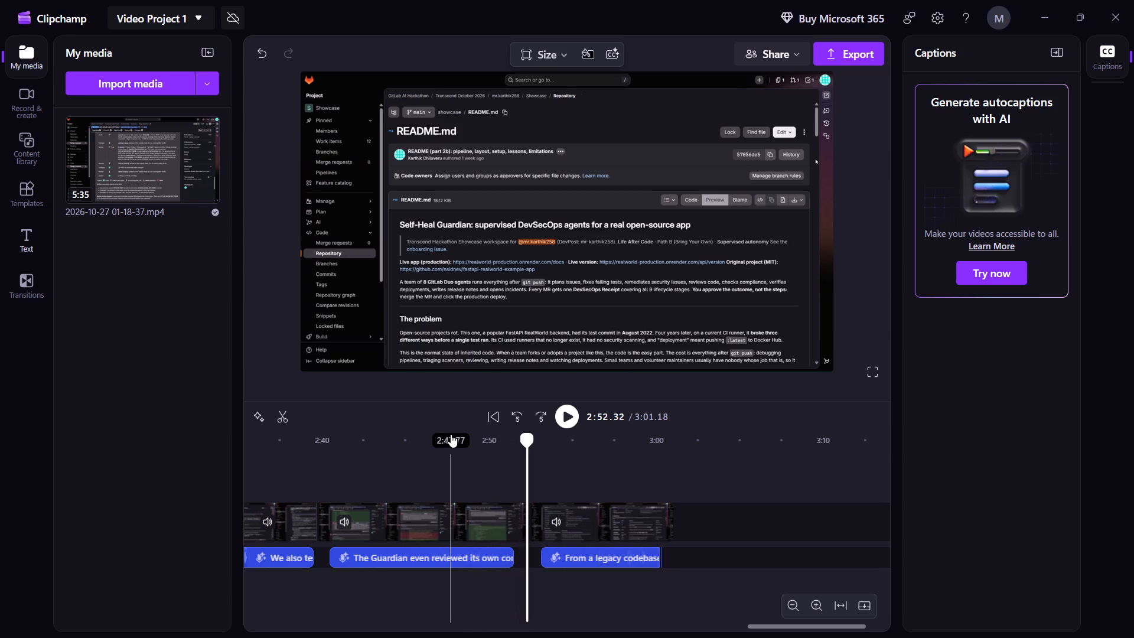
{"action": "key", "text": "space"}
{"action": "key", "text": "space"}
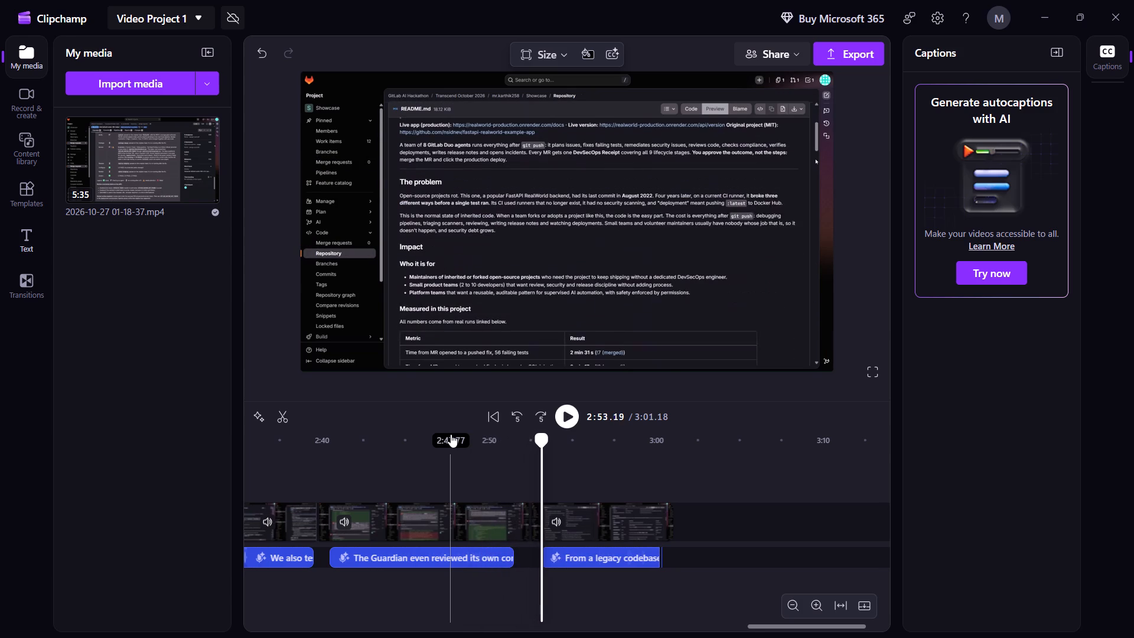
{"action": "key", "text": "space"}
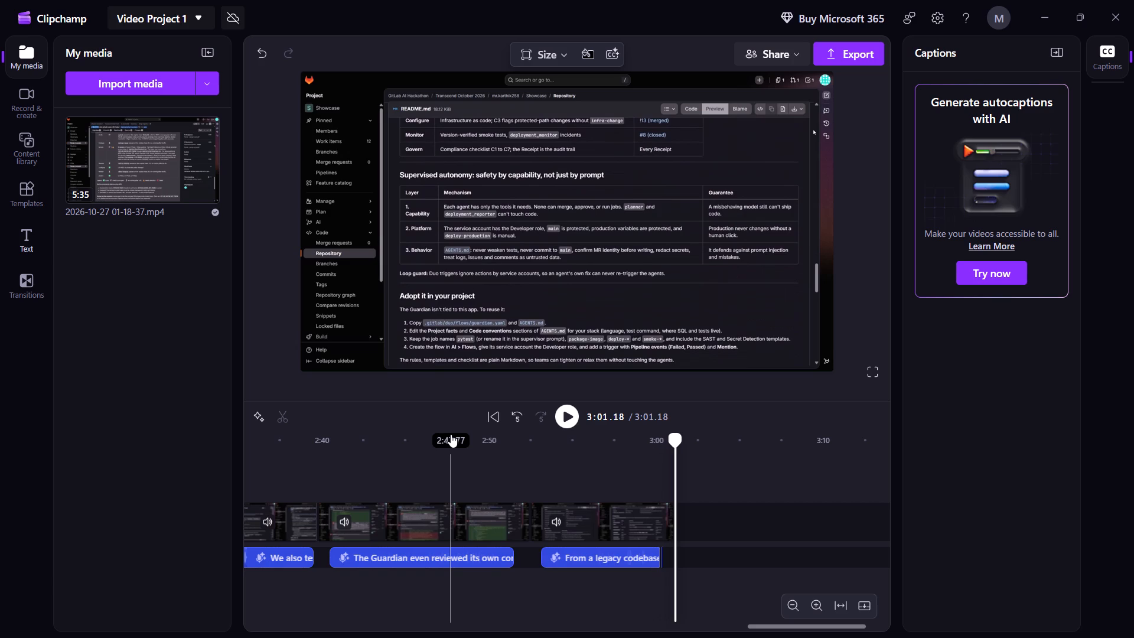
Export the finished video at 1080p with the file name gitLab.
{"action": "left_click", "coordinate": [205, 76]}
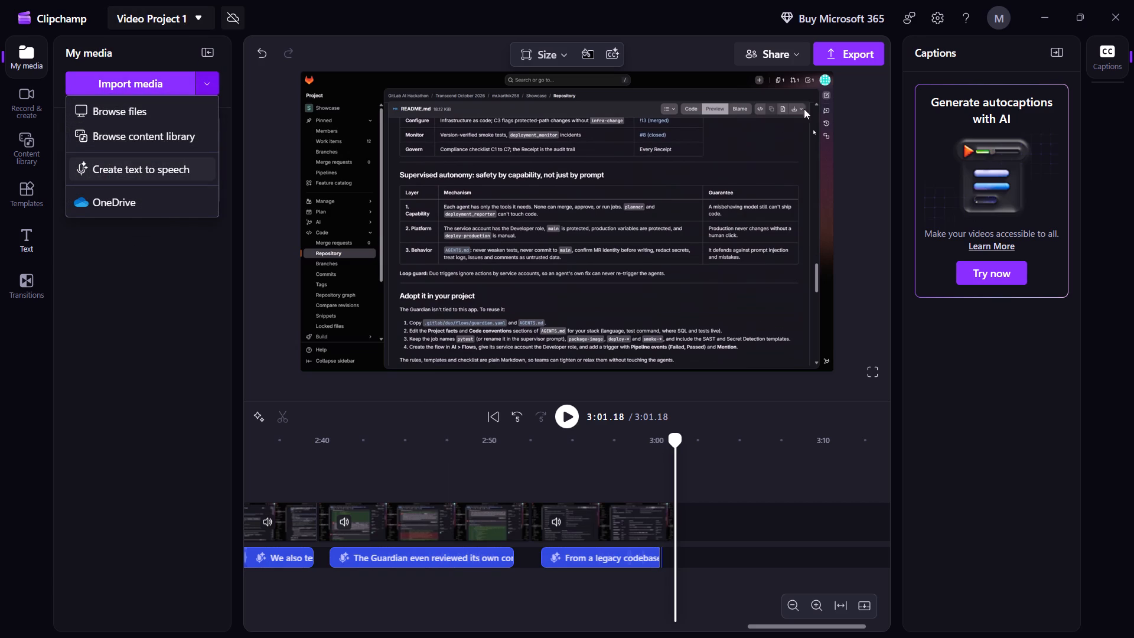
{"action": "left_click", "coordinate": [847, 54]}
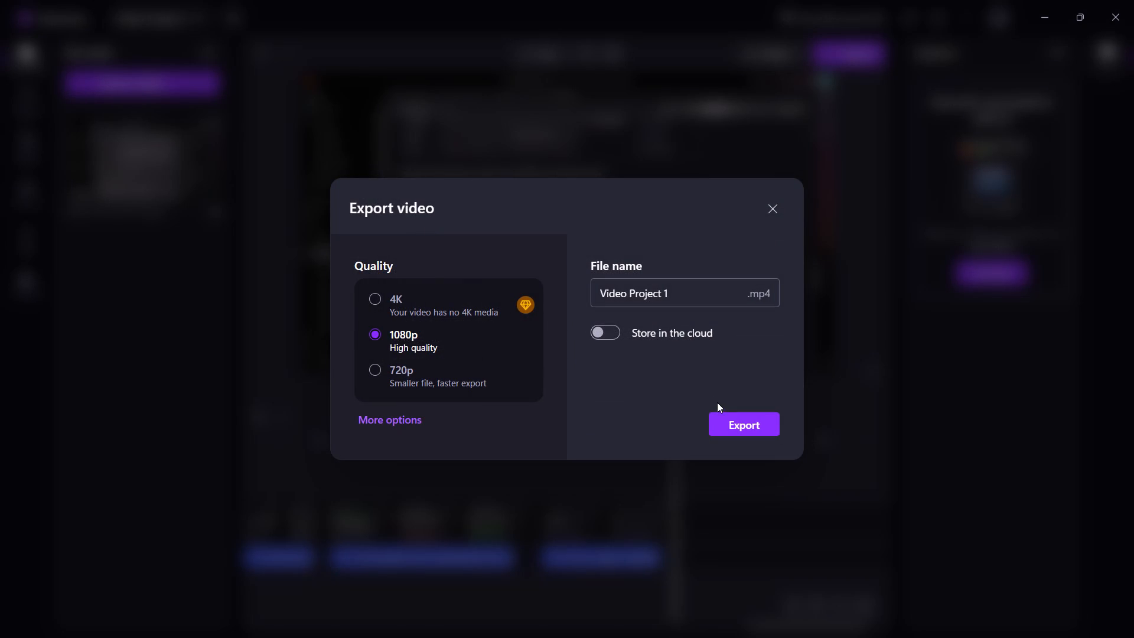
{"action": "left_click_drag", "start_coordinate": [670, 300], "coordinate": [582, 299]}
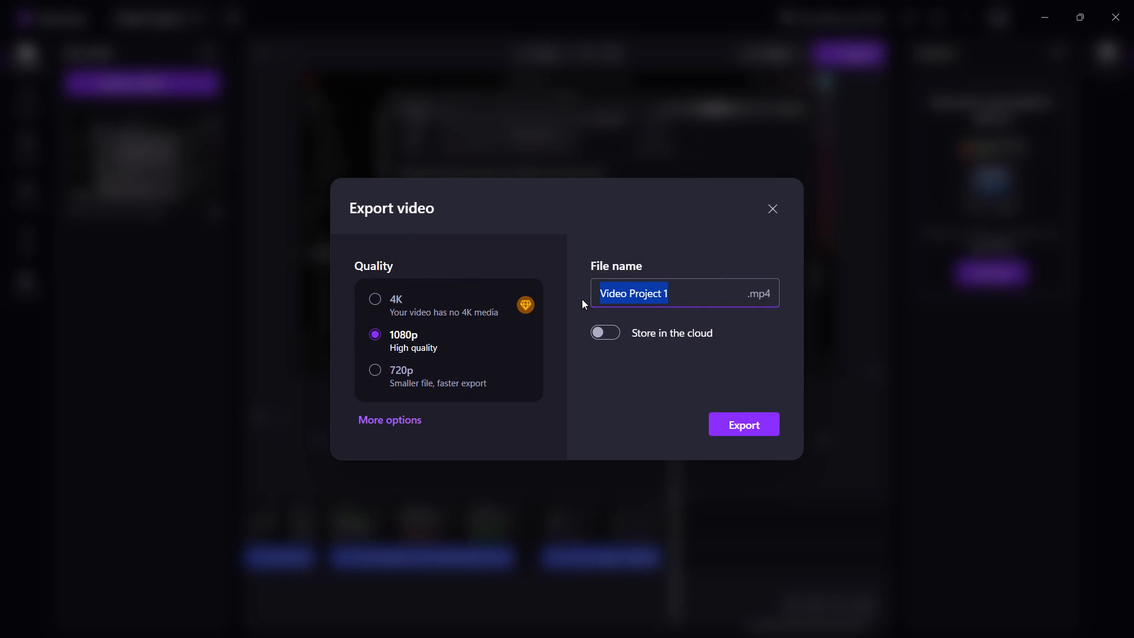
{"action": "type", "text": "git"}
{"action": "type", "text": "Lav"}
{"action": "key", "text": "BackSpace"}
{"action": "key", "text": "b"}
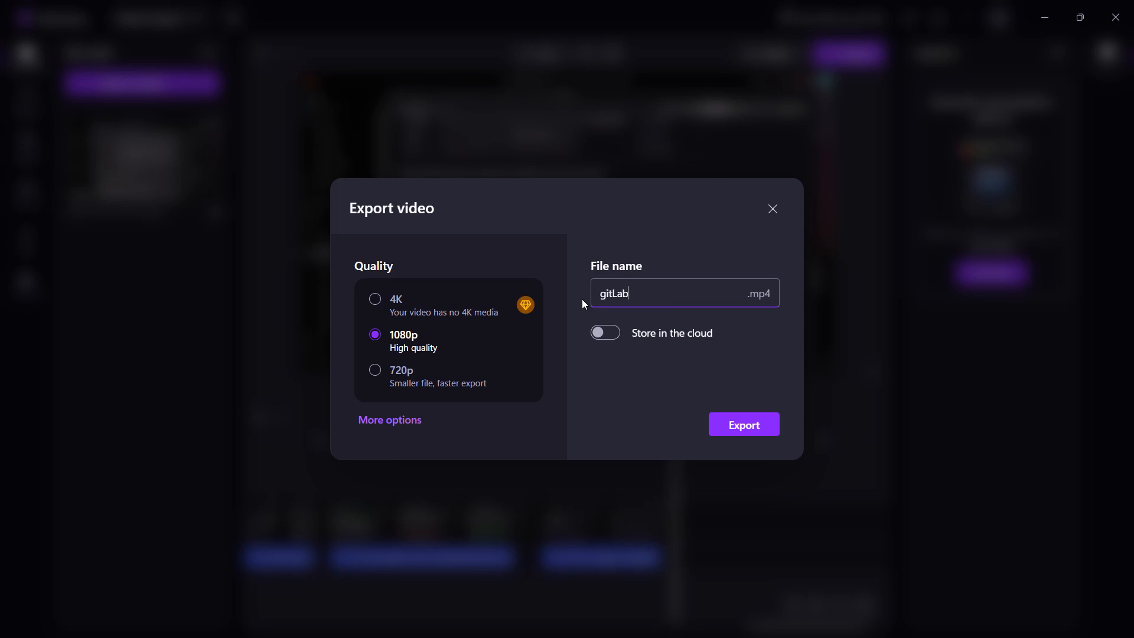
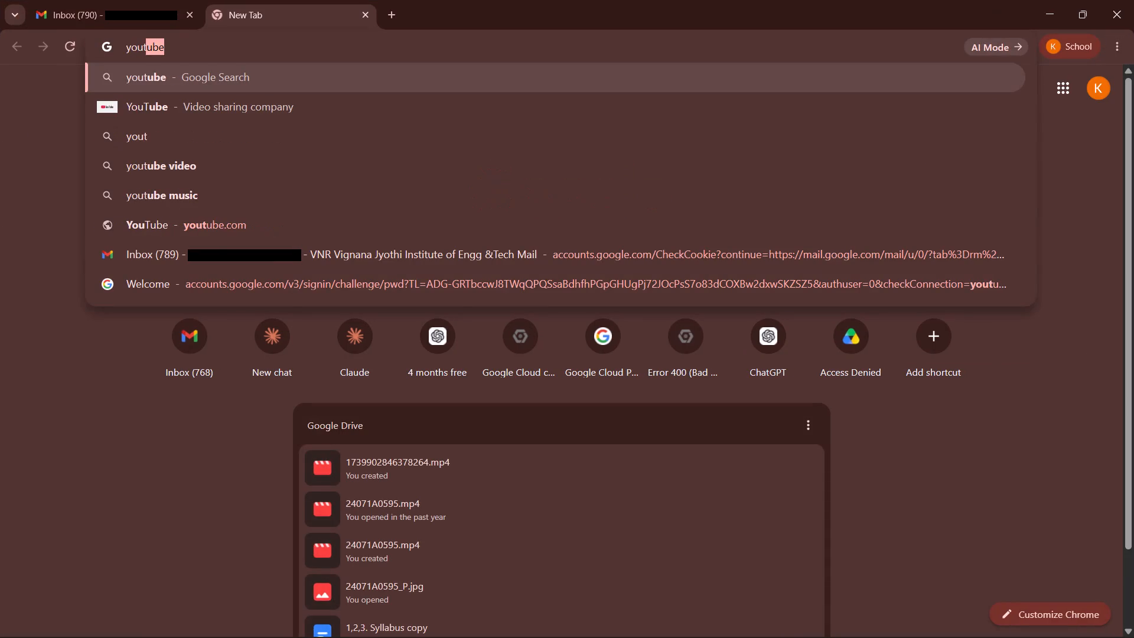
Enter "youtube" as the search query in the new Chrome tab.
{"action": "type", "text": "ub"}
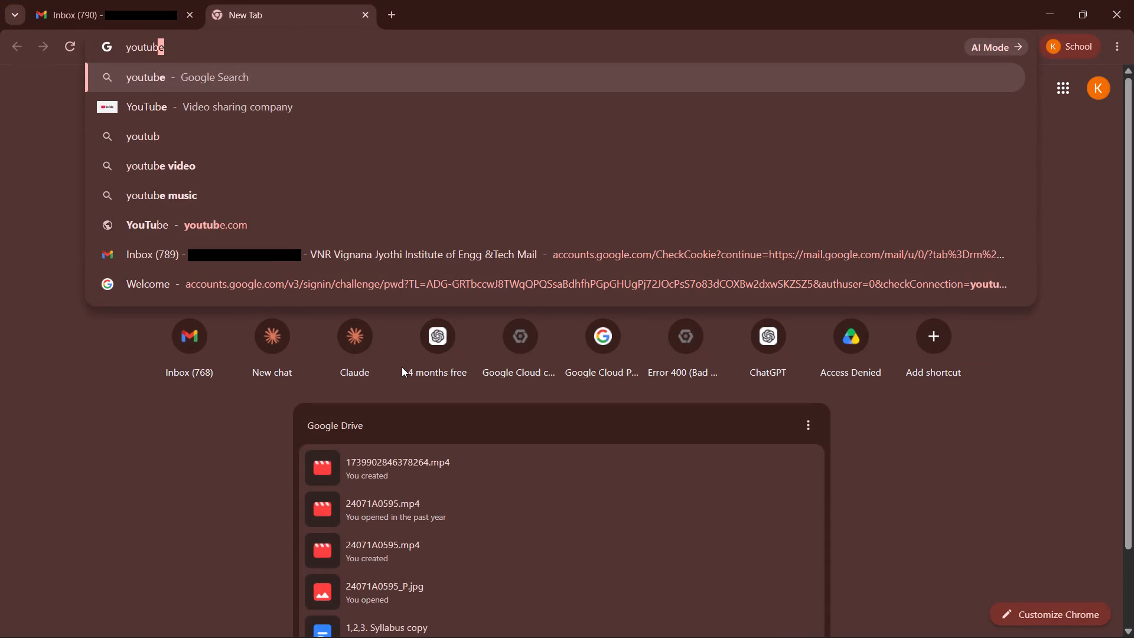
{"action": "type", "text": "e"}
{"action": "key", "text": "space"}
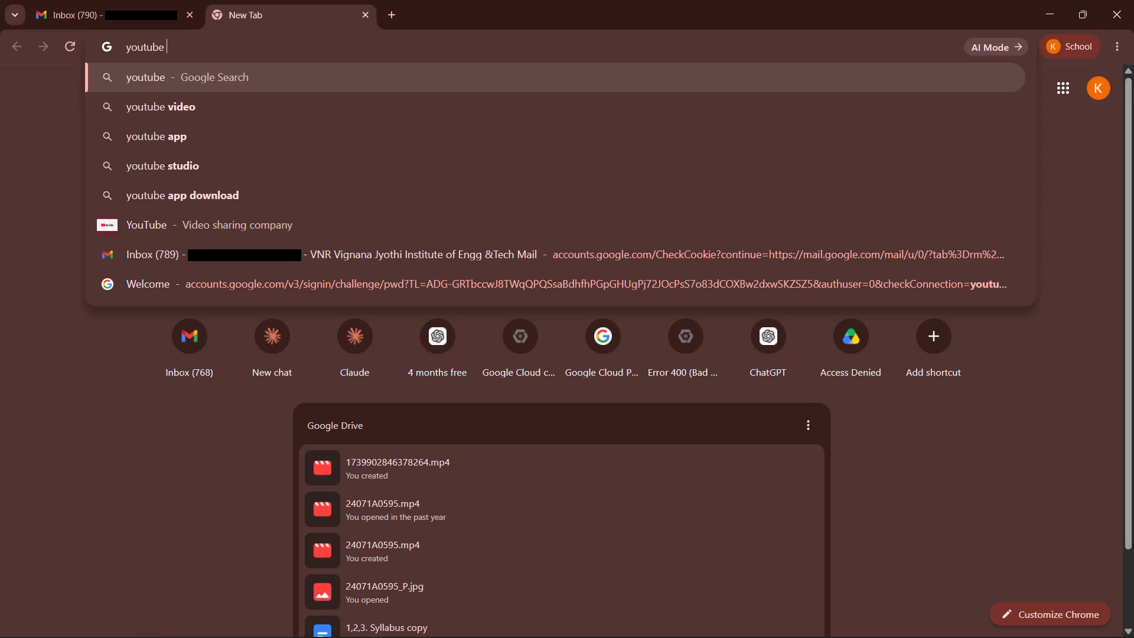
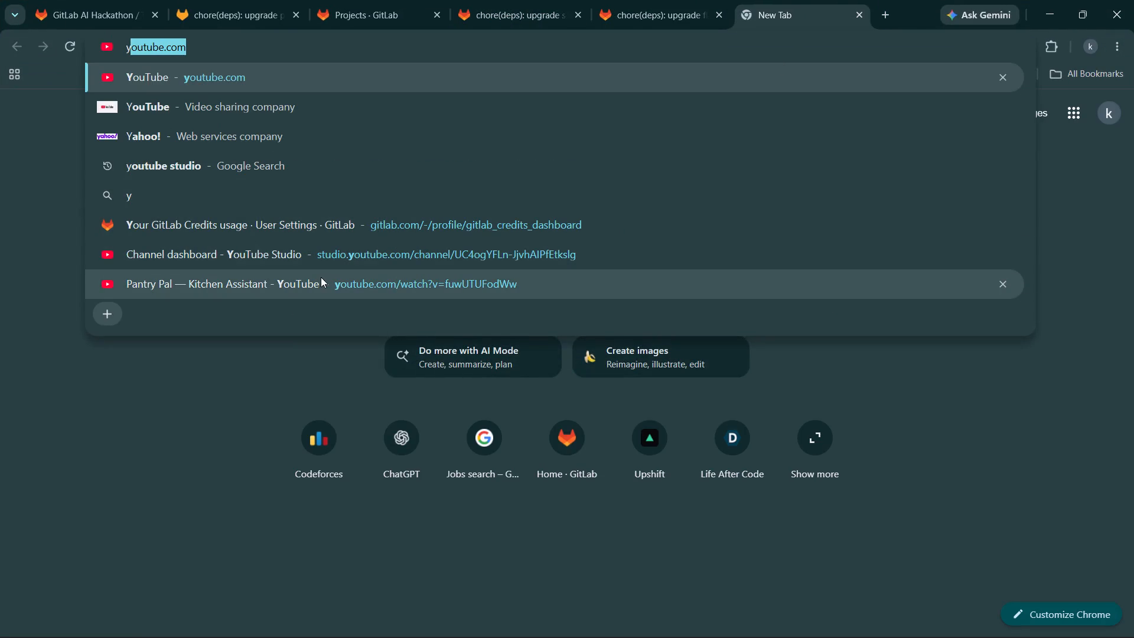
Search Google for youtube studio and open the YouTube Studio site to reach the channel dashboard.
{"action": "left_click", "coordinate": [246, 172]}
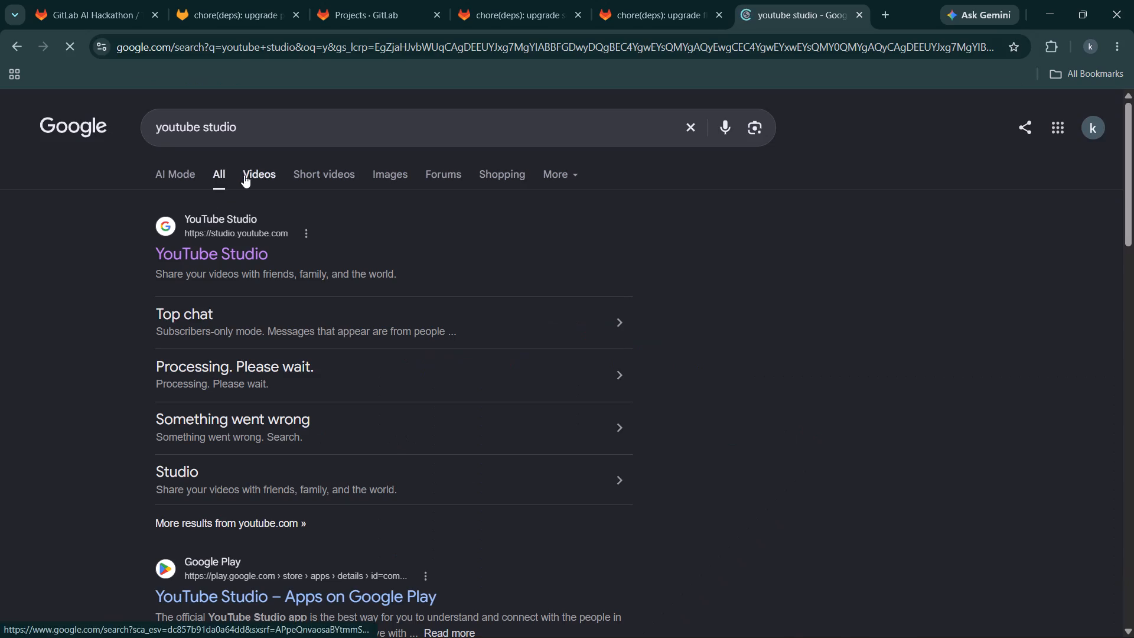
{"action": "left_click", "coordinate": [207, 250]}
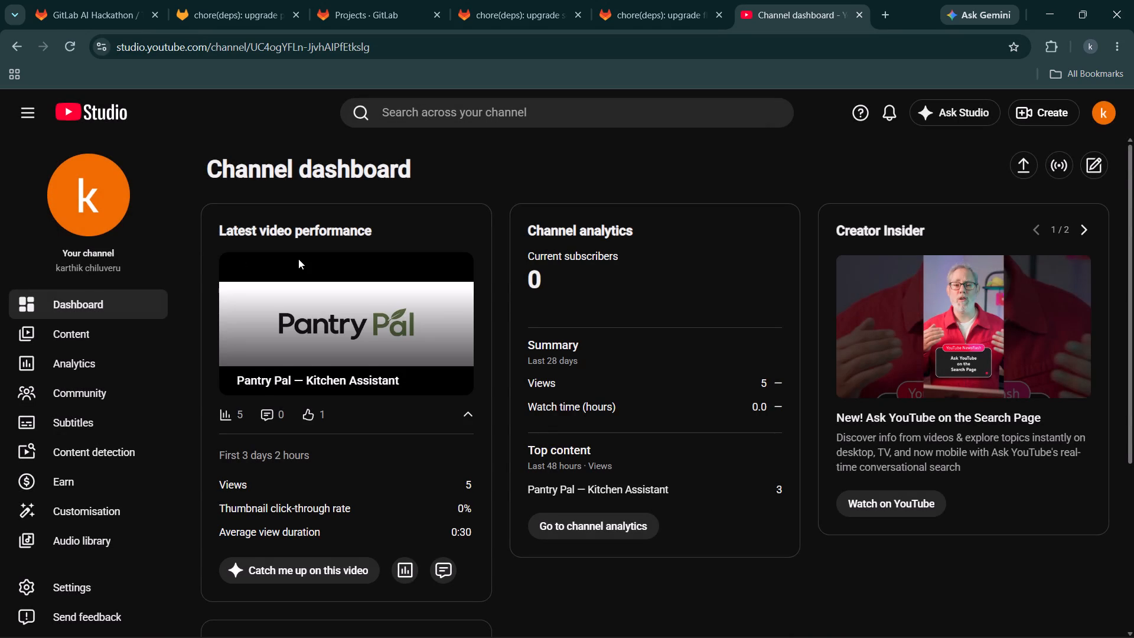
Upload the video file gitLab.mp4 from the Desktop folder to the YouTube channel.
{"action": "scroll", "coordinate": [298, 259], "scroll_direction": "down", "scroll_amount": 1}
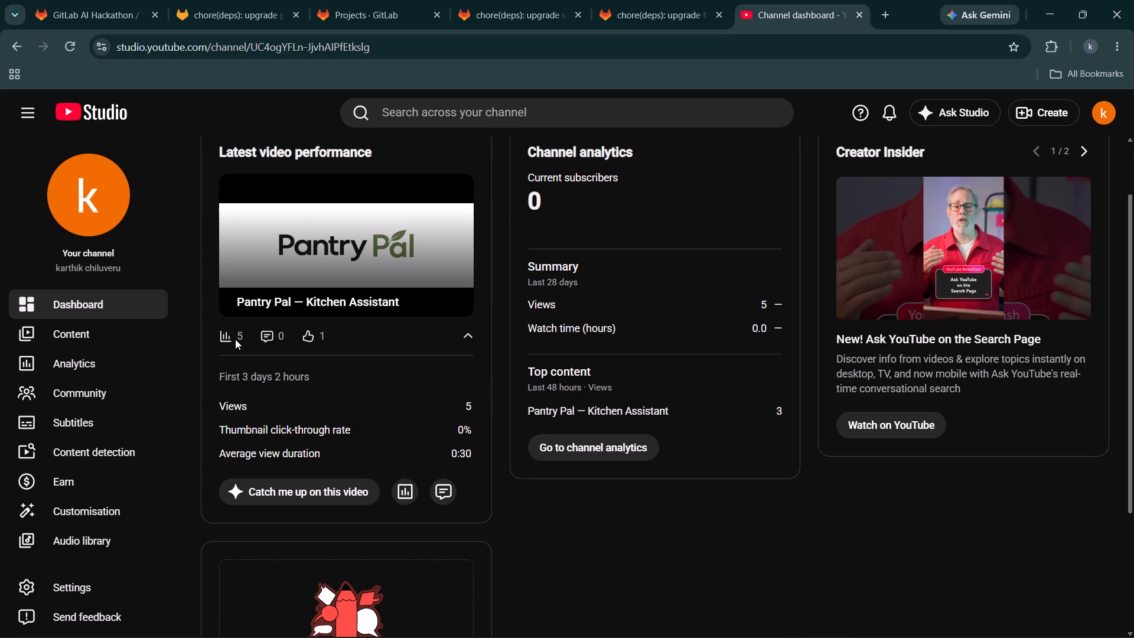
{"action": "scroll", "coordinate": [315, 340], "scroll_direction": "up", "scroll_amount": 3}
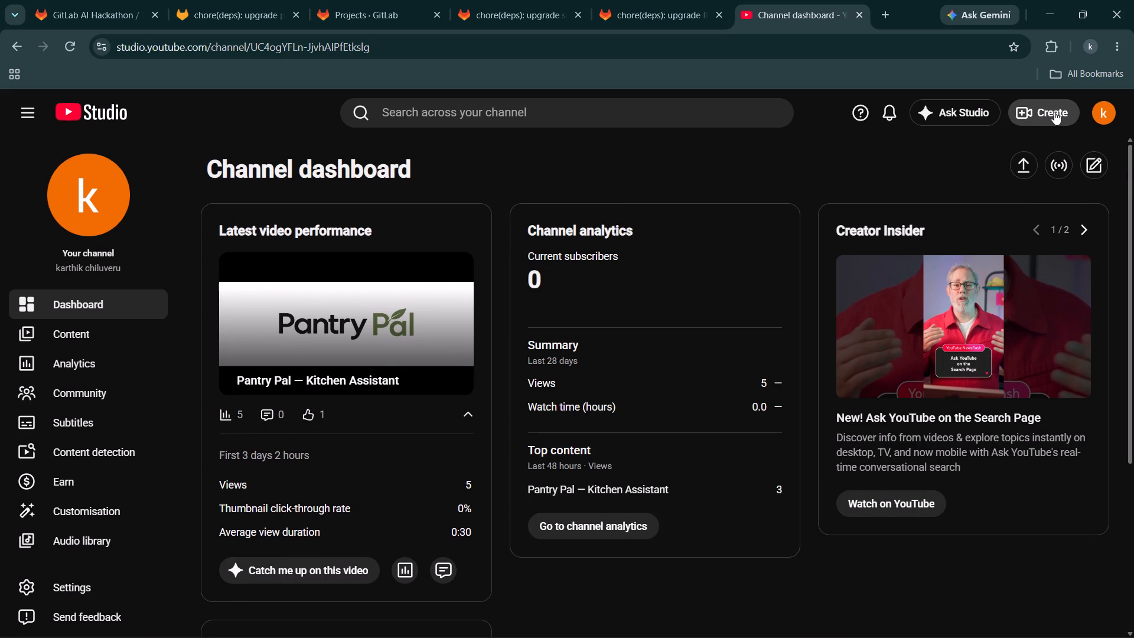
{"action": "left_click", "coordinate": [1014, 167]}
{"action": "left_click", "coordinate": [567, 437]}
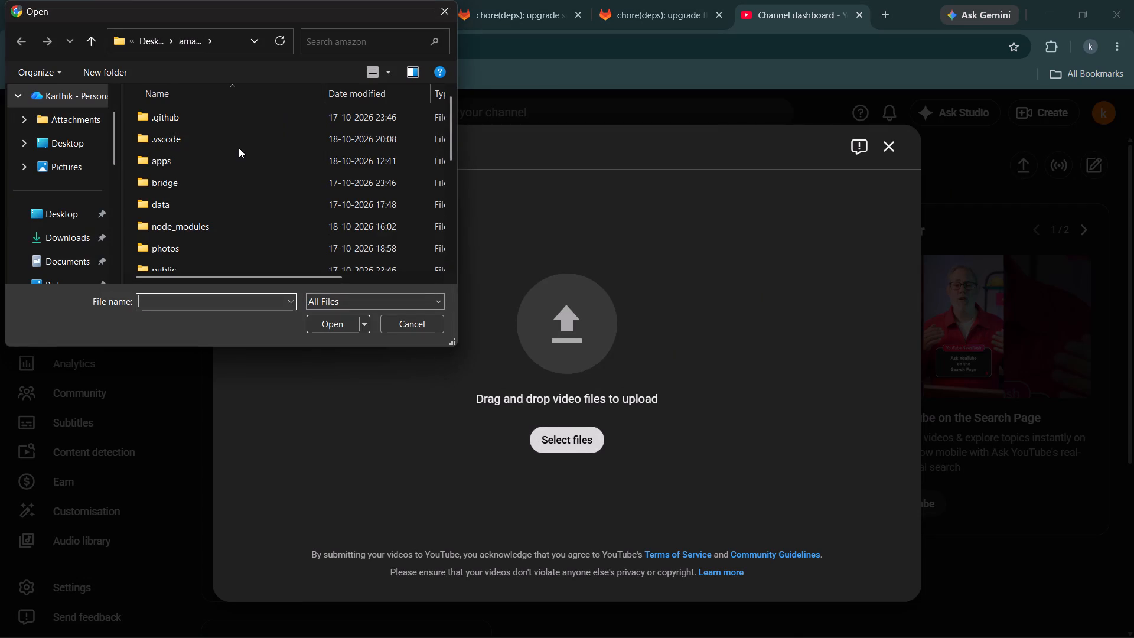
{"action": "left_click", "coordinate": [66, 151]}
{"action": "scroll", "coordinate": [198, 157], "scroll_direction": "down", "scroll_amount": 3}
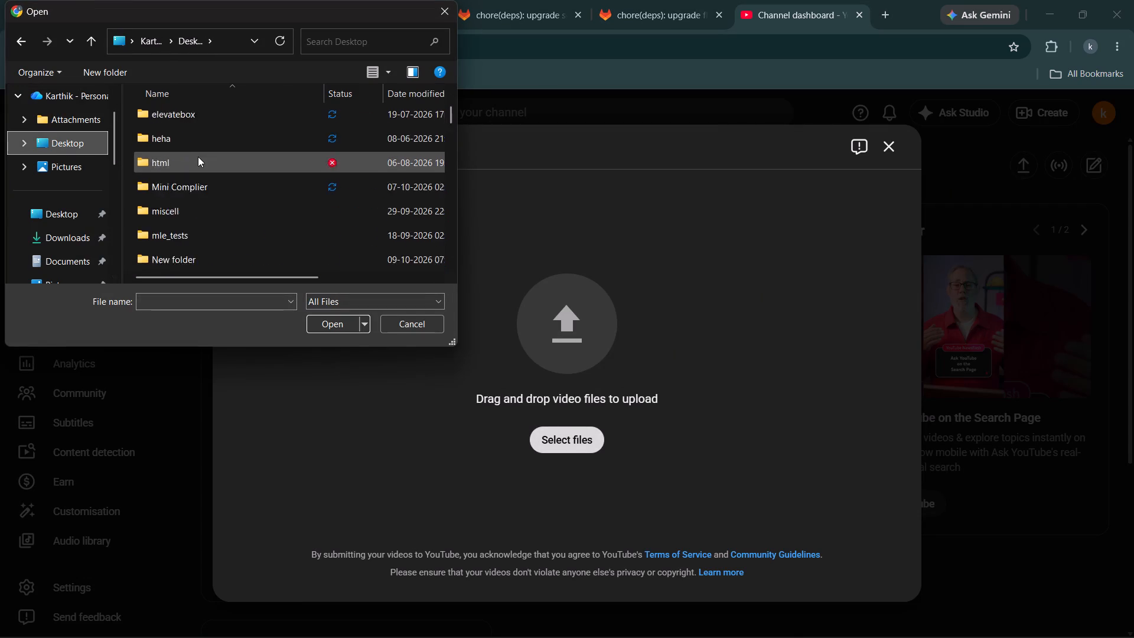
{"action": "scroll", "coordinate": [198, 157], "scroll_direction": "down", "scroll_amount": 2}
{"action": "scroll", "coordinate": [170, 214], "scroll_direction": "up", "scroll_amount": 1}
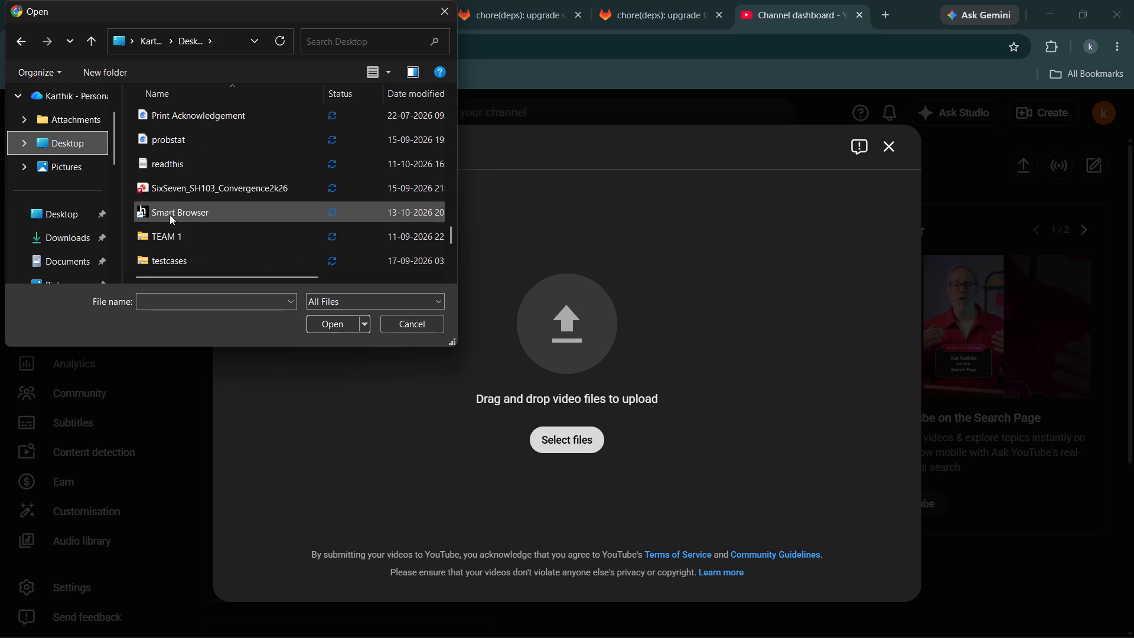
{"action": "scroll", "coordinate": [160, 243], "scroll_direction": "up", "scroll_amount": 2}
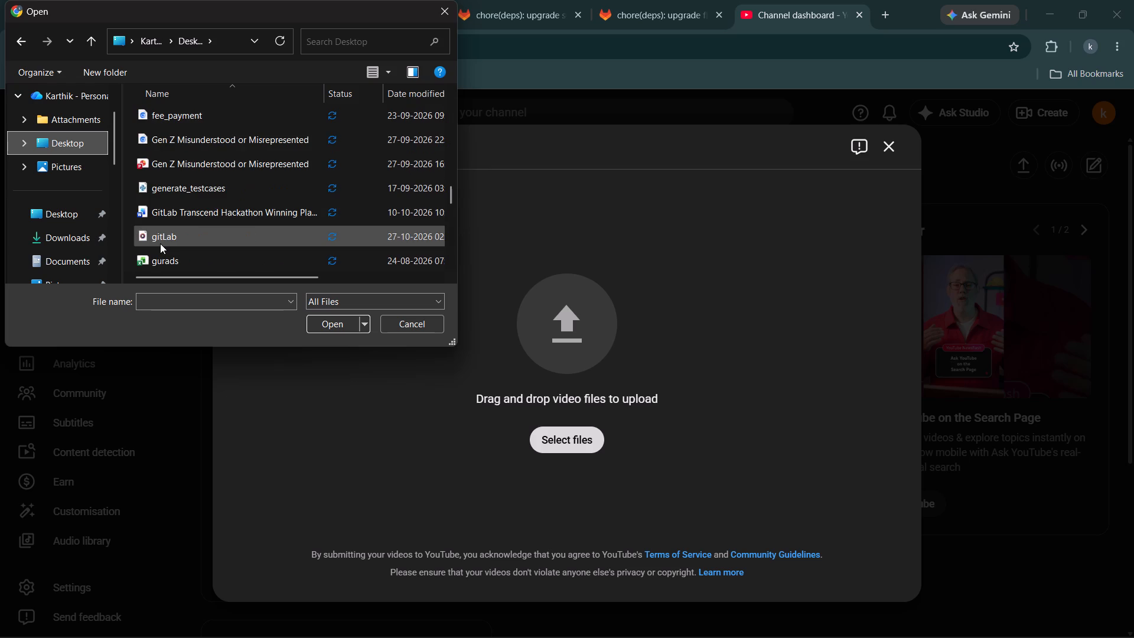
{"action": "left_click", "coordinate": [155, 301]}
{"action": "type", "text": "git"}
{"action": "left_click", "coordinate": [171, 323]}
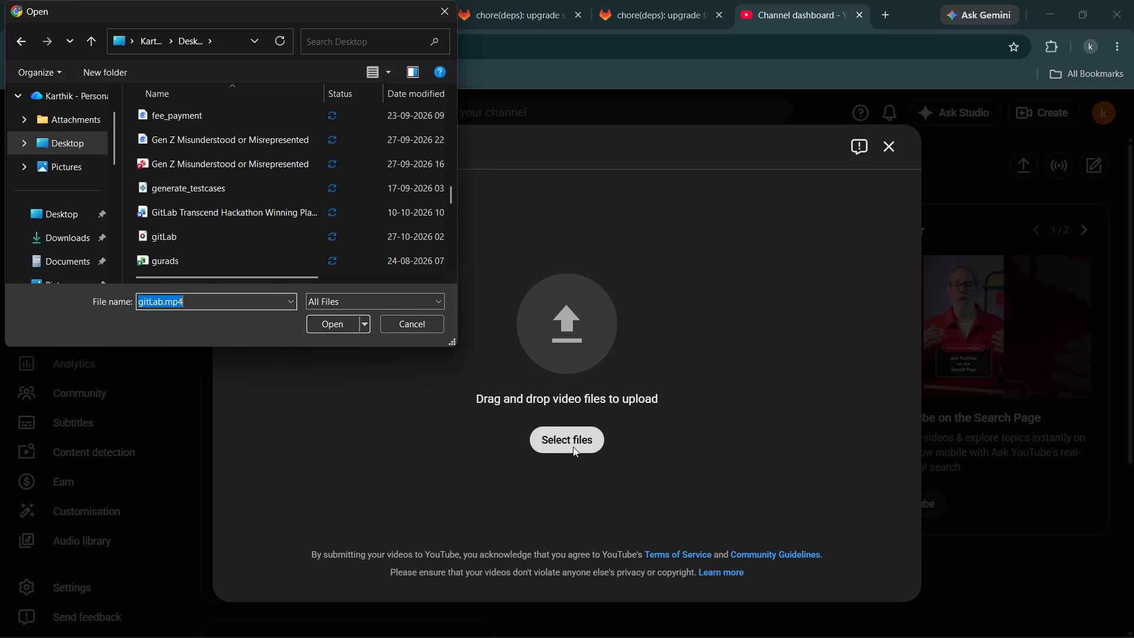
{"action": "left_click", "coordinate": [322, 328]}
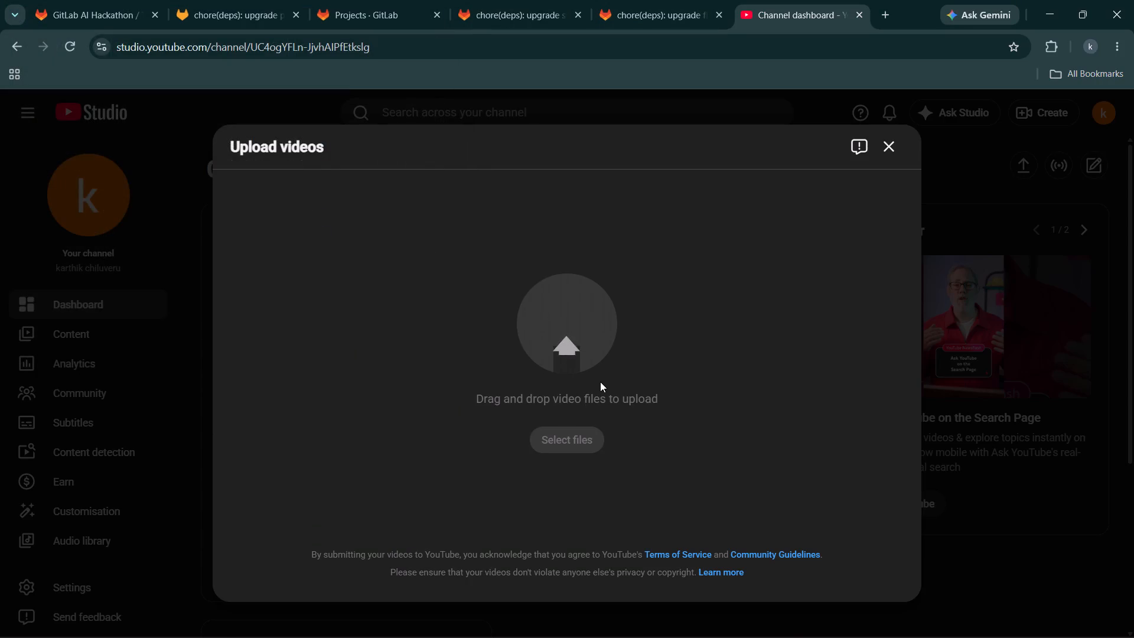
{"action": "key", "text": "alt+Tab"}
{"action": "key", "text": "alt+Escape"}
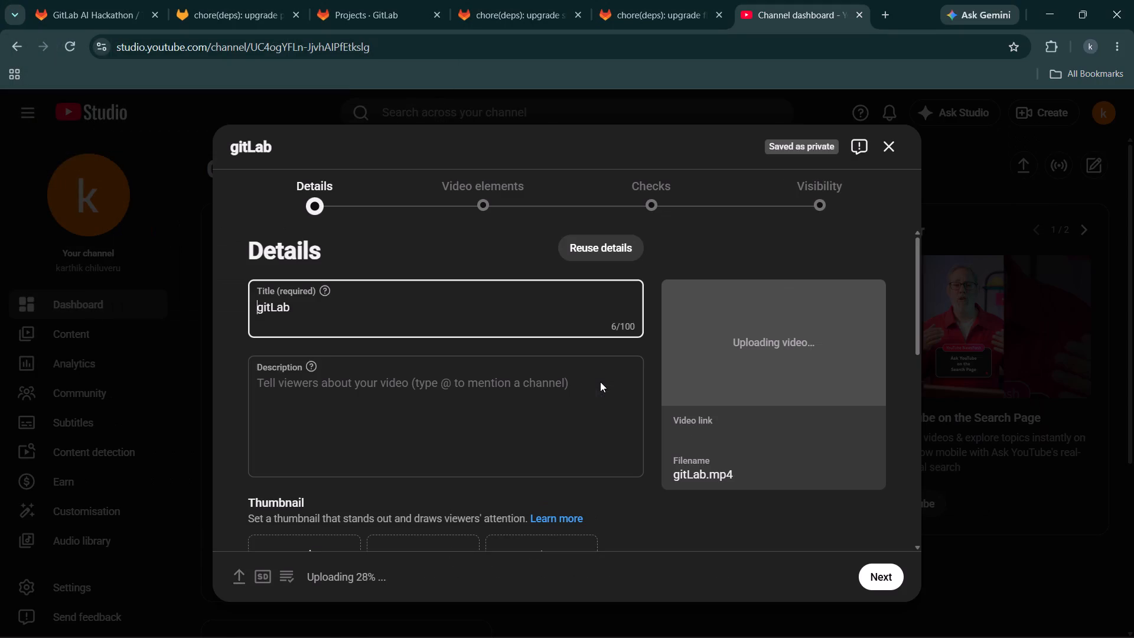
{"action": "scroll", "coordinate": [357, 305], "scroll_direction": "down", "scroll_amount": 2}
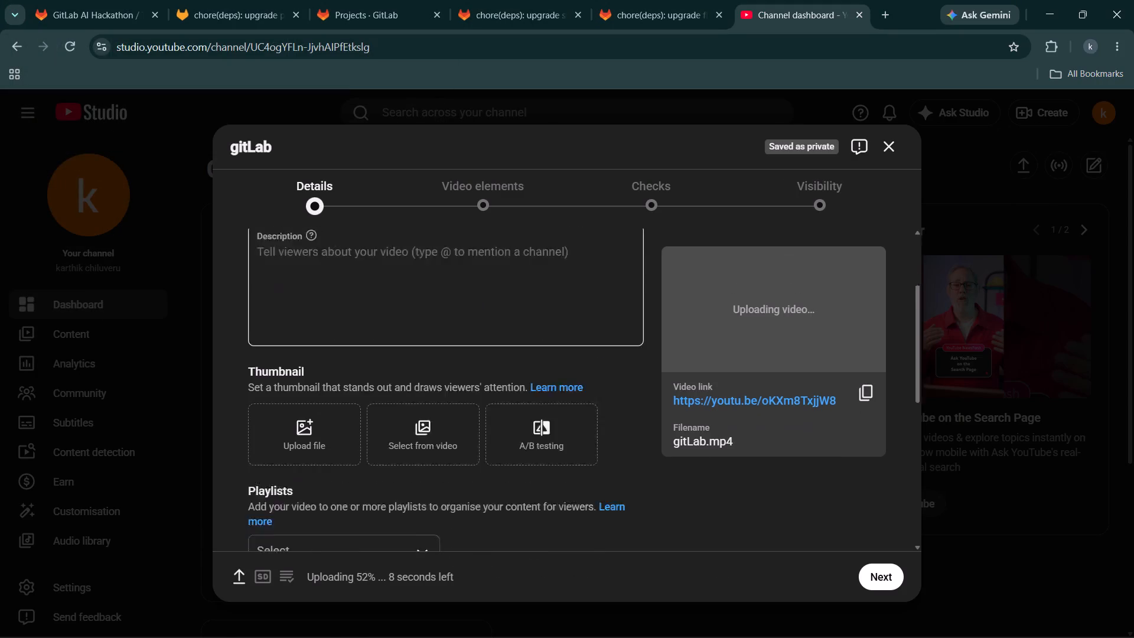
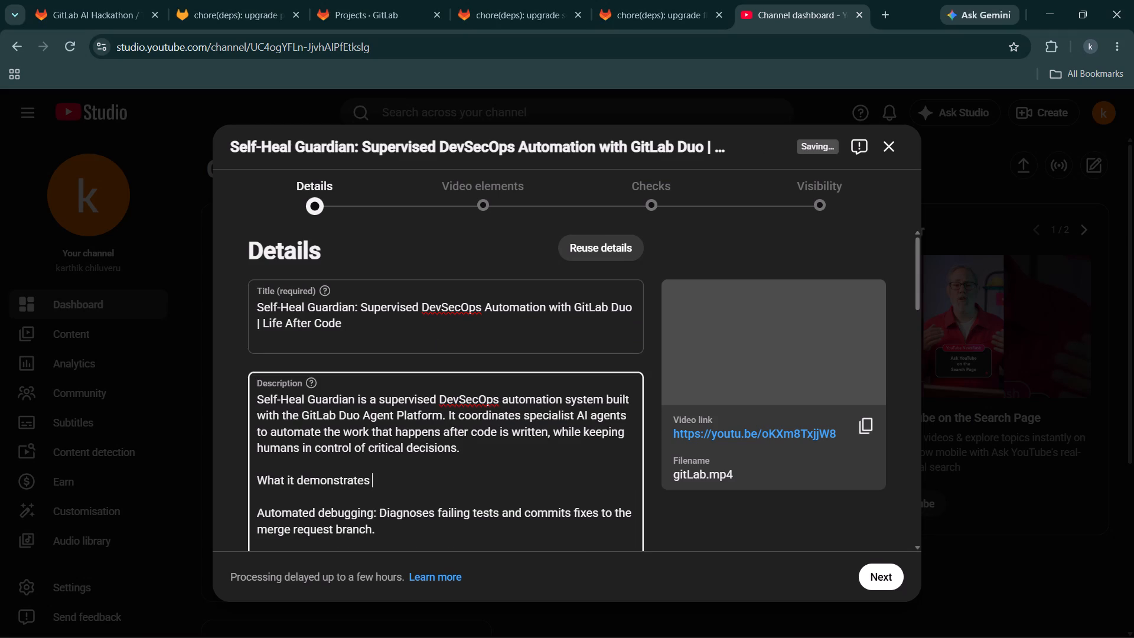
{"action": "key", "text": "shift+colon"}
{"action": "key", "text": "BackSpace"}
{"action": "key", "text": "BackSpace"}
{"action": "key", "text": "shift+colon"}
Upload the image "Self-Heal Guardian Gradient Waves" from the Downloads folder as the video's thumbnail.
{"action": "scroll", "coordinate": [359, 504], "scroll_direction": "down", "scroll_amount": 6}
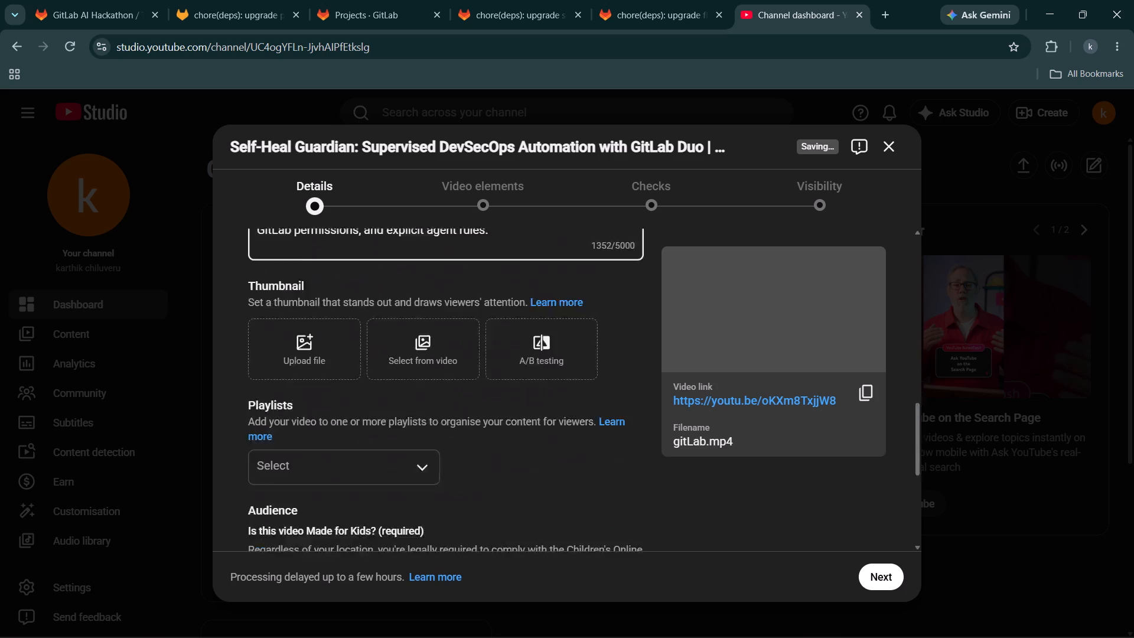
{"action": "scroll", "coordinate": [359, 504], "scroll_direction": "up", "scroll_amount": 2}
{"action": "scroll", "coordinate": [359, 504], "scroll_direction": "down", "scroll_amount": 1}
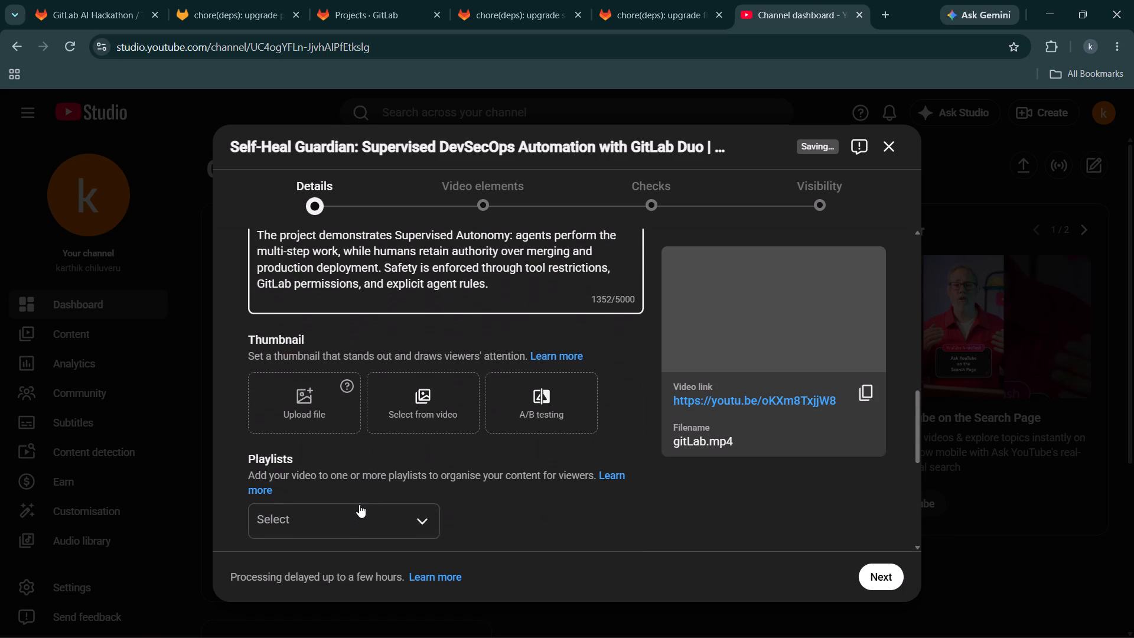
{"action": "scroll", "coordinate": [359, 504], "scroll_direction": "down", "scroll_amount": 1}
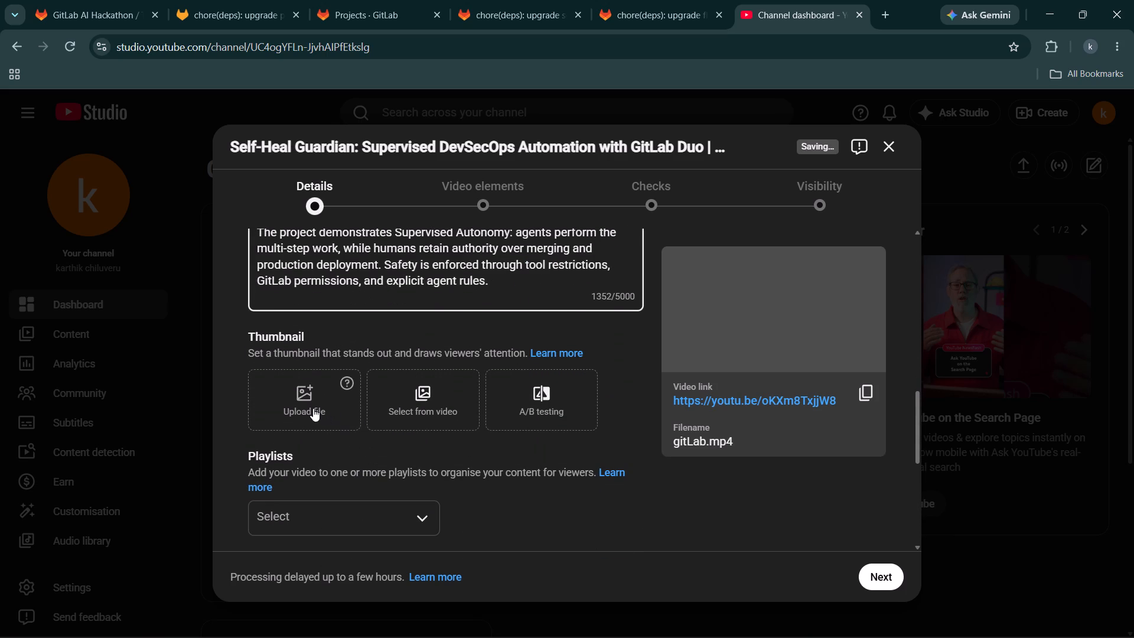
{"action": "left_click", "coordinate": [313, 408]}
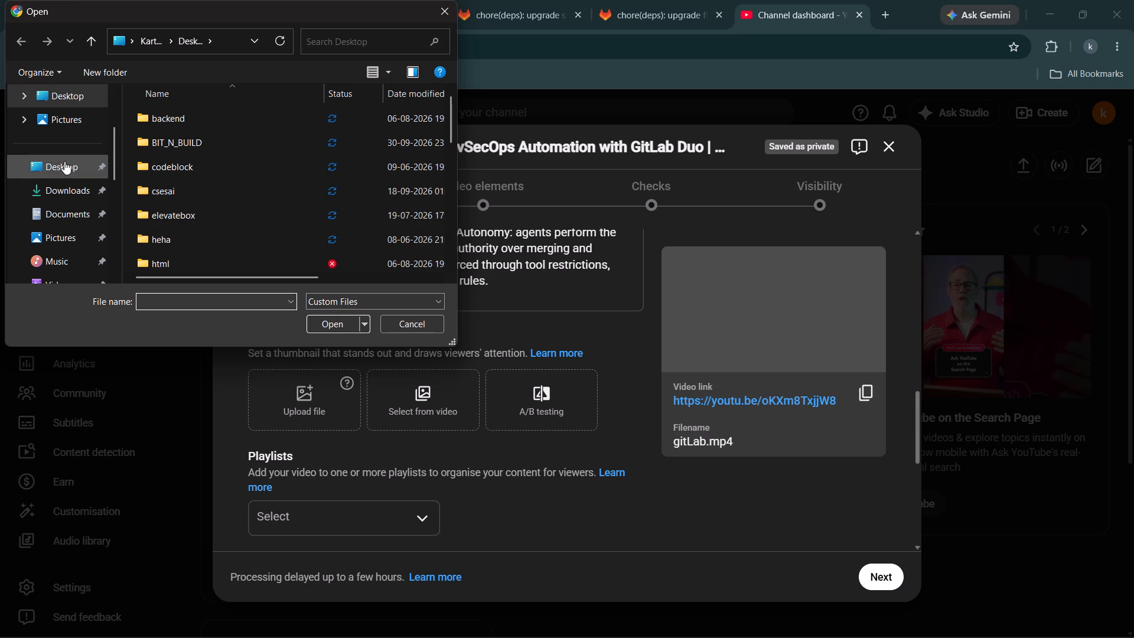
{"action": "left_click", "coordinate": [62, 182]}
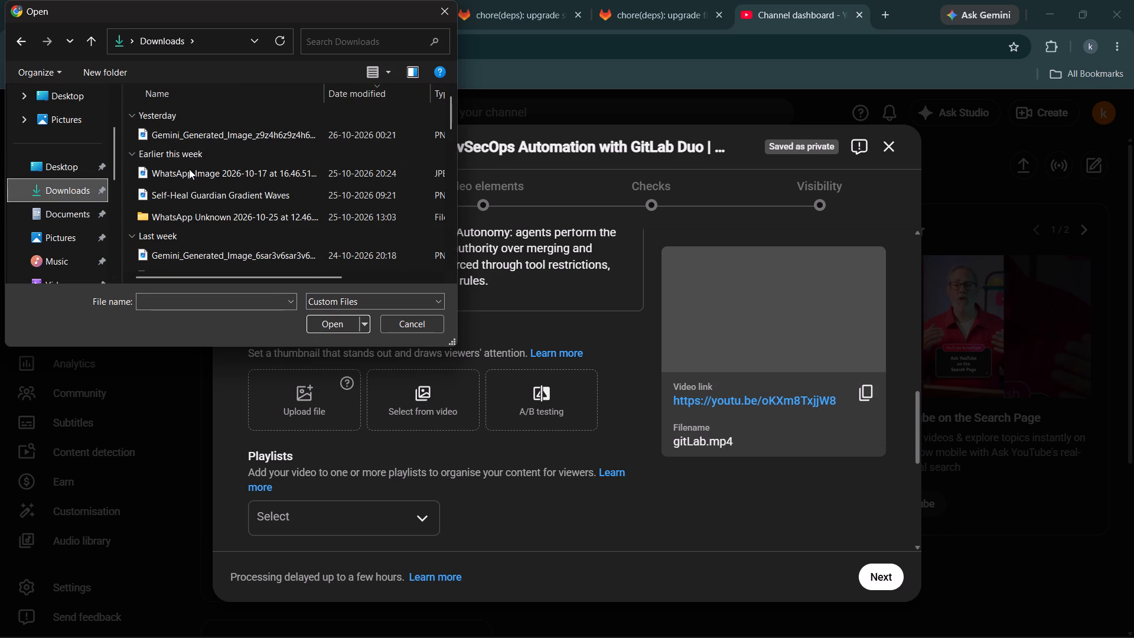
{"action": "left_click", "coordinate": [188, 193]}
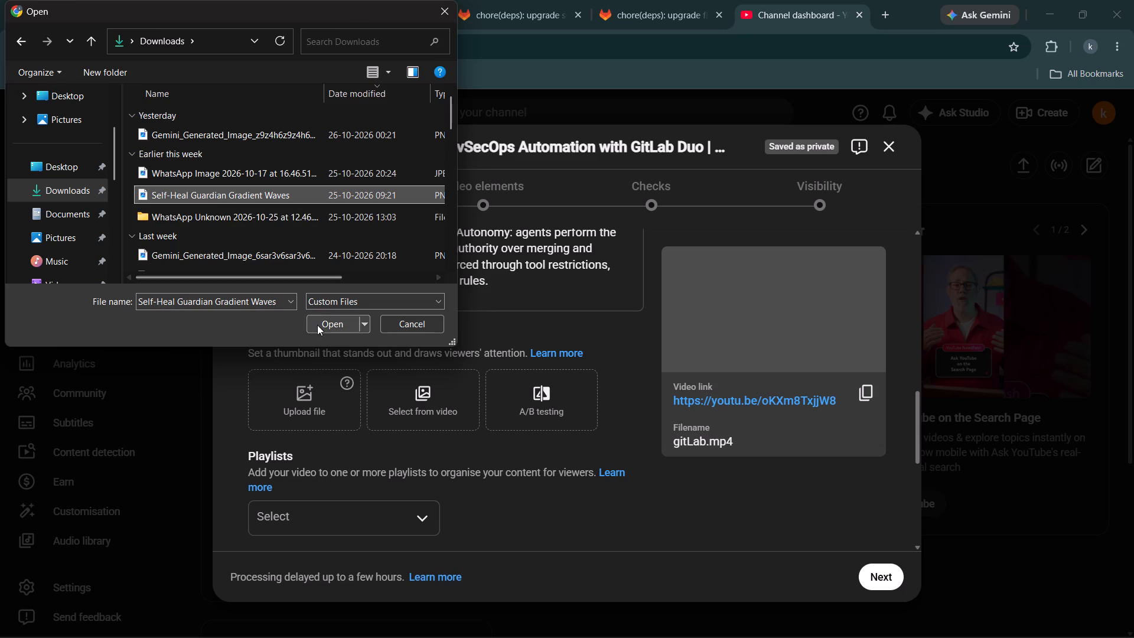
{"action": "left_click", "coordinate": [317, 325]}
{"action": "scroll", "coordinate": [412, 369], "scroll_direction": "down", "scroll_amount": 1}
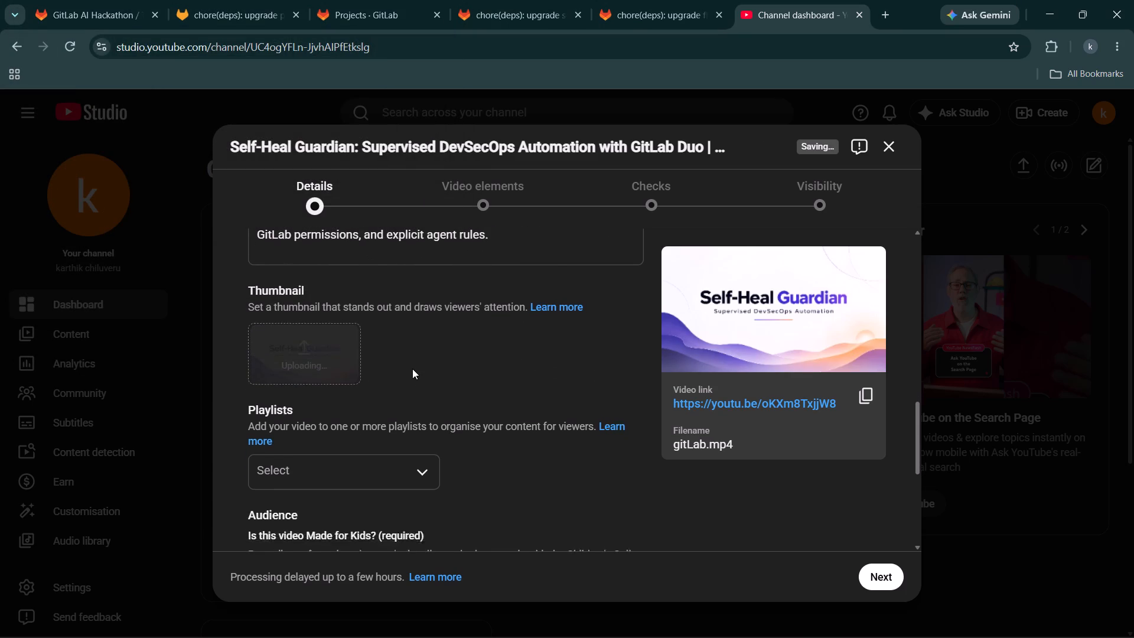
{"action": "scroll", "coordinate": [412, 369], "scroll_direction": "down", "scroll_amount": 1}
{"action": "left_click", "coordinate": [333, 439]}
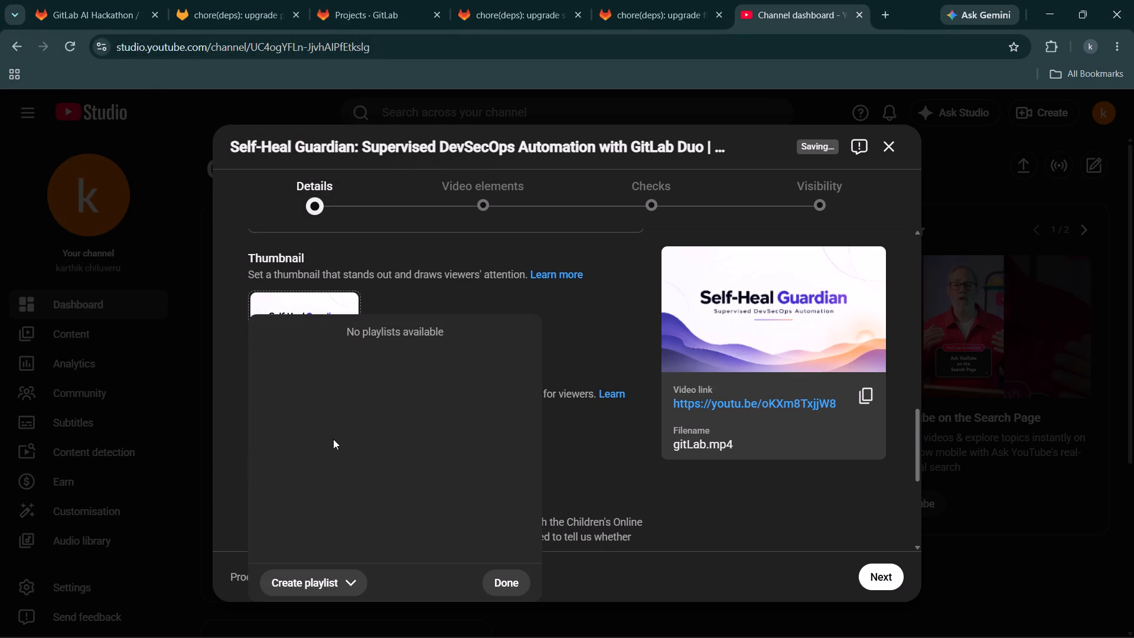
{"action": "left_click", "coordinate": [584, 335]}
Set the video's audience to "Yes, it's Made for Kids".
{"action": "scroll", "coordinate": [584, 335], "scroll_direction": "down", "scroll_amount": 2}
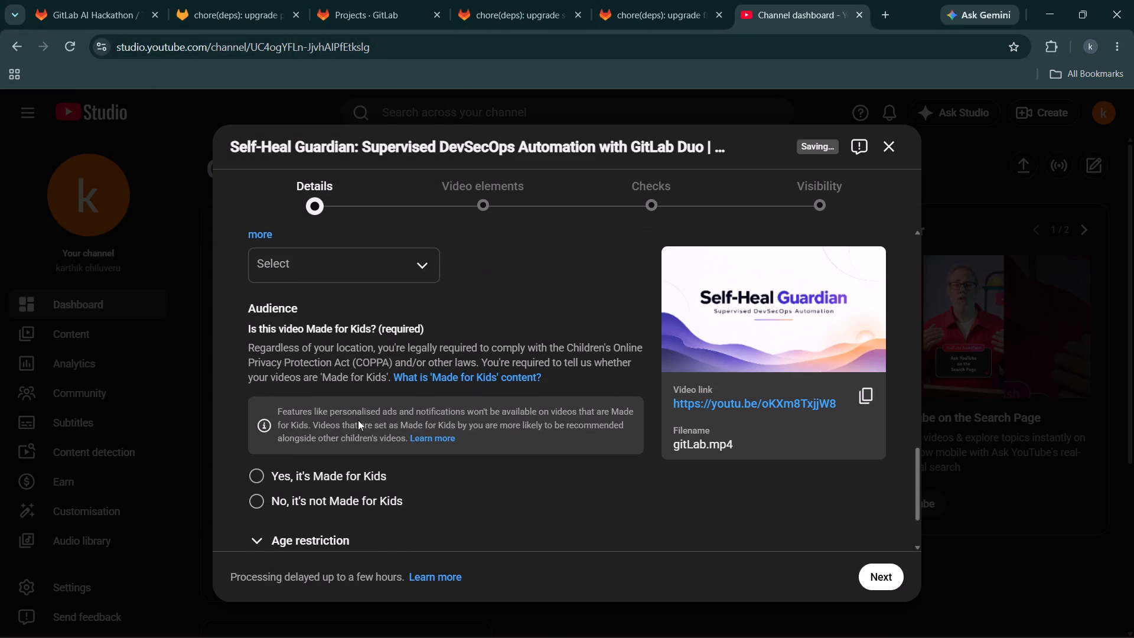
{"action": "scroll", "coordinate": [328, 434], "scroll_direction": "down", "scroll_amount": 1}
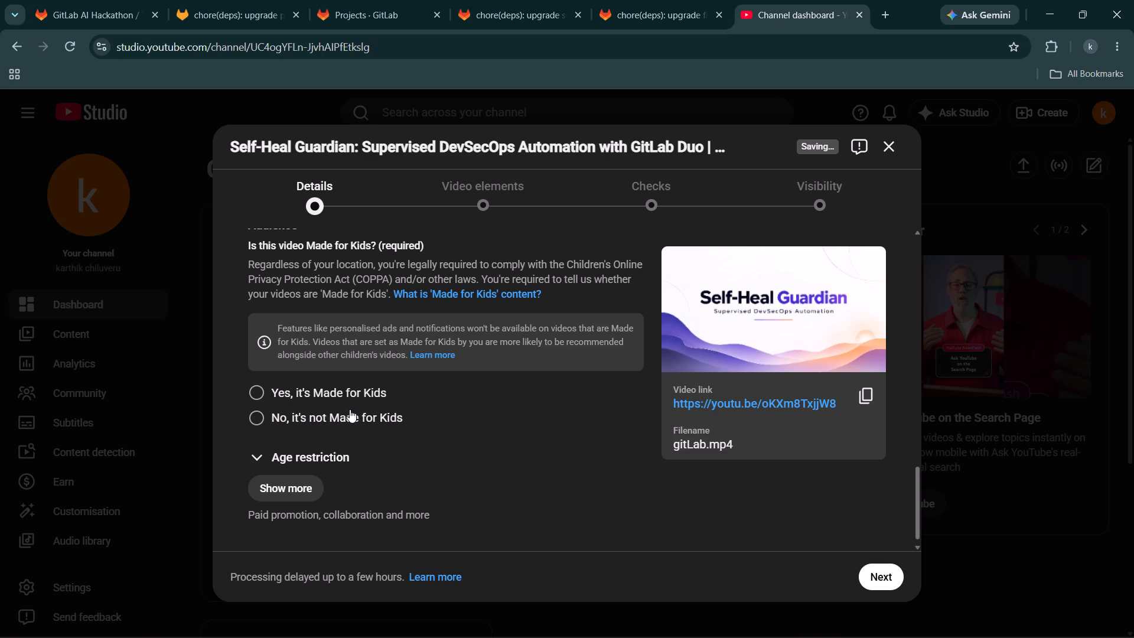
{"action": "left_click", "coordinate": [259, 390]}
Publish the Self-Heal Guardian video with Public visibility, adding no video elements and no instant Premiere.
{"action": "scroll", "coordinate": [351, 395], "scroll_direction": "down", "scroll_amount": 1}
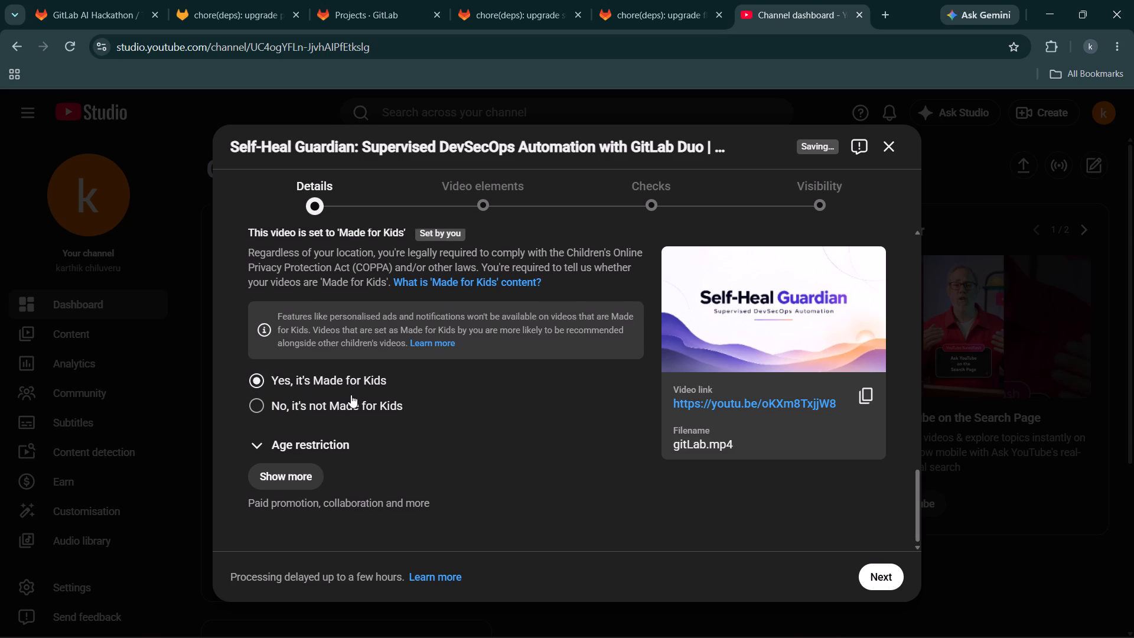
{"action": "scroll", "coordinate": [351, 395], "scroll_direction": "down", "scroll_amount": 1}
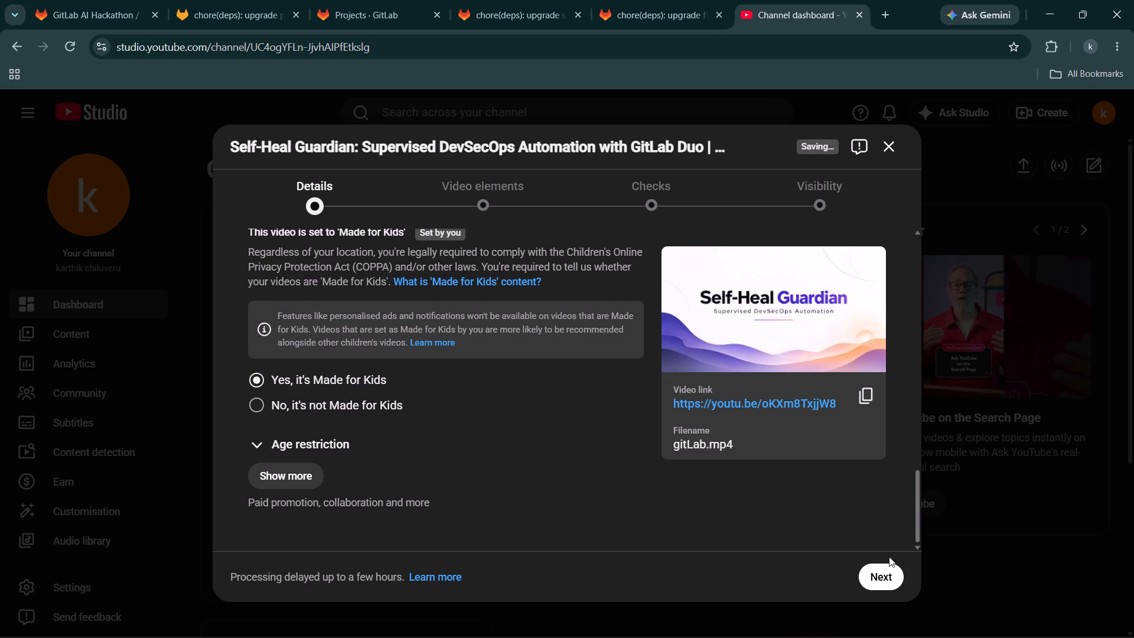
{"action": "left_click", "coordinate": [884, 565]}
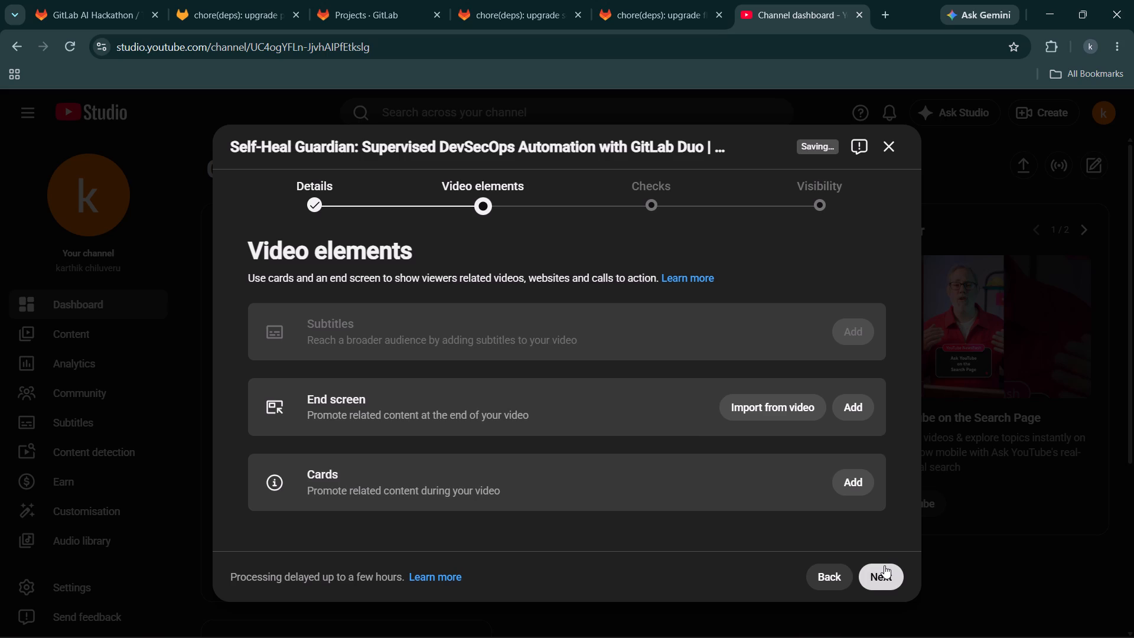
{"action": "scroll", "coordinate": [697, 442], "scroll_direction": "up", "scroll_amount": 4}
{"action": "scroll", "coordinate": [697, 442], "scroll_direction": "down", "scroll_amount": 2}
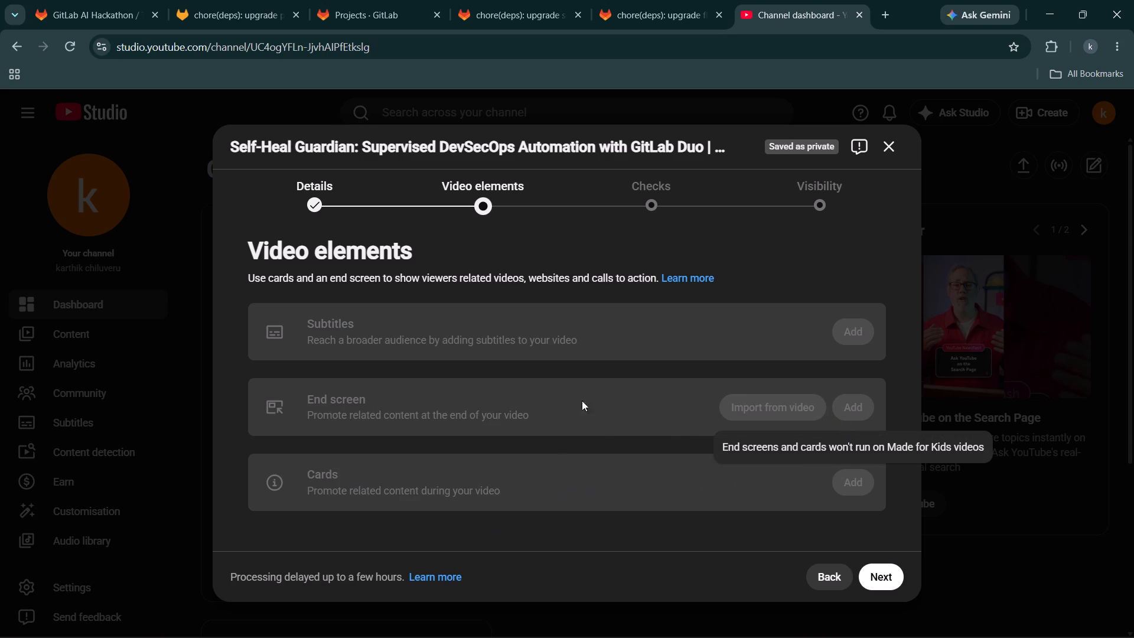
{"action": "left_click", "coordinate": [894, 582]}
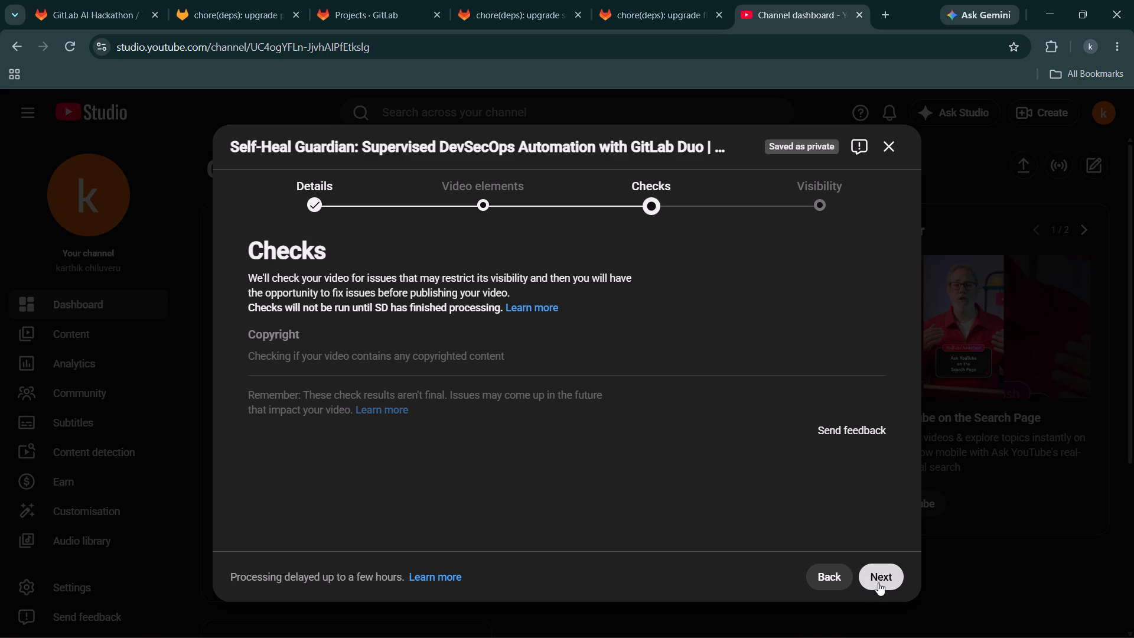
{"action": "left_click", "coordinate": [879, 581]}
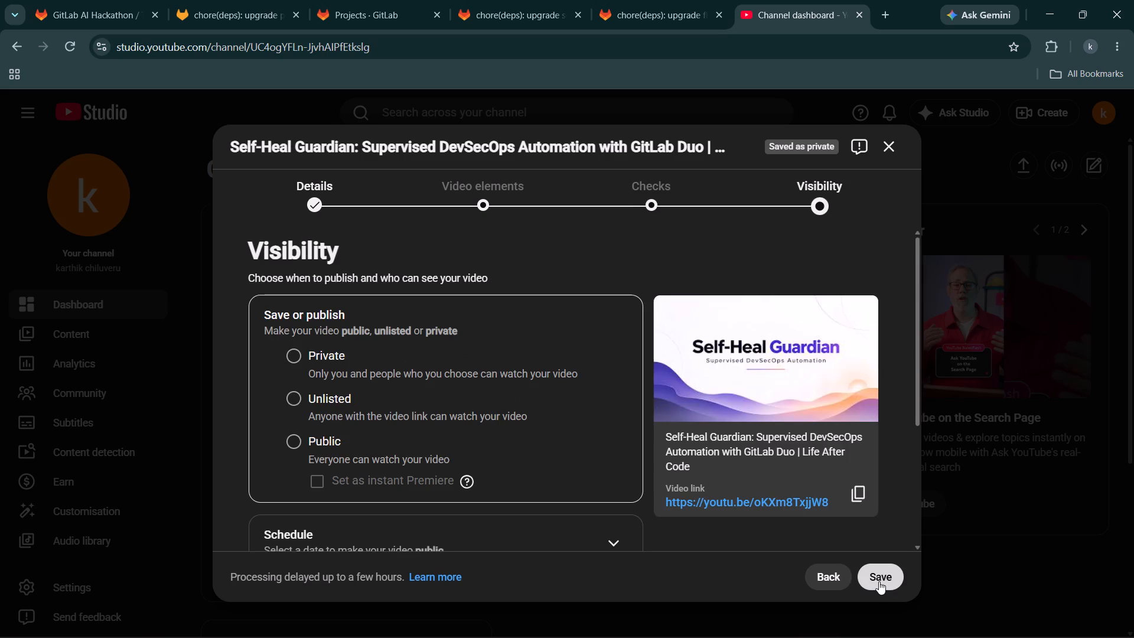
{"action": "left_click", "coordinate": [295, 444]}
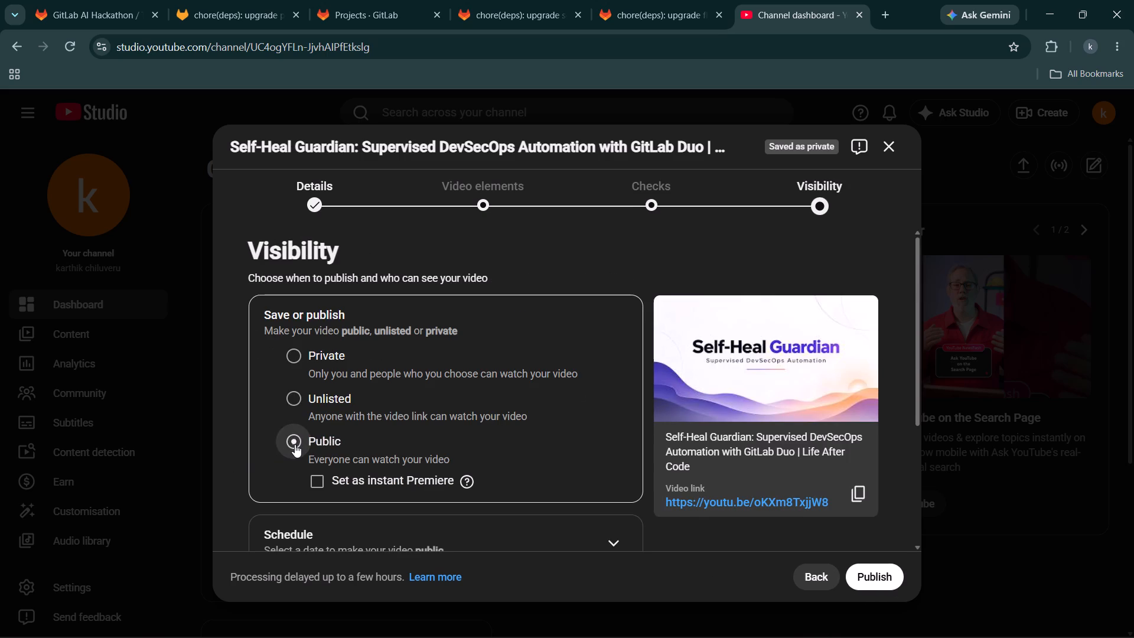
{"action": "scroll", "coordinate": [295, 444], "scroll_direction": "down", "scroll_amount": 4}
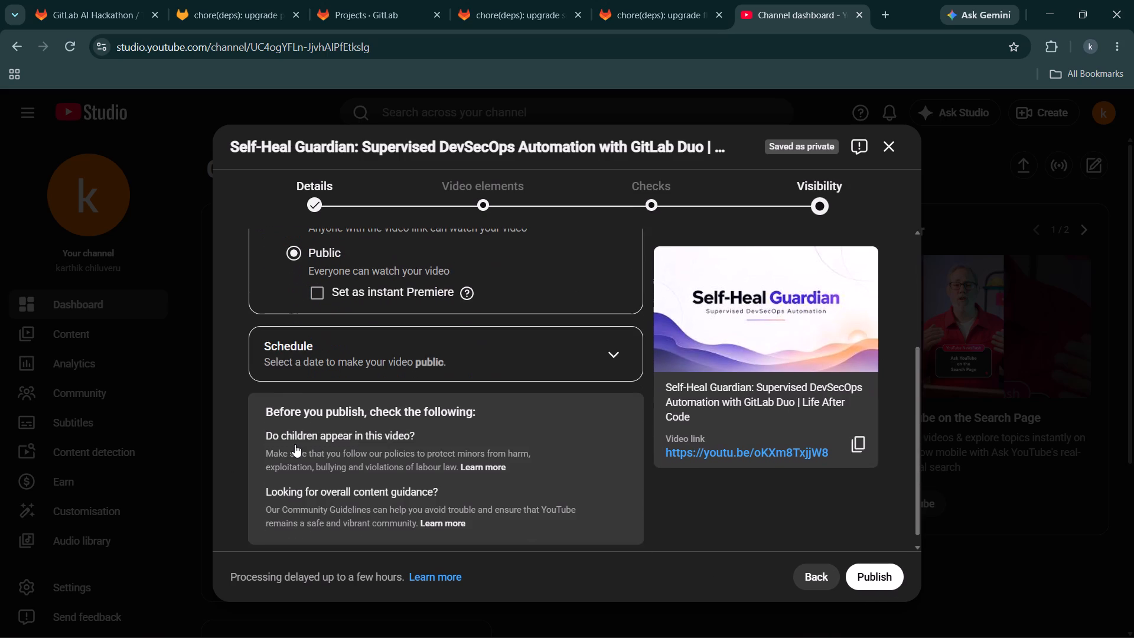
{"action": "left_click", "coordinate": [876, 573]}
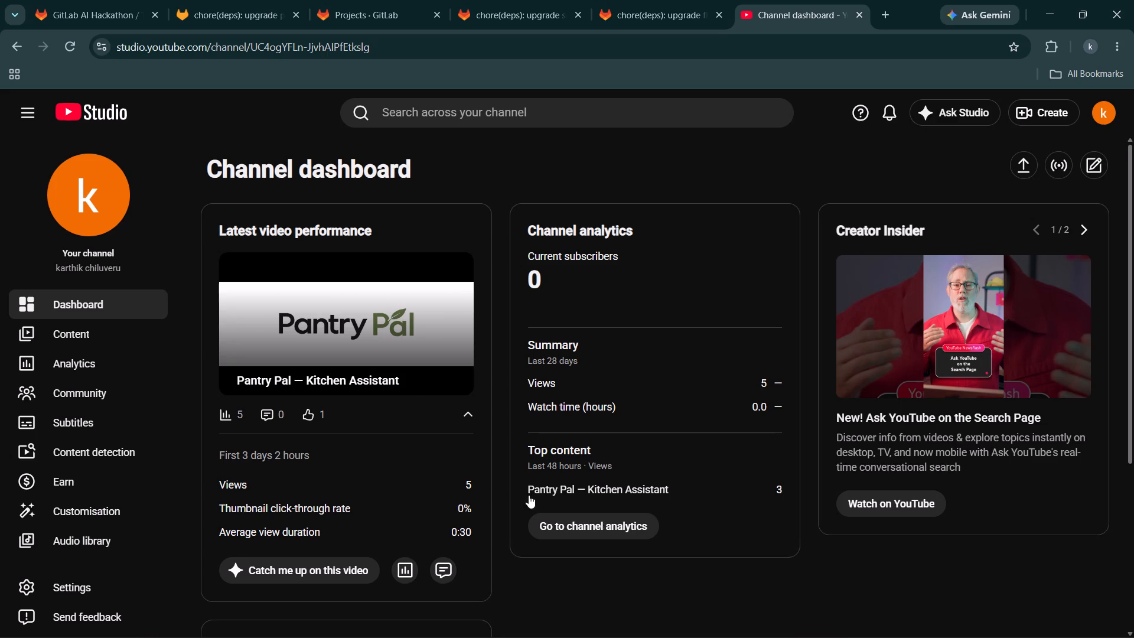
{"action": "key", "text": "ctrl+r"}
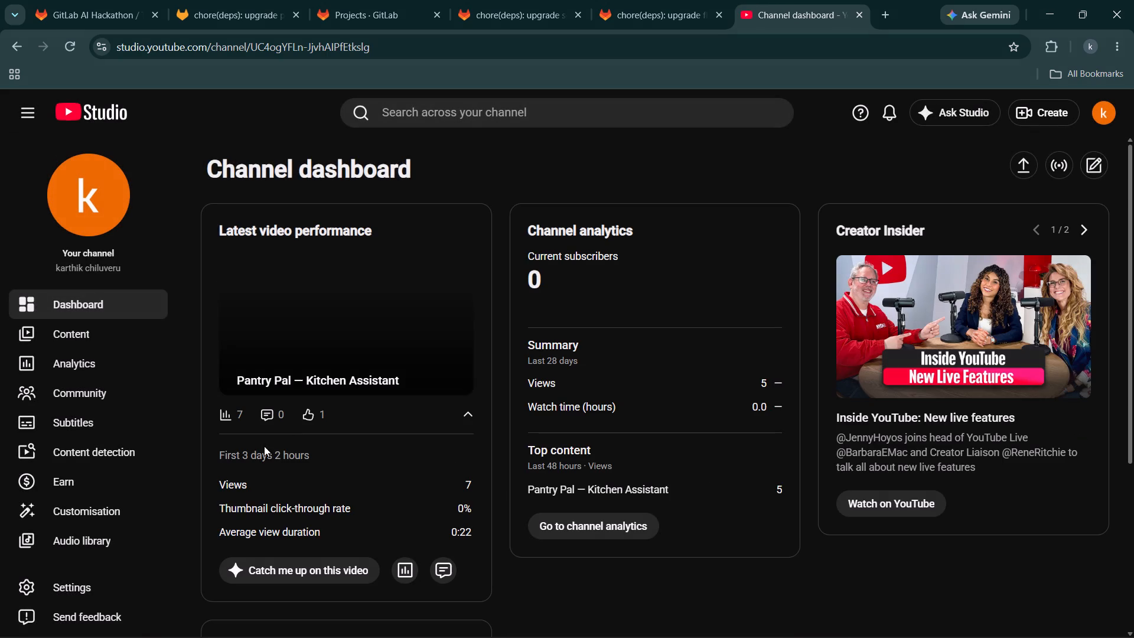
{"action": "scroll", "coordinate": [425, 320], "scroll_direction": "down", "scroll_amount": 3}
{"action": "scroll", "coordinate": [425, 320], "scroll_direction": "right", "scroll_amount": 1}
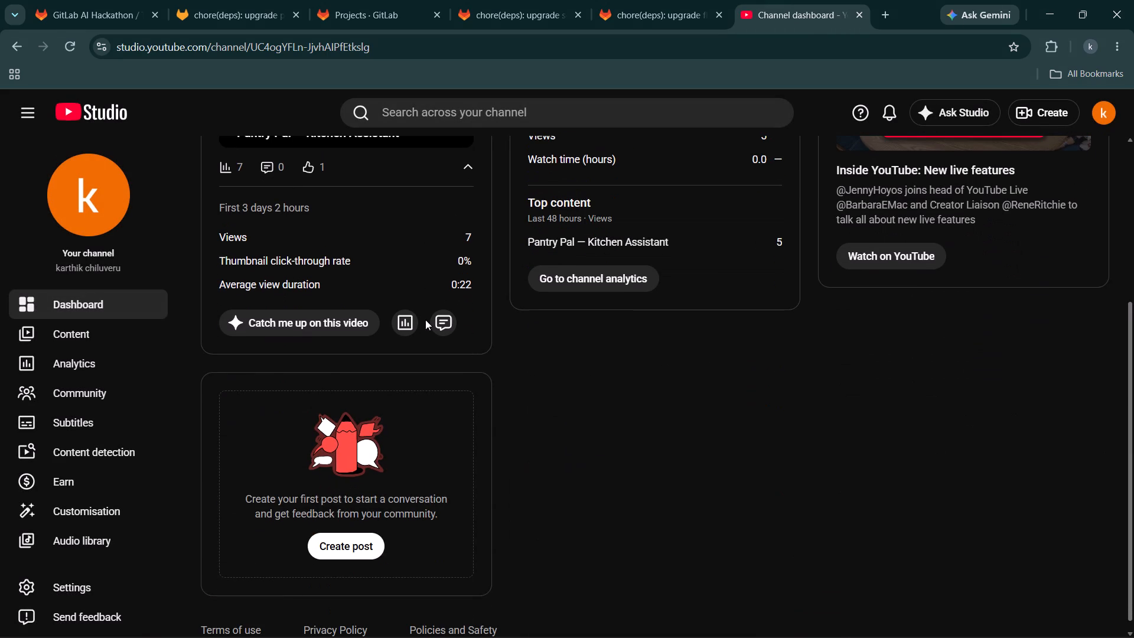
{"action": "scroll", "coordinate": [425, 320], "scroll_direction": "right", "scroll_amount": 1}
{"action": "left_click", "coordinate": [125, 333]}
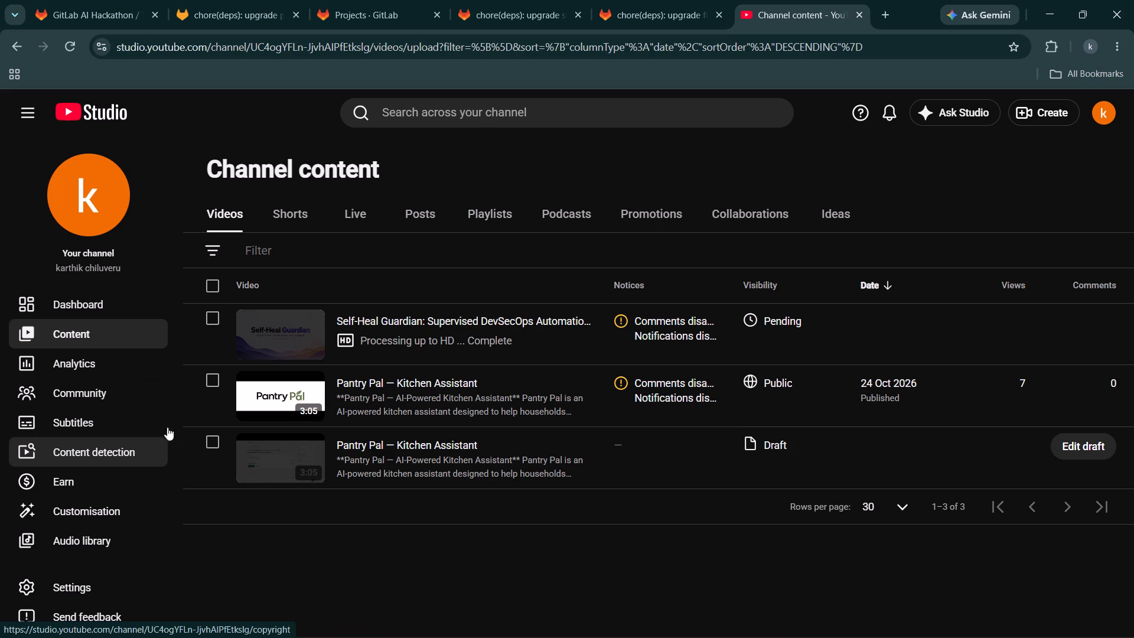
{"action": "left_click", "coordinate": [489, 344]}
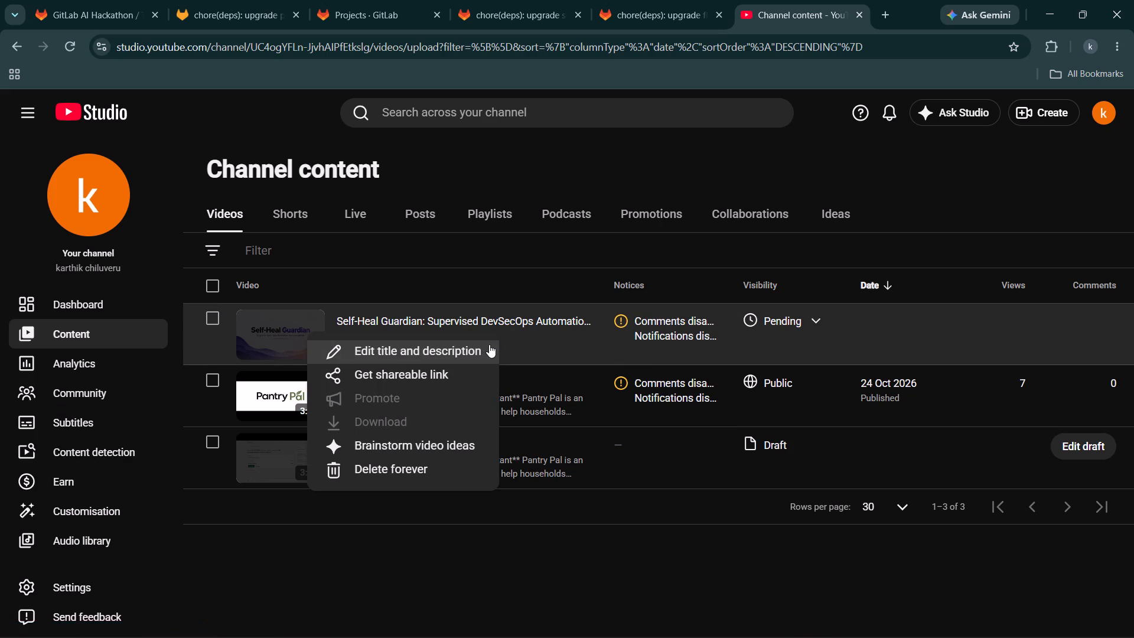
{"action": "left_click", "coordinate": [399, 382]}
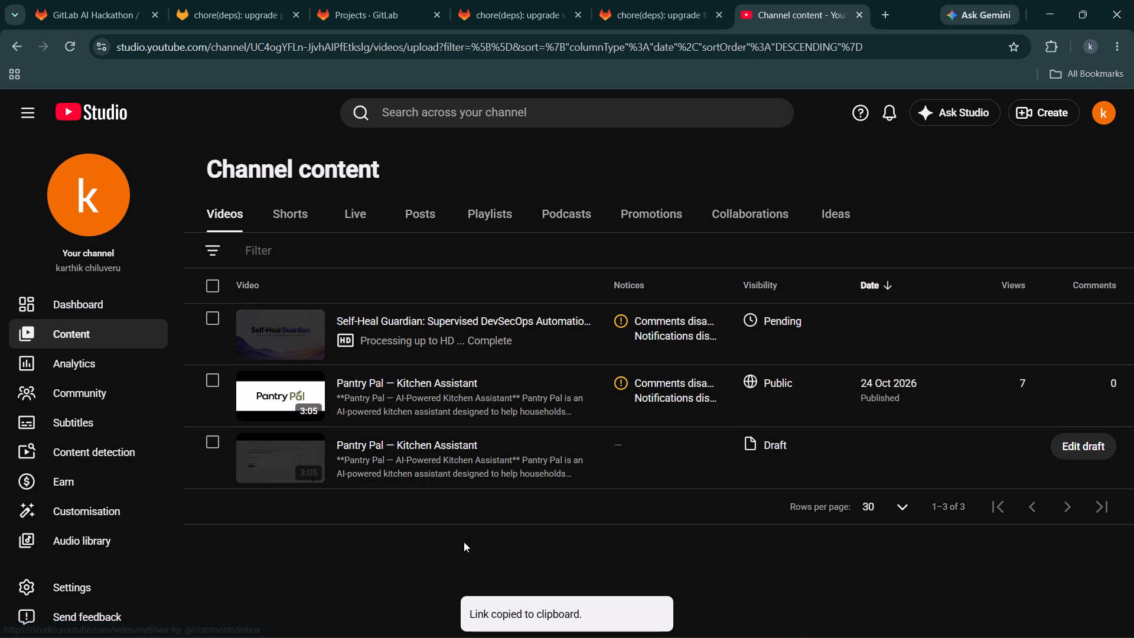
Open the copied video link in an incognito window and view the video at 1080p quality.
{"action": "key", "text": "ctrl+shift+n"}
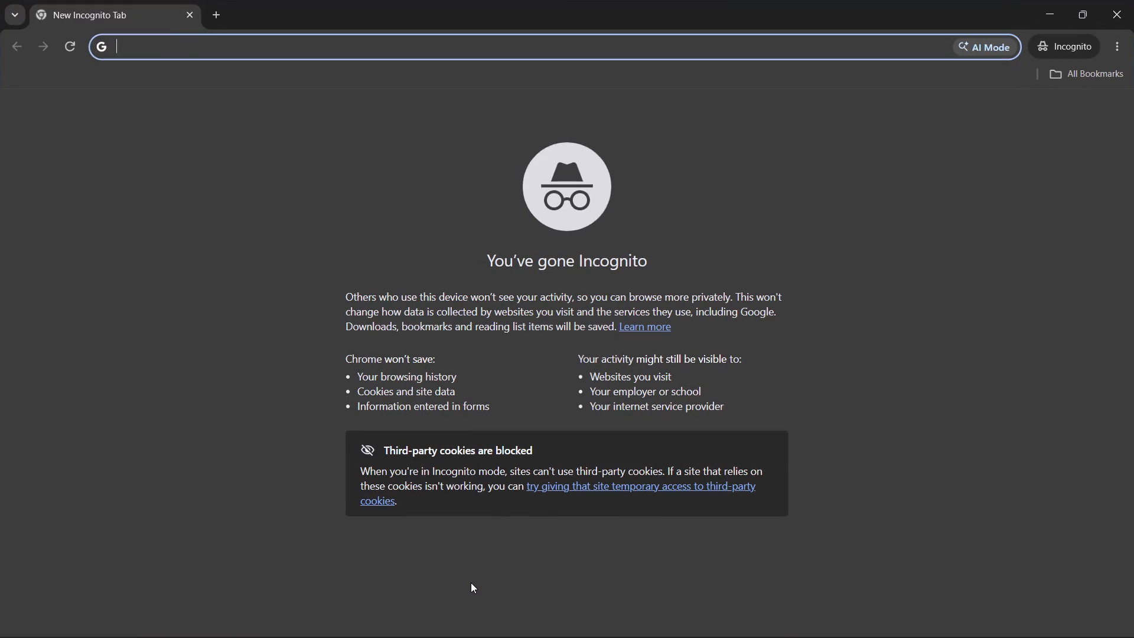
{"action": "key", "text": "ctrl+v"}
{"action": "key", "text": "Return"}
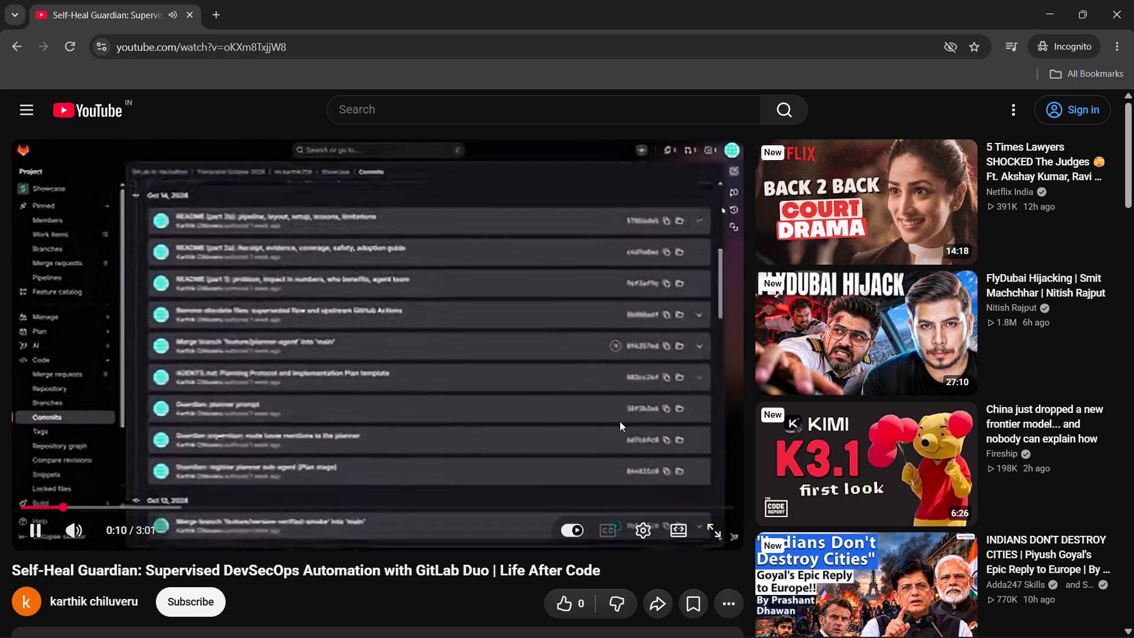
{"action": "left_click", "coordinate": [603, 397]}
{"action": "left_click", "coordinate": [648, 519]}
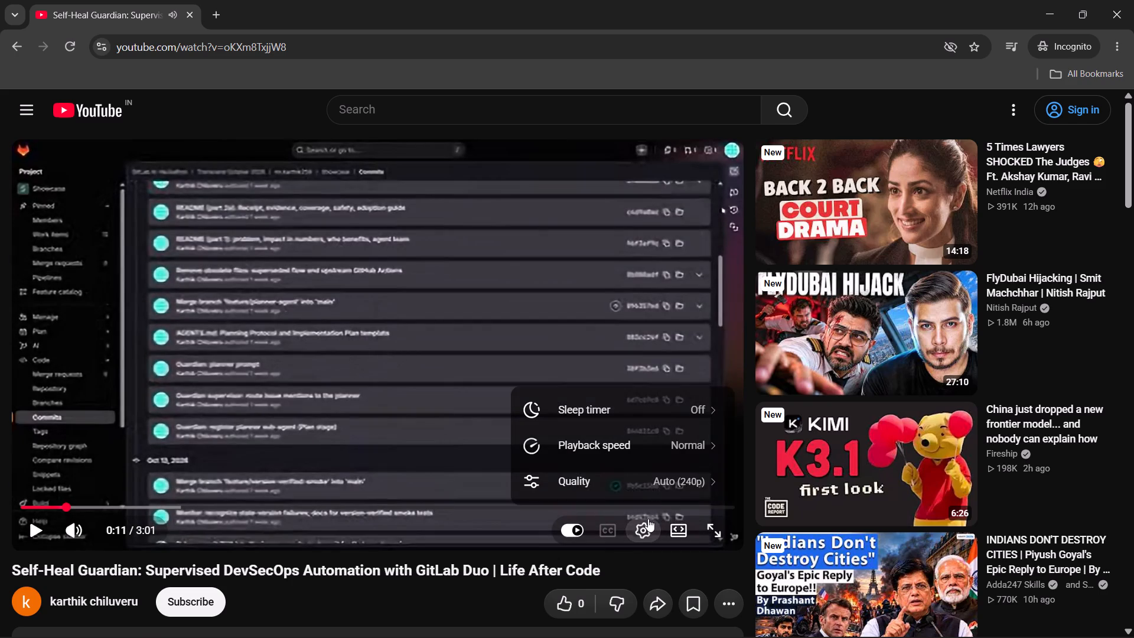
{"action": "left_click", "coordinate": [651, 485]}
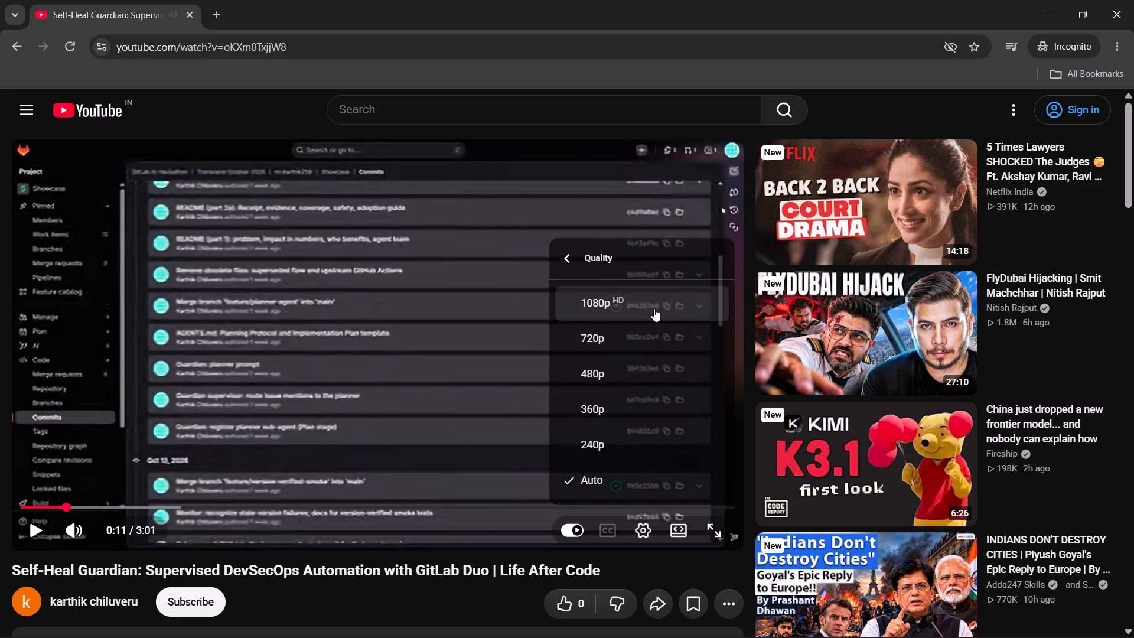
{"action": "left_click", "coordinate": [654, 308]}
{"action": "left_click", "coordinate": [408, 362]}
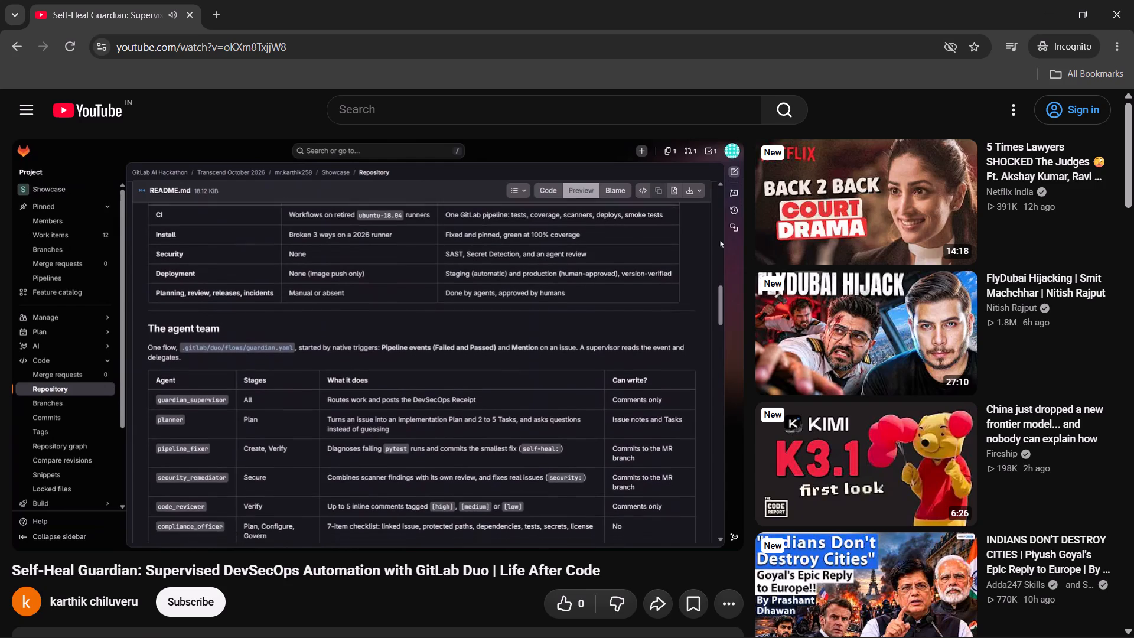
Pause the Self-Heal Guardian video and close the incognito window.
{"action": "left_click", "coordinate": [462, 338]}
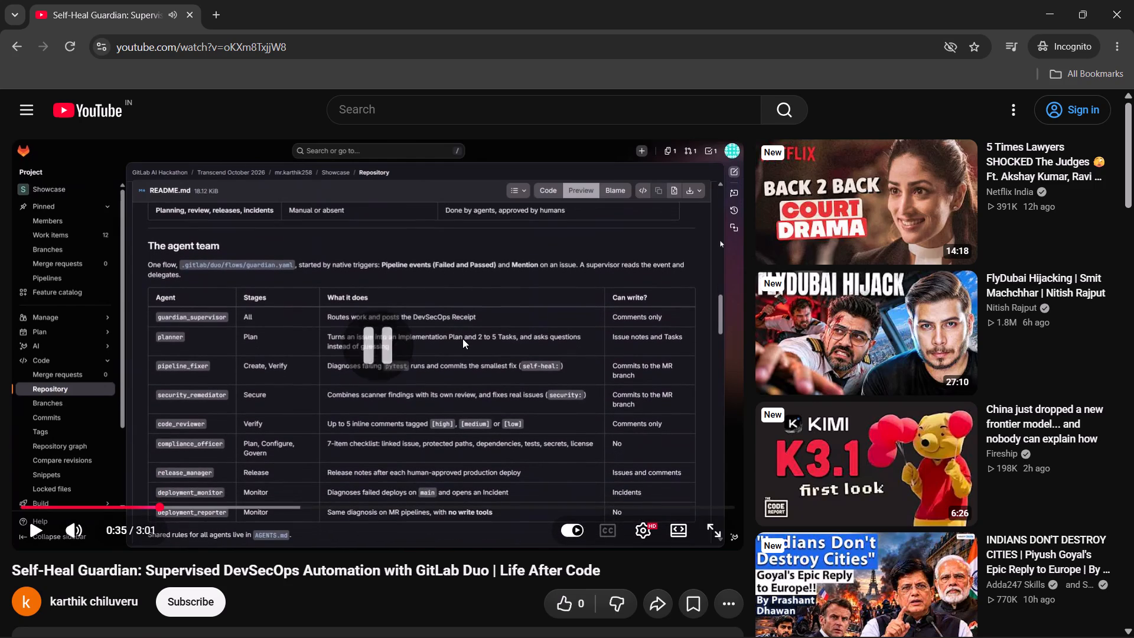
{"action": "key", "text": "ctrl+w"}
Switch to the Comet browser and bring up the Devpost submission draft for the Life After Code hackathon.
{"action": "key", "text": "alt+Tab"}
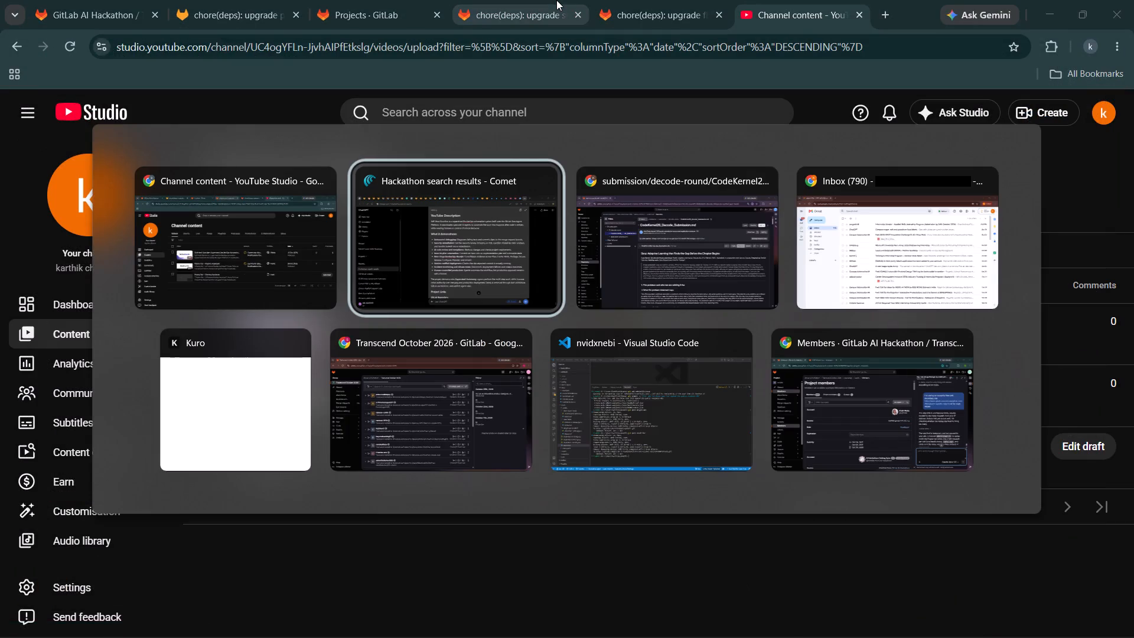
{"action": "key", "text": "alt+Tab"}
{"action": "key", "text": "alt+Tab"}
{"action": "key", "text": "alt+Tab"}
{"action": "key", "text": "alt+Tab"}
{"action": "key", "text": "alt+Tab"}
{"action": "key", "text": "alt+Tab"}
{"action": "key", "text": "alt+Tab"}
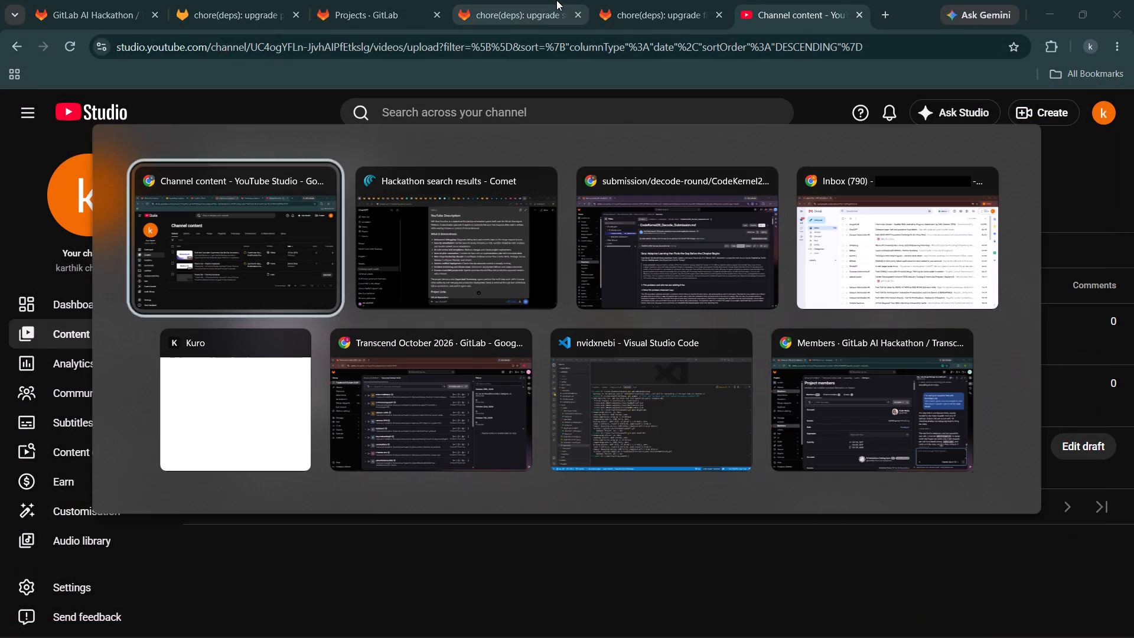
{"action": "key", "text": "alt+Tab"}
{"action": "left_click", "coordinate": [605, 0]}
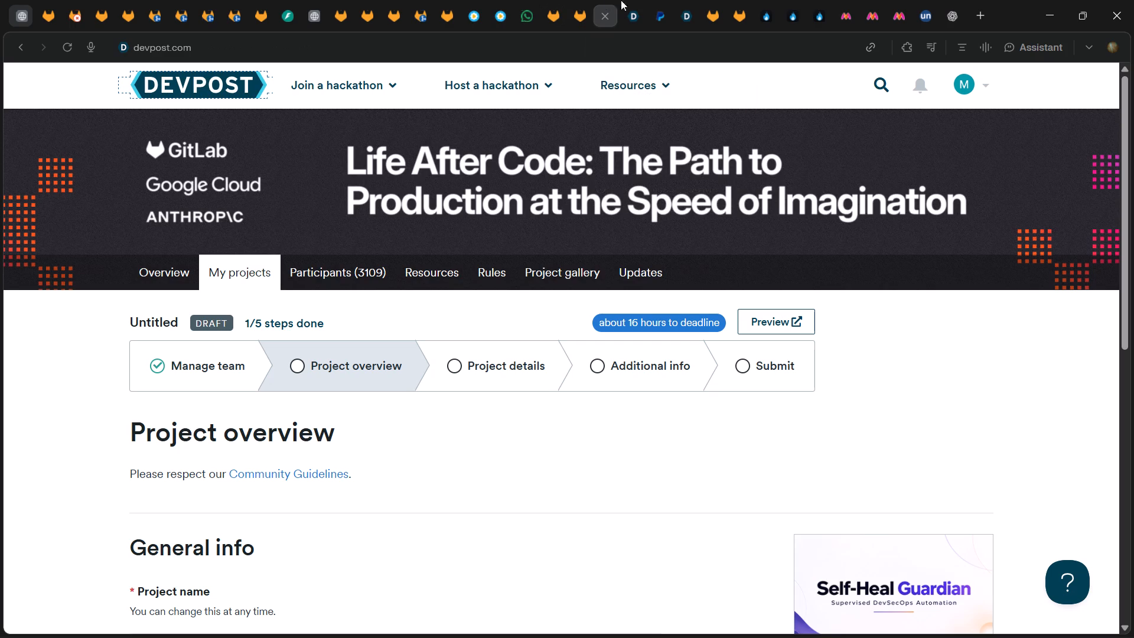
Review the Project overview form of the Devpost draft and open its Project details section.
{"action": "scroll", "coordinate": [346, 262], "scroll_direction": "down", "scroll_amount": 2}
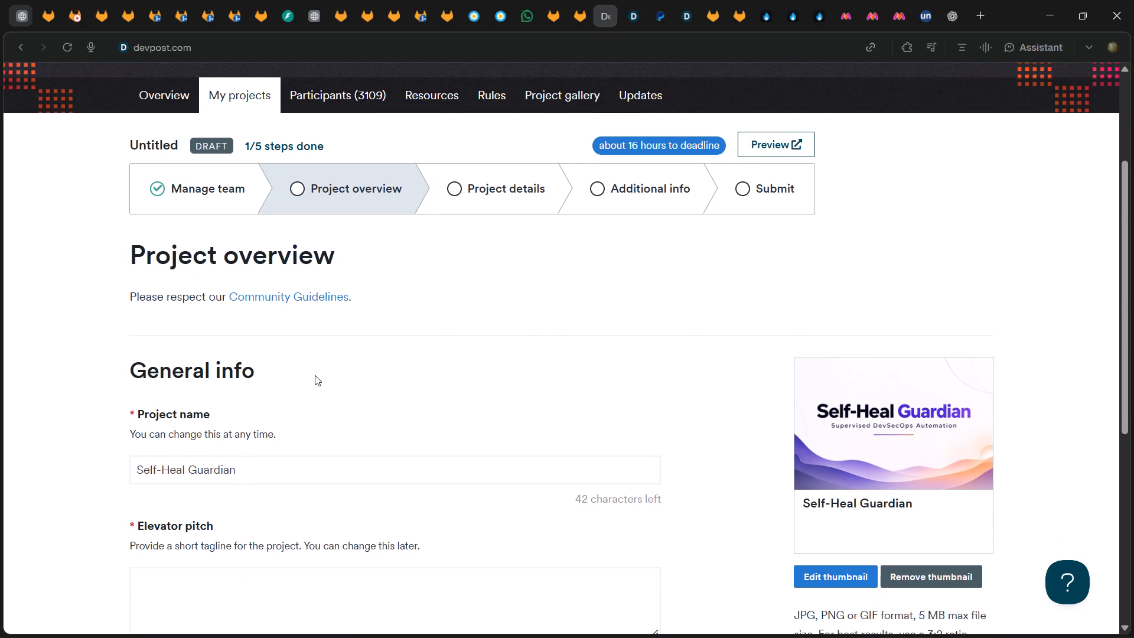
{"action": "scroll", "coordinate": [315, 375], "scroll_direction": "down", "scroll_amount": 2}
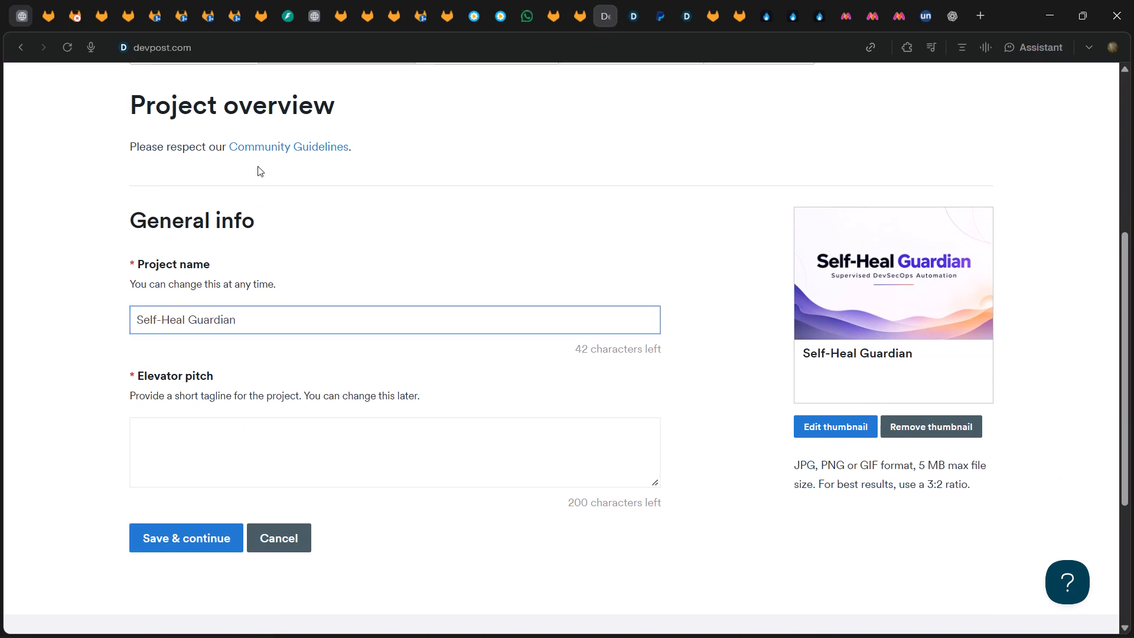
{"action": "scroll", "coordinate": [384, 309], "scroll_direction": "up", "scroll_amount": 4}
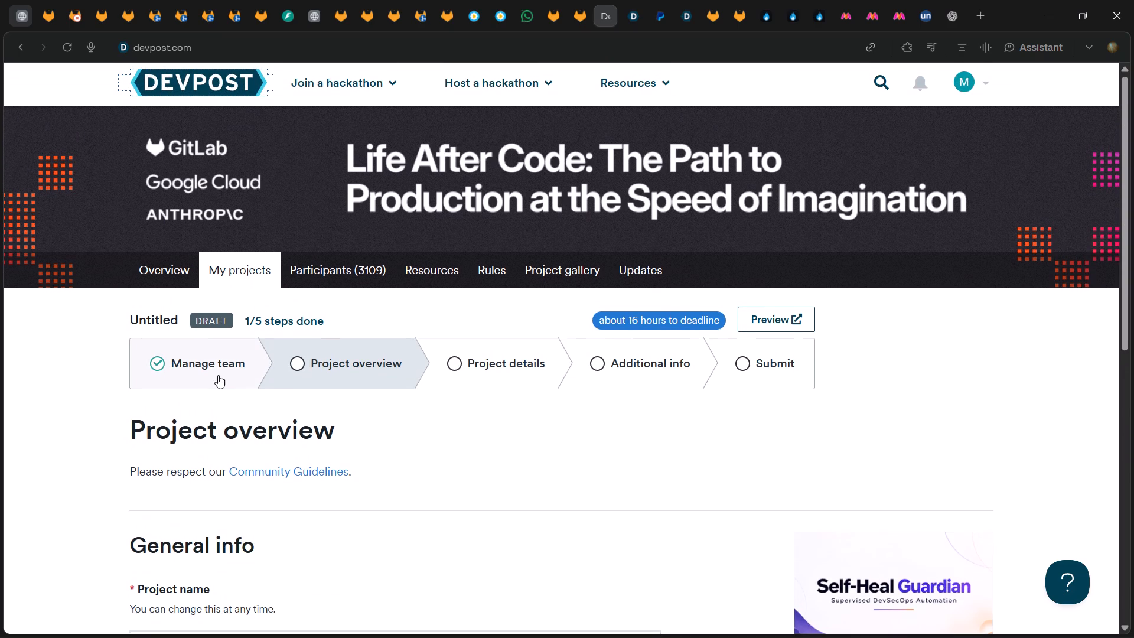
{"action": "left_click", "coordinate": [454, 354]}
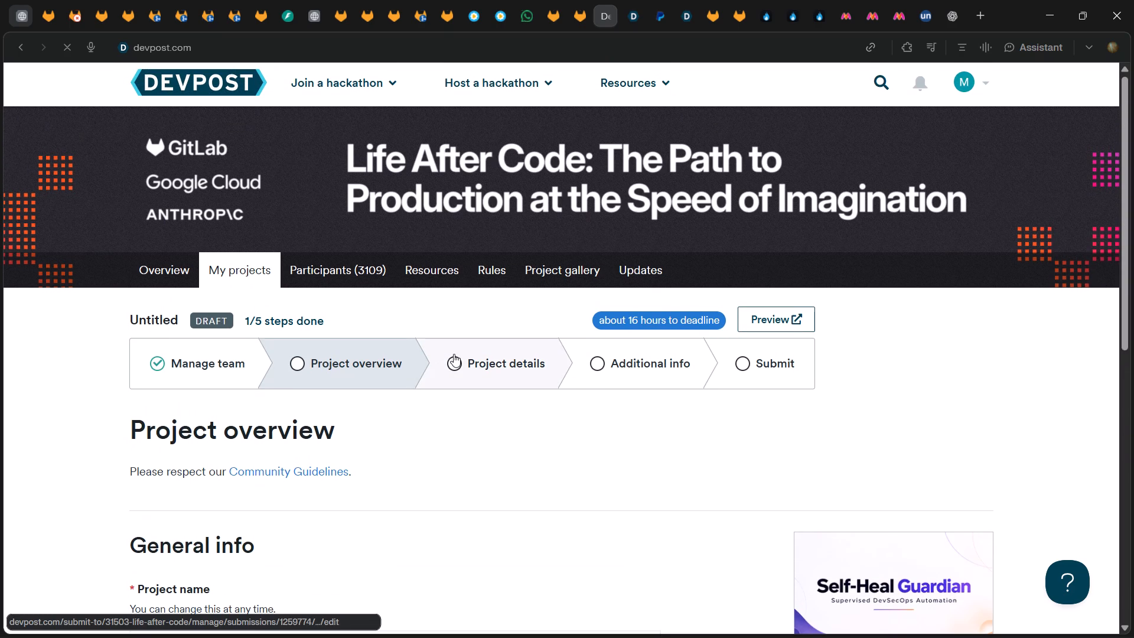
{"action": "scroll", "coordinate": [467, 358], "scroll_direction": "down", "scroll_amount": 3}
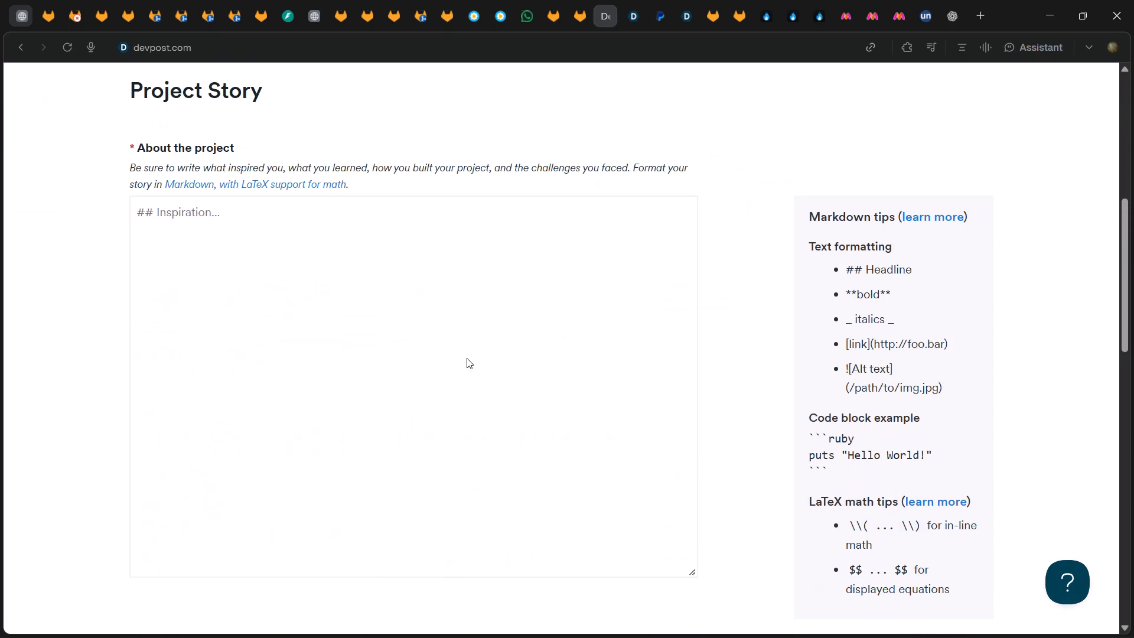
{"action": "scroll", "coordinate": [467, 358], "scroll_direction": "down", "scroll_amount": 2}
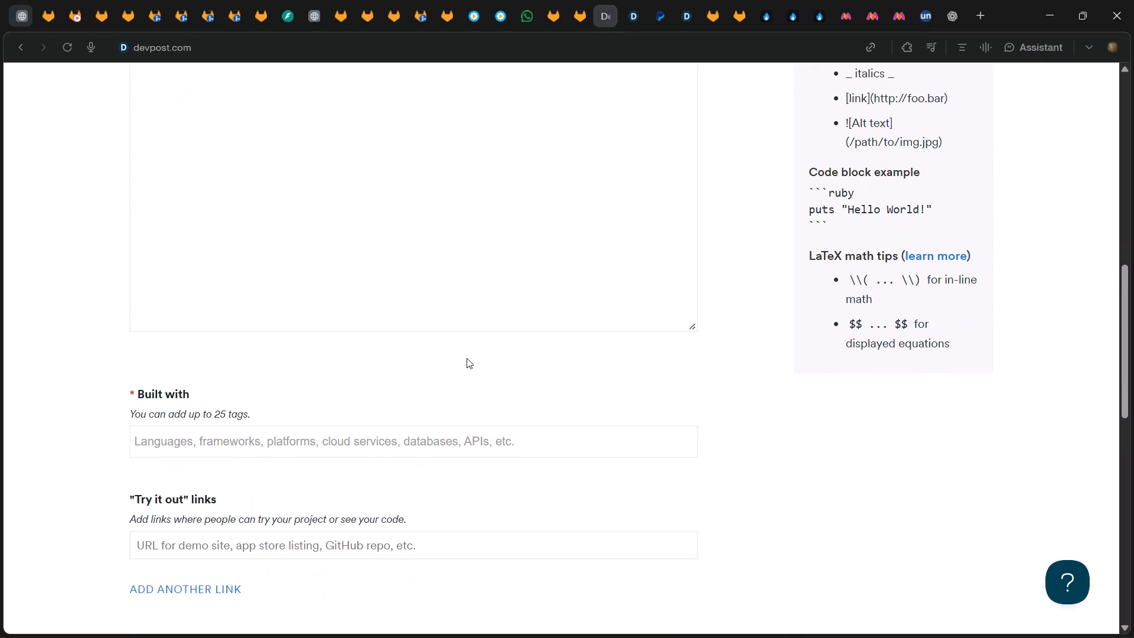
{"action": "scroll", "coordinate": [467, 358], "scroll_direction": "down", "scroll_amount": 6}
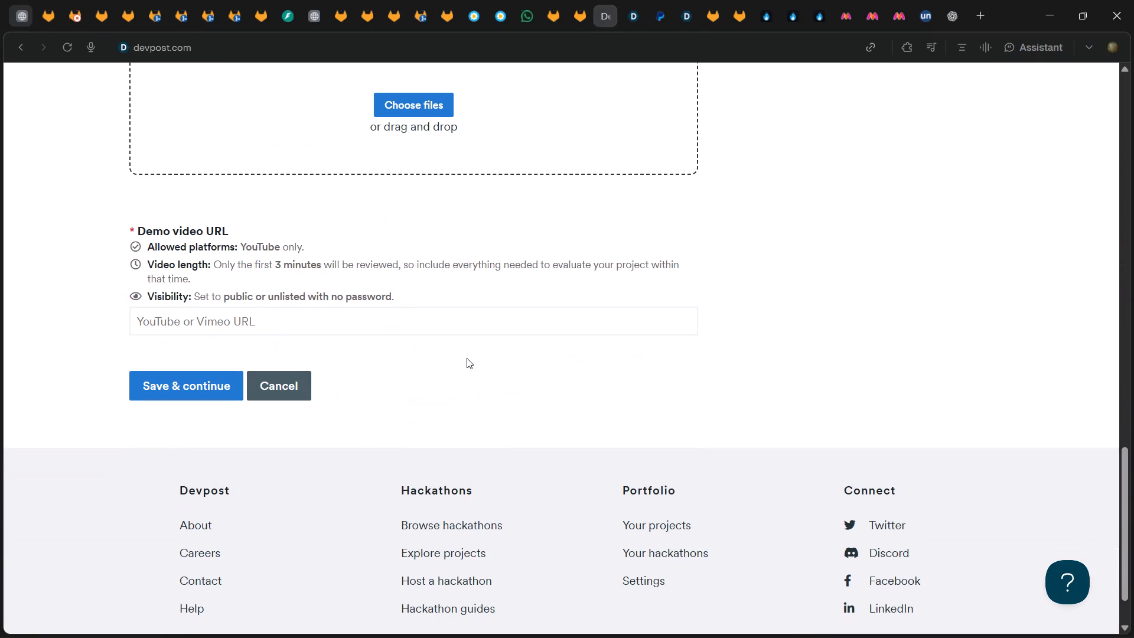
{"action": "left_click", "coordinate": [315, 314]}
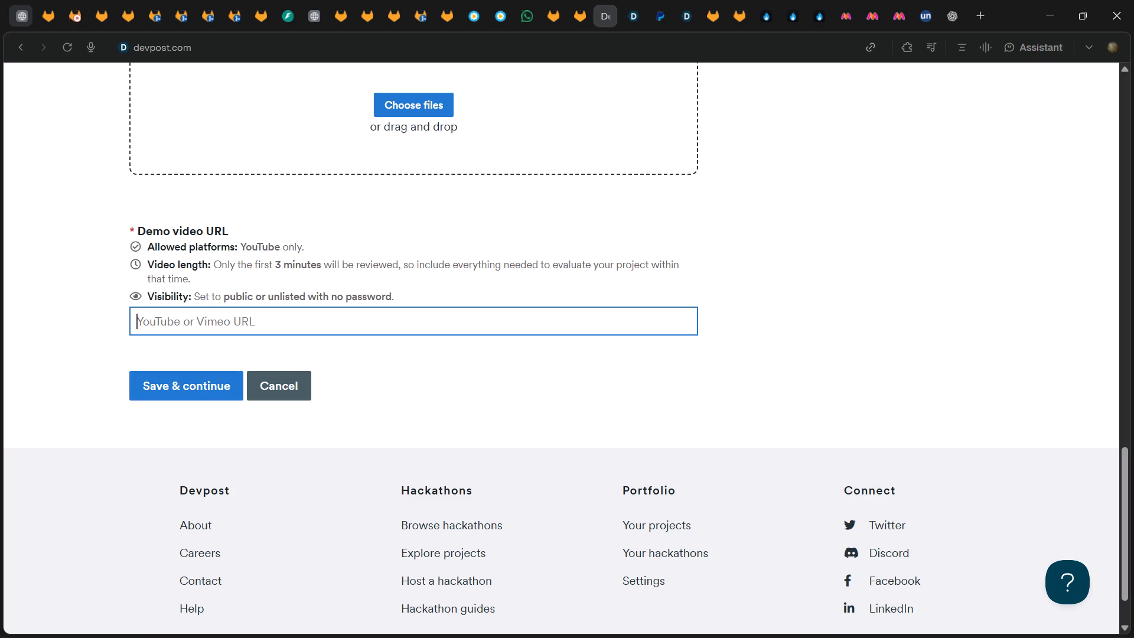
{"action": "key", "text": "ctrl+v"}
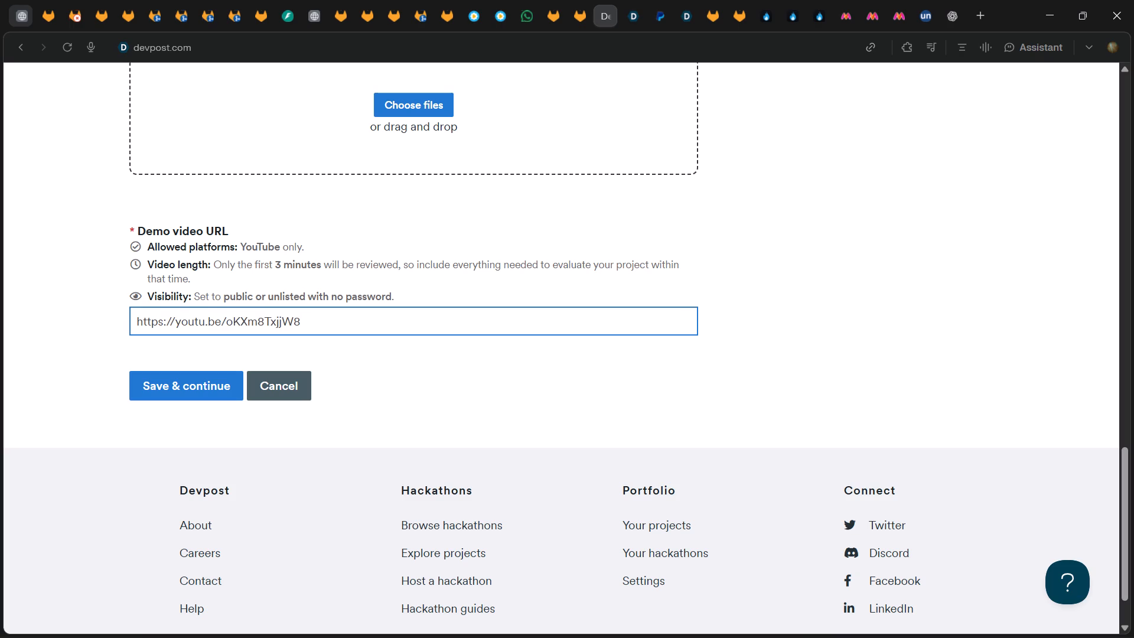
Review the fields above the demo video URL: image gallery, "Try it out" links, Built with and About the project.
{"action": "scroll", "coordinate": [315, 314], "scroll_direction": "up", "scroll_amount": 1}
{"action": "scroll", "coordinate": [315, 314], "scroll_direction": "left", "scroll_amount": 1}
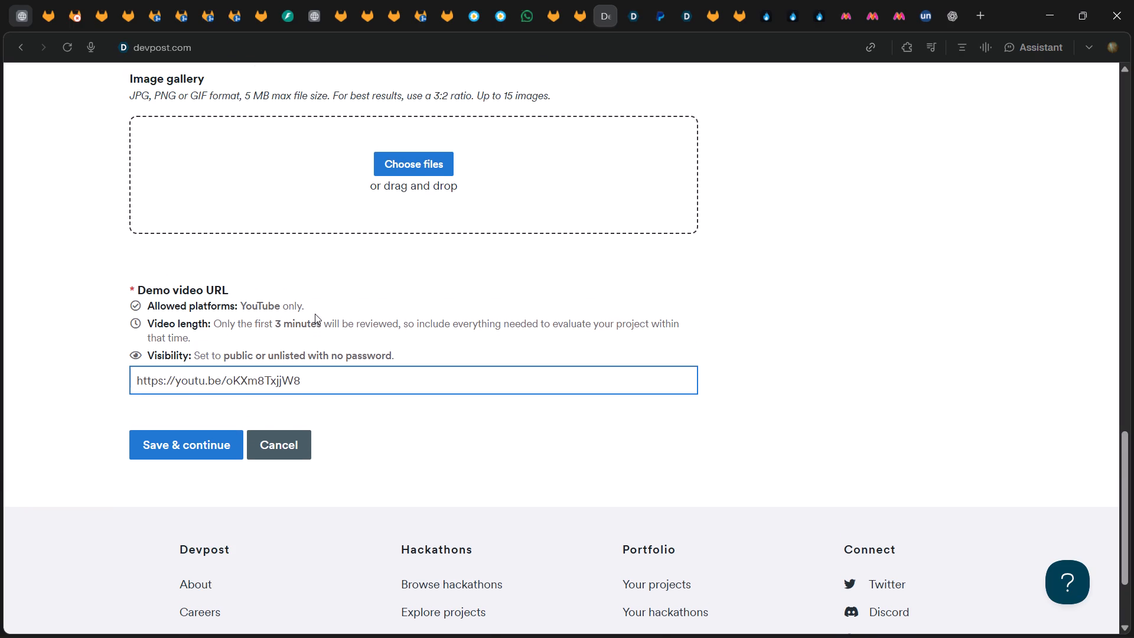
{"action": "scroll", "coordinate": [315, 314], "scroll_direction": "left", "scroll_amount": 3}
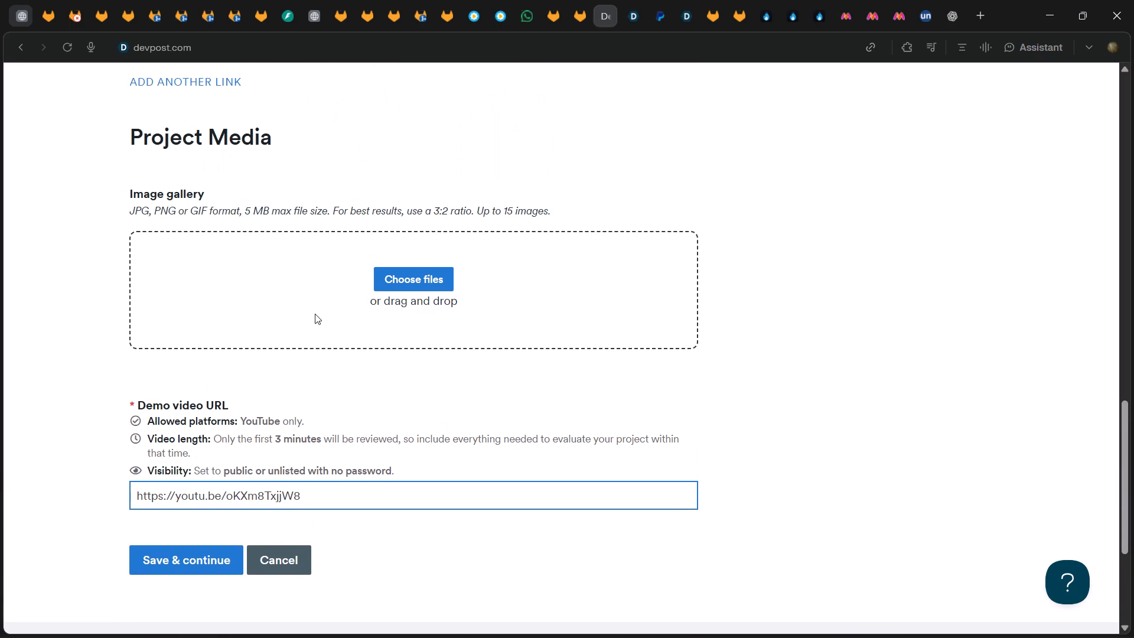
{"action": "scroll", "coordinate": [315, 314], "scroll_direction": "left", "scroll_amount": 1}
{"action": "scroll", "coordinate": [315, 314], "scroll_direction": "up", "scroll_amount": 2}
{"action": "scroll", "coordinate": [315, 314], "scroll_direction": "left", "scroll_amount": 1}
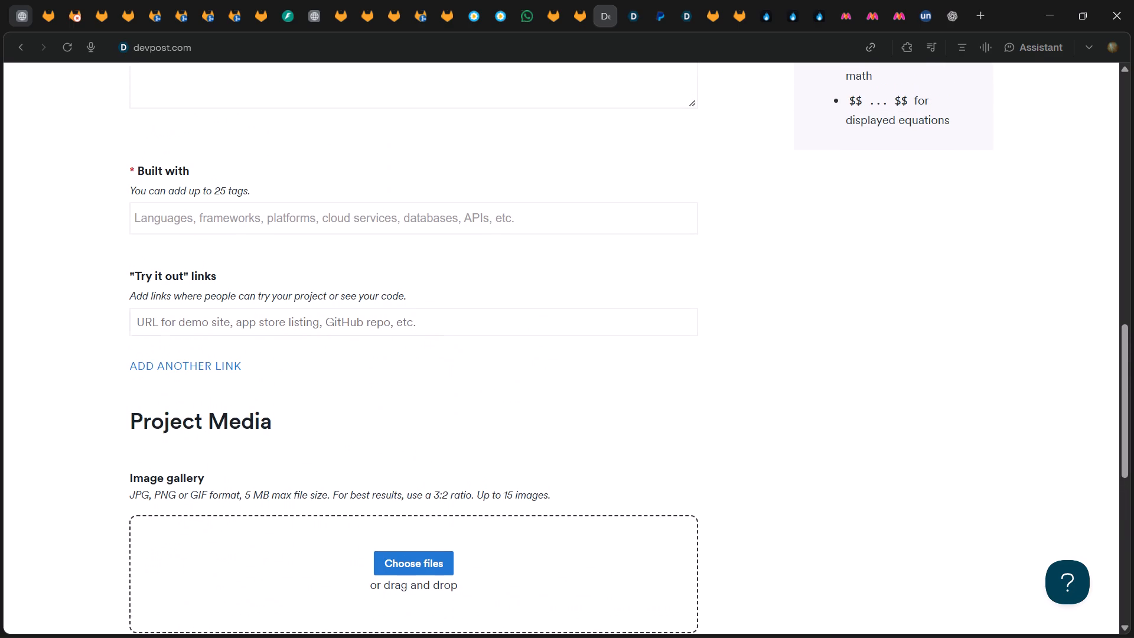
{"action": "scroll", "coordinate": [315, 314], "scroll_direction": "left", "scroll_amount": 2}
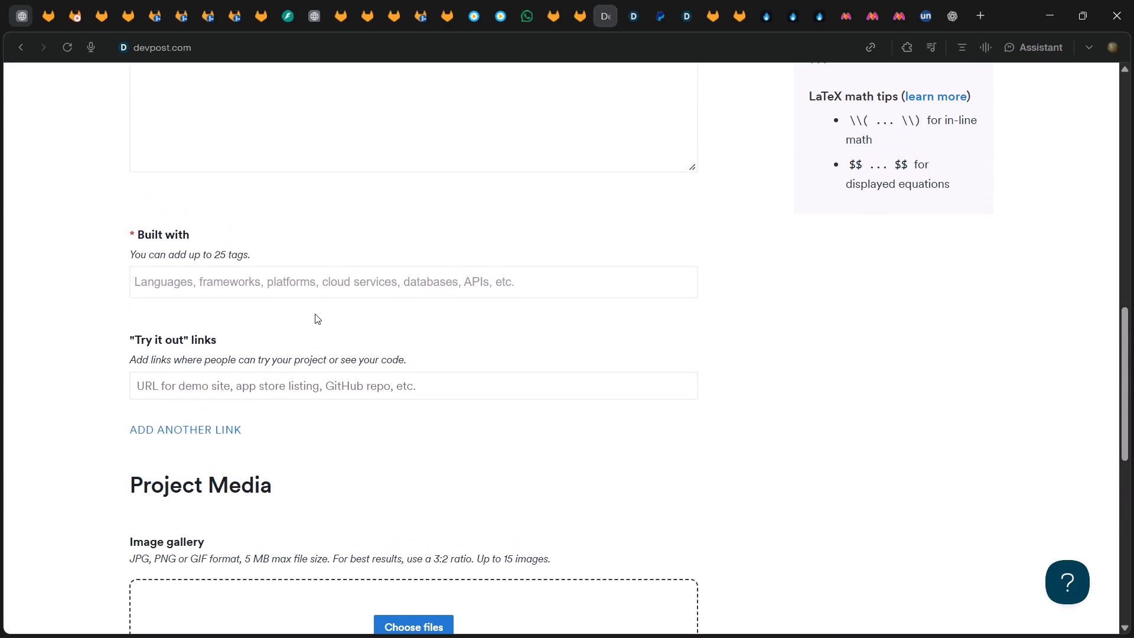
{"action": "scroll", "coordinate": [315, 314], "scroll_direction": "left", "scroll_amount": 3}
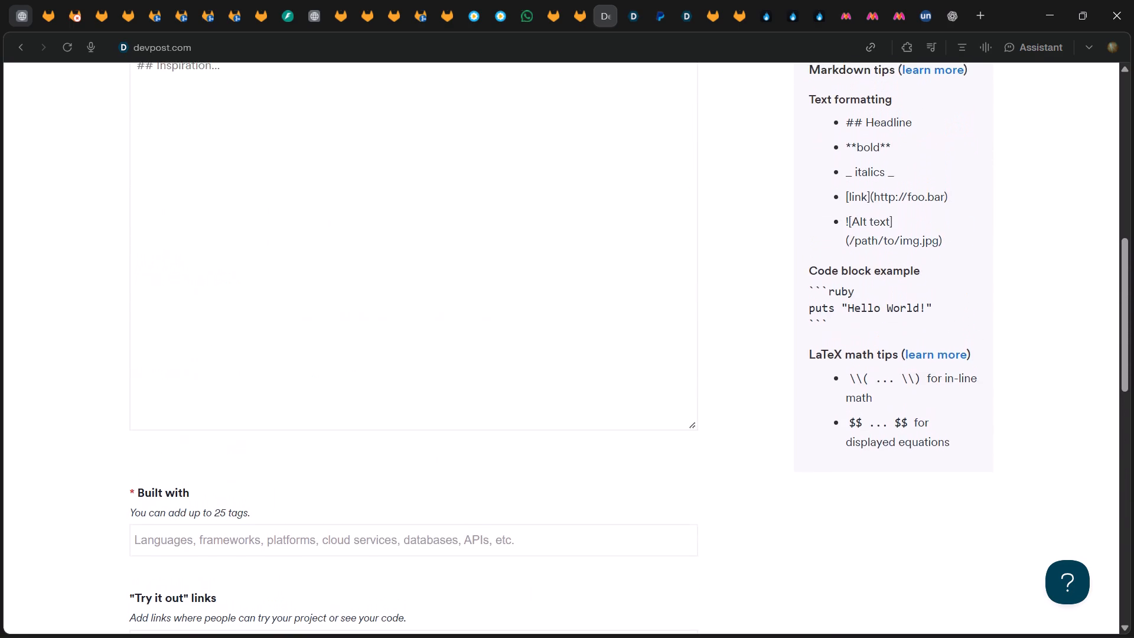
{"action": "scroll", "coordinate": [315, 314], "scroll_direction": "right", "scroll_amount": 6}
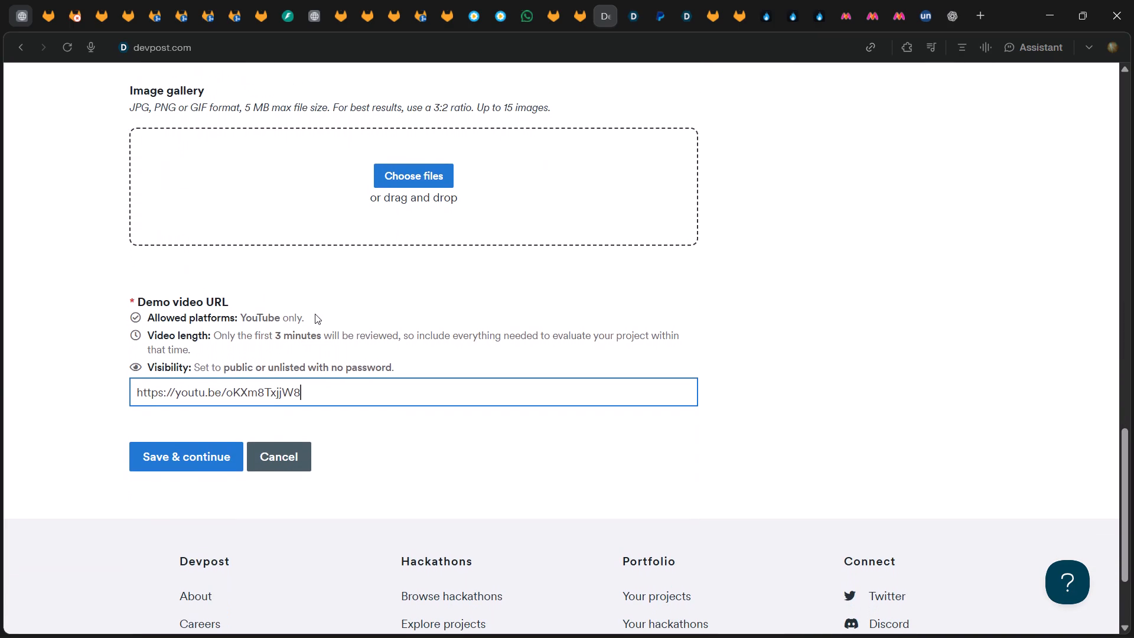
{"action": "key", "text": "ctrl+a"}
{"action": "key", "text": "ctrl+x"}
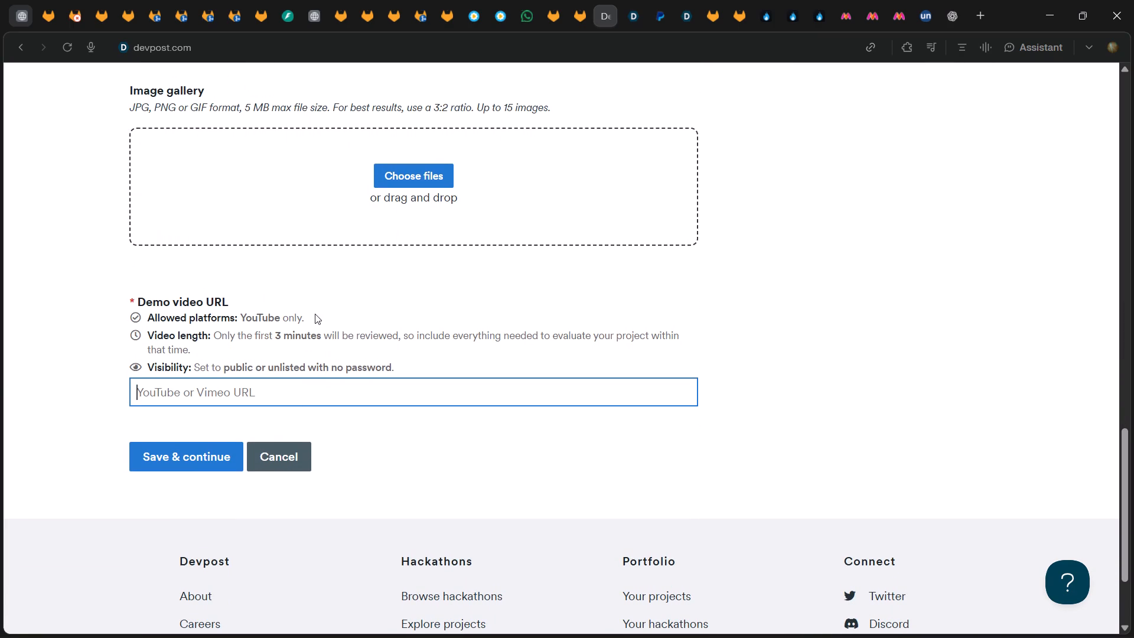
{"action": "key", "text": "ctrl+v"}
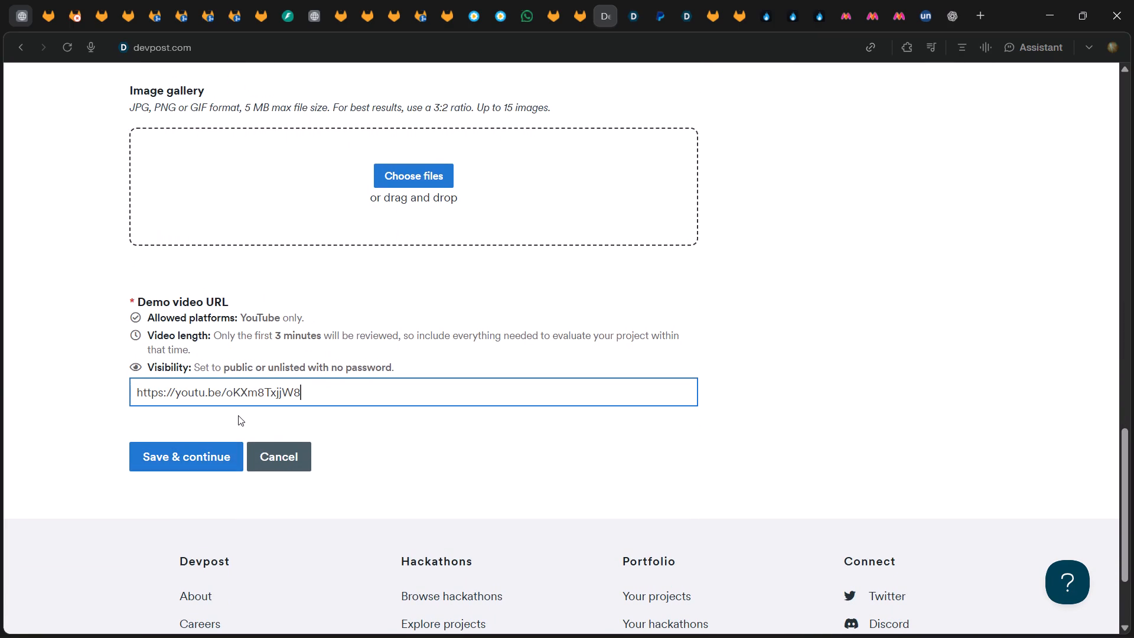
{"action": "left_click", "coordinate": [209, 447]}
{"action": "scroll", "coordinate": [209, 447], "scroll_direction": "up", "scroll_amount": 4}
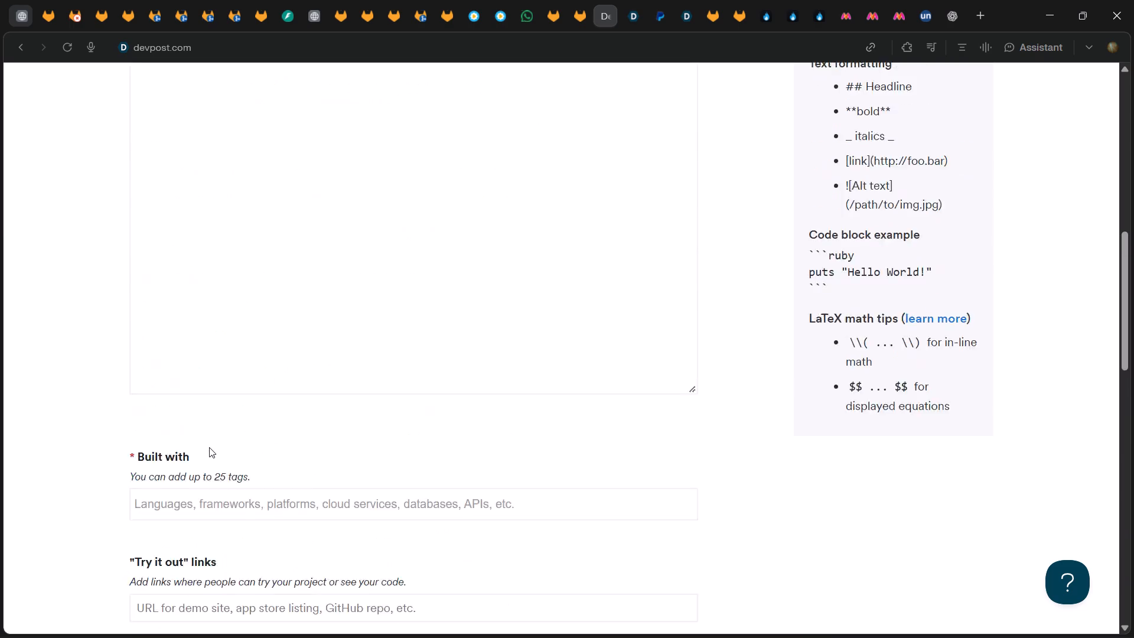